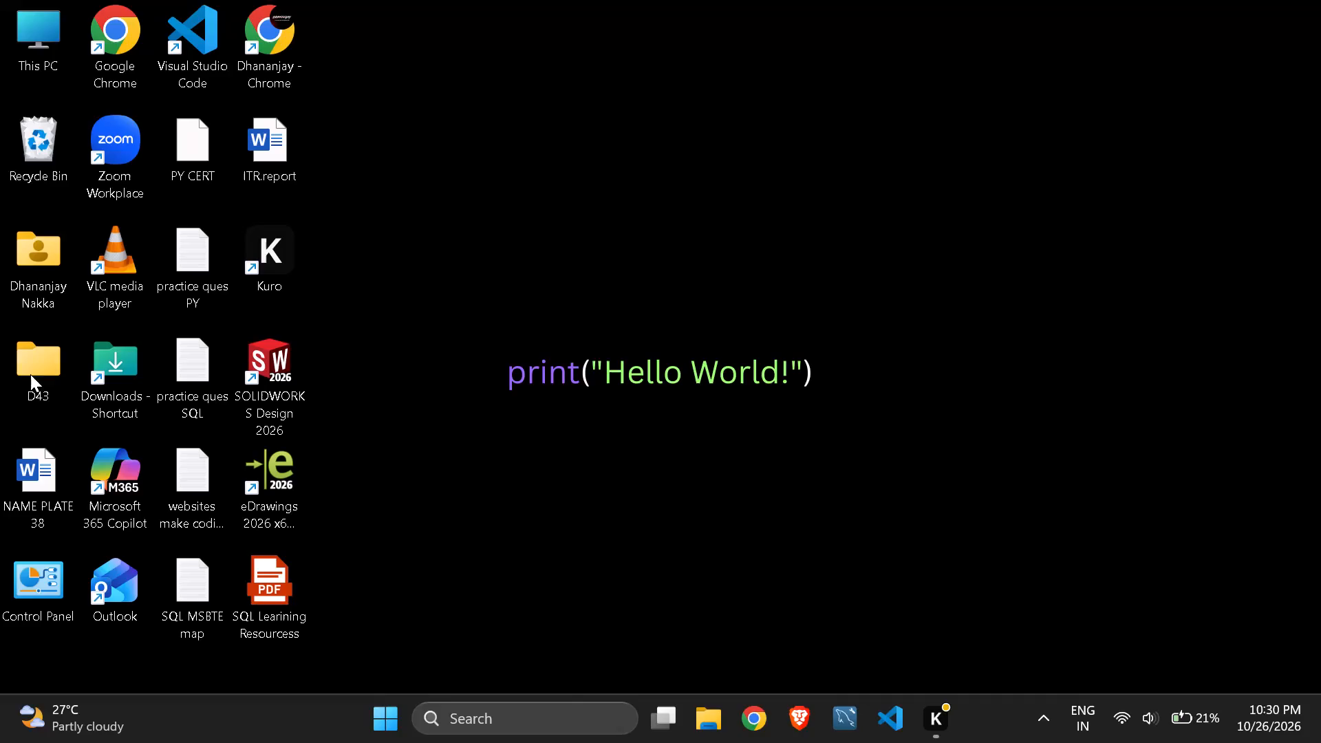
Open the SPI_Report_15_Slide_Presentation file from the Final Year Project folder on drive D and go to slide 2.
double_click(43, 34)
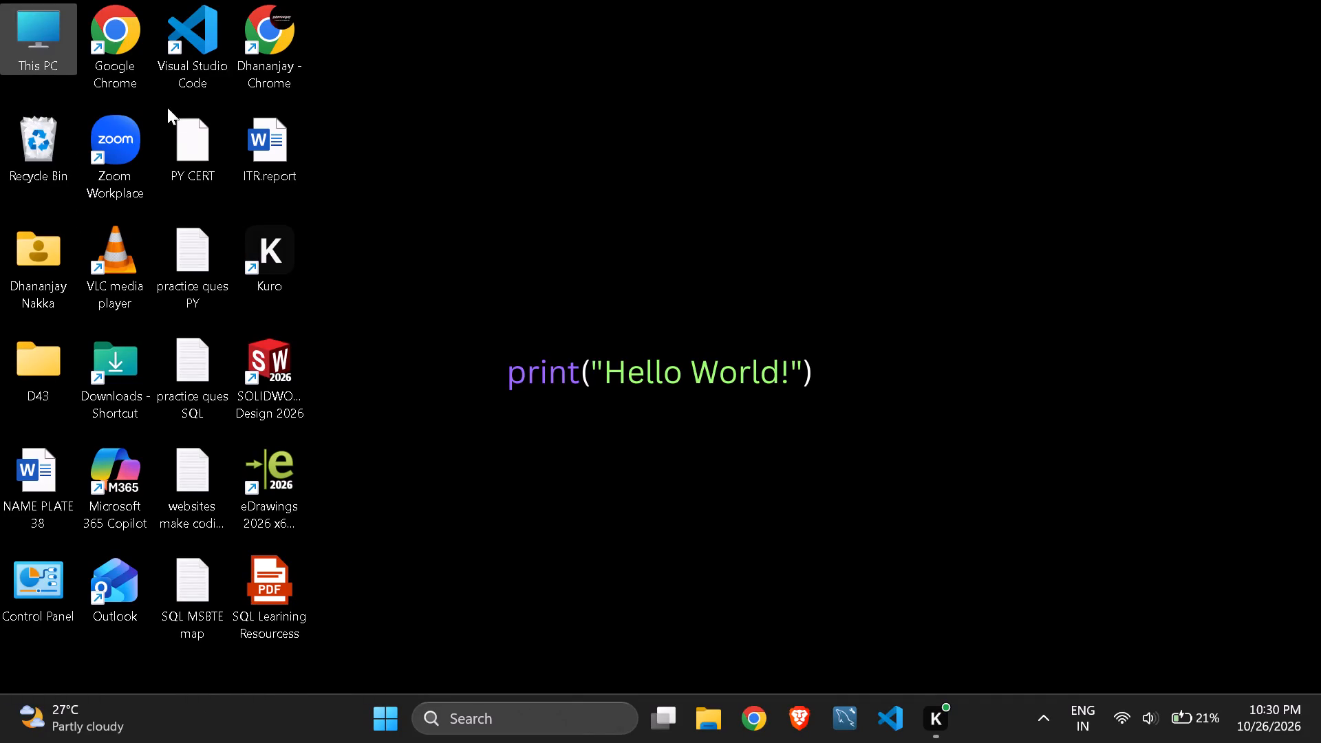
double_click(56, 34)
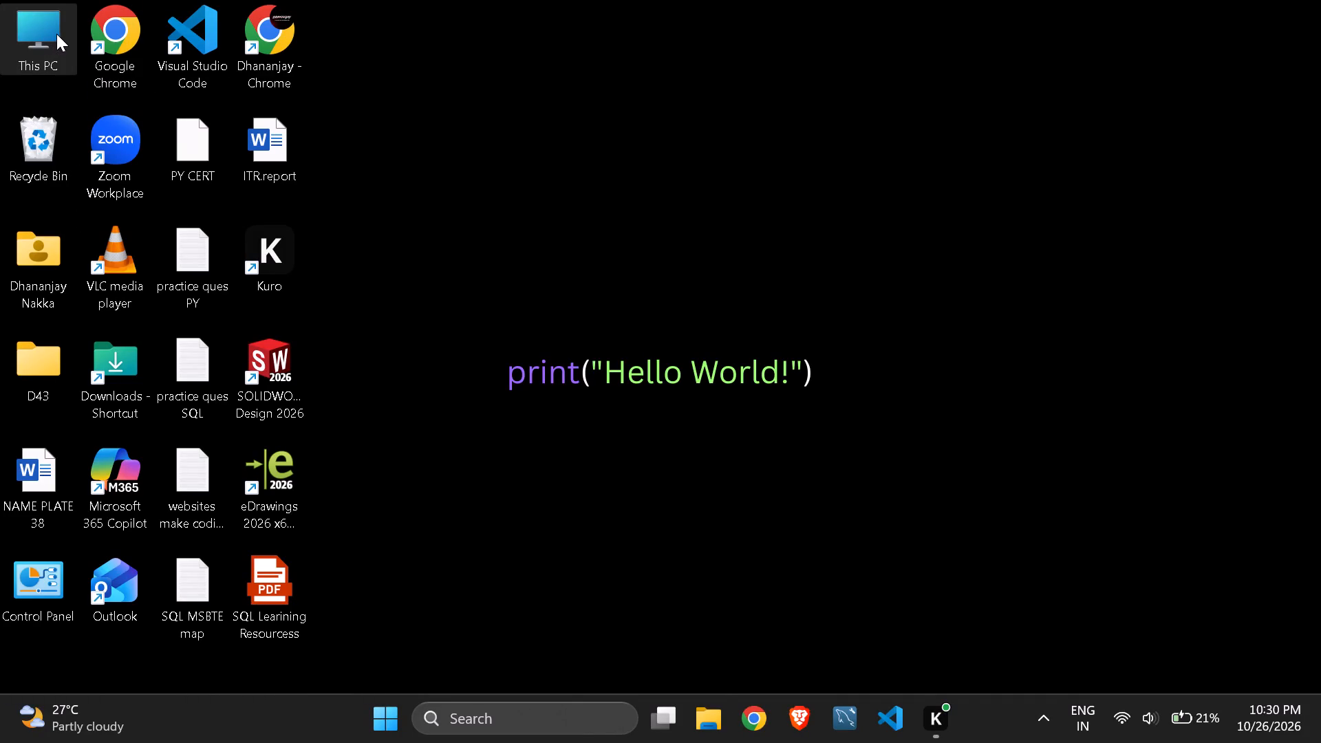
double_click(552, 208)
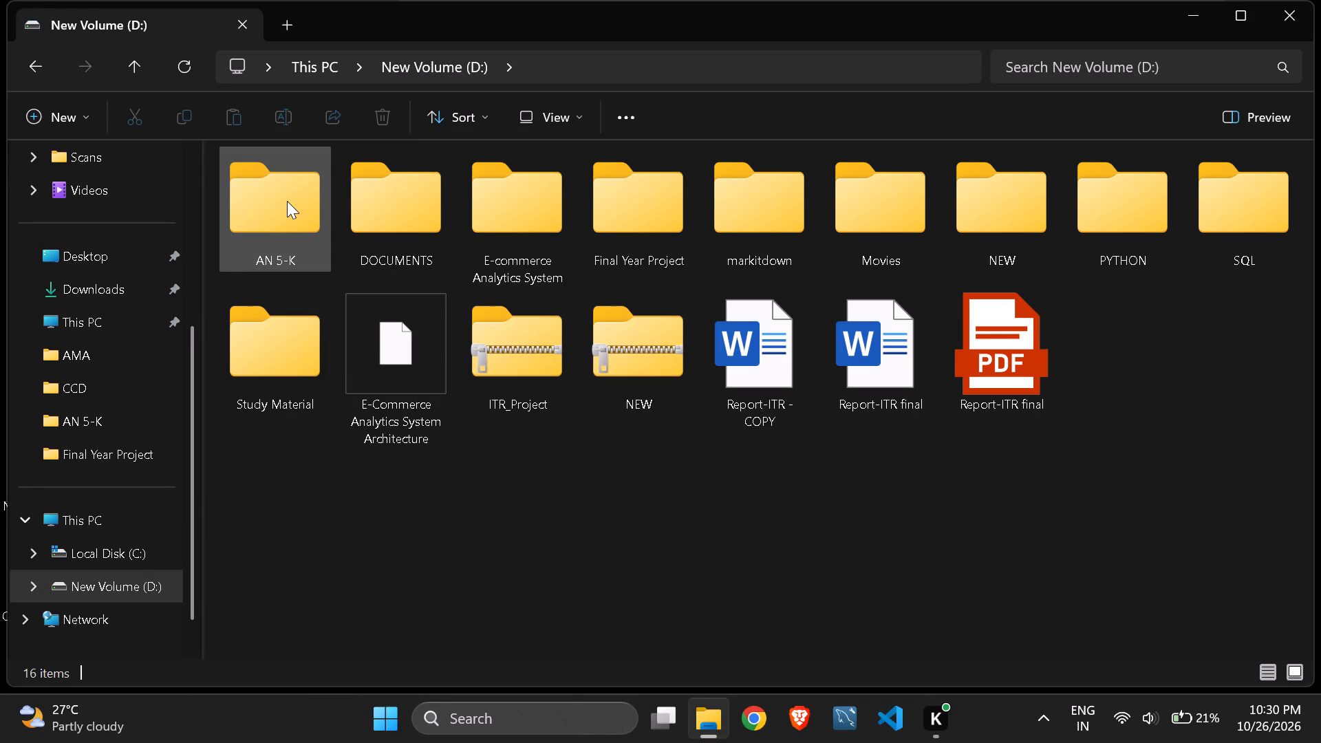
double_click(652, 182)
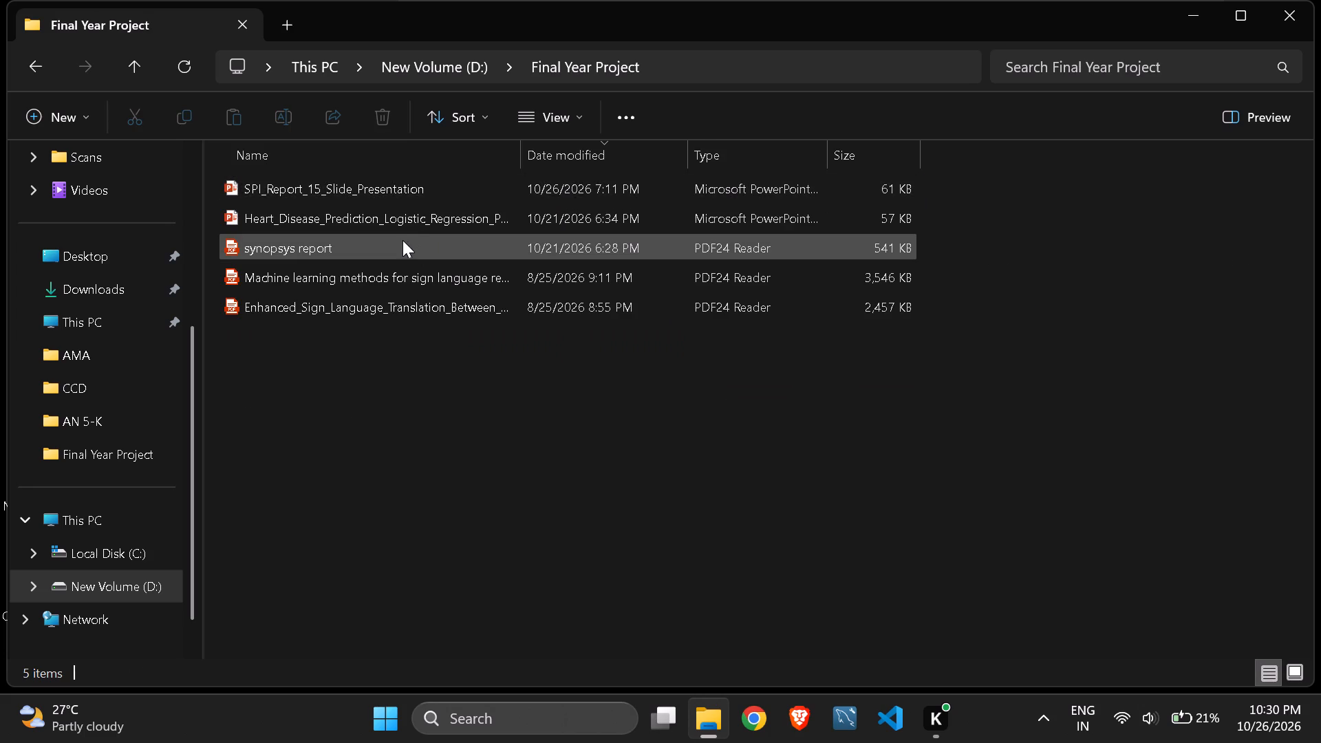
double_click(386, 196)
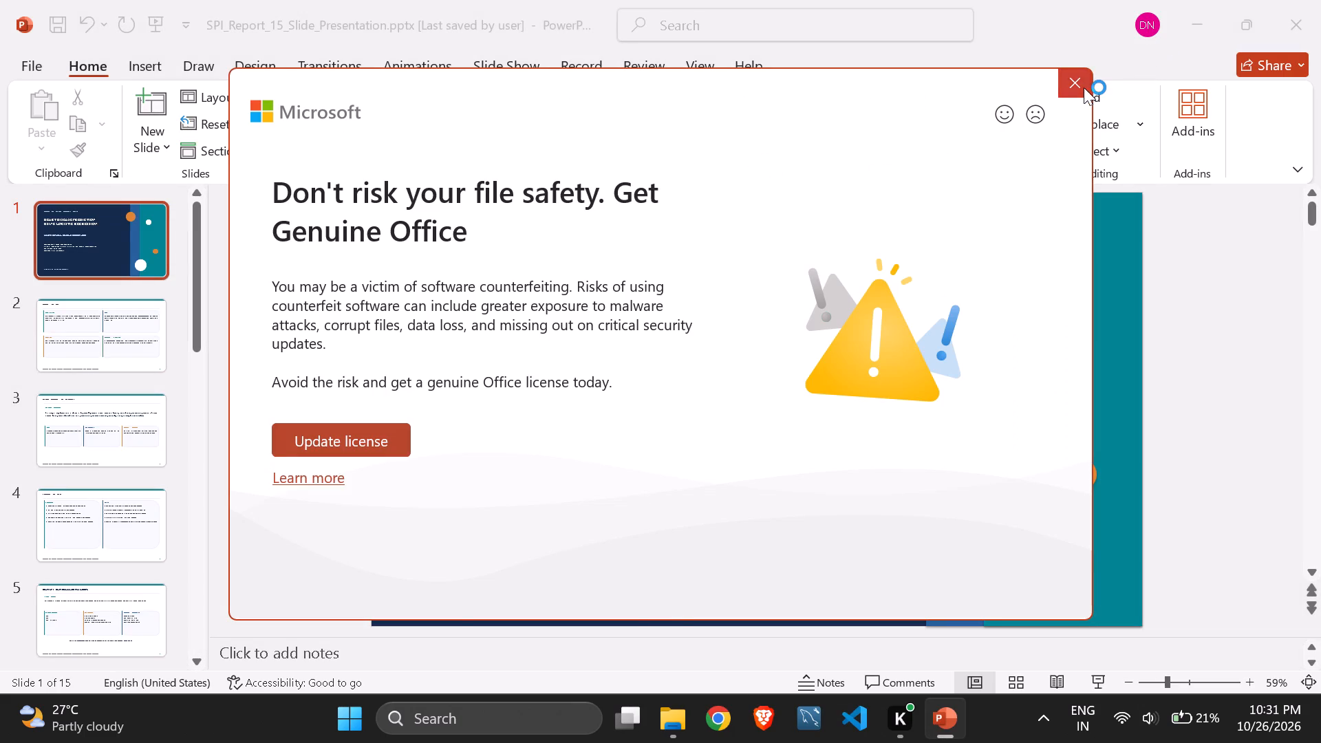
click(1084, 87)
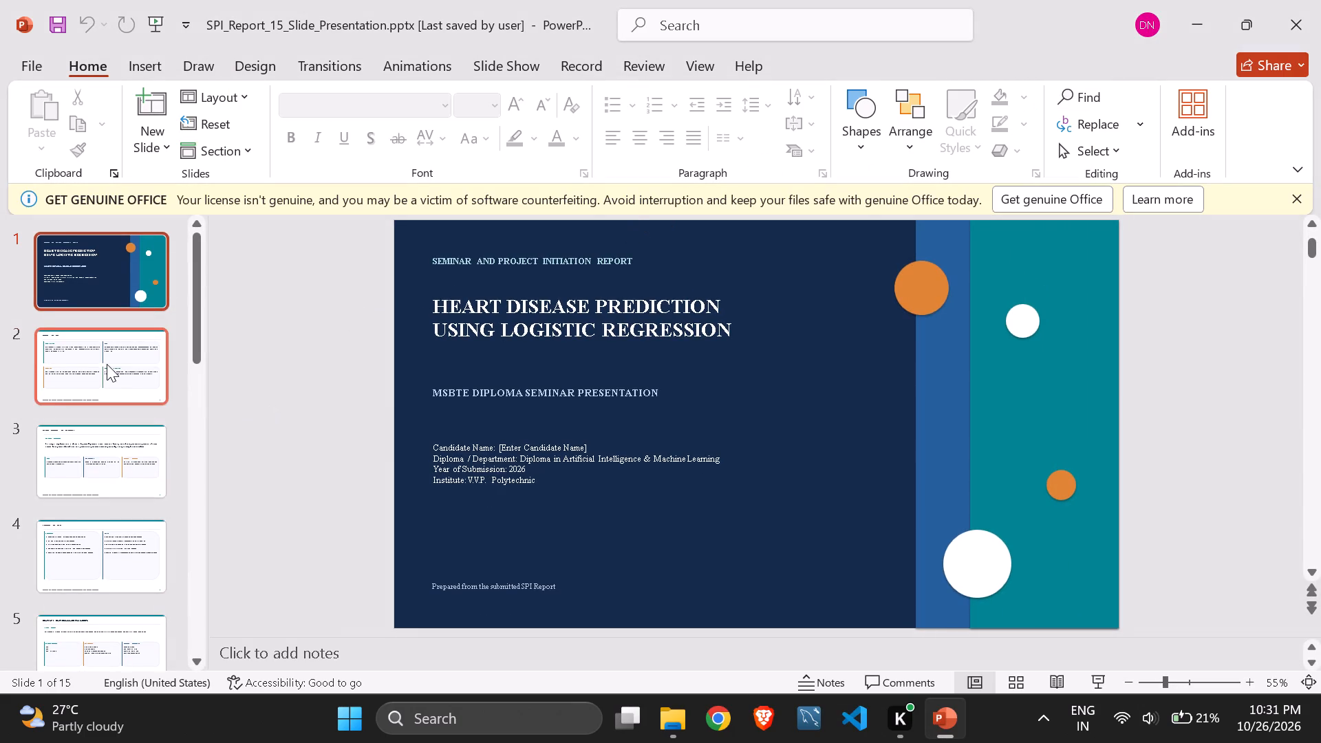
click(107, 364)
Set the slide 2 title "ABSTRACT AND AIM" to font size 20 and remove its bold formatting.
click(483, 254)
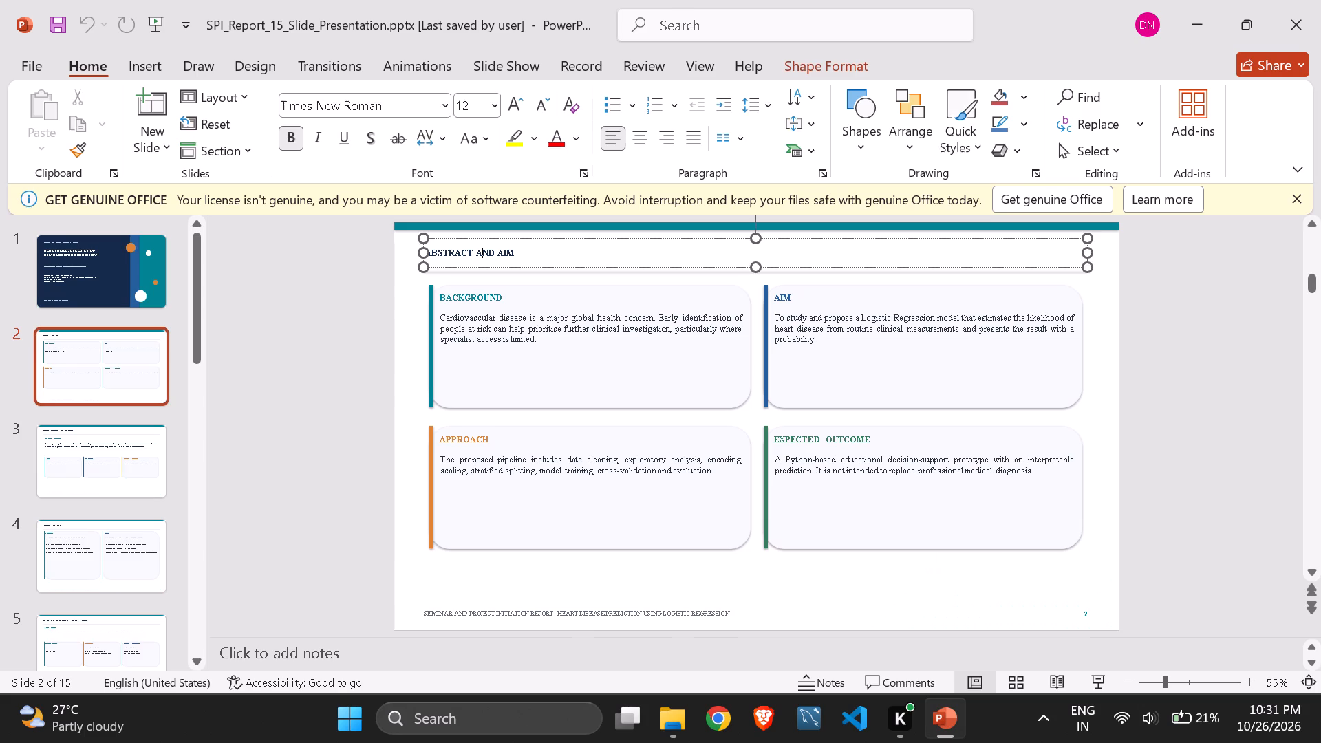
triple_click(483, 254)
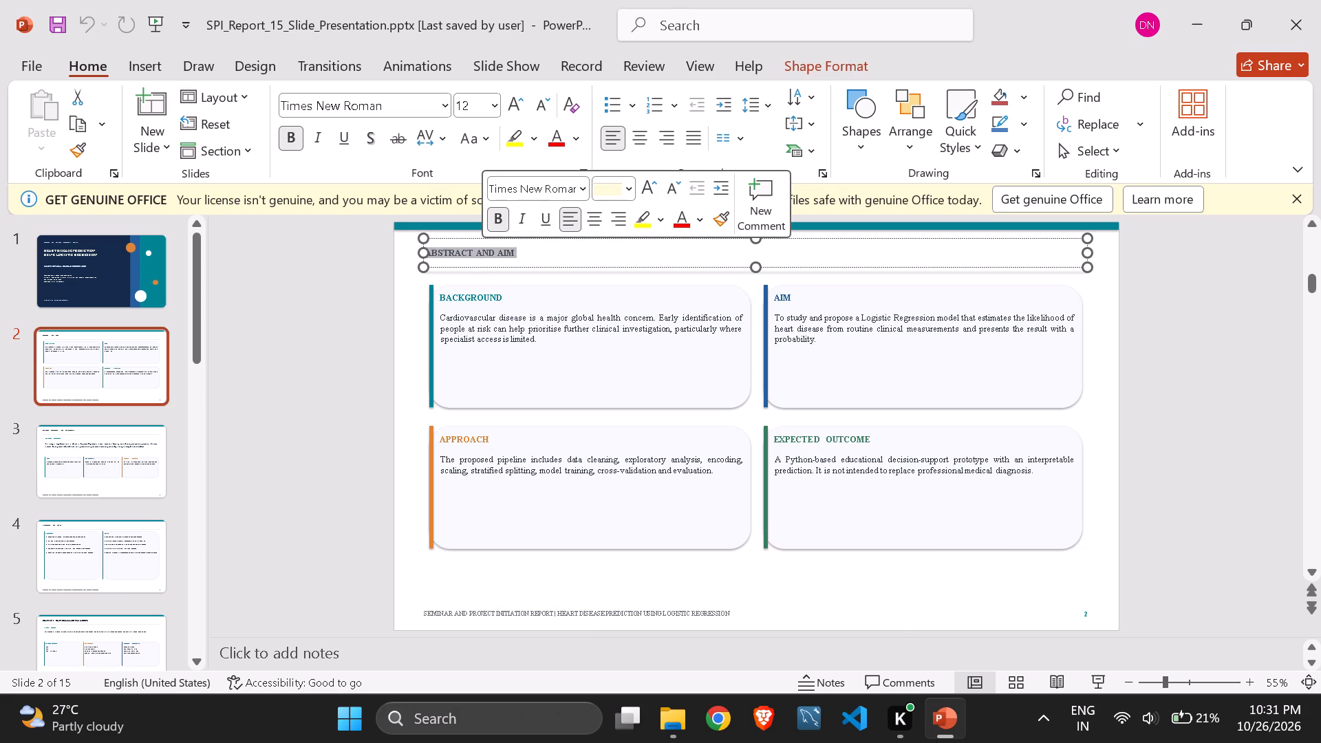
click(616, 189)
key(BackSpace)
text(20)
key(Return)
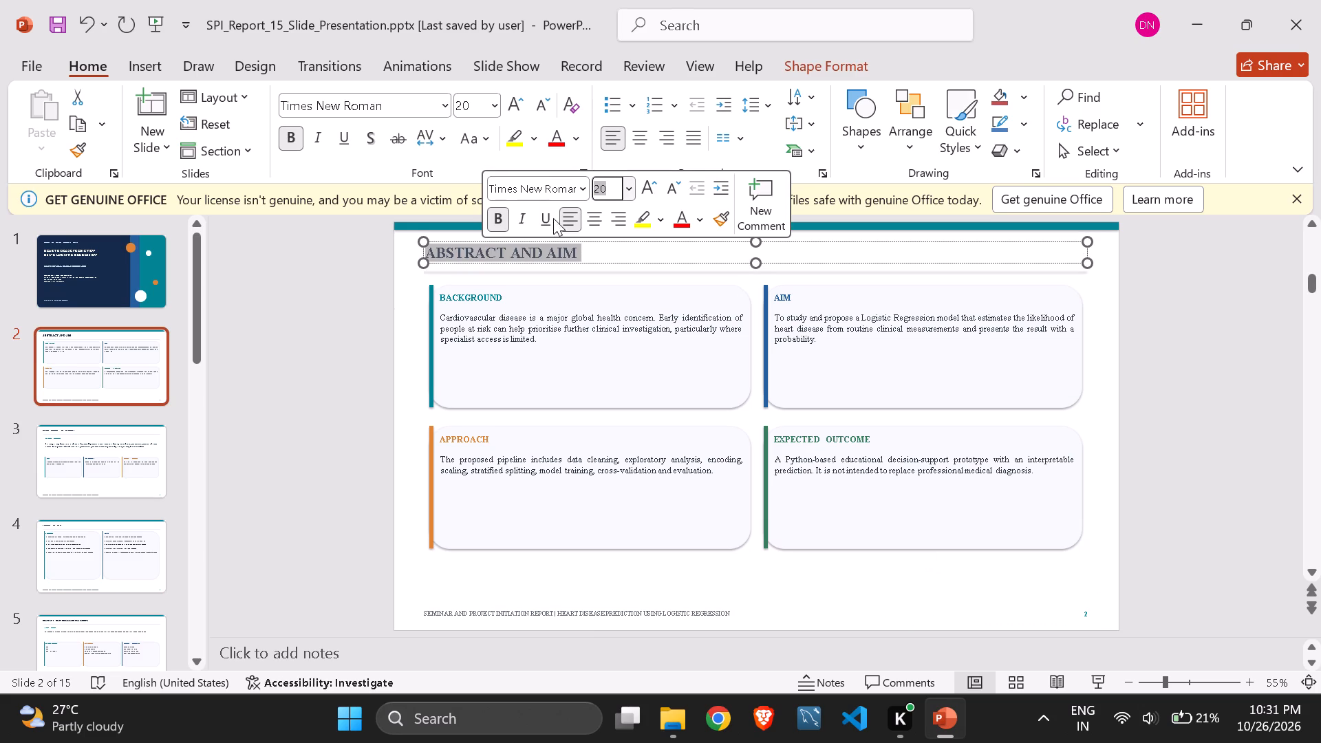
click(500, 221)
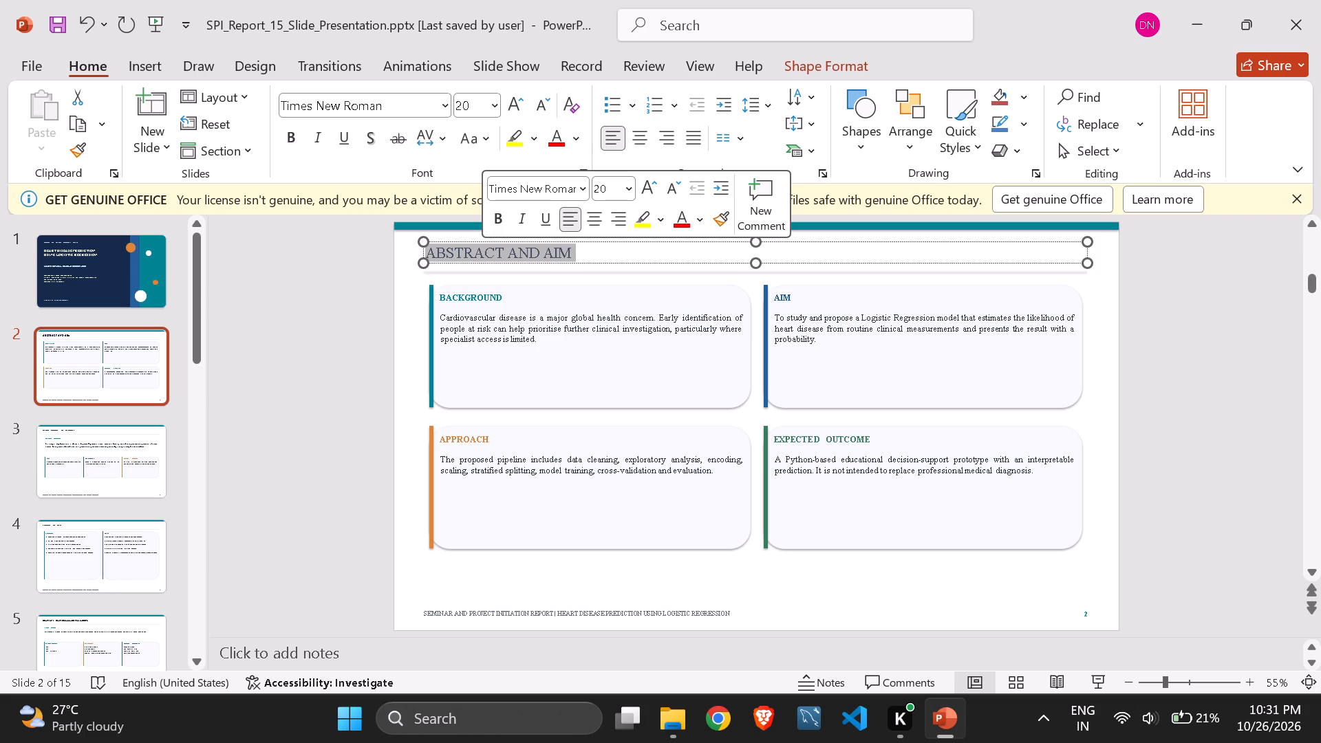
Preview slide 2 full screen as a slide show, then switch back to the editing window.
click(1134, 491)
key(f)
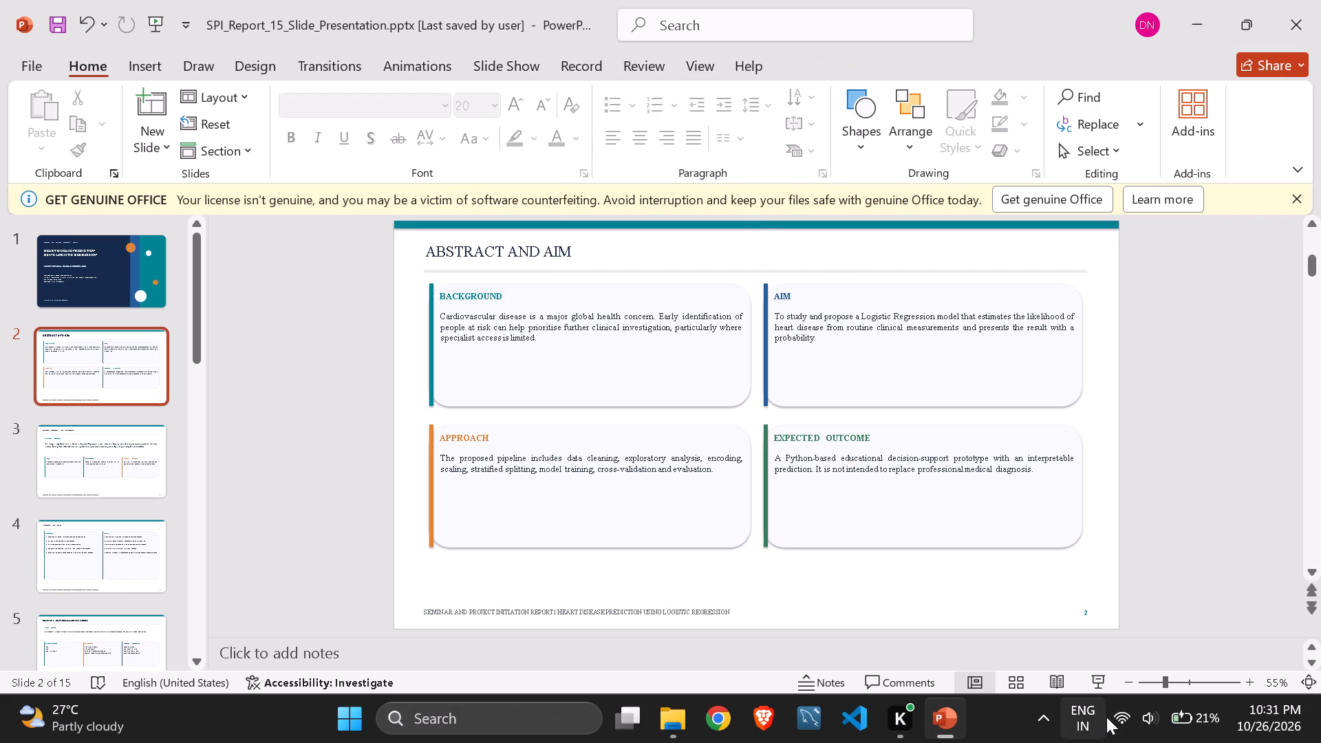
click(1099, 688)
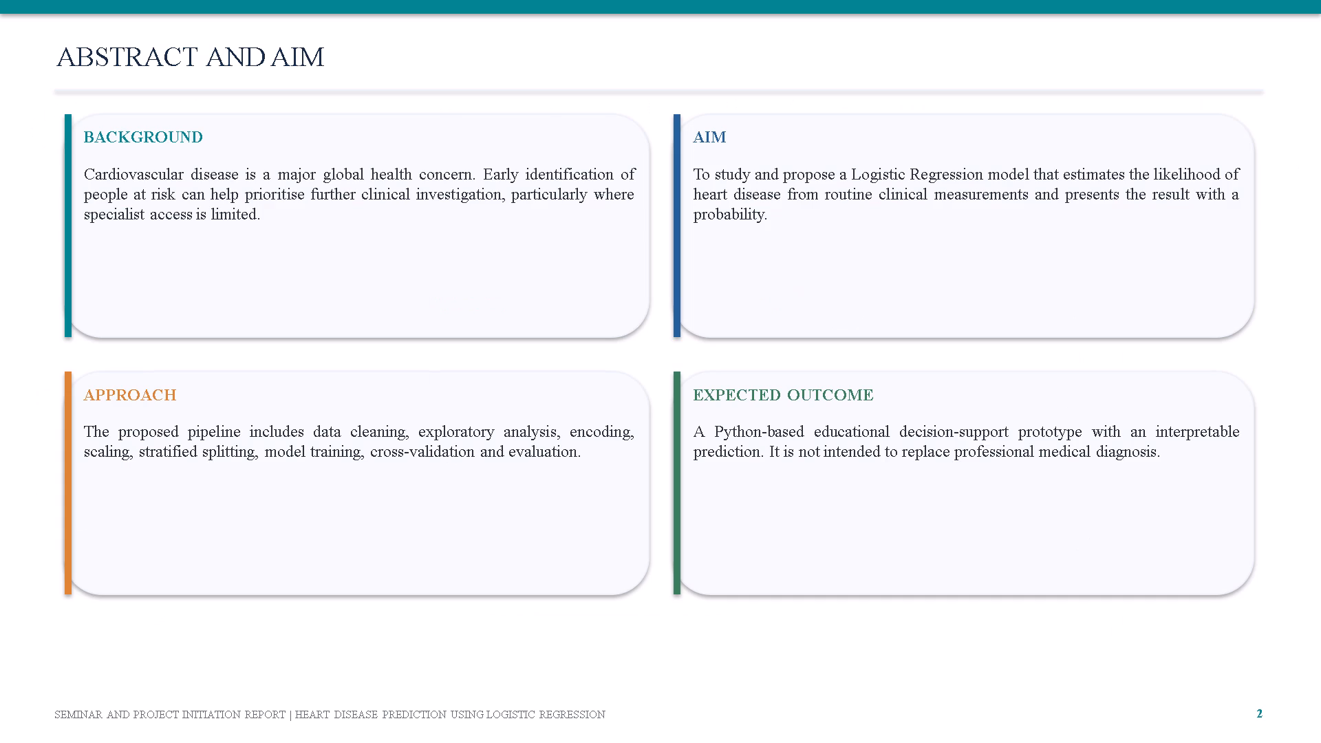
key(alt+Tab)
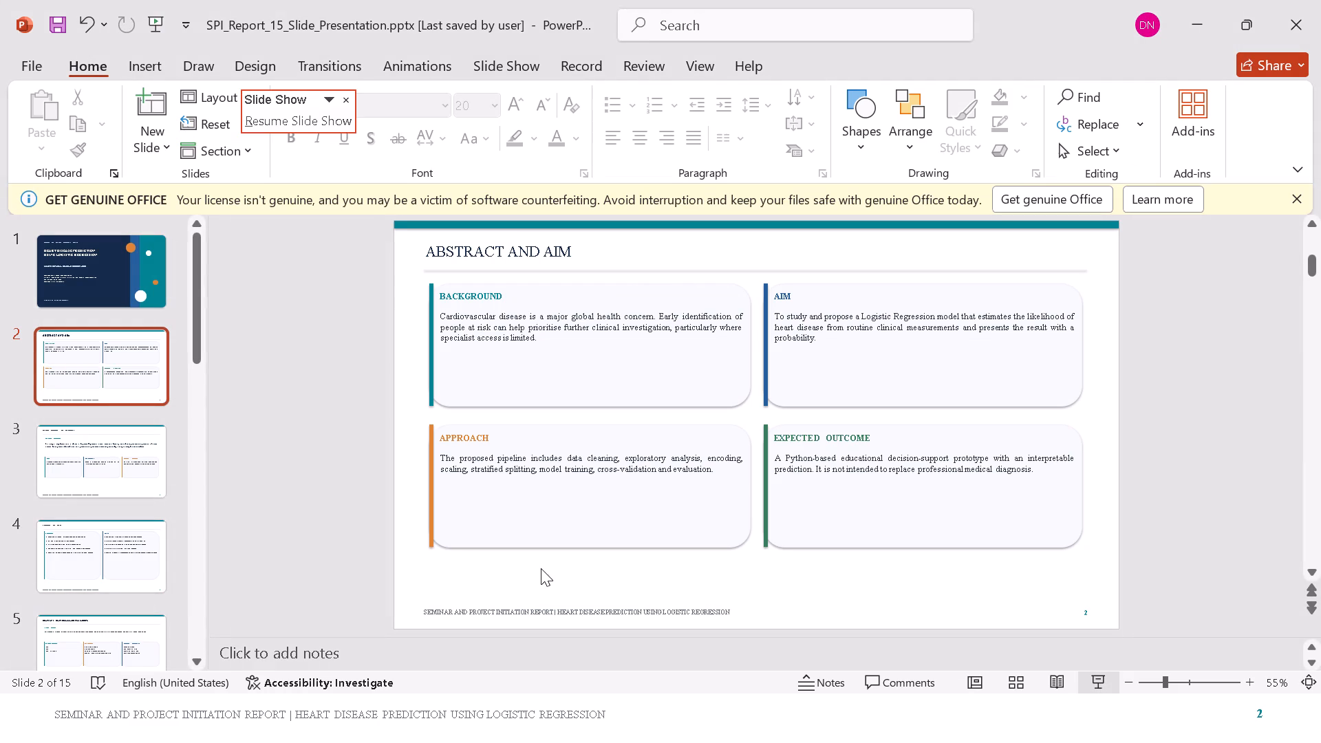
Set the title "ABSTRACT AND AIM" to font size 25 and make it bold.
triple_click(521, 248)
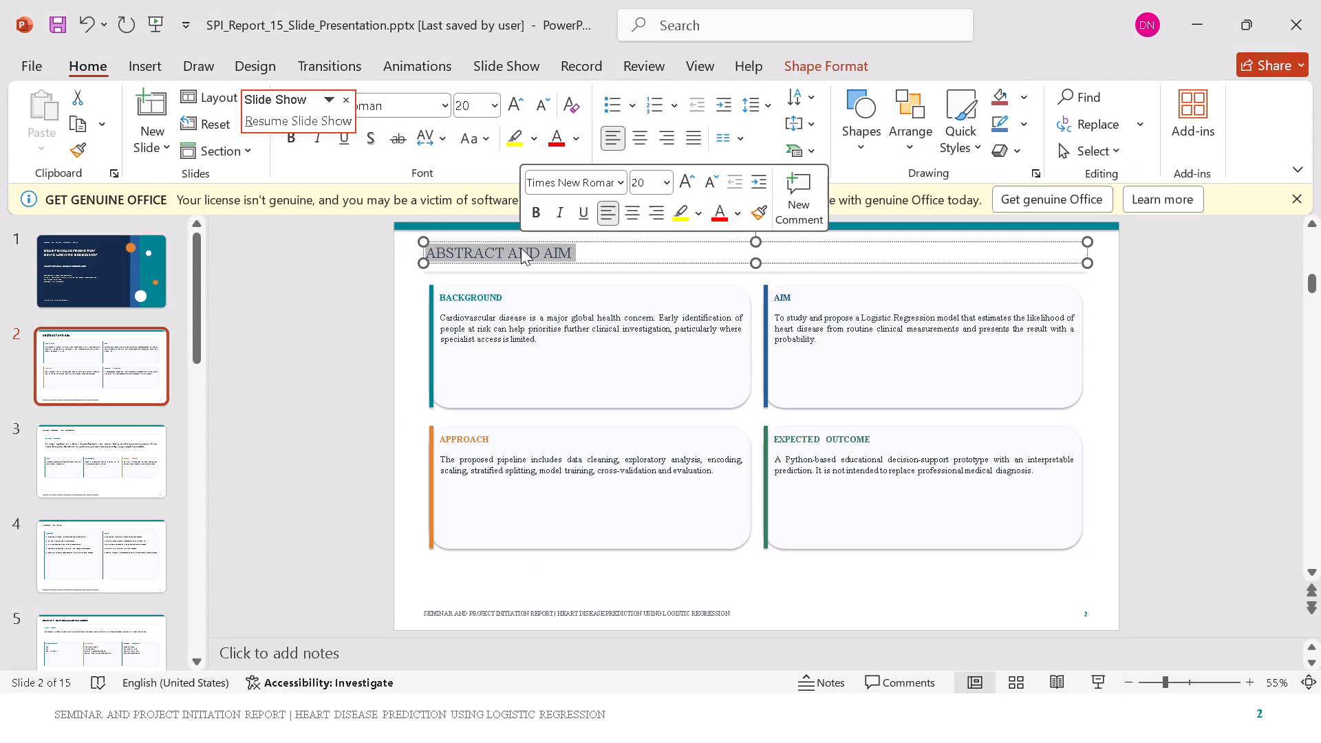
click(654, 175)
key(BackSpace)
text(25)
key(Return)
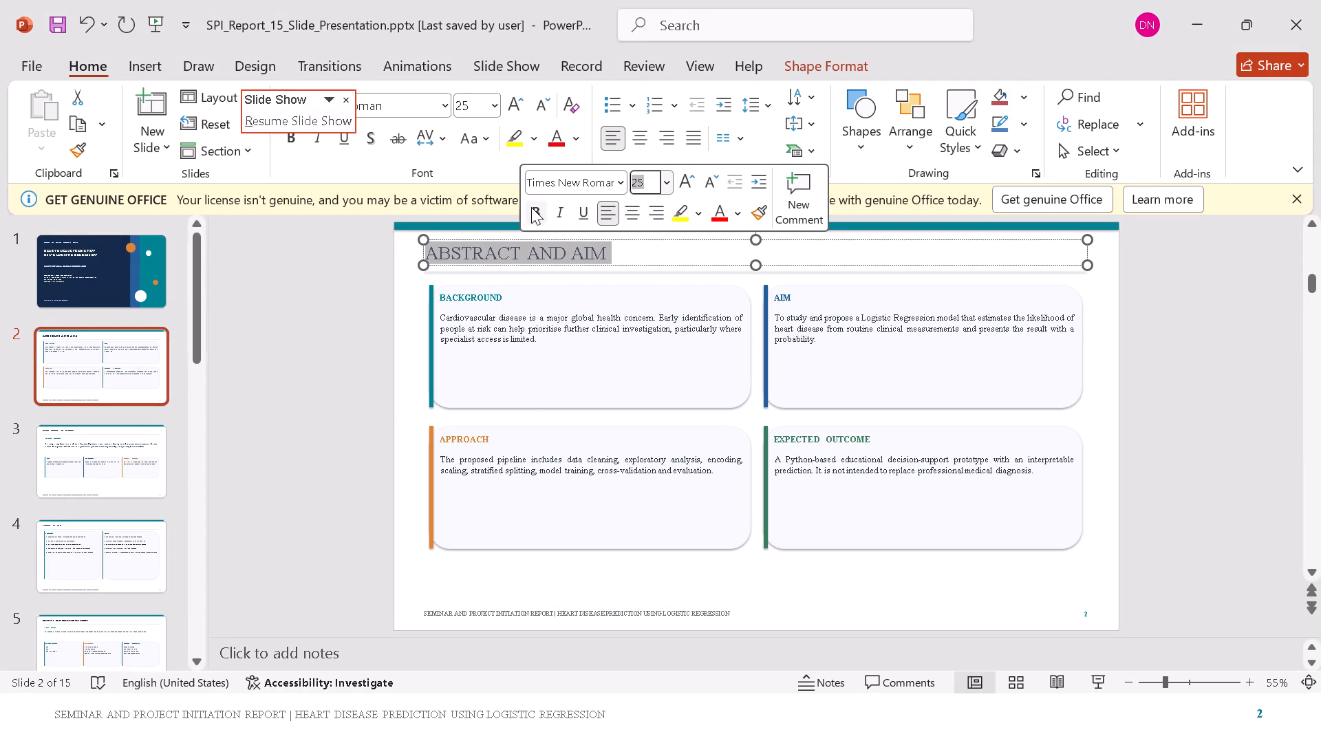
click(531, 207)
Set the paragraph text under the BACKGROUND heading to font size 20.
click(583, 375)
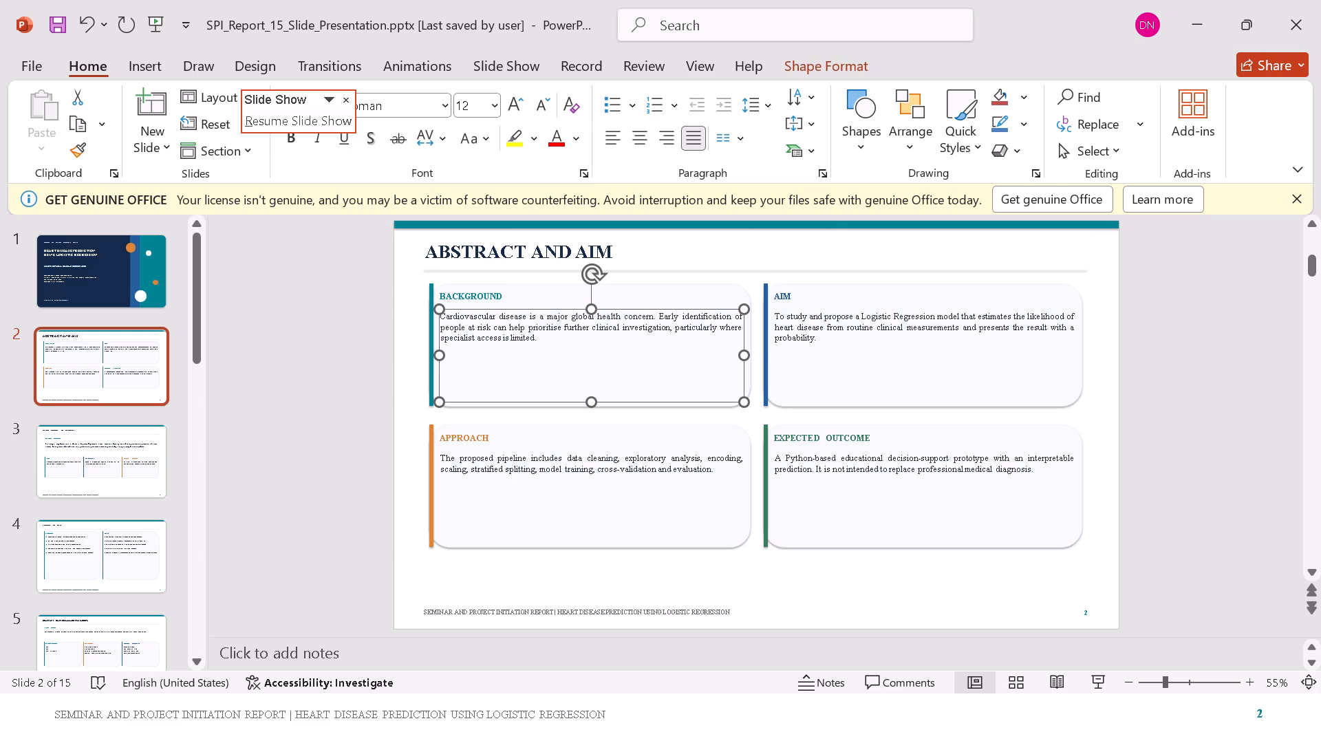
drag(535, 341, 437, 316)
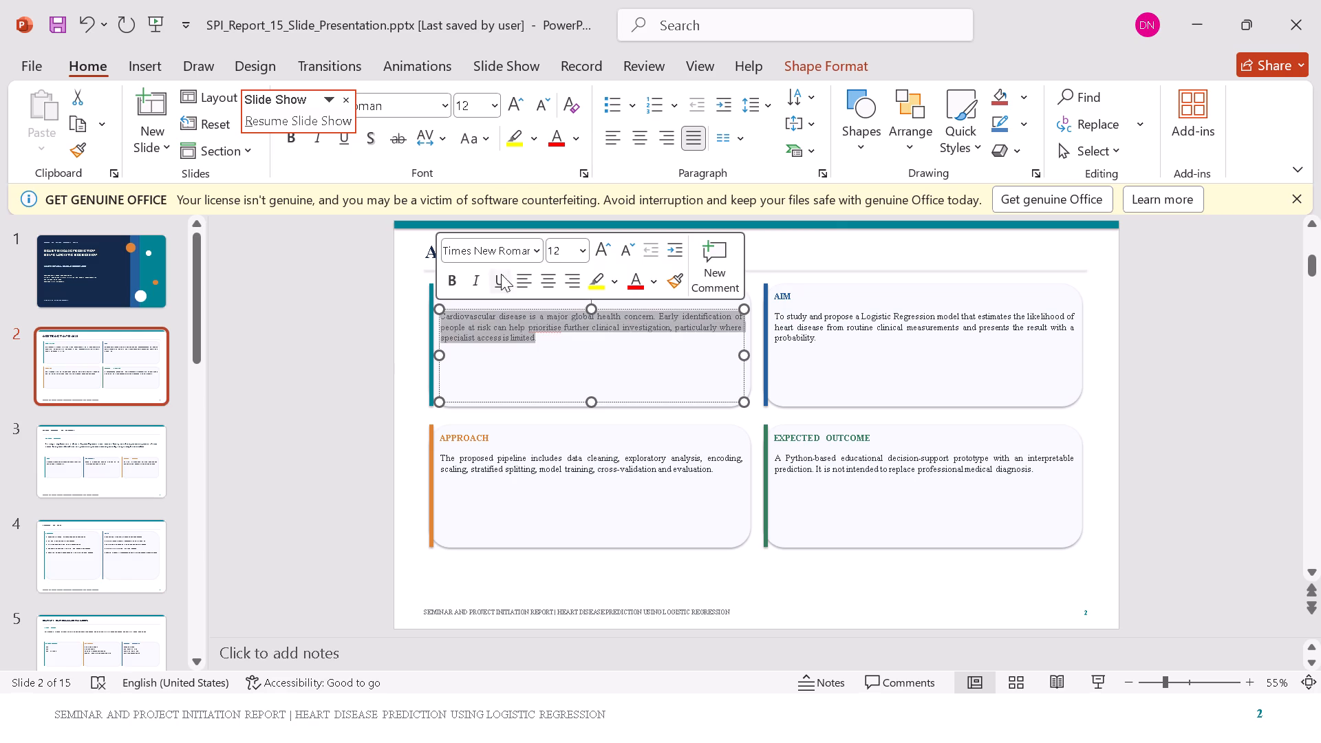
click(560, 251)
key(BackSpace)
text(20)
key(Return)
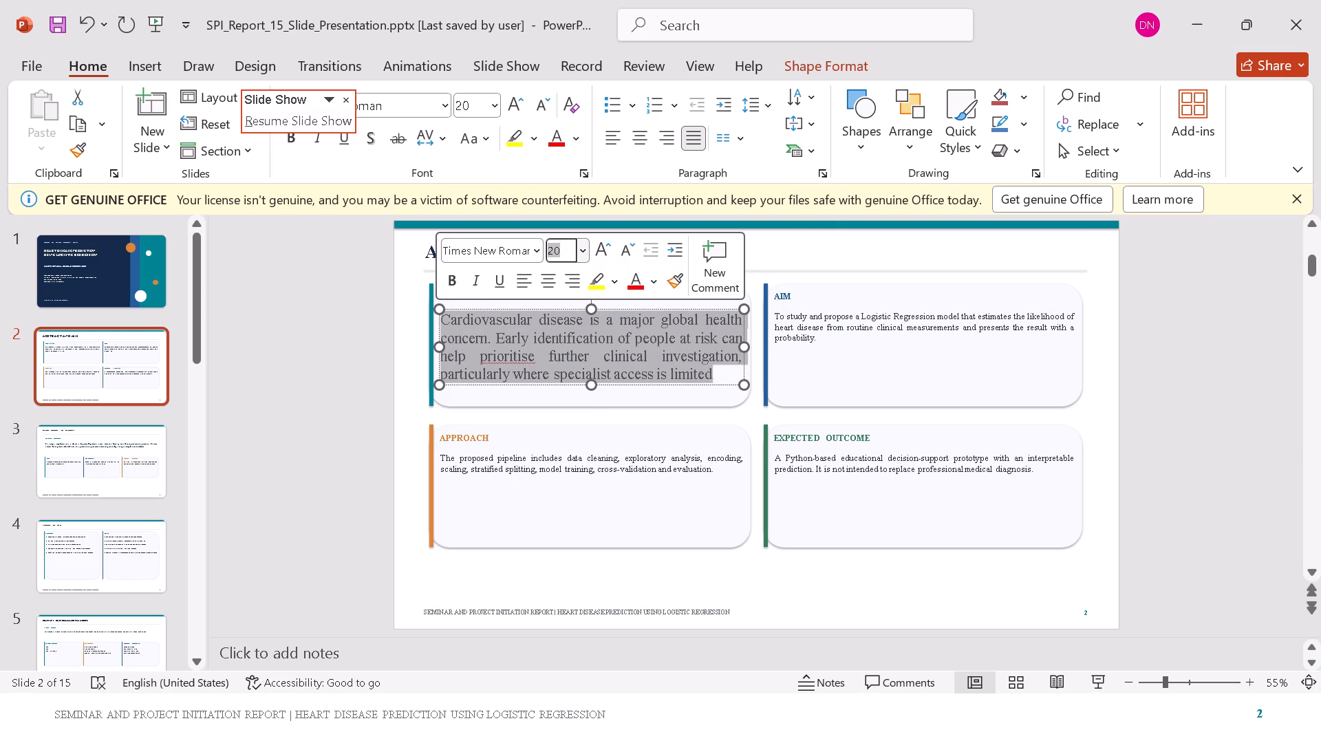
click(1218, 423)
Close the running slide show window and return to the presentation's editing window.
key(alt+Tab)
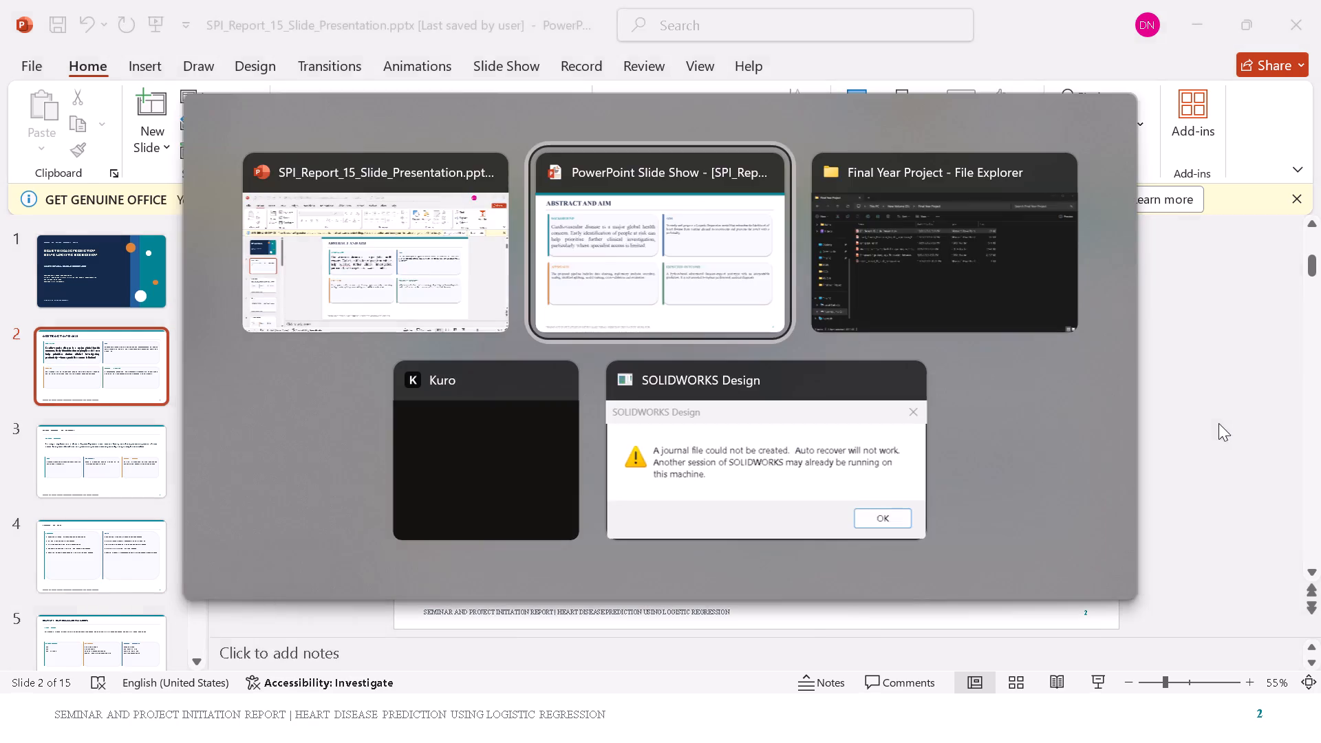
key(alt+Tab)
key(alt+Tab)
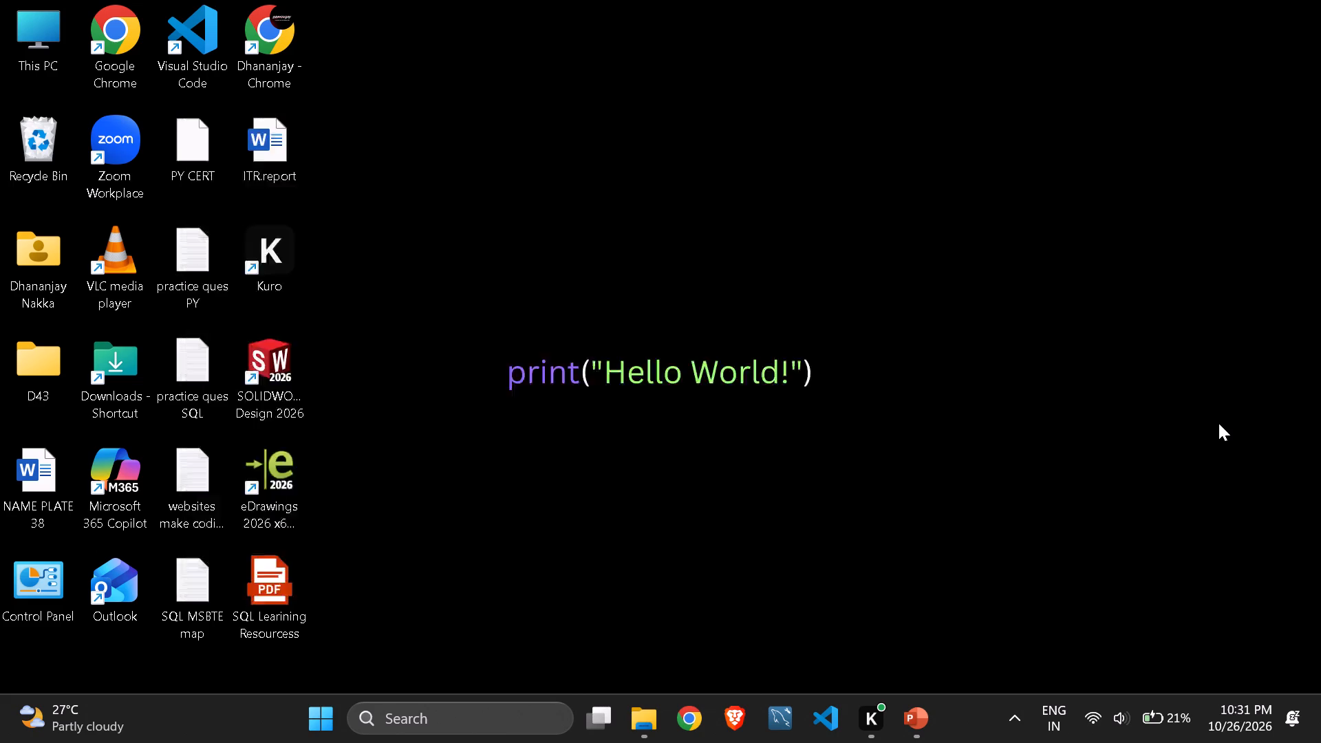
key(alt+Tab)
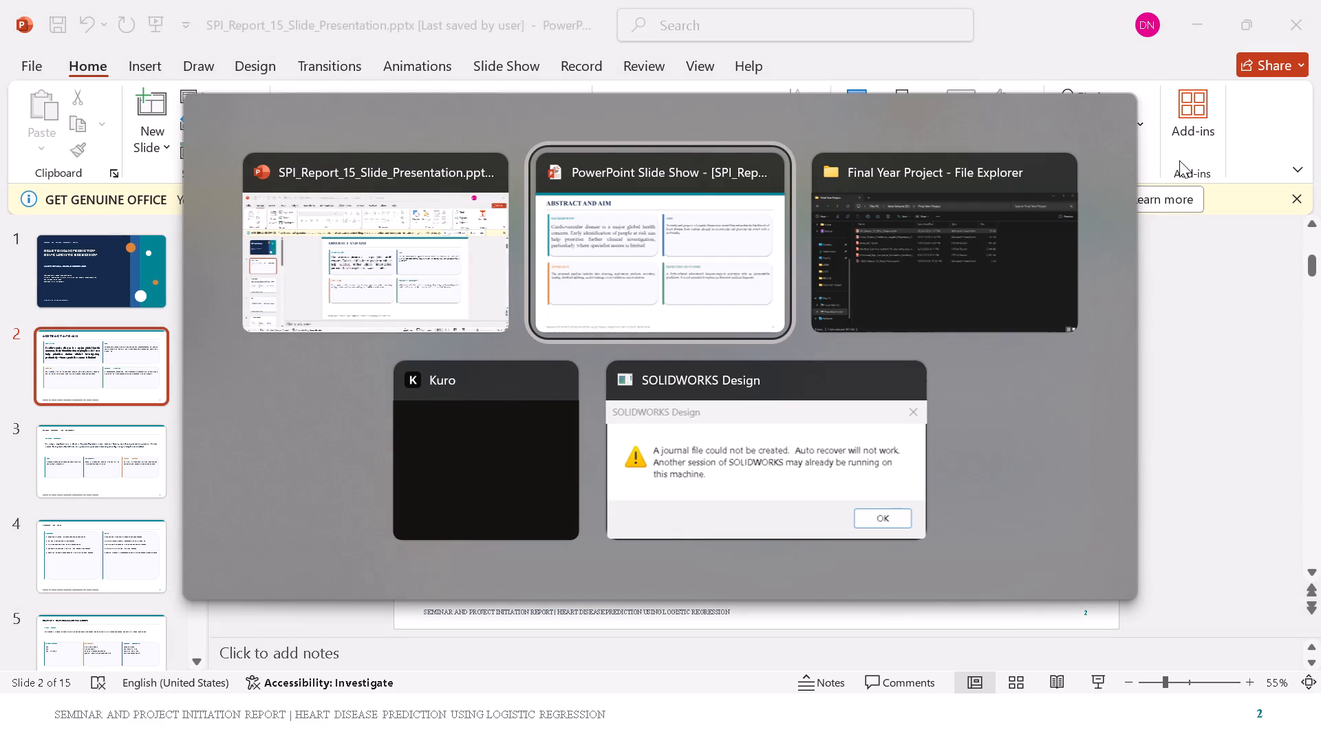
alt+click(766, 175)
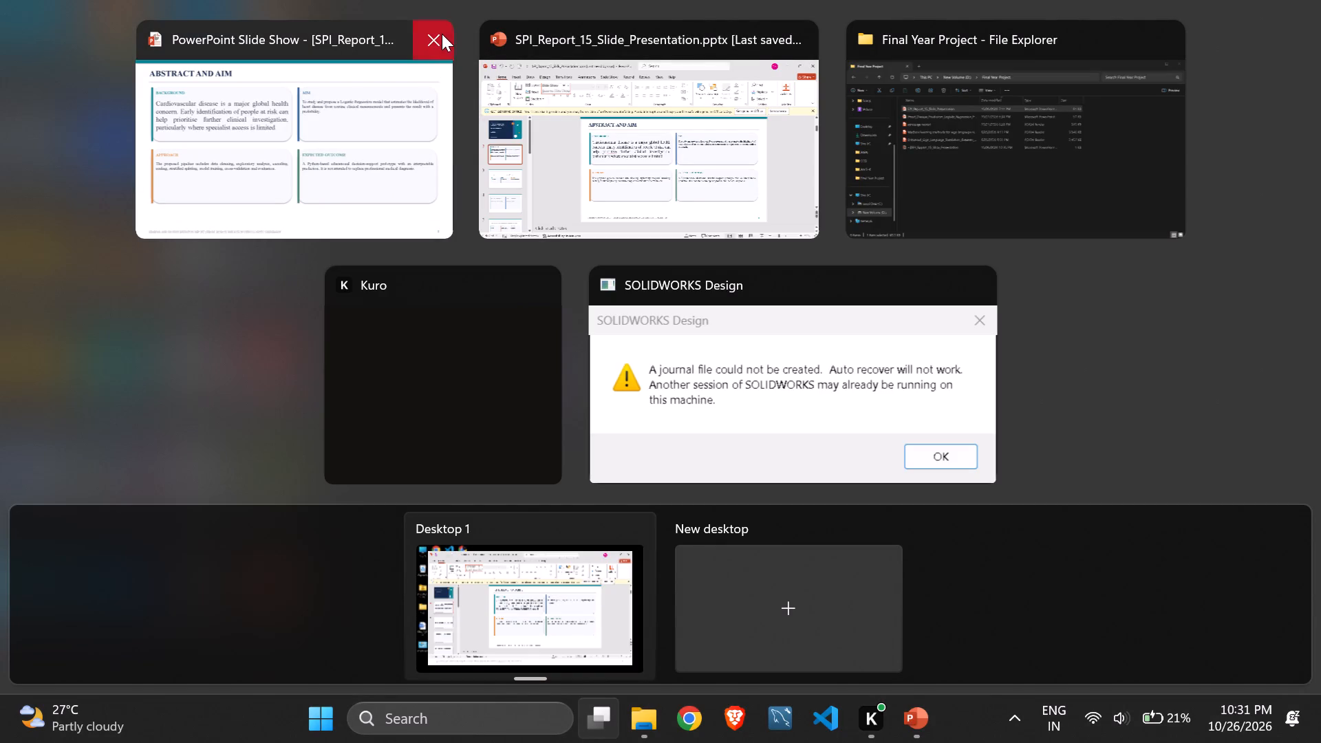
click(442, 34)
click(572, 116)
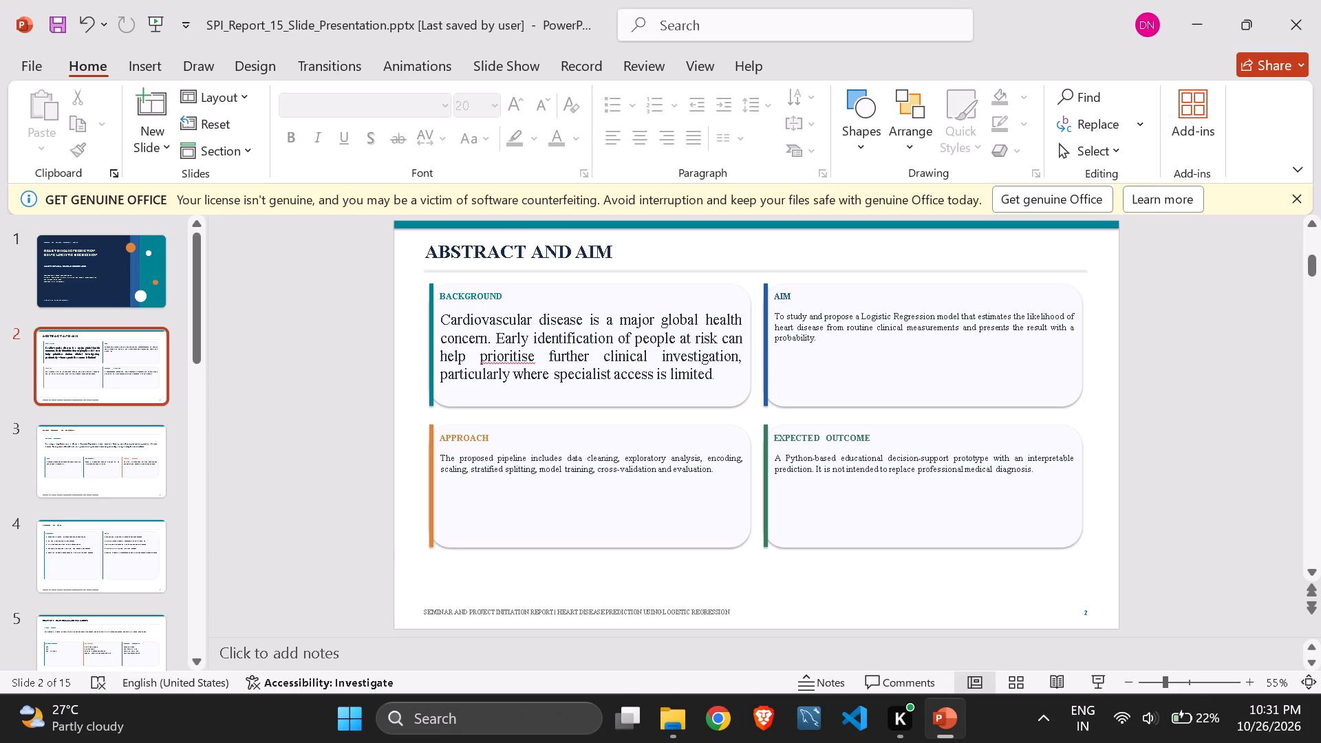
Set the BACKGROUND heading on slide 2 to font size 20.
click(613, 354)
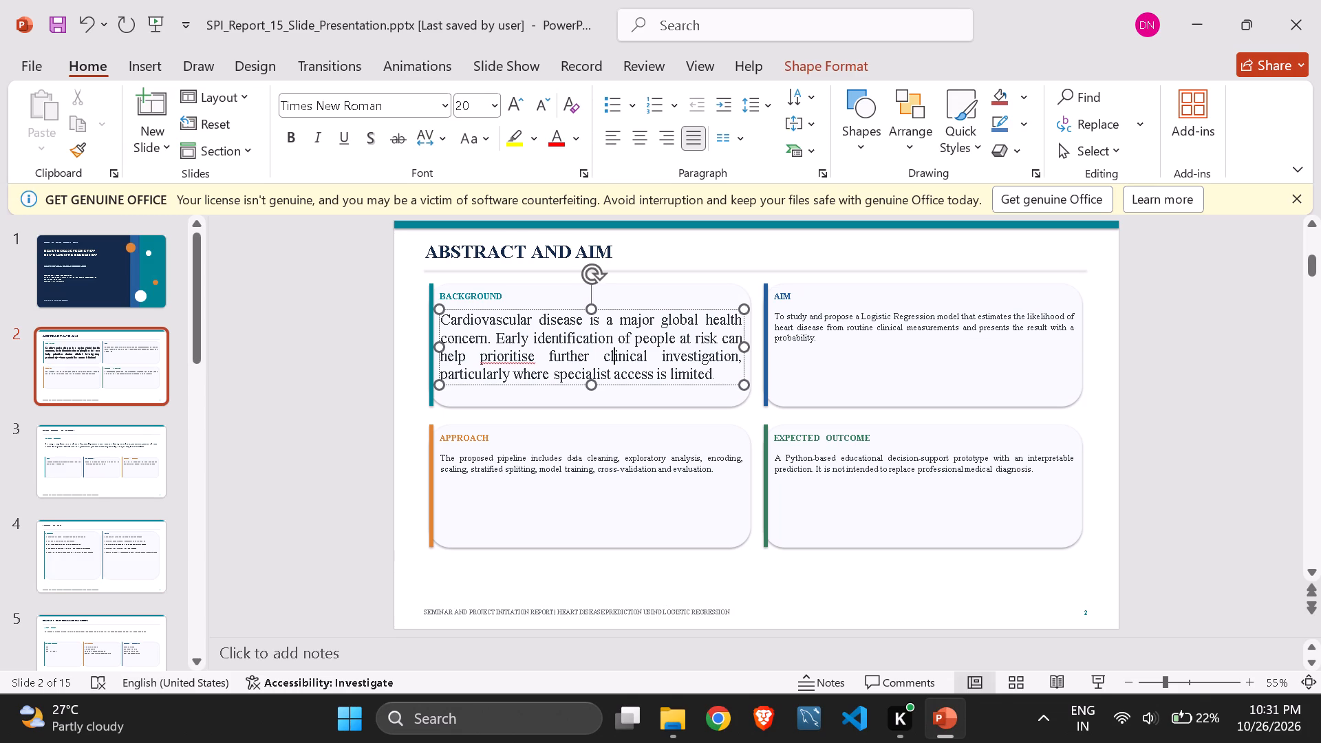
triple_click(494, 295)
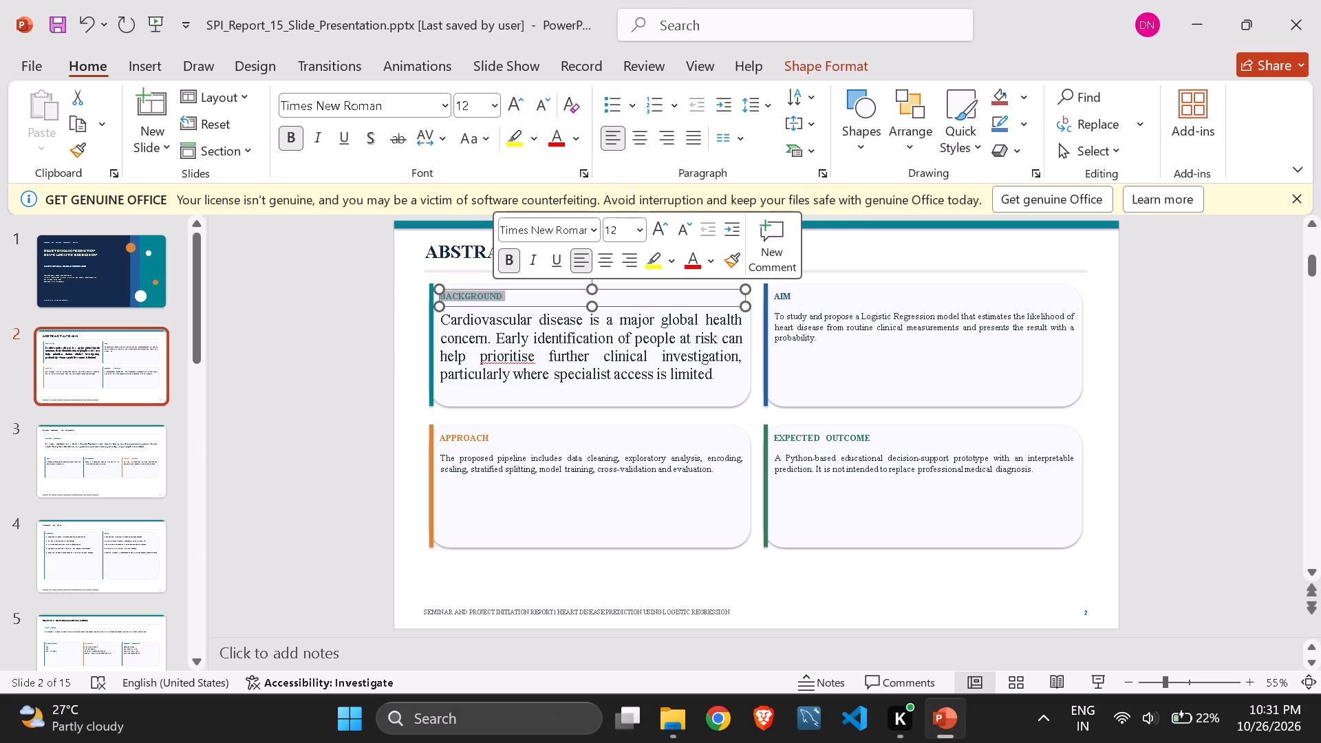
click(616, 233)
key(BackSpace)
text(20)
key(Return)
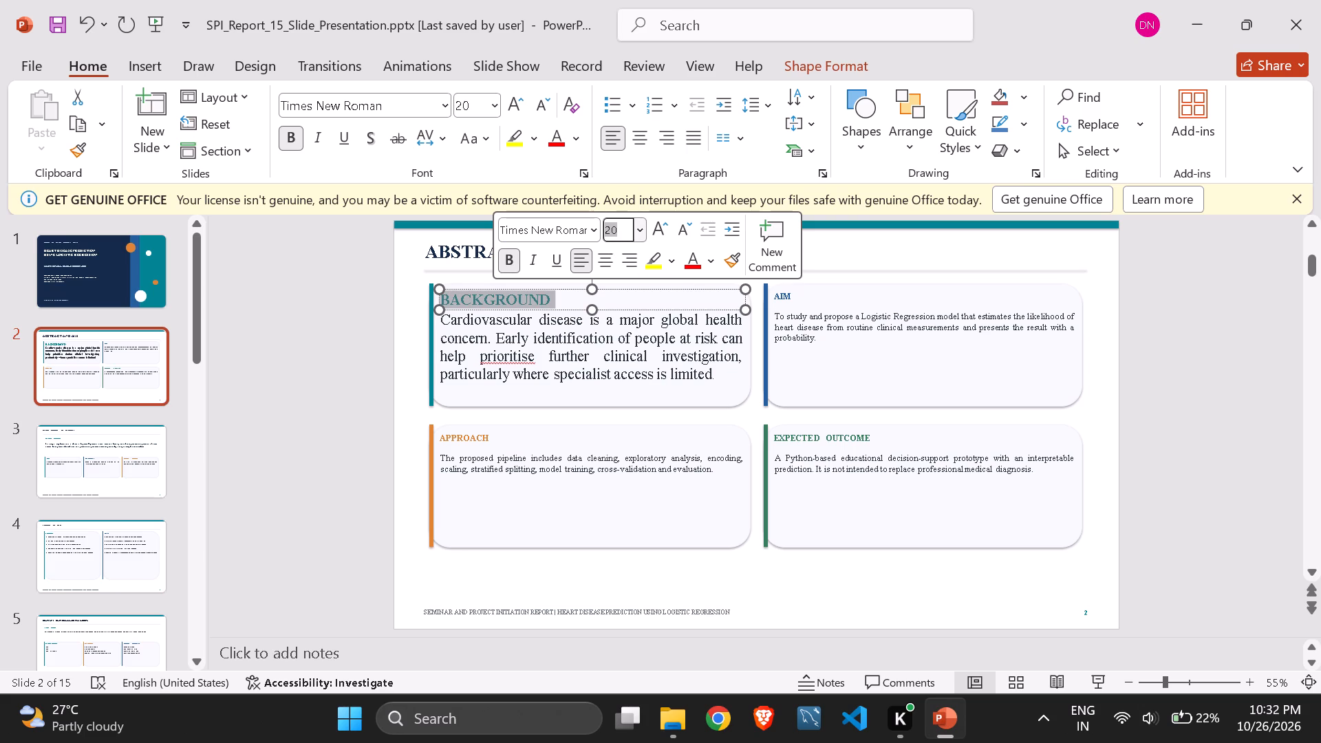
Set the whole paragraph under the BACKGROUND heading to font size 18.
click(690, 363)
key(ctrl+a)
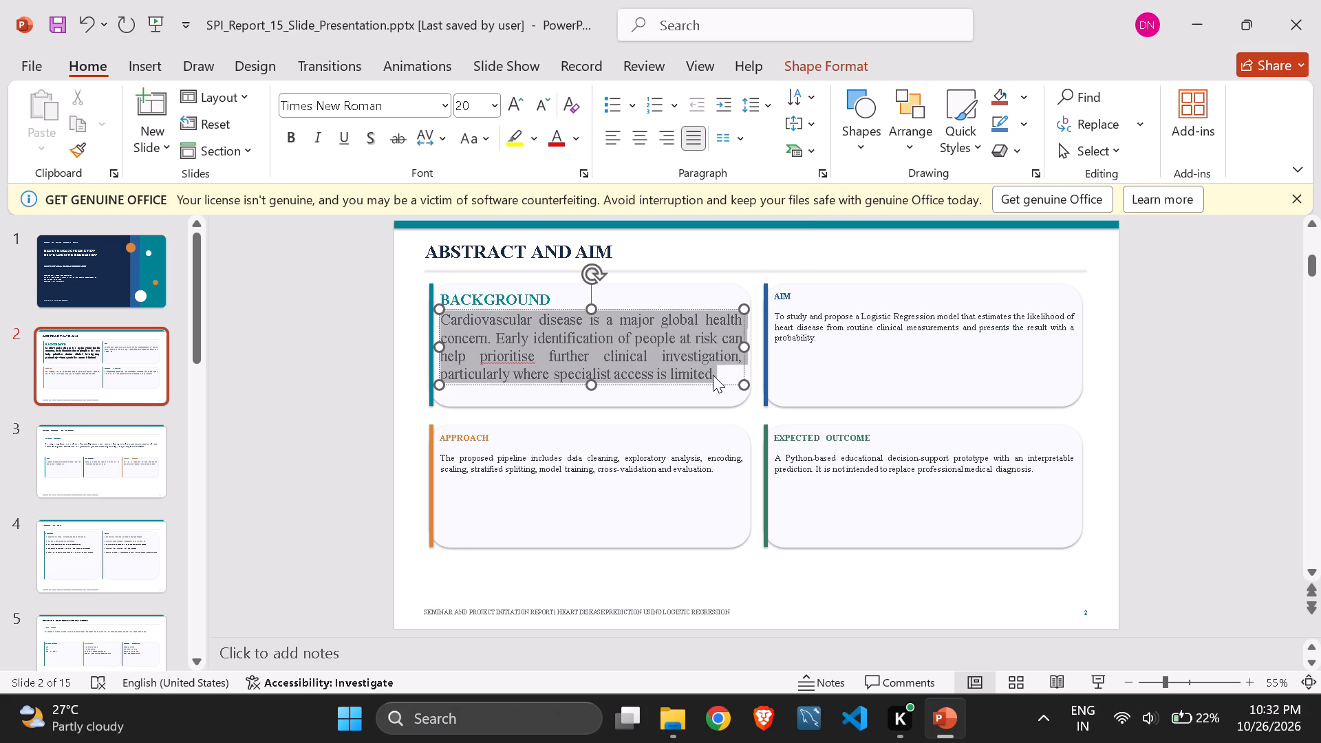
click(466, 105)
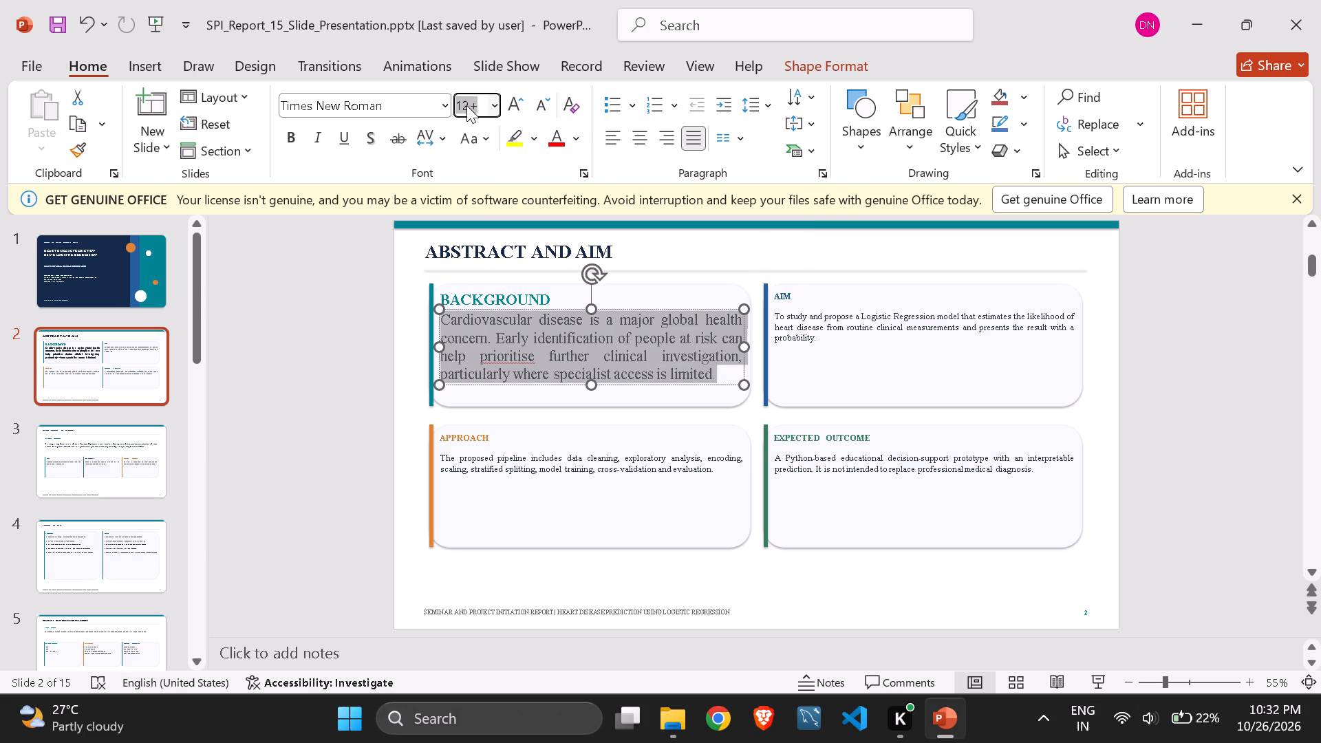
key(BackSpace)
text(18)
key(Return)
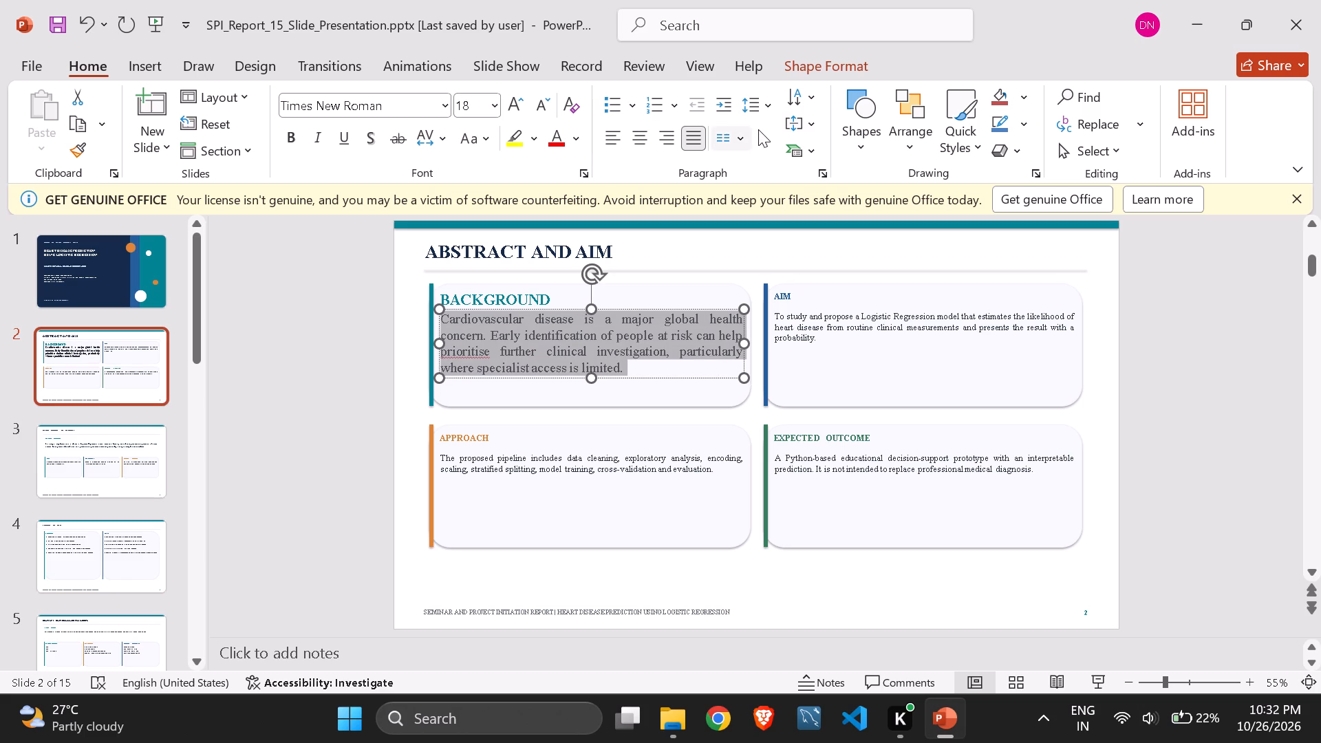
Set the paragraph under the AIM heading to font size 18.
triple_click(844, 315)
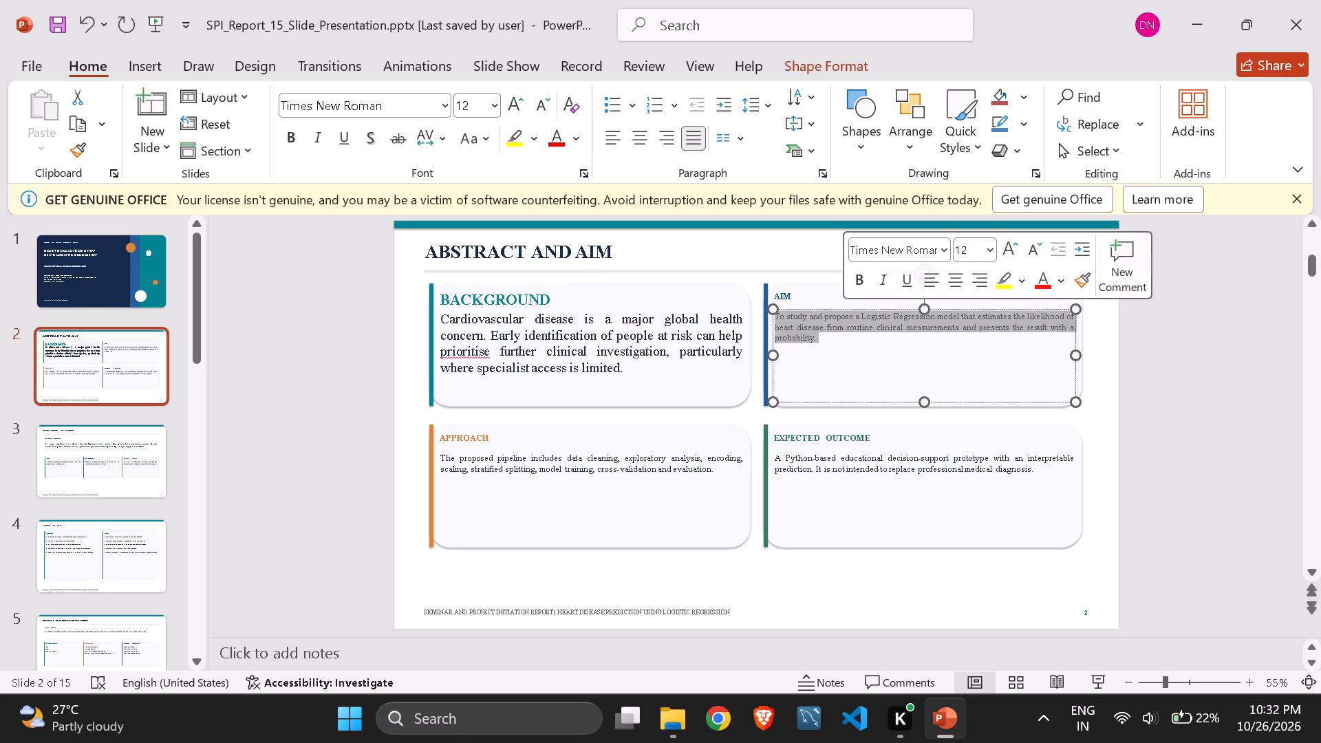
click(974, 248)
key(BackSpace)
text(18)
key(Return)
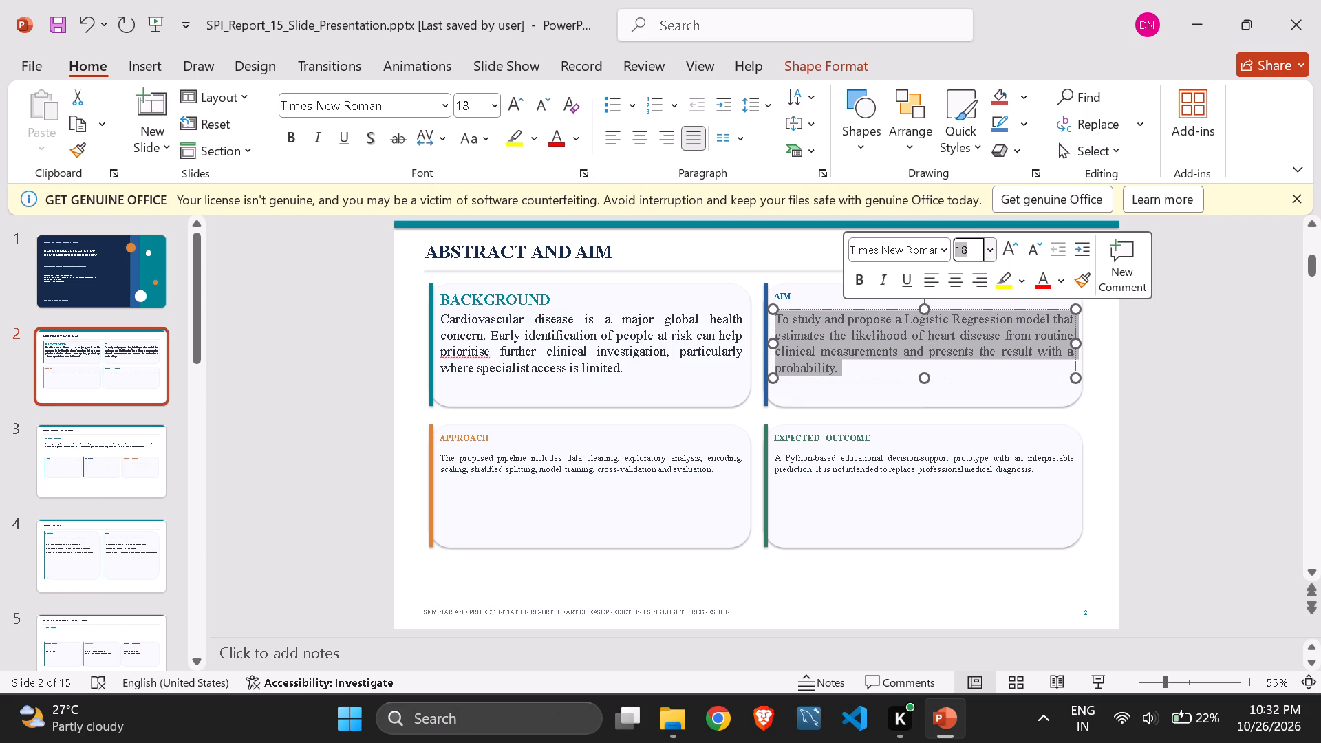
Set the AIM heading on slide 2 to font size 20.
click(844, 404)
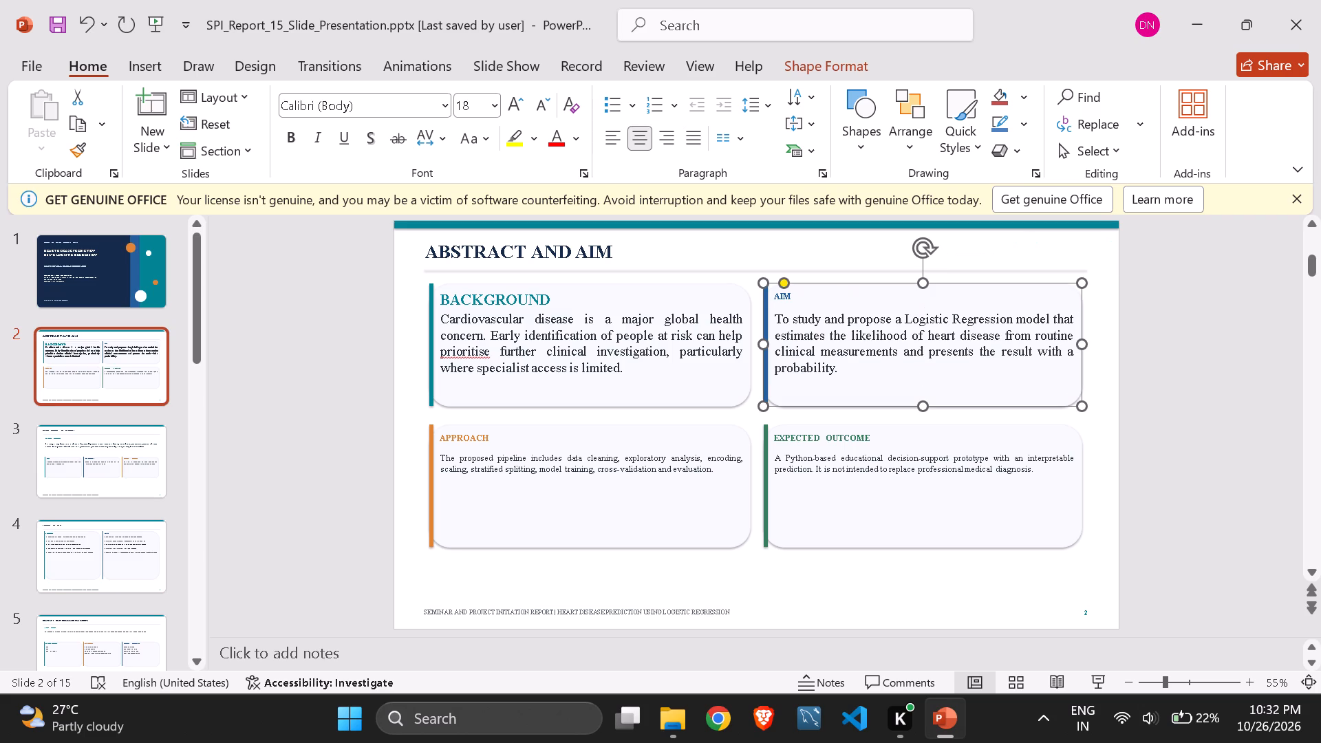
triple_click(791, 298)
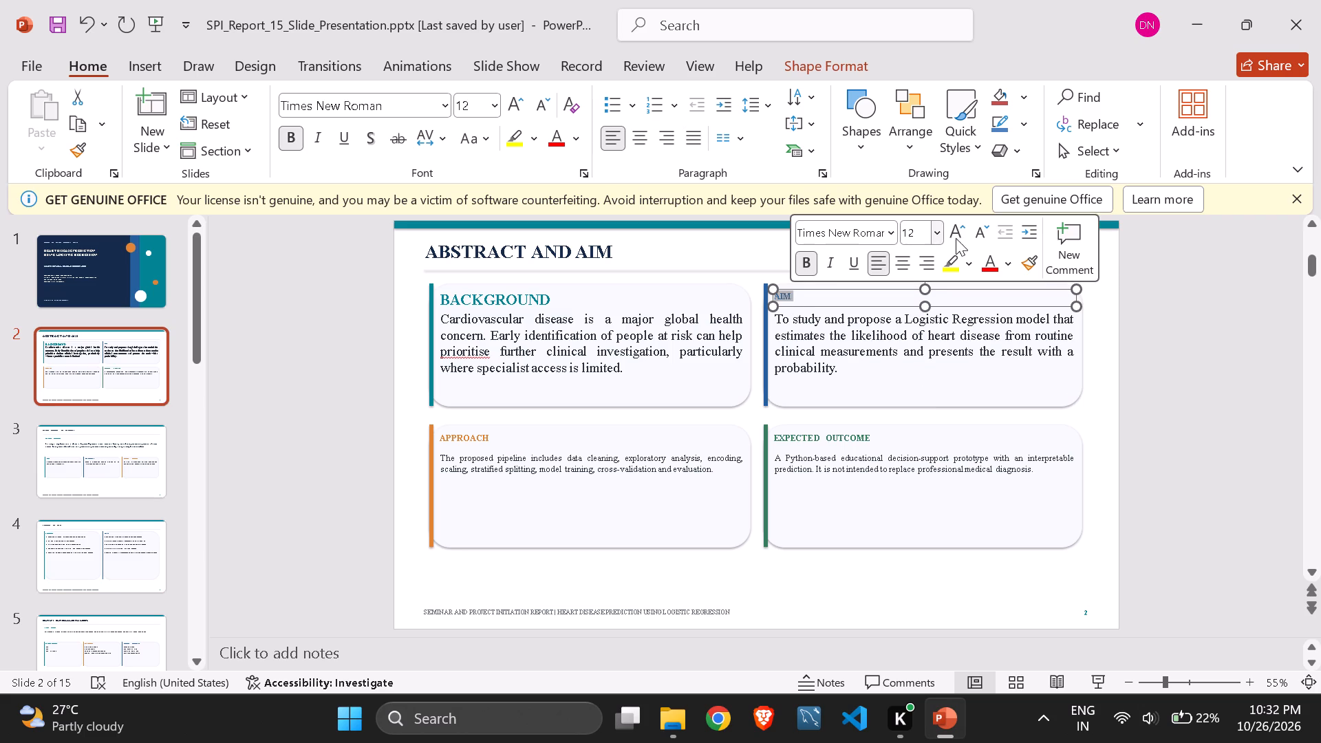
click(923, 237)
key(BackSpace)
text(20)
key(Return)
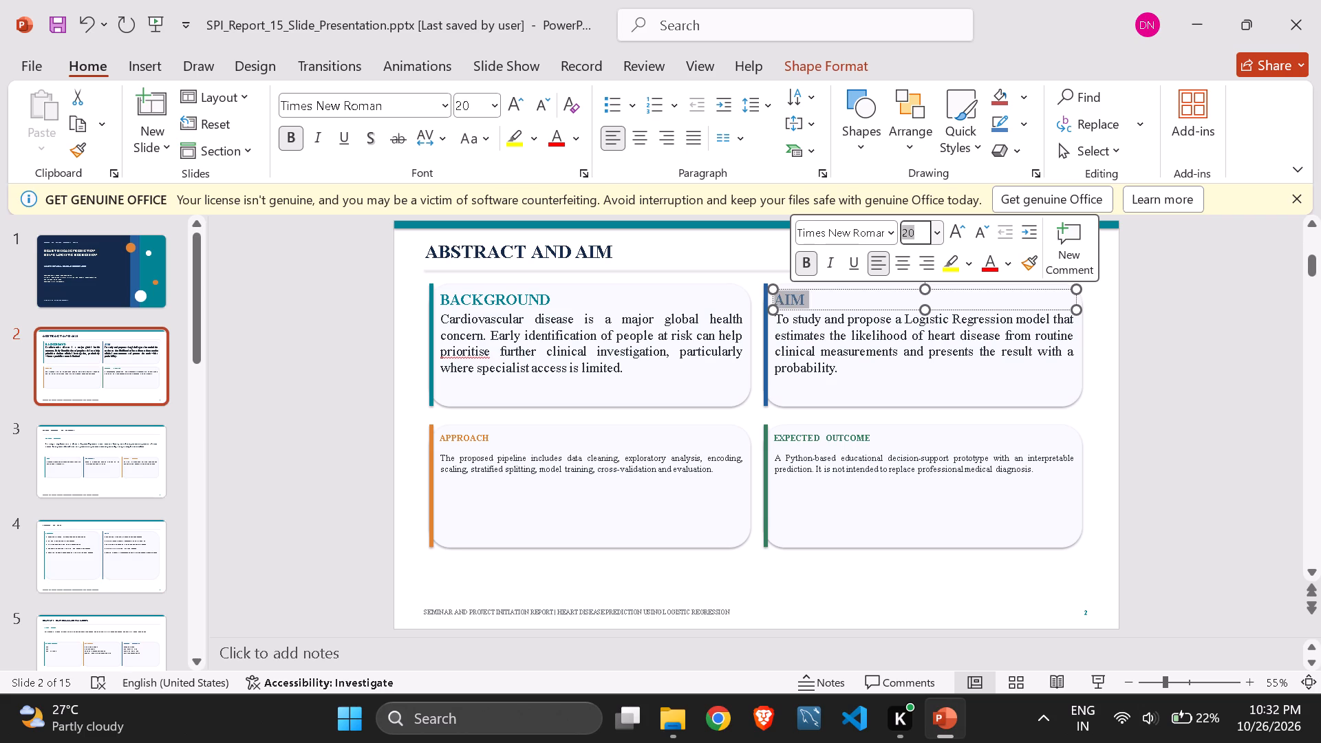
Set the APPROACH heading on slide 2 to font size 20.
click(475, 429)
triple_click(473, 438)
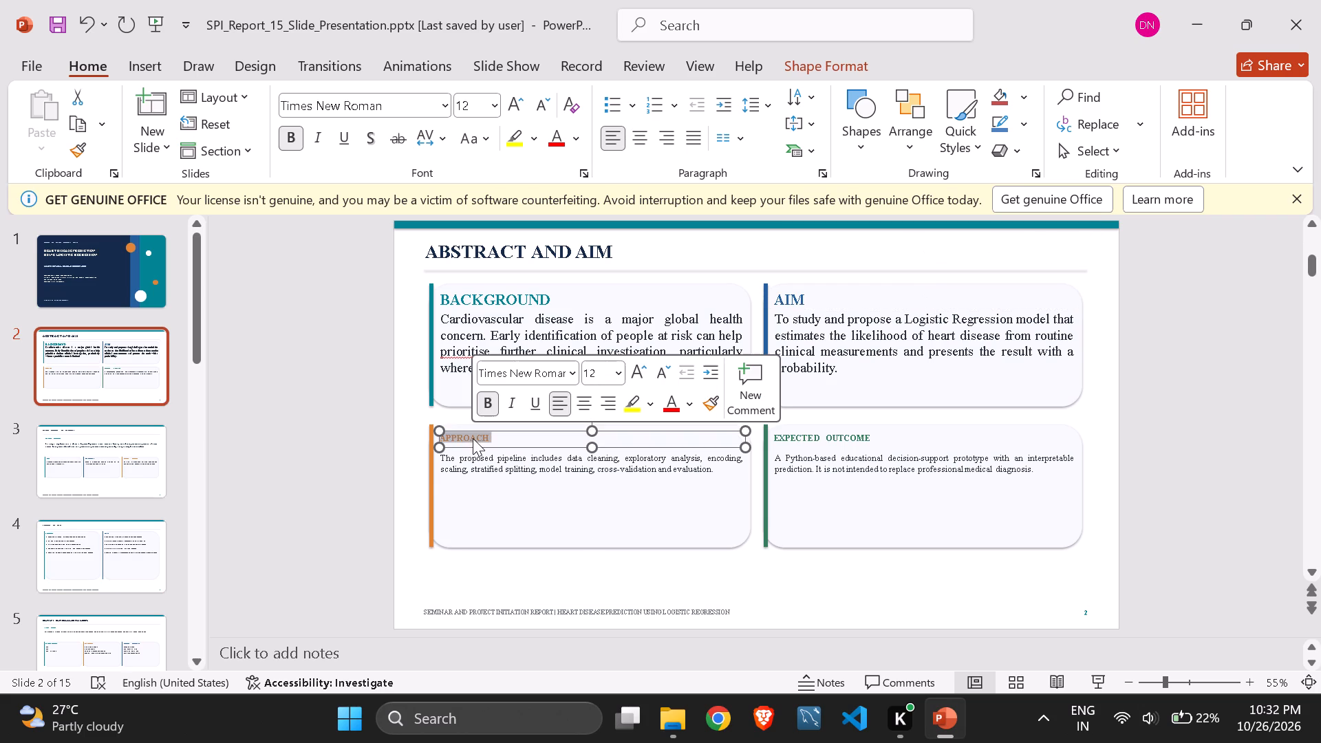
click(596, 370)
key(BackSpace)
text(20)
key(Return)
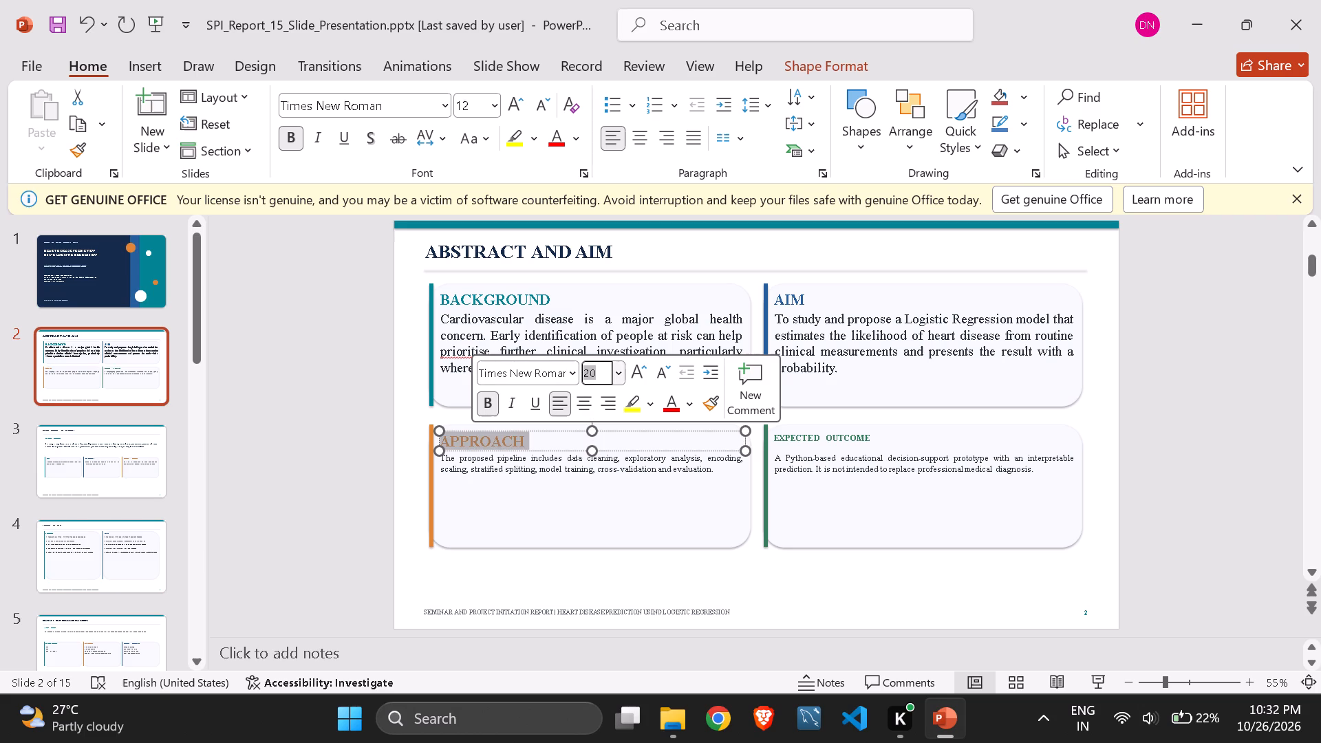
Set the EXPECTED OUTCOME heading on slide 2 to font size 20.
triple_click(837, 437)
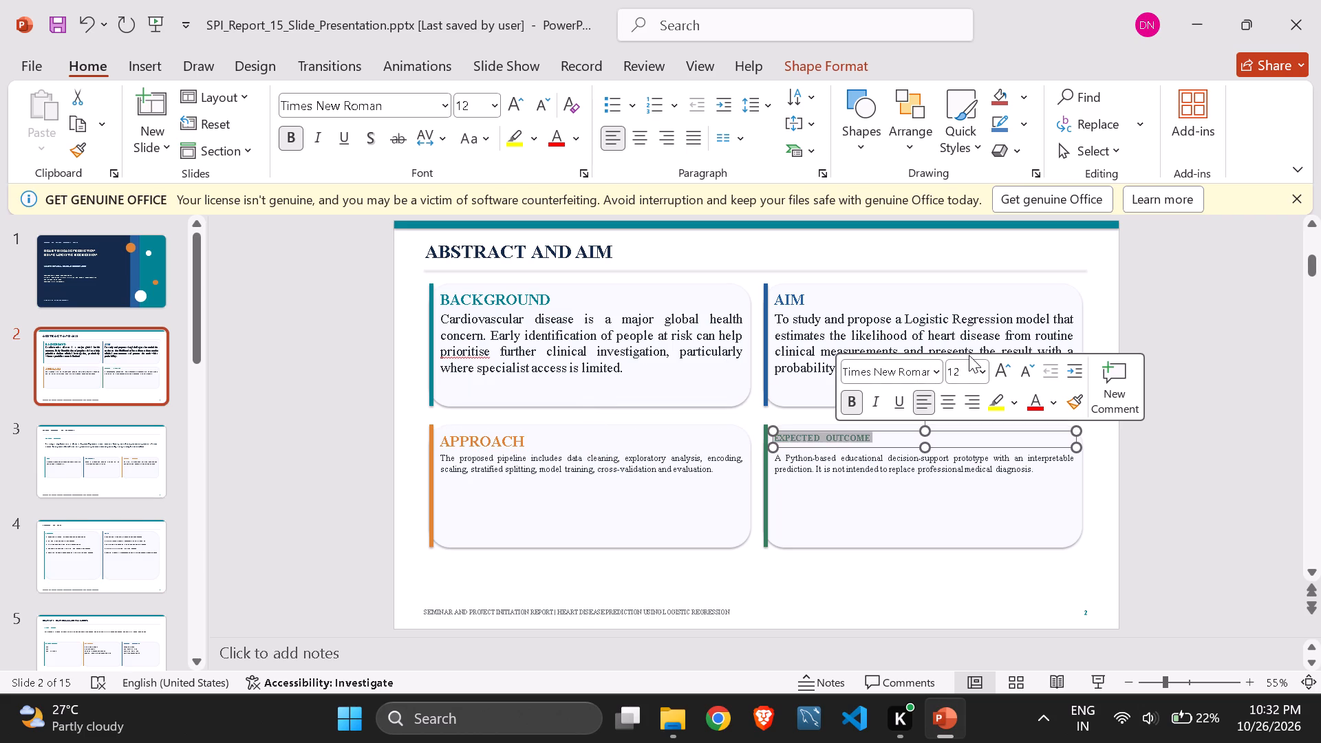
click(963, 369)
key(BackSpace)
text(20)
key(Return)
Set the whole paragraph under the APPROACH heading to font size 18.
triple_click(669, 457)
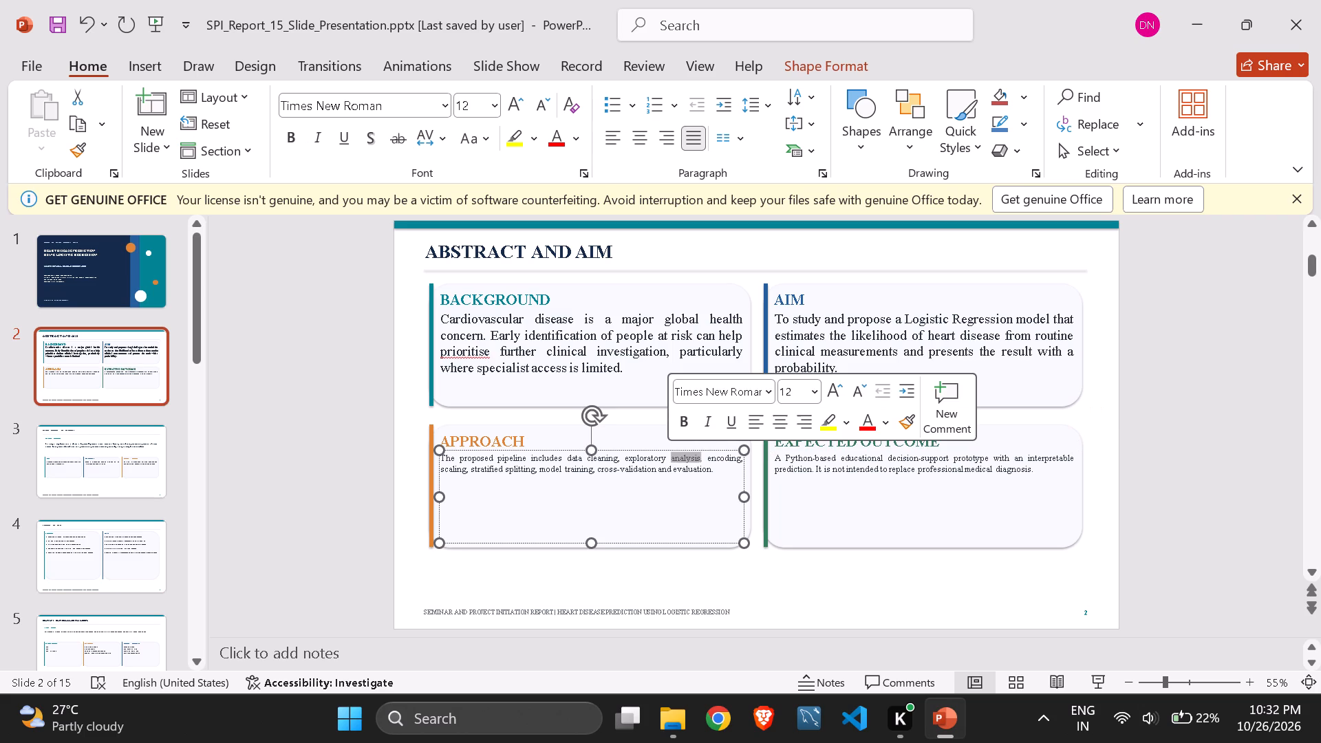
click(793, 385)
key(BackSpace)
text(19)
key(BackSpace)
key(8)
key(Return)
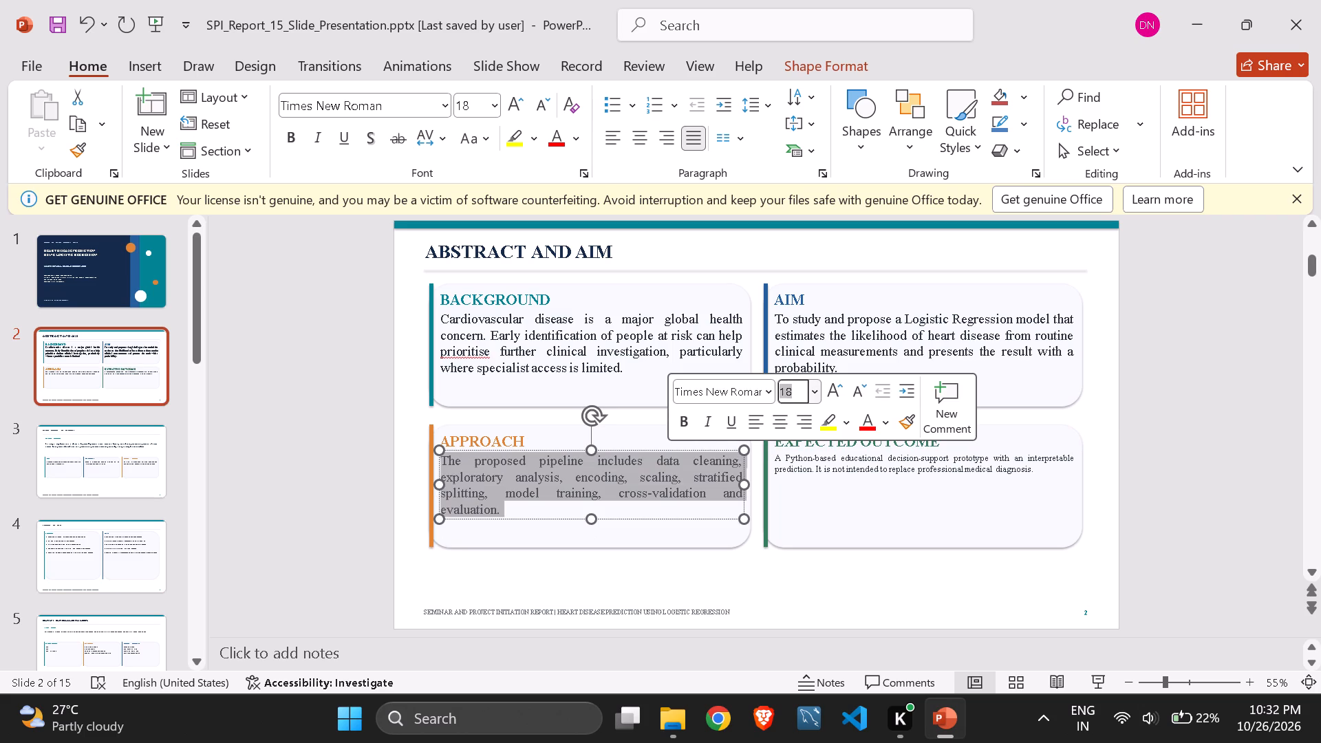
Set the whole paragraph under the EXPECTED OUTCOME heading to font size 18.
click(987, 477)
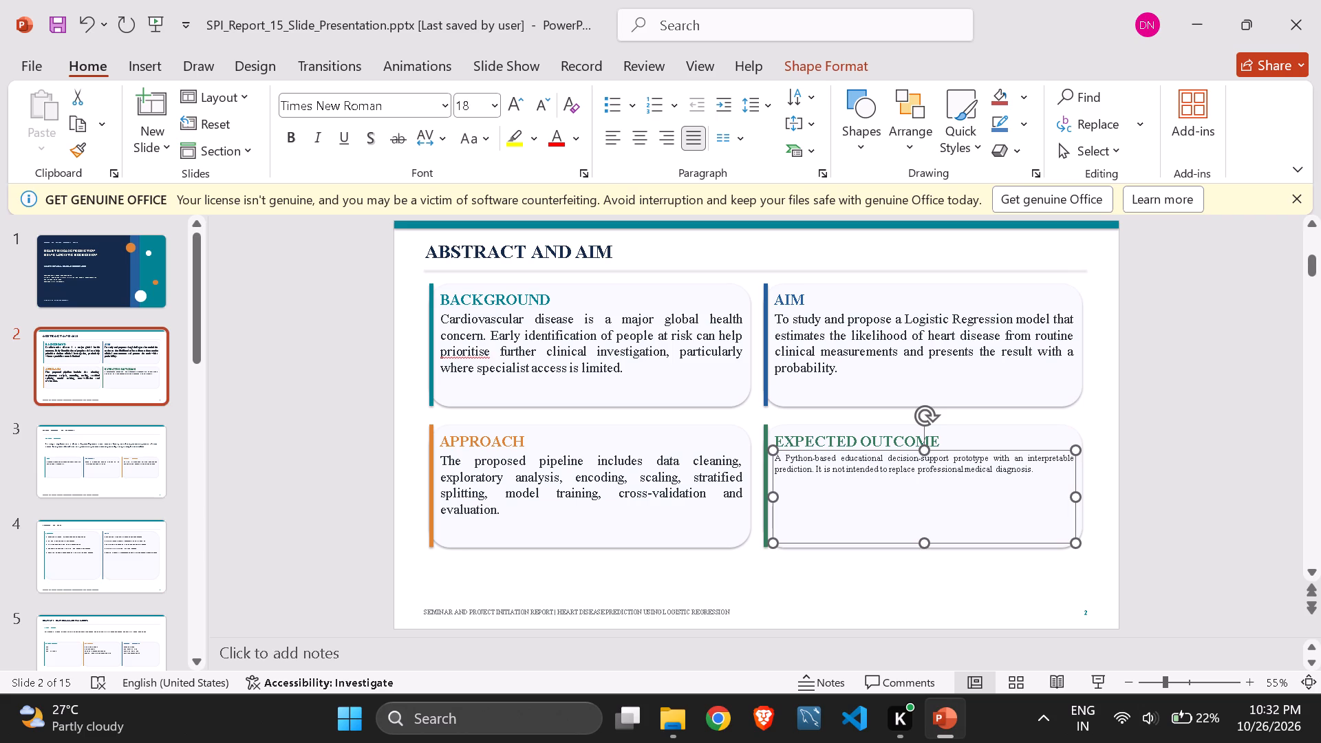
triple_click(961, 464)
click(1082, 400)
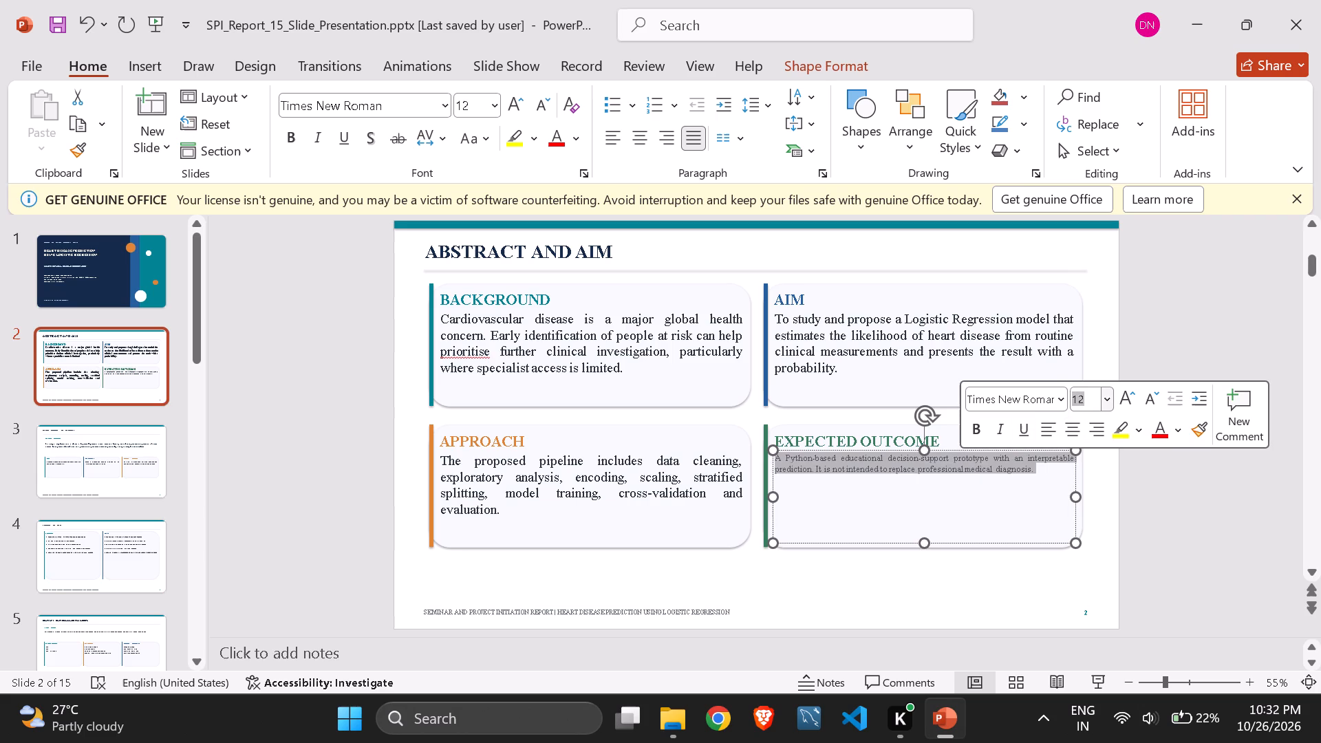
key(BackSpace)
text(18)
key(Return)
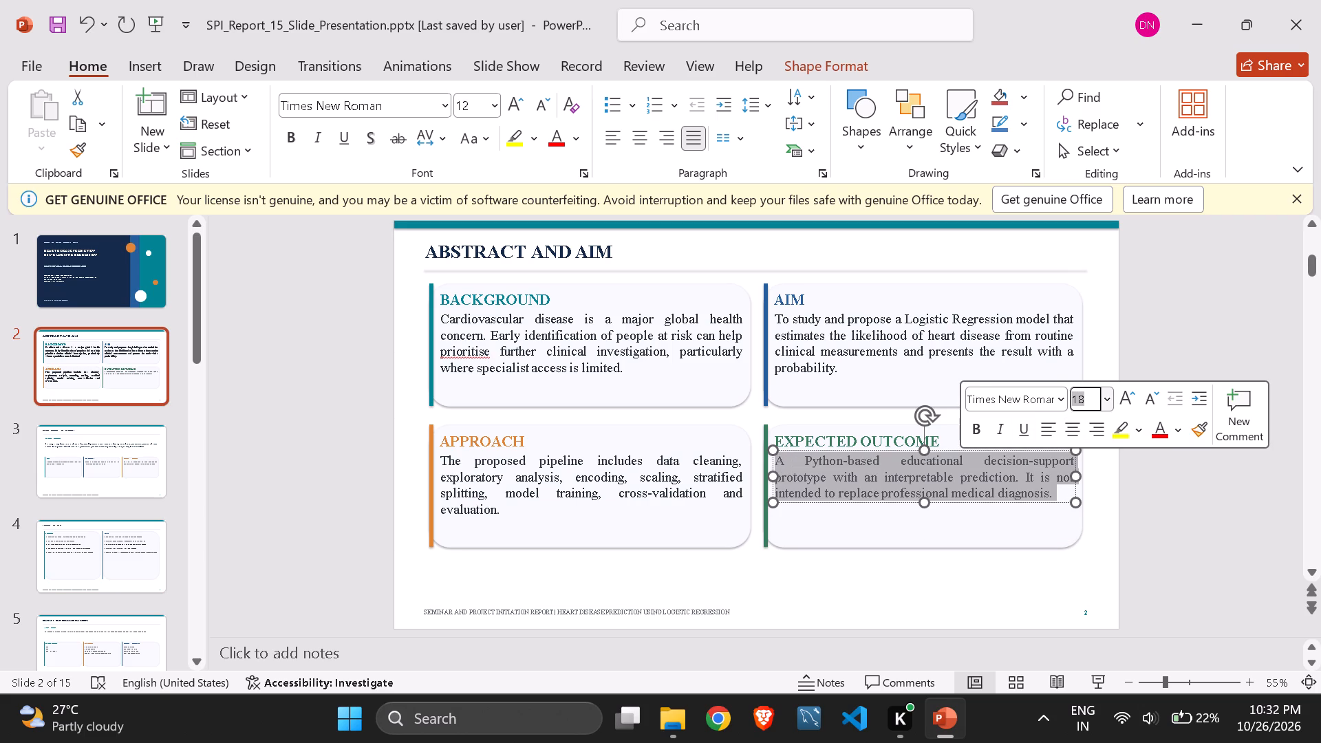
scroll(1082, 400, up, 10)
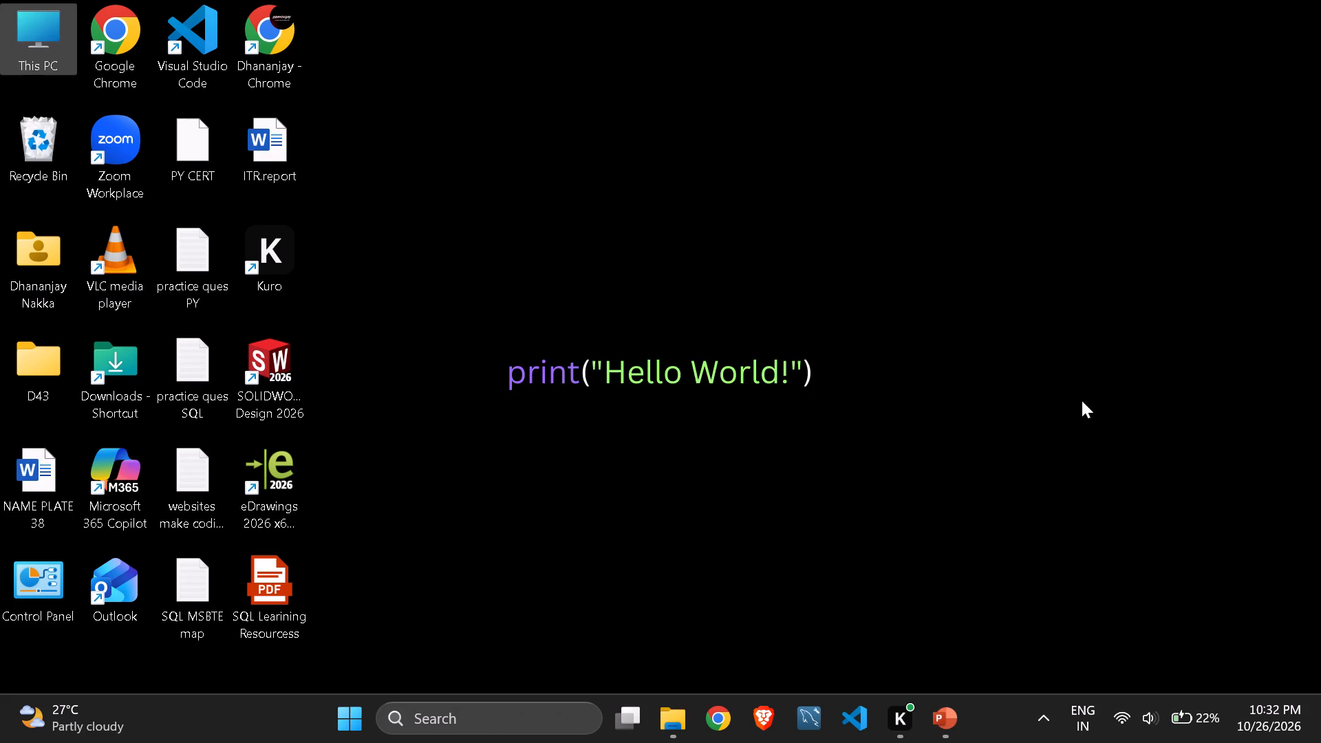
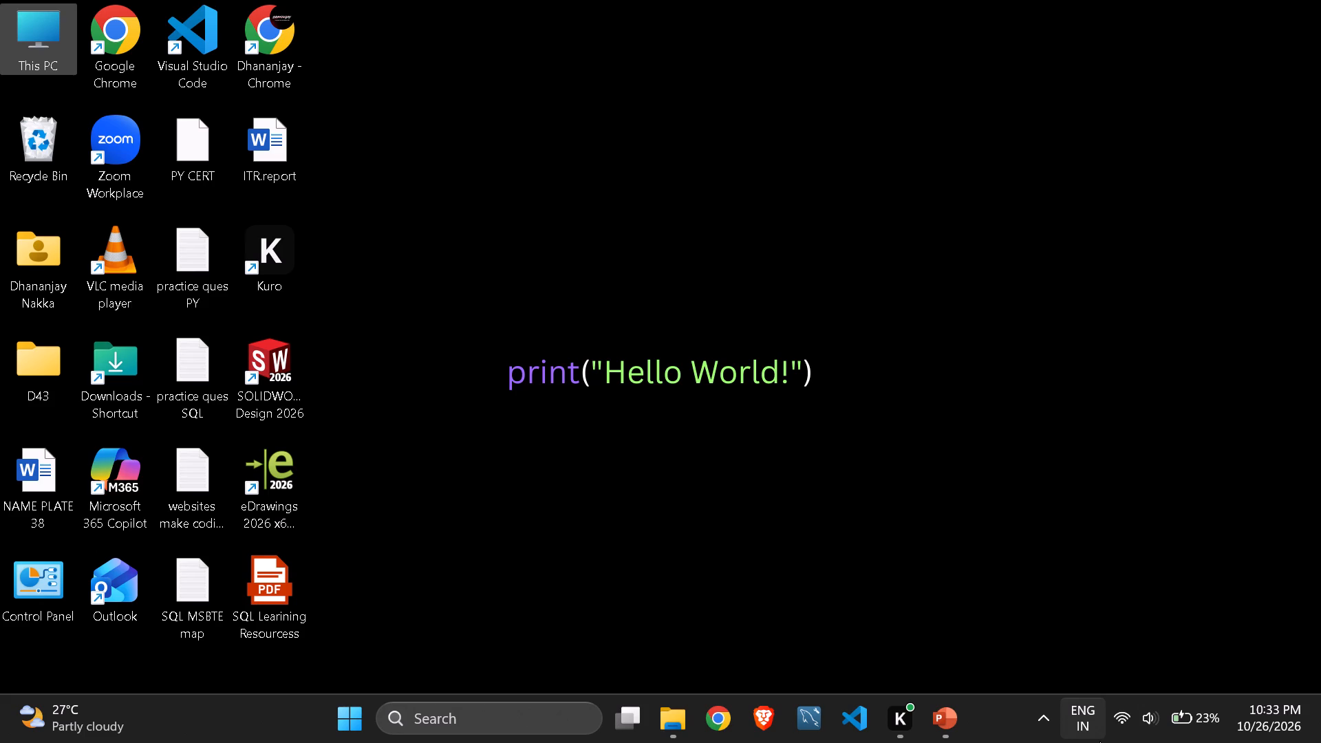
Switch back to the open SPI_Report_15_Slide_Presentation in PowerPoint.
scroll(286, 742, down, 8)
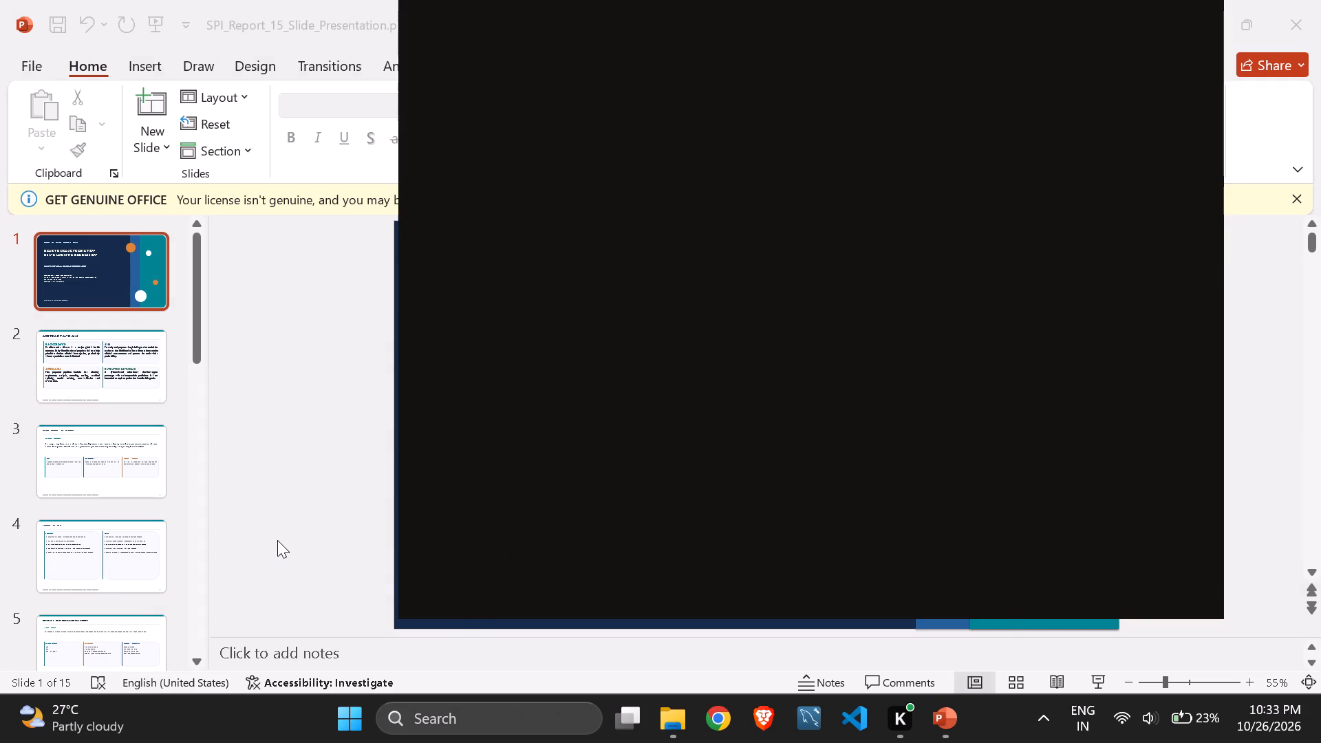
click(278, 540)
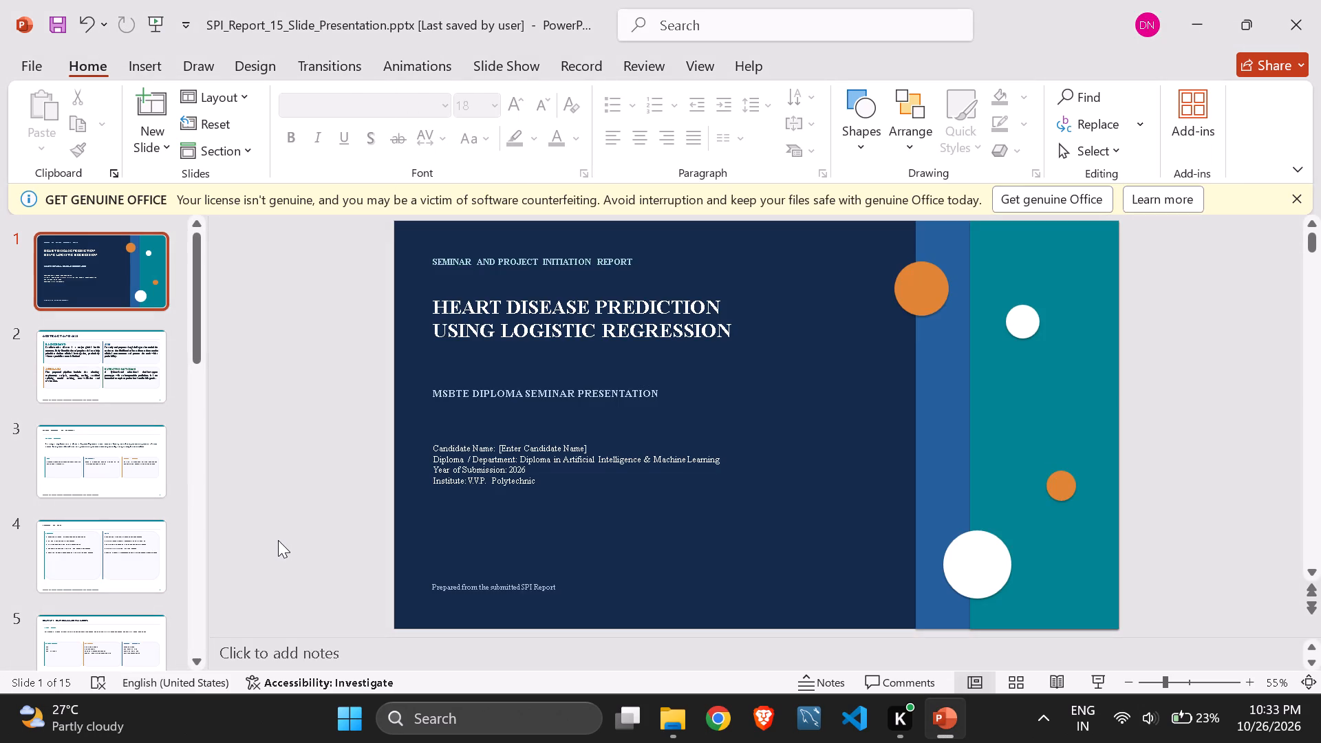
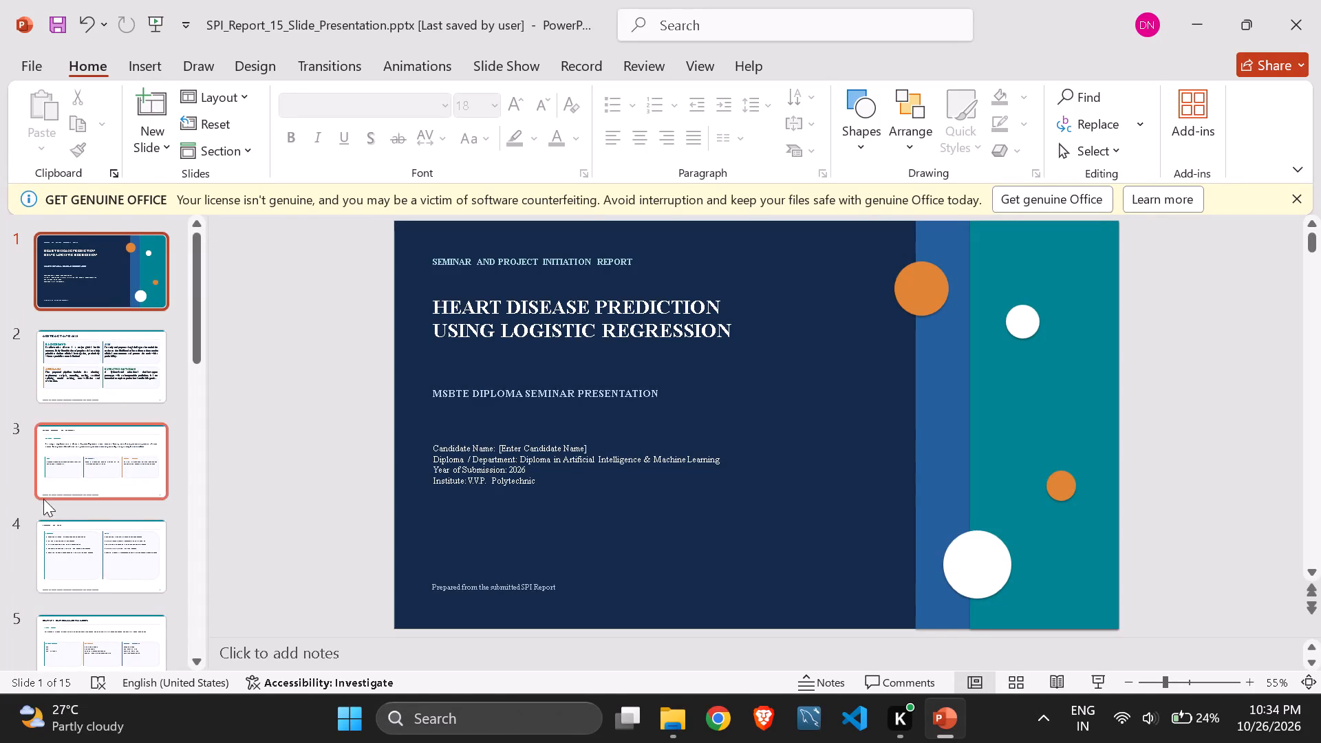
Using slide 2's title, heading and body text sizes as reference, set slide 3's title PROBLEM STATEMENT AND MOTIVATION to font size 25.
click(69, 480)
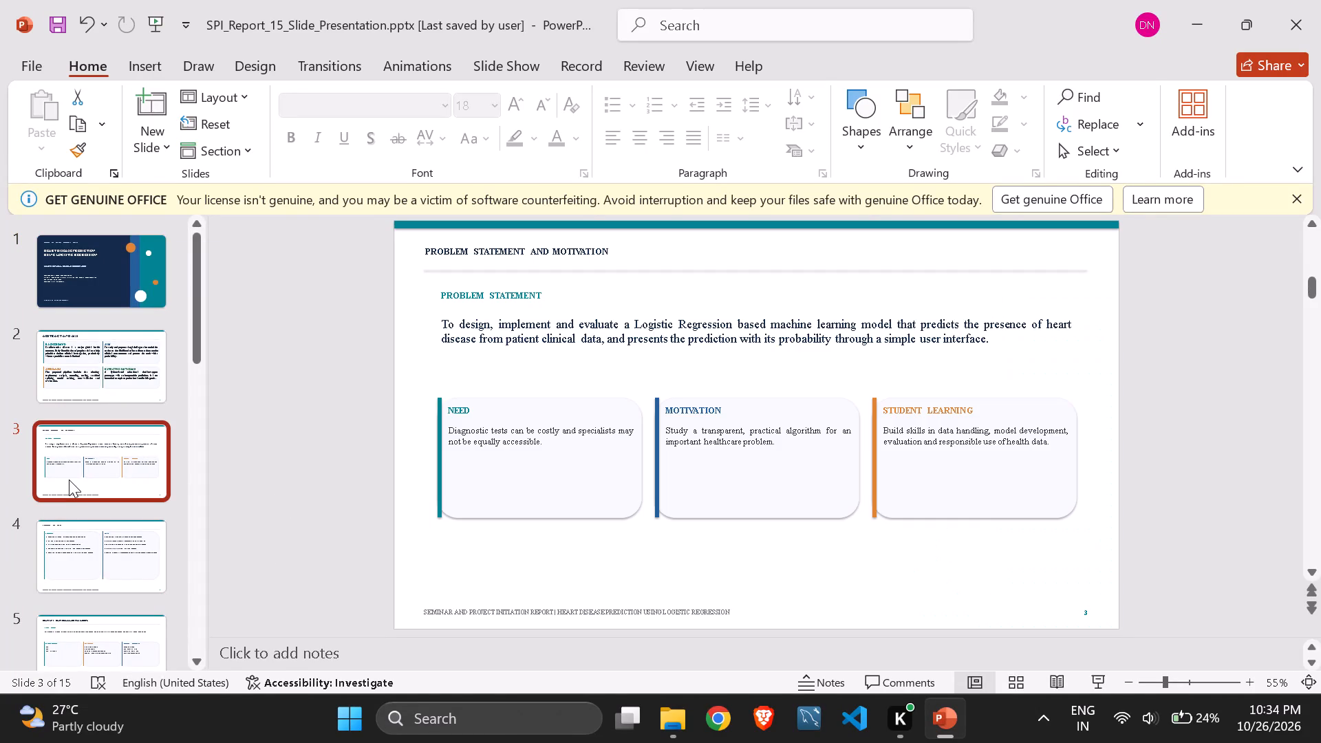
click(116, 377)
click(595, 251)
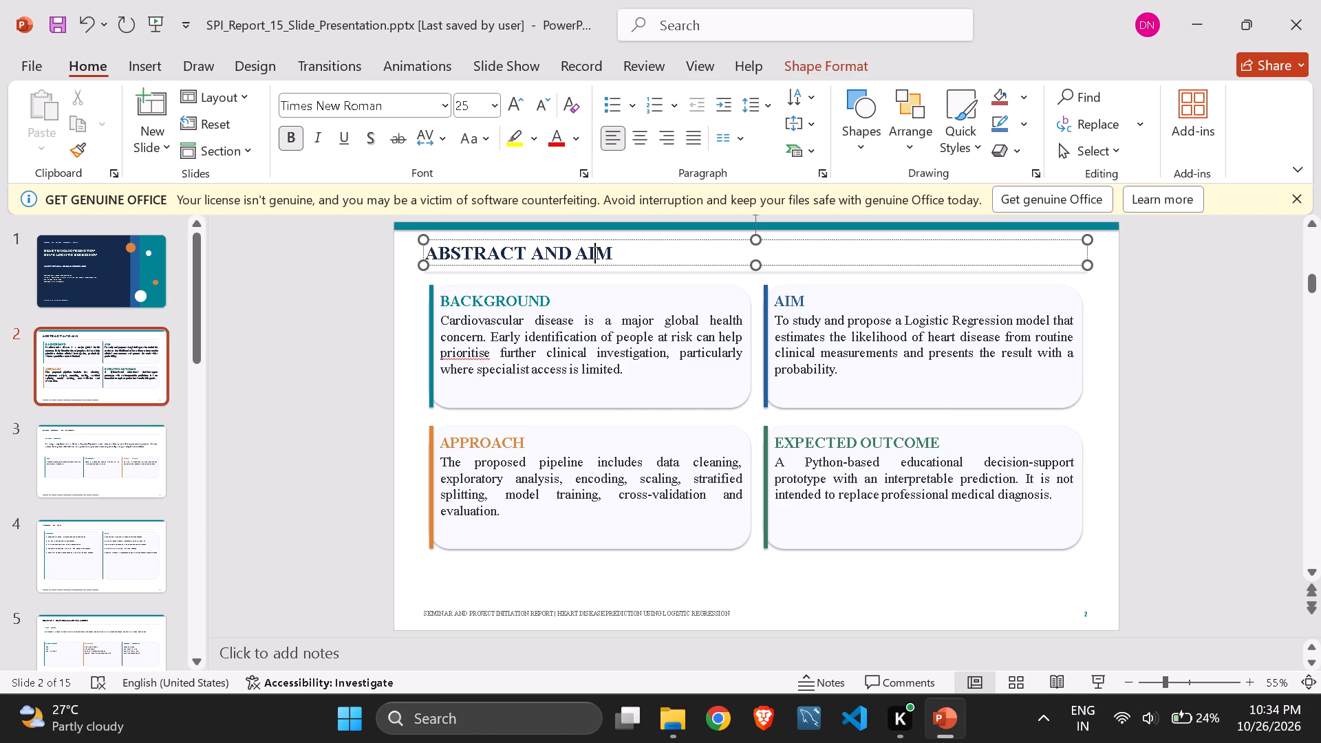
click(539, 301)
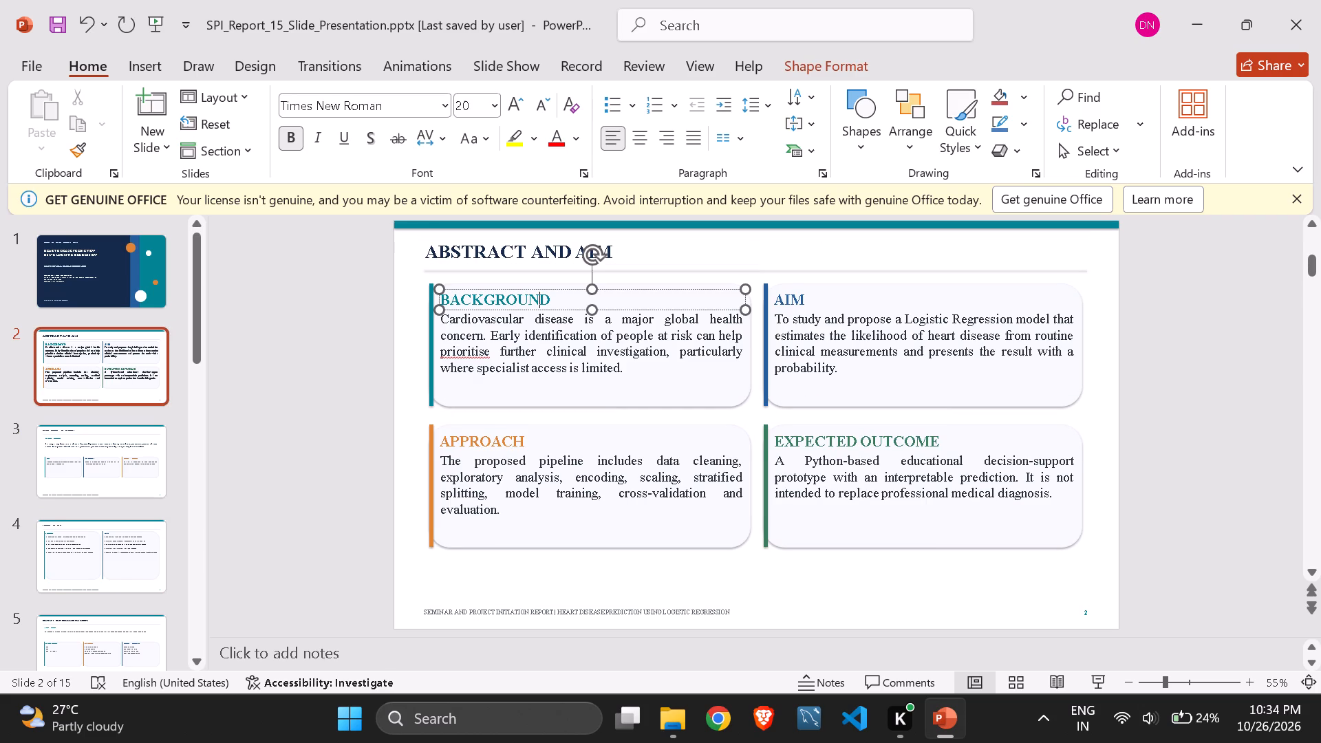
click(572, 341)
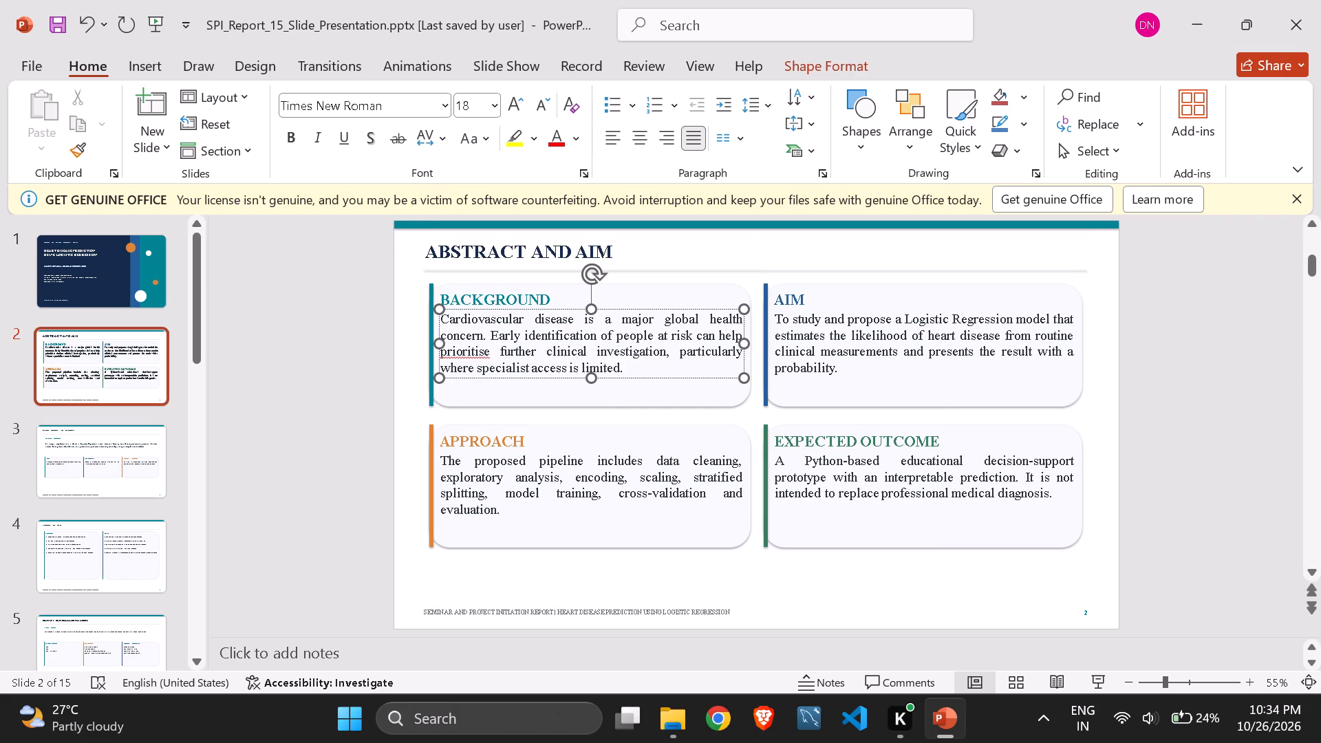
click(137, 482)
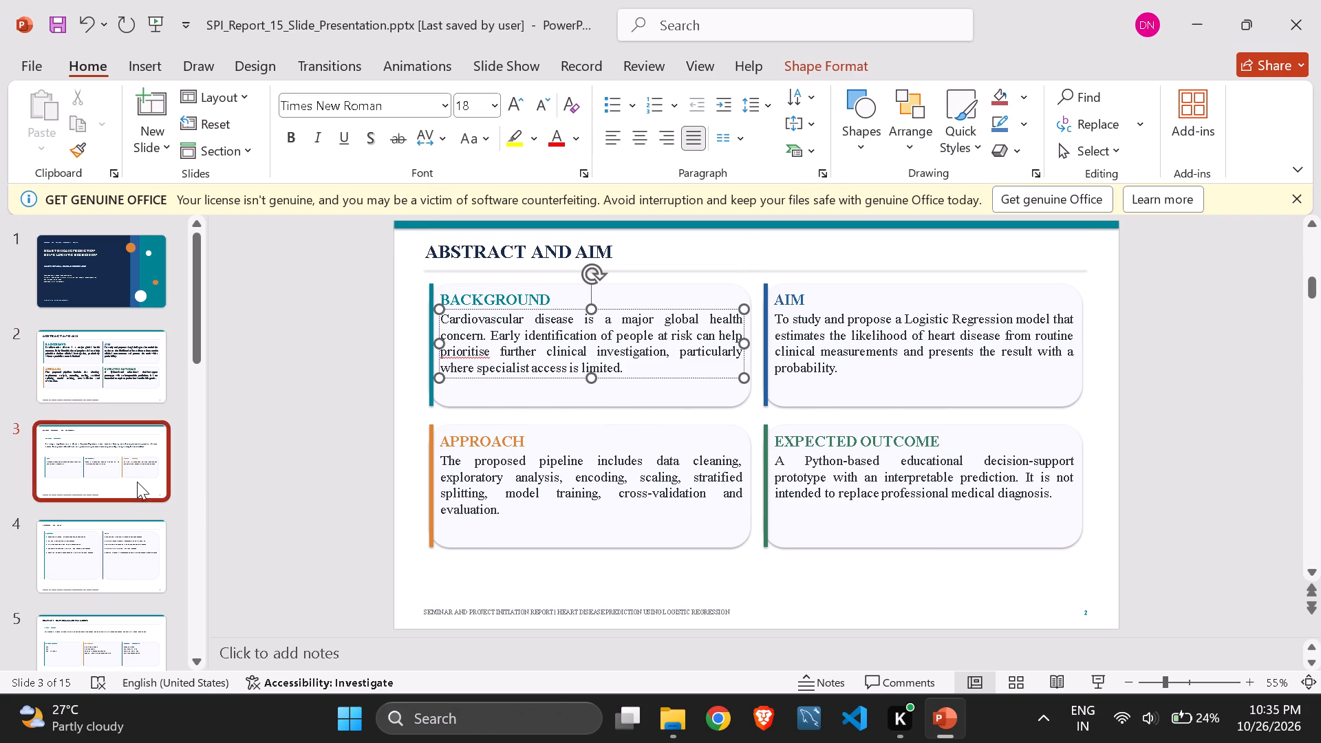
triple_click(490, 250)
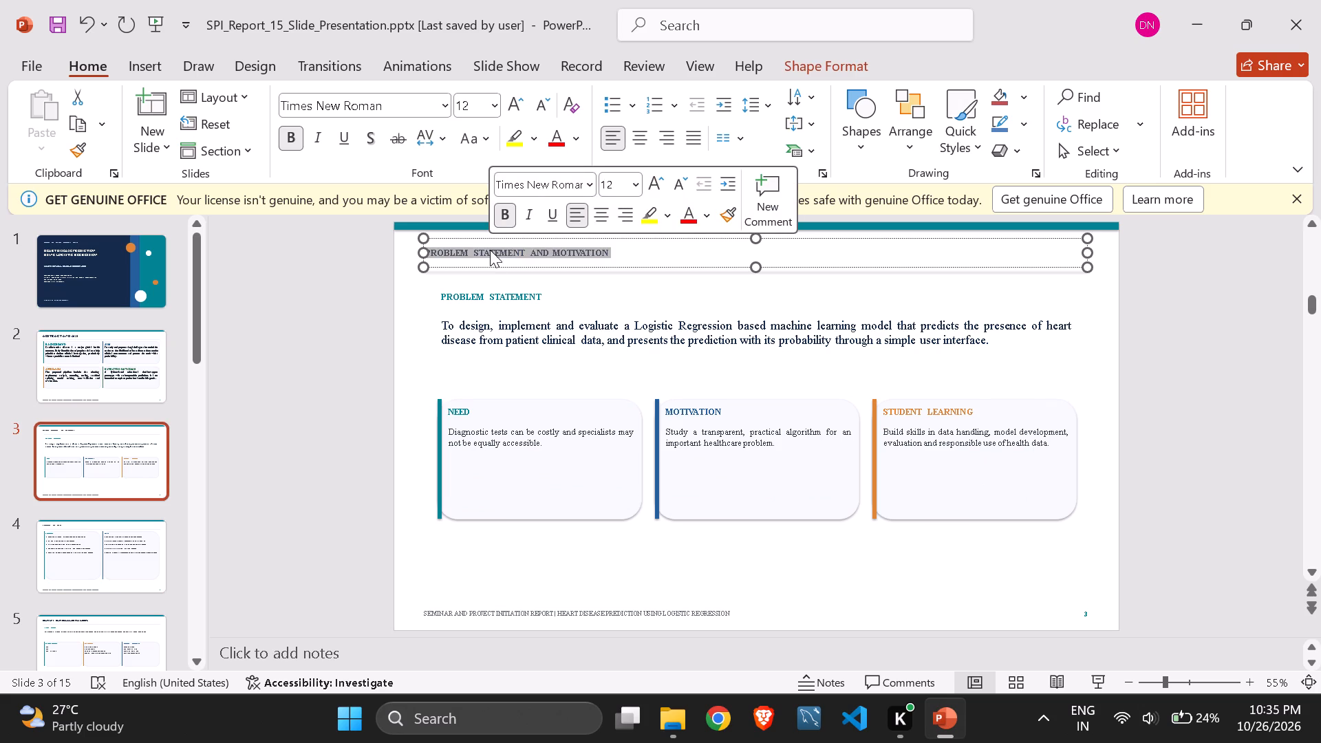
click(619, 191)
key(BackSpace)
text(25)
key(Return)
Set the PROBLEM STATEMENT heading below slide 3's title to font size 20.
triple_click(533, 290)
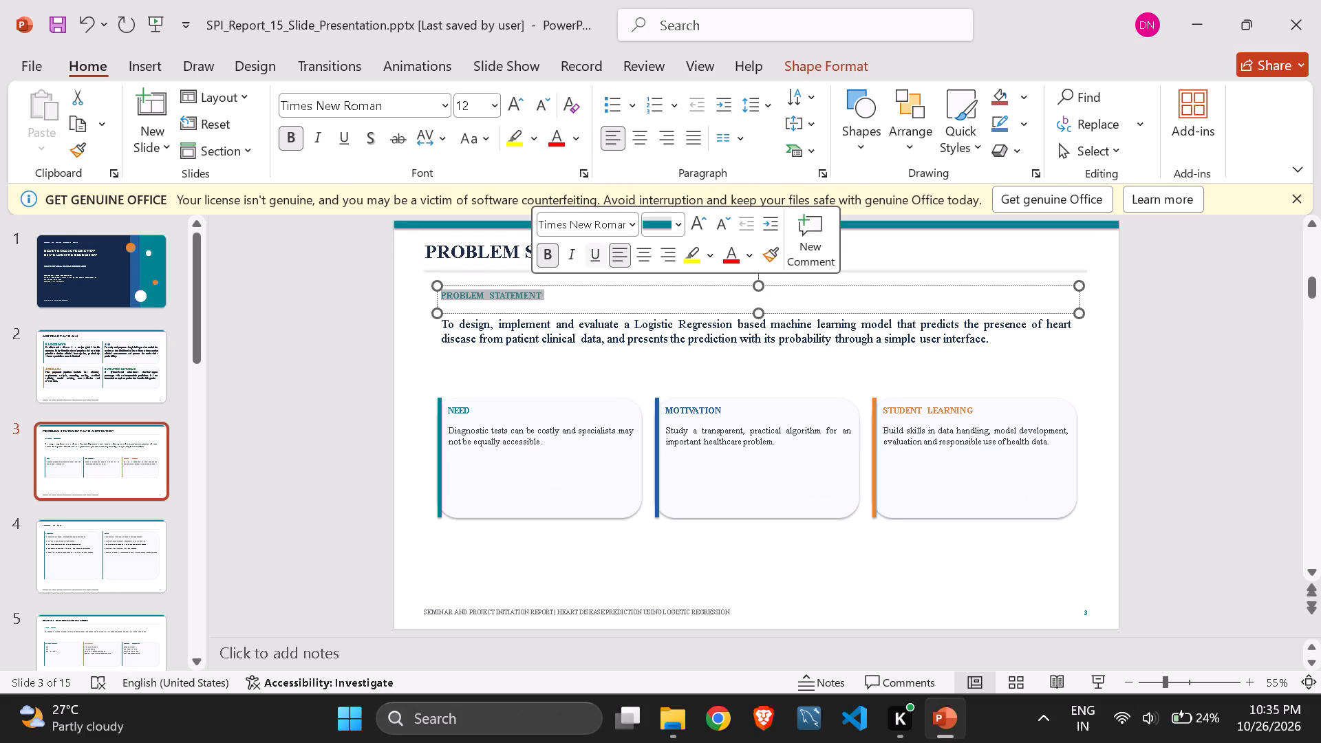
click(473, 109)
key(BackSpace)
text(20)
key(Return)
Set the problem statement paragraph on slide 3 to font size 18.
triple_click(598, 331)
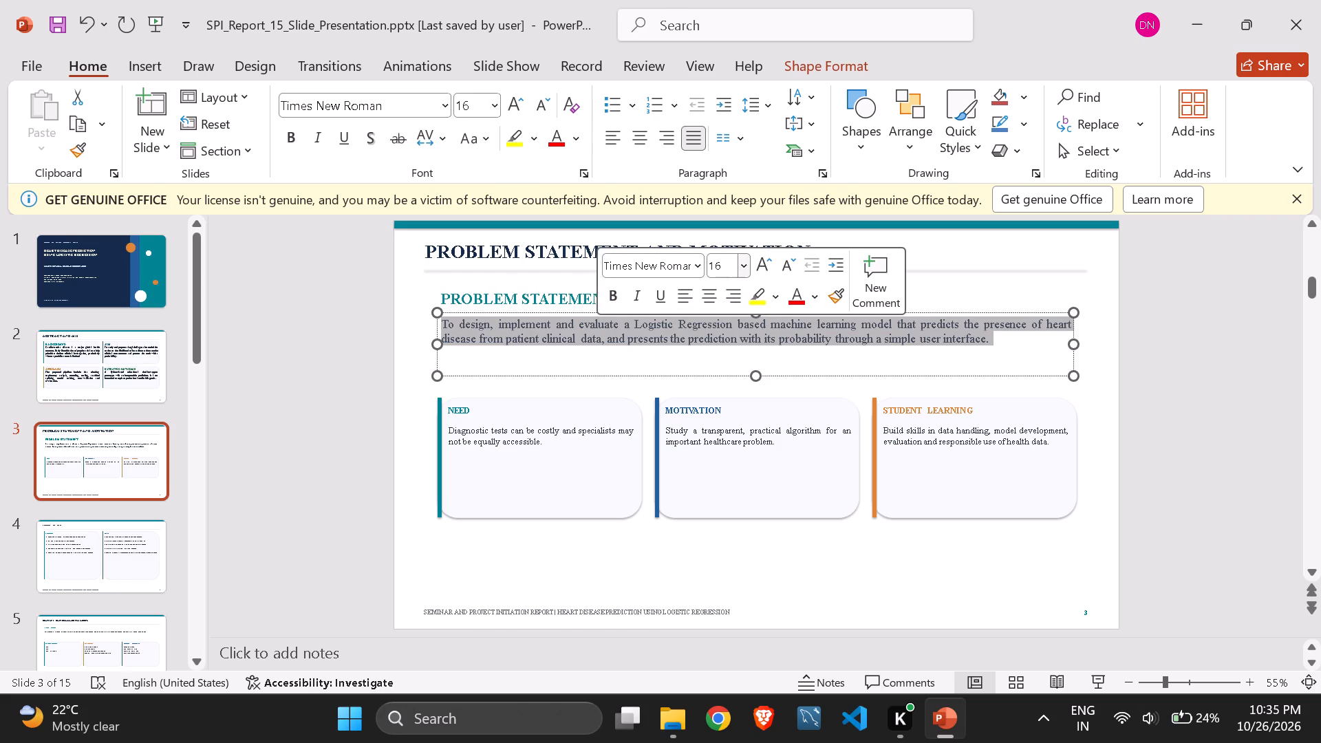
click(729, 270)
key(BackSpace)
text(18)
key(Return)
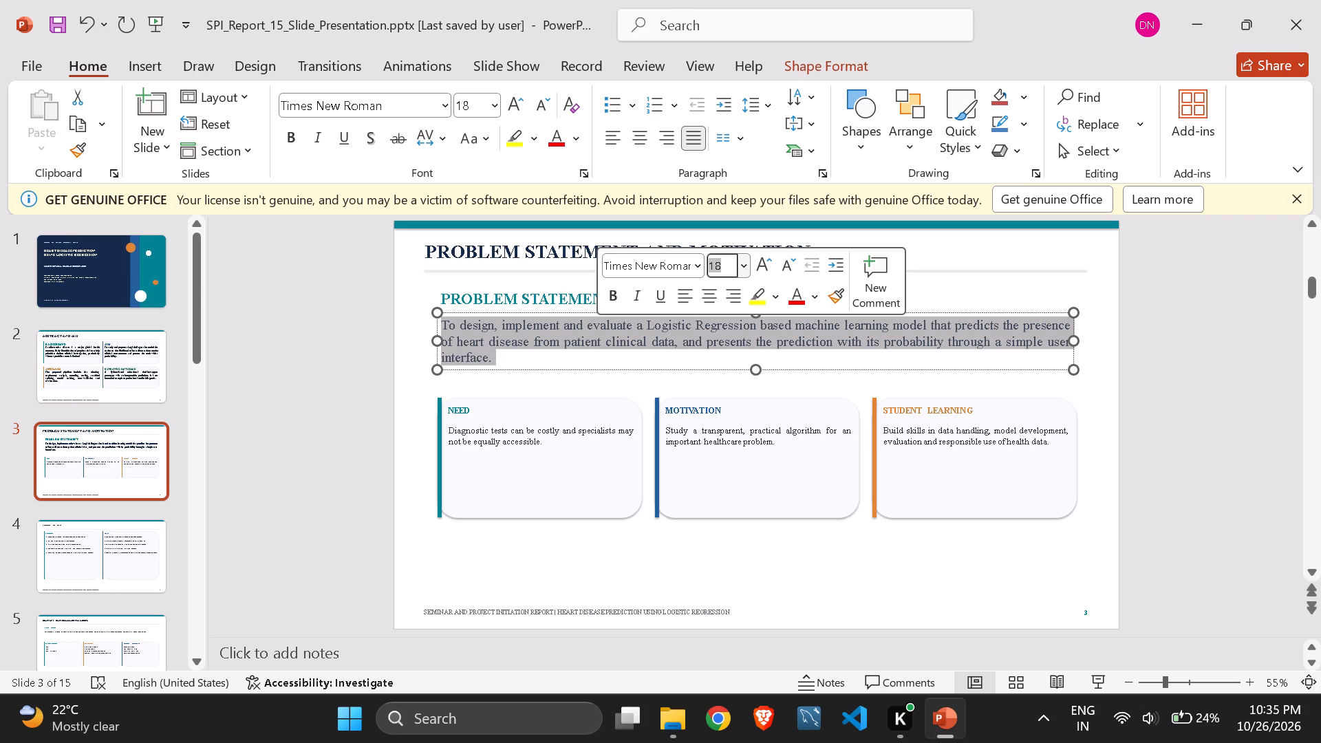
Set the NEED, MOTIVATION and STUDENT LEARNING card headings on slide 3 to font size 20.
triple_click(451, 411)
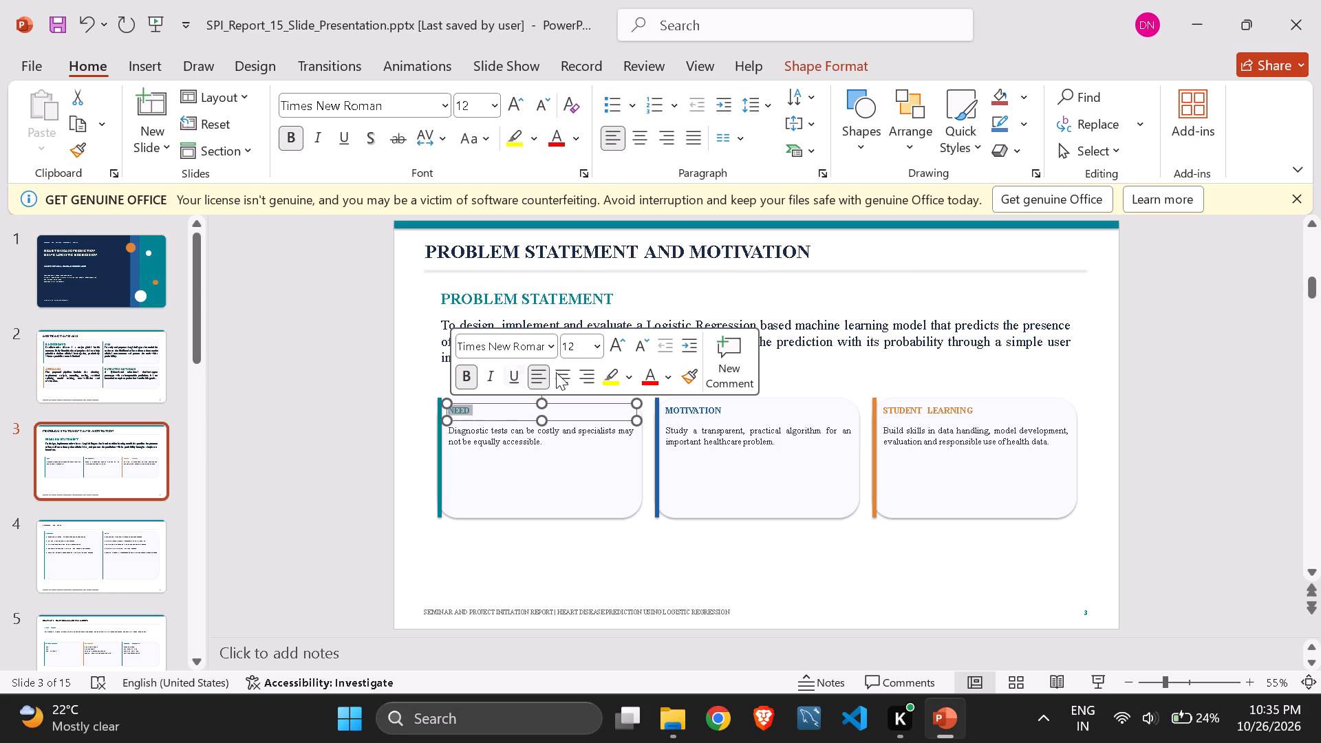
click(583, 345)
key(BackSpace)
text(20)
key(Return)
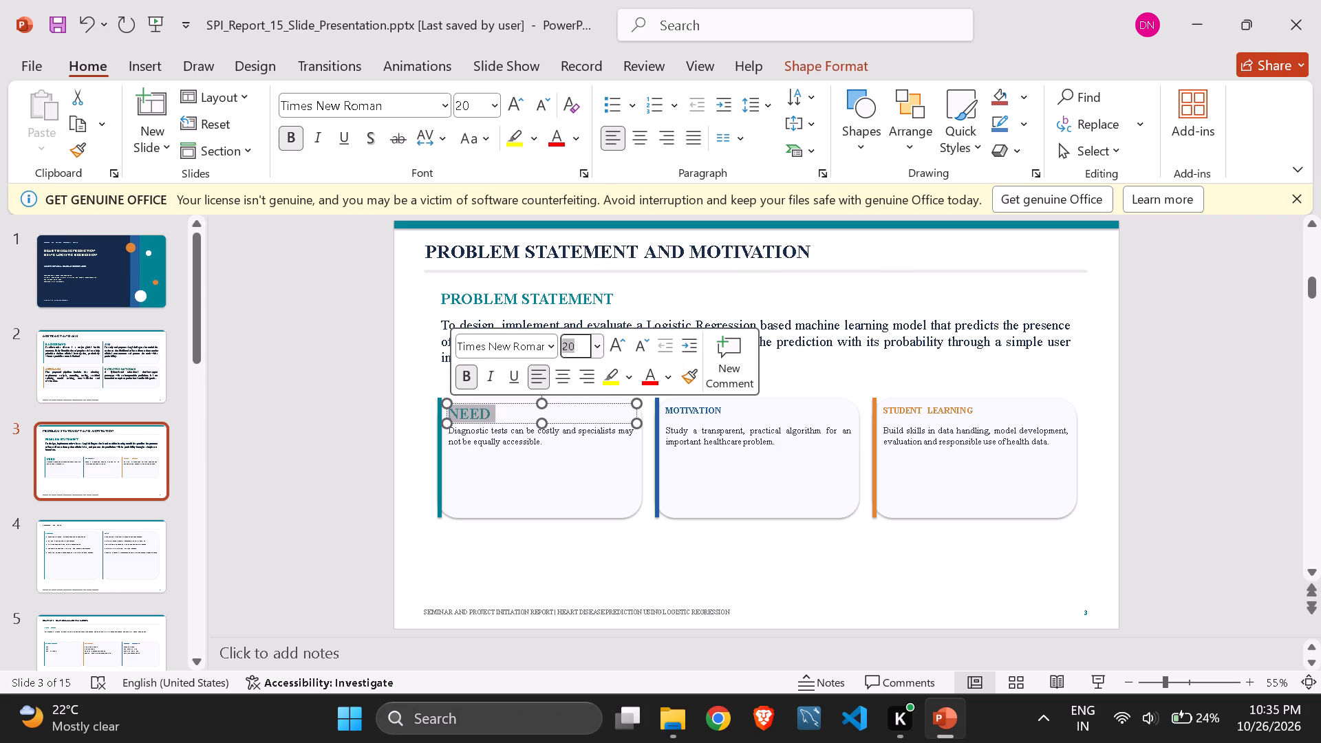
triple_click(695, 413)
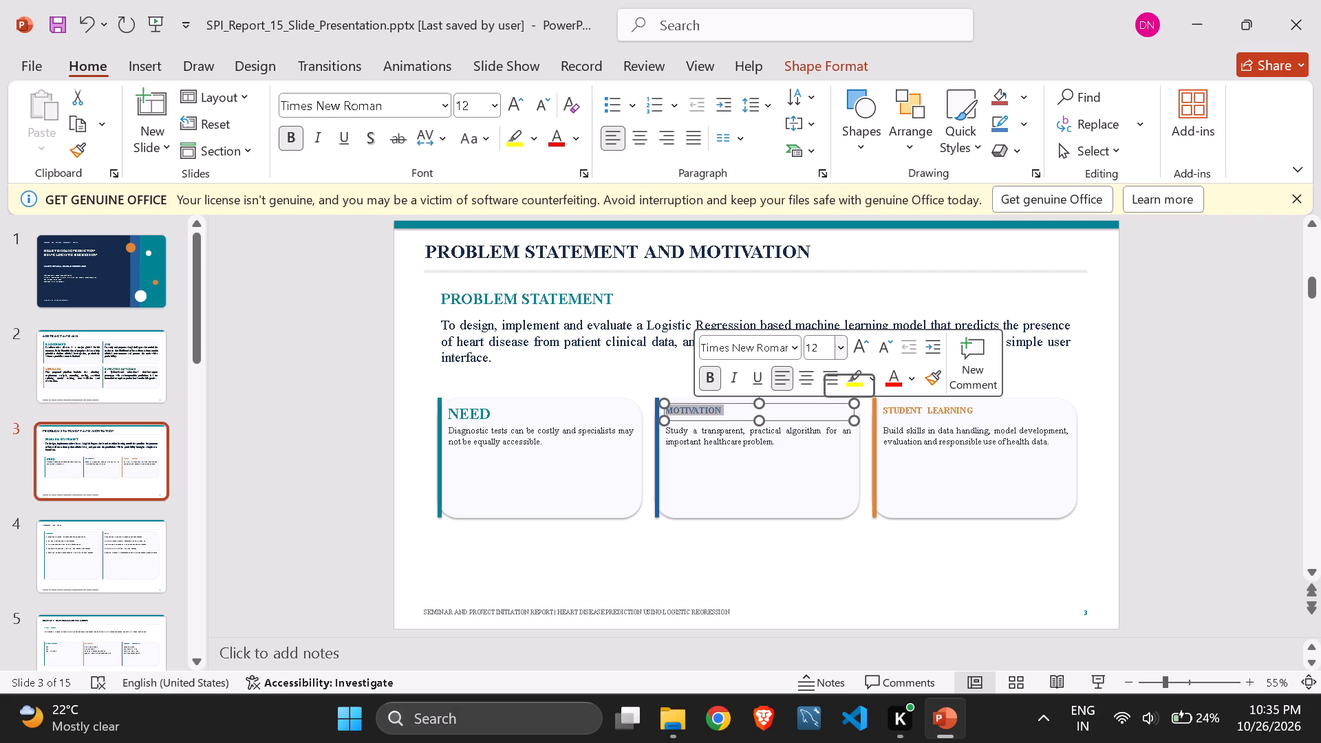
click(824, 353)
key(BackSpace)
text(20)
key(Return)
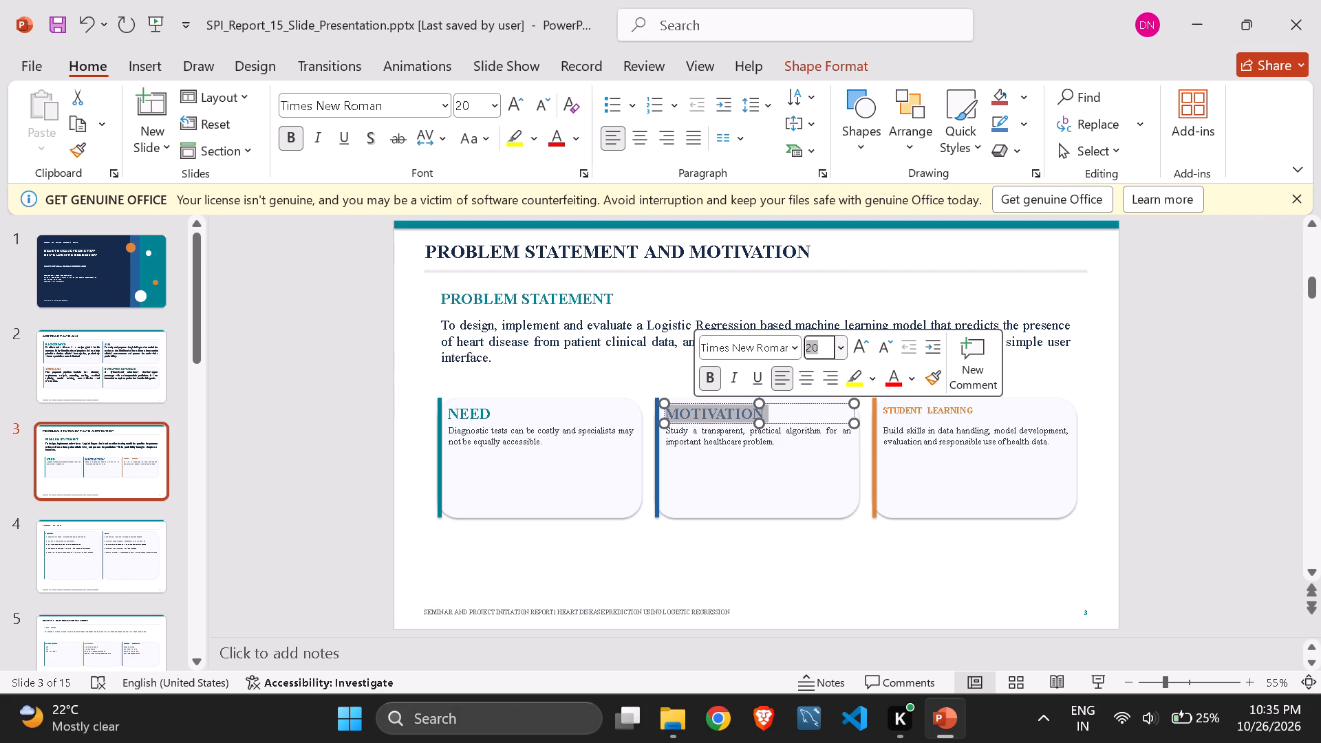
click(988, 413)
triple_click(964, 409)
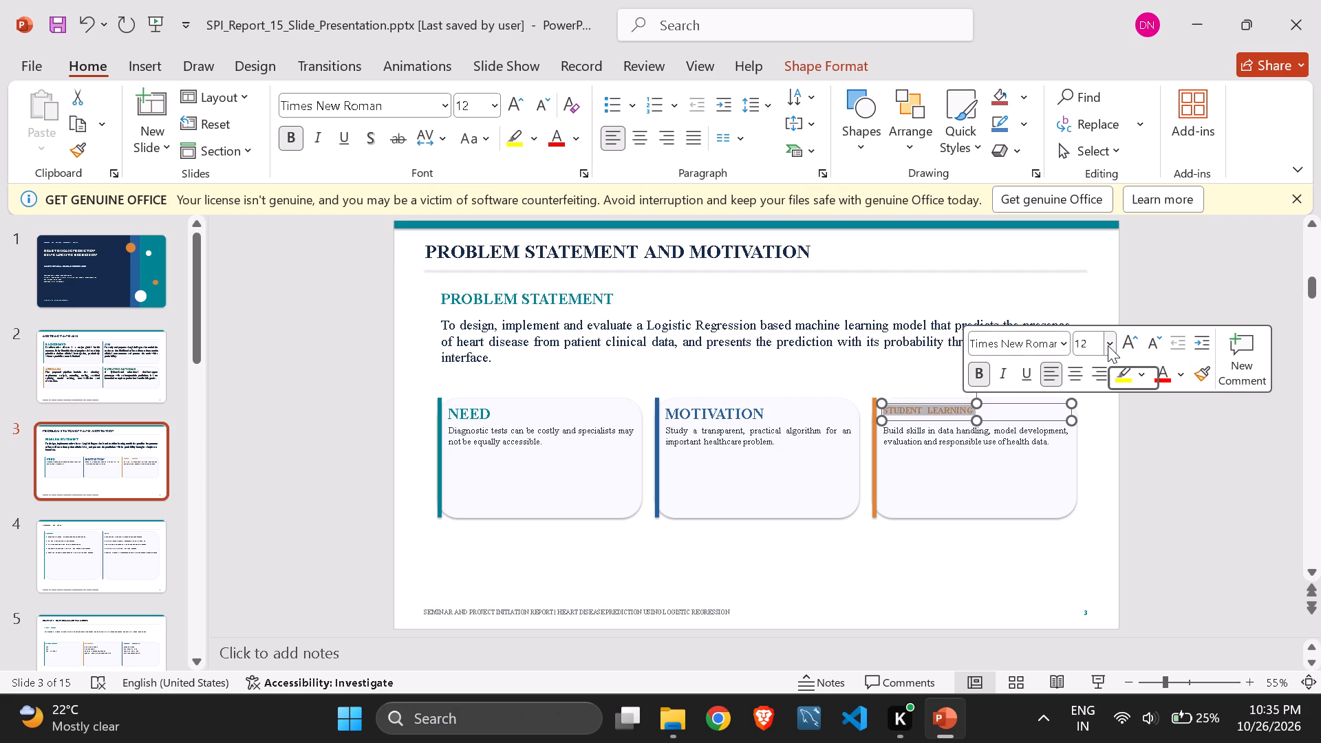
click(1096, 341)
key(BackSpace)
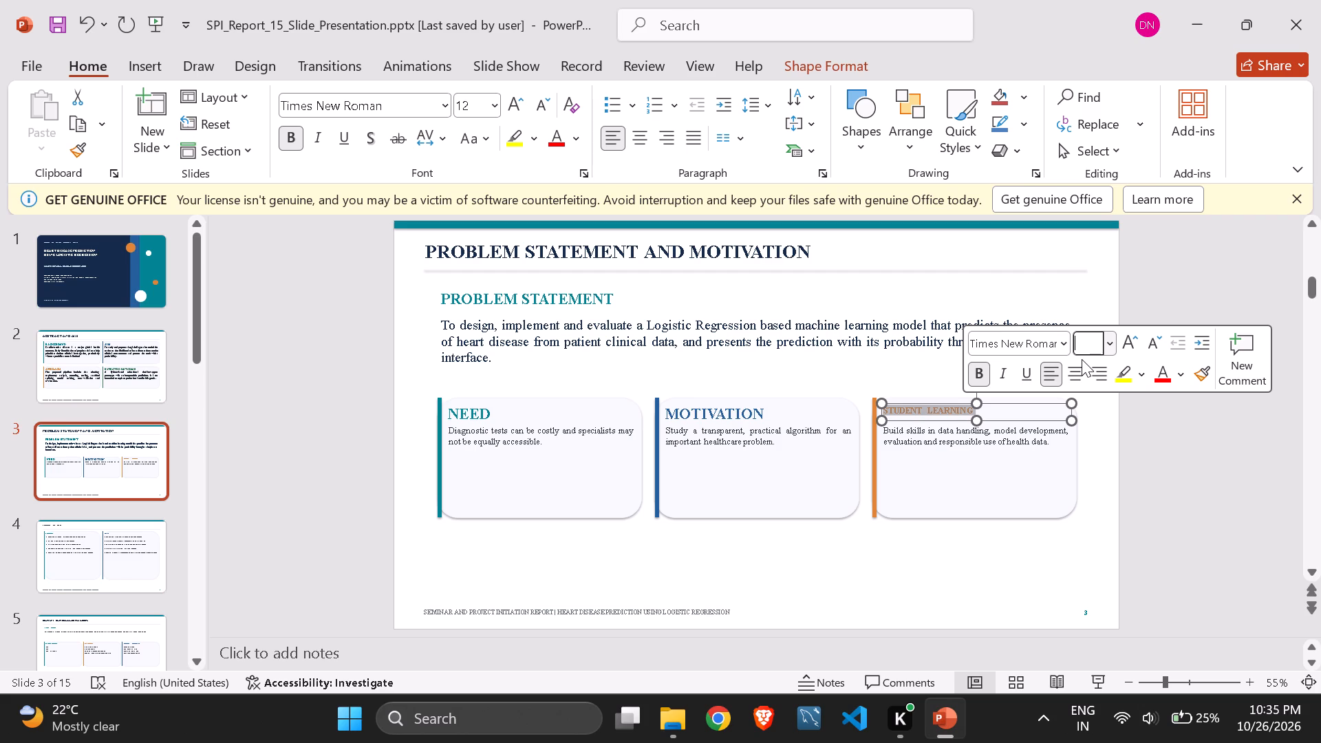
text(20)
key(Return)
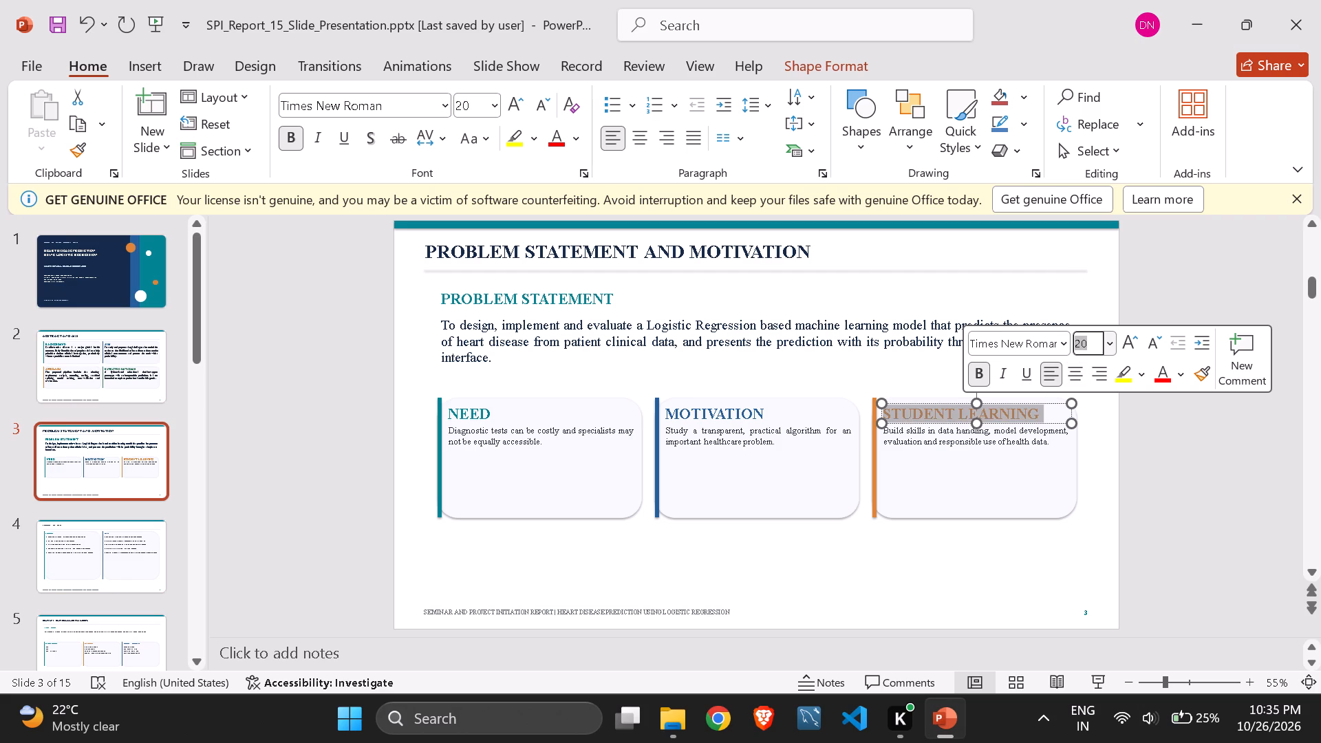
Set the whole body text of the NEED card to font size 18.
double_click(557, 435)
double_click(557, 435)
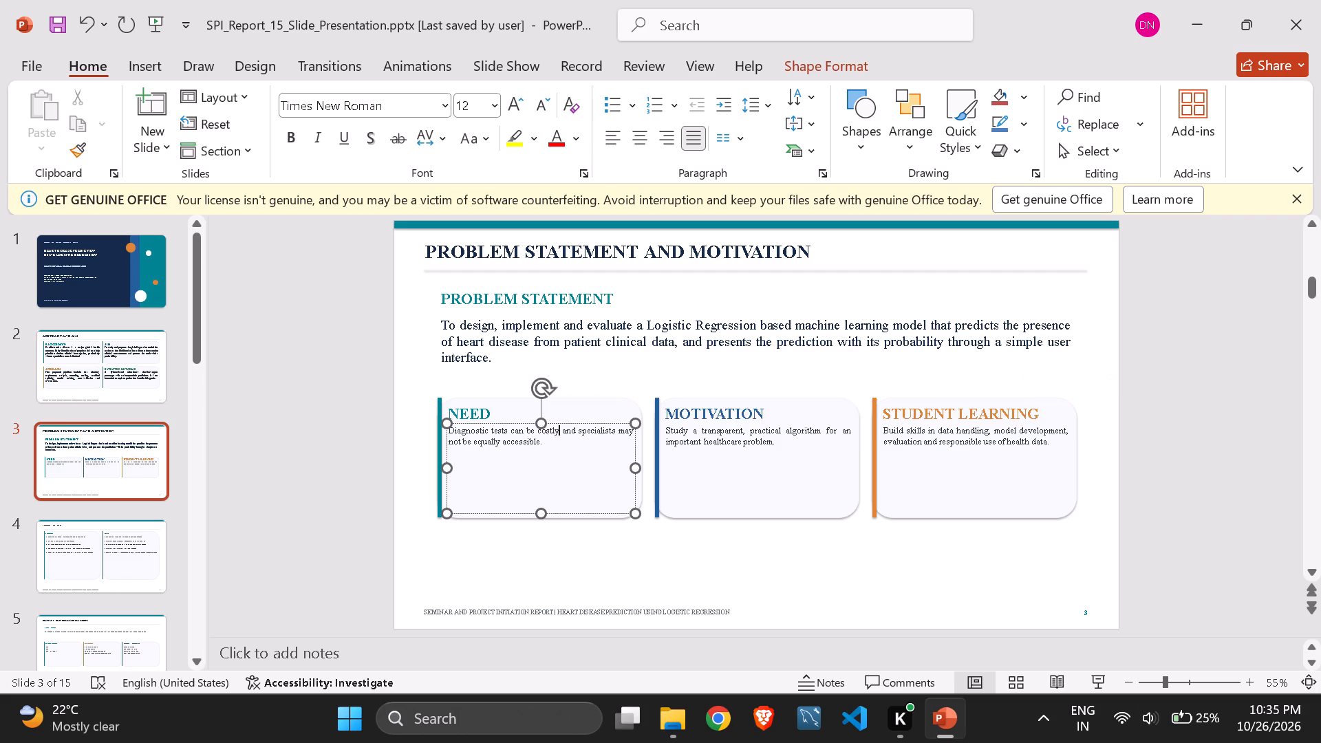
triple_click(495, 444)
click(495, 444)
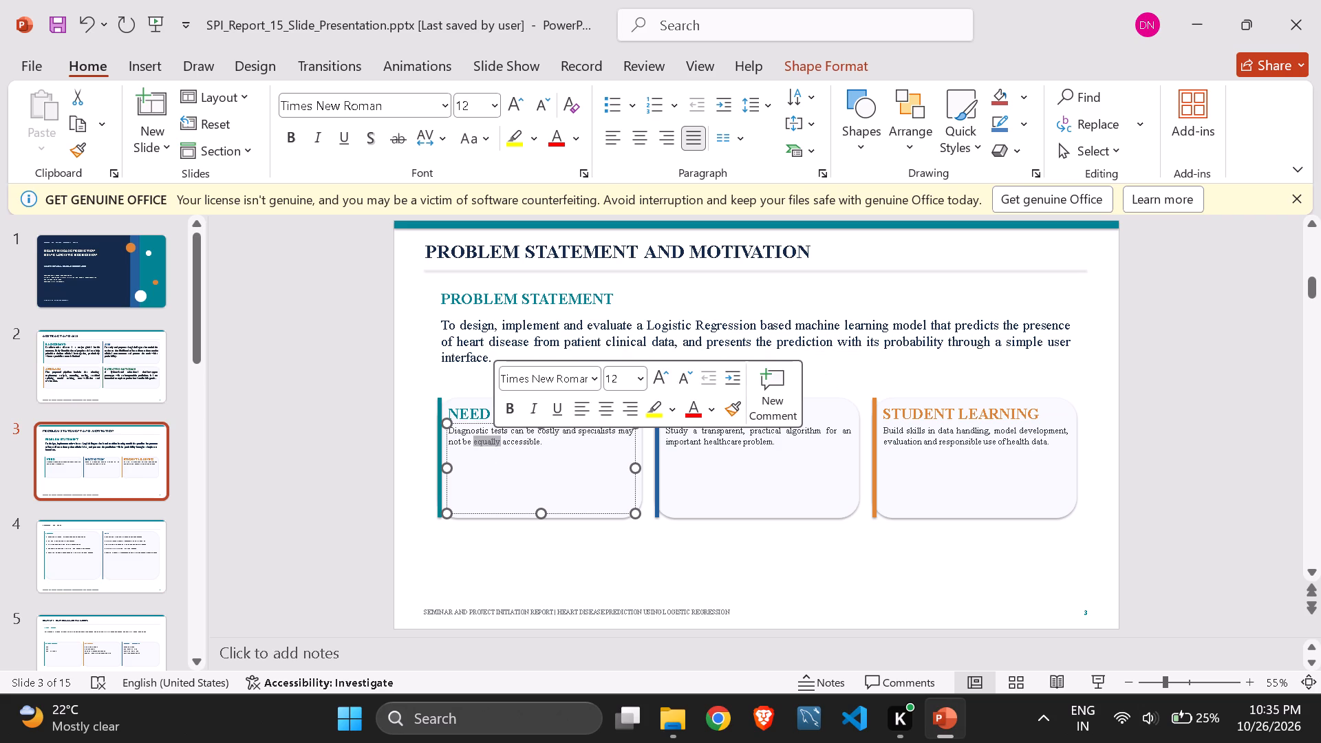
triple_click(537, 444)
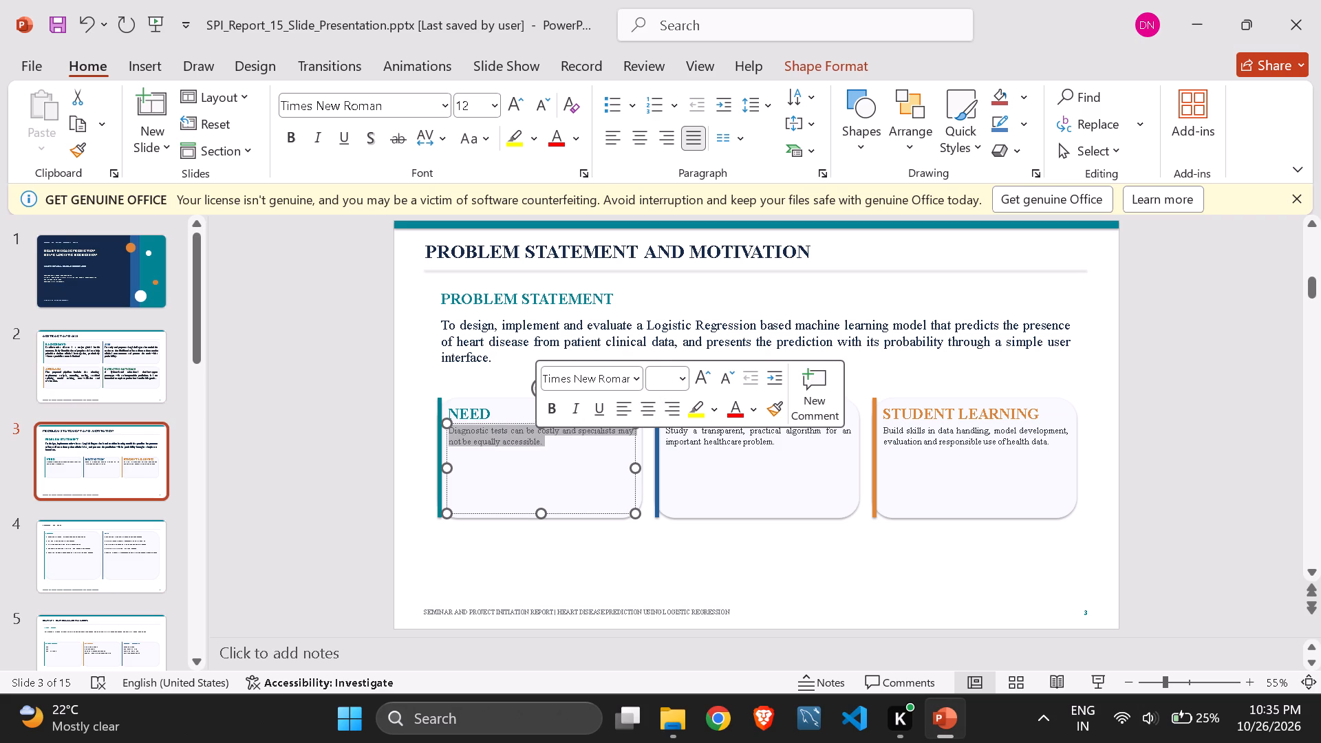
click(666, 378)
key(BackSpace)
text(18)
key(Return)
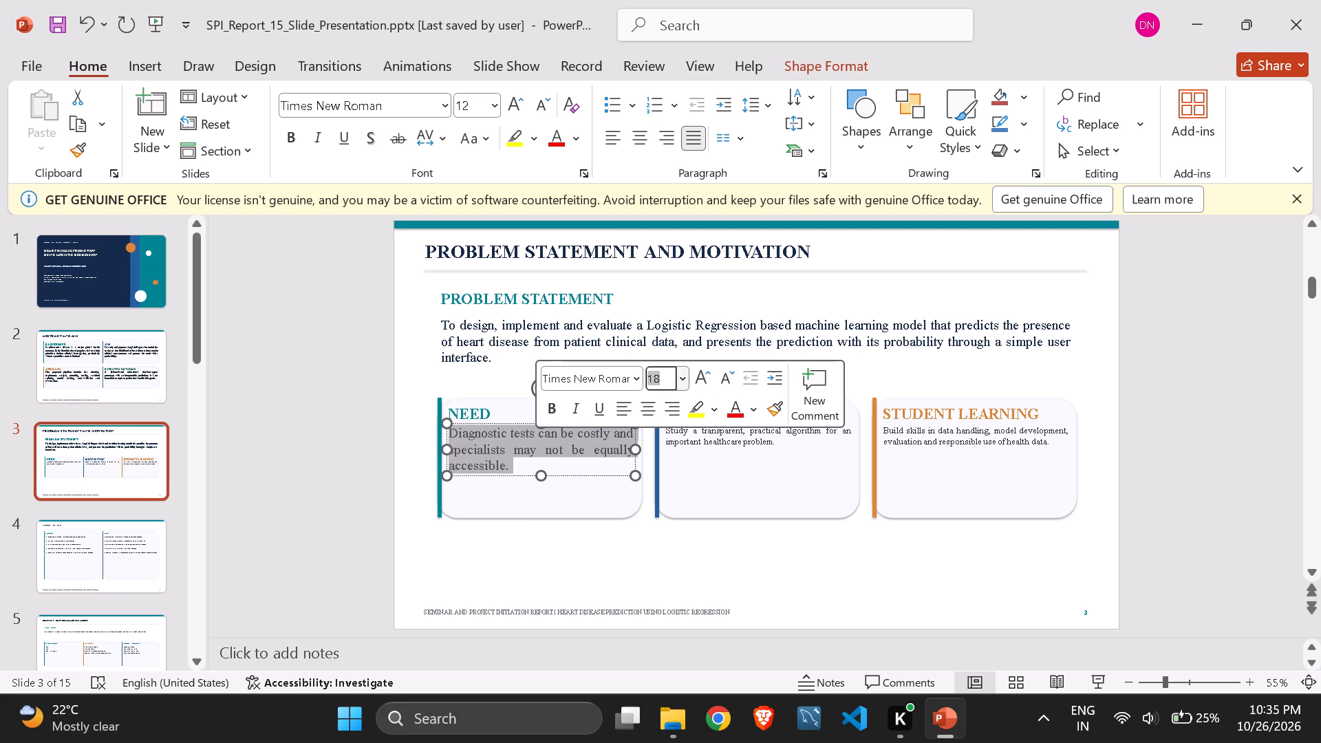
Set the body text of the MOTIVATION card to font size 18.
triple_click(744, 445)
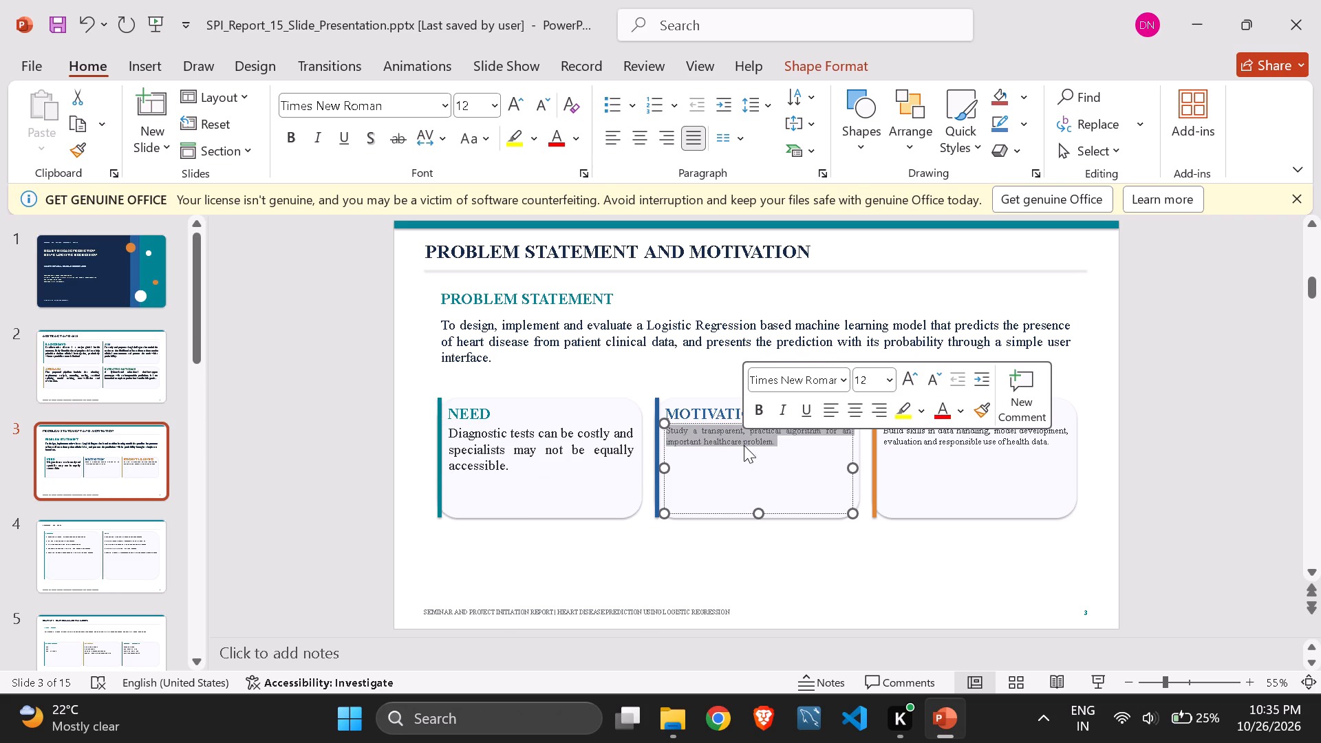
click(871, 384)
key(BackSpace)
text(18)
key(Return)
Set the whole body text of the STUDENT LEARNING card to font size 18.
triple_click(933, 444)
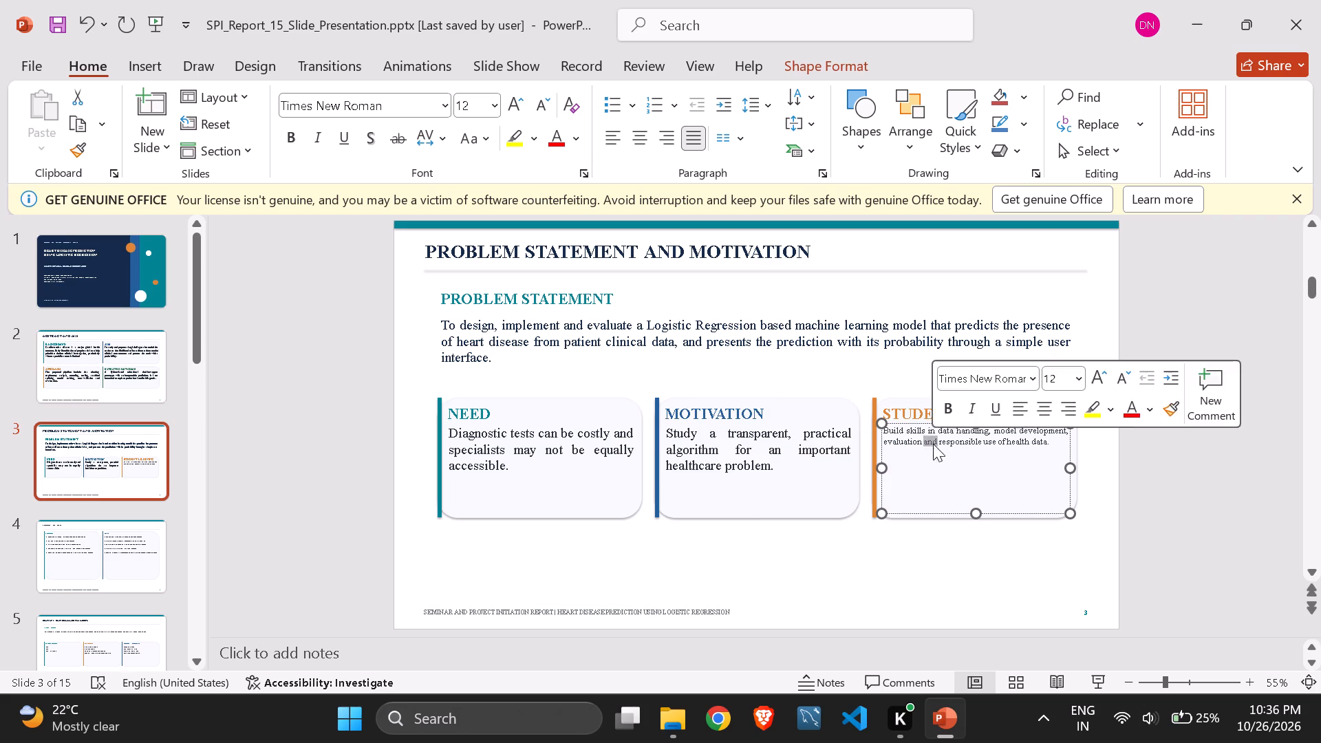
click(933, 444)
click(933, 444)
click(933, 444)
click(933, 444)
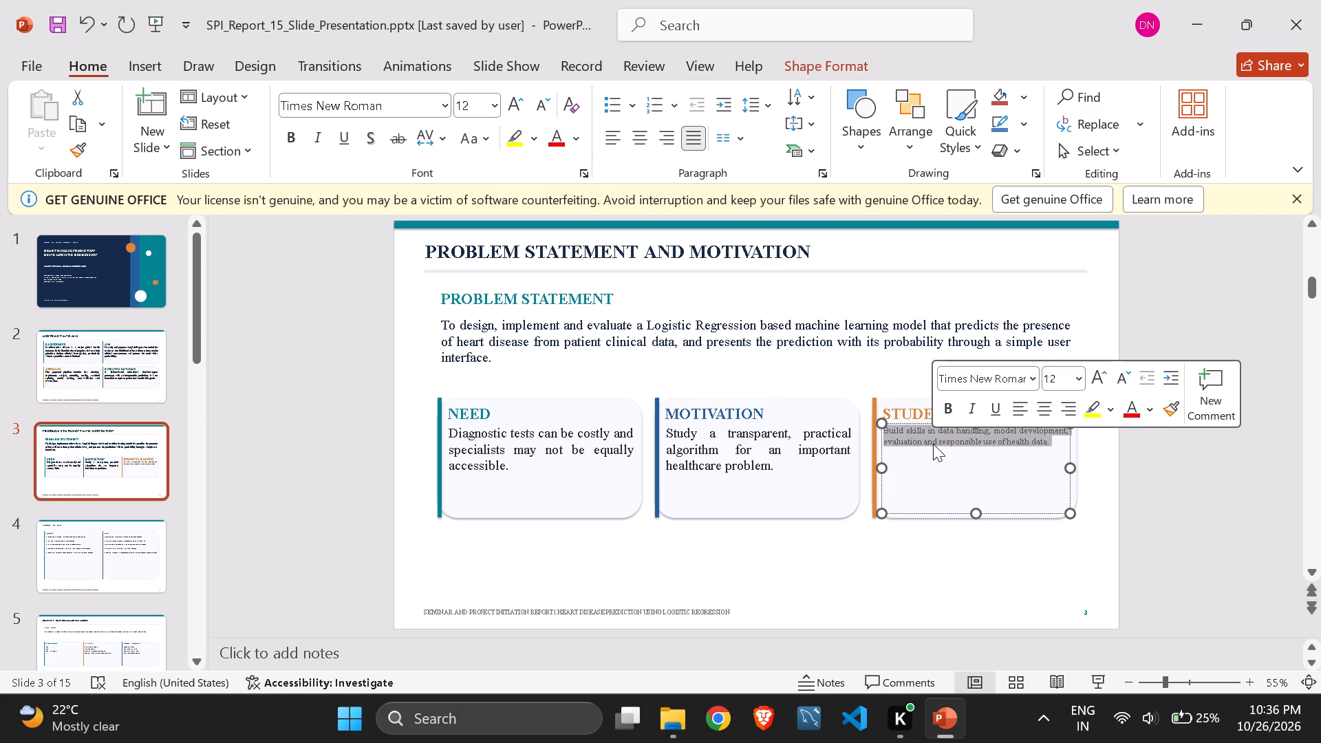
click(1066, 379)
key(BackSpace)
text(18)
key(Return)
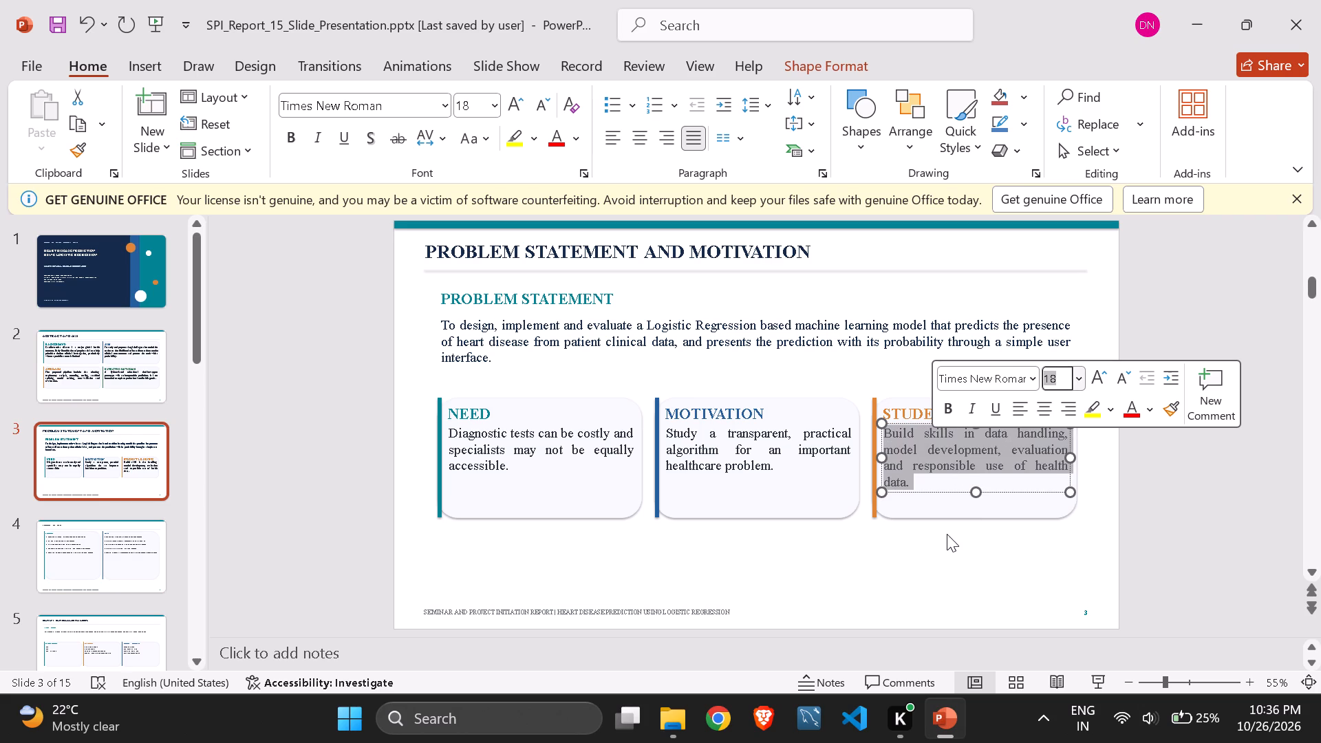
click(865, 561)
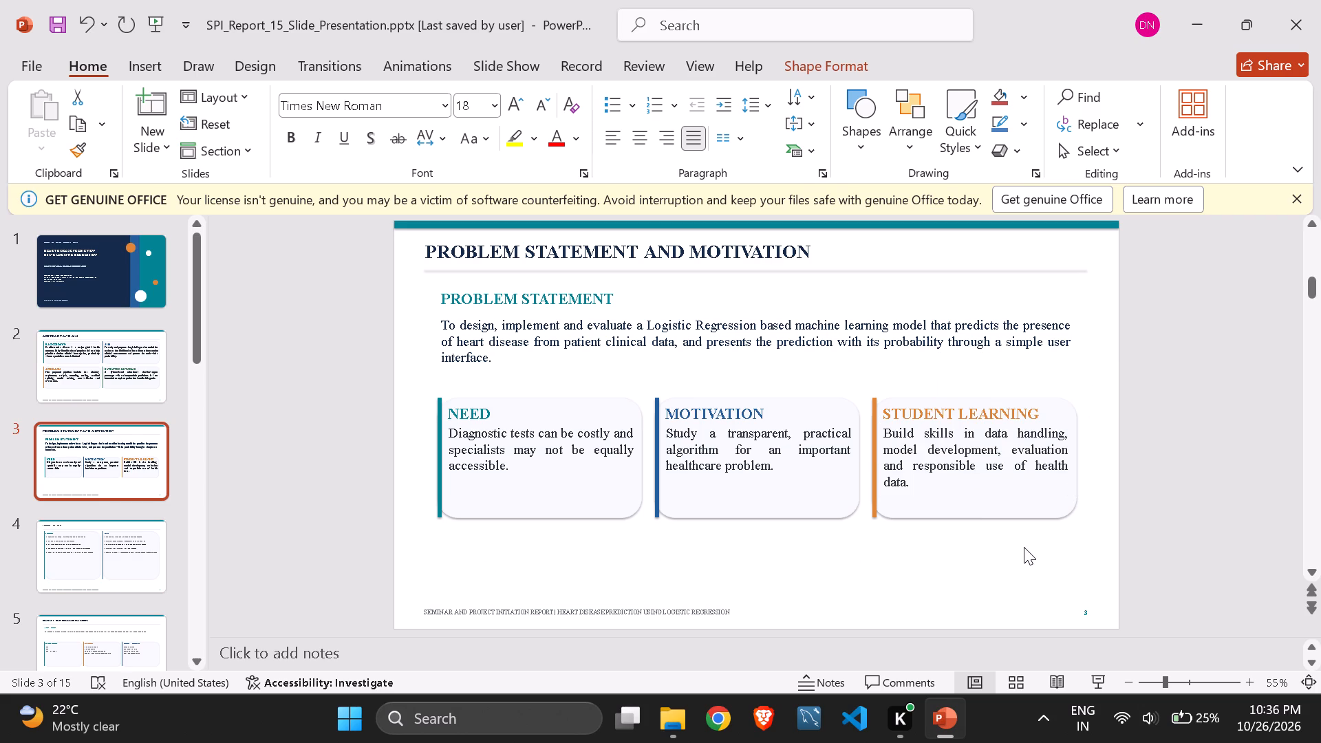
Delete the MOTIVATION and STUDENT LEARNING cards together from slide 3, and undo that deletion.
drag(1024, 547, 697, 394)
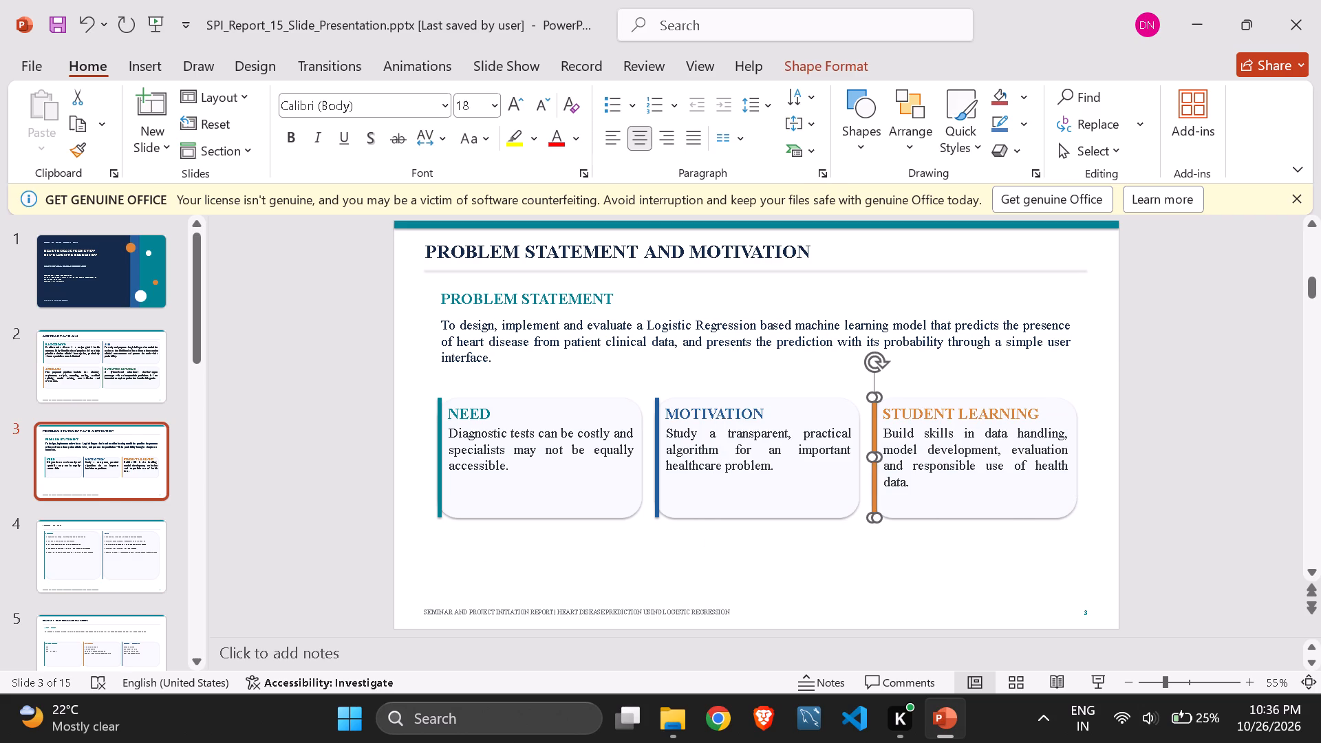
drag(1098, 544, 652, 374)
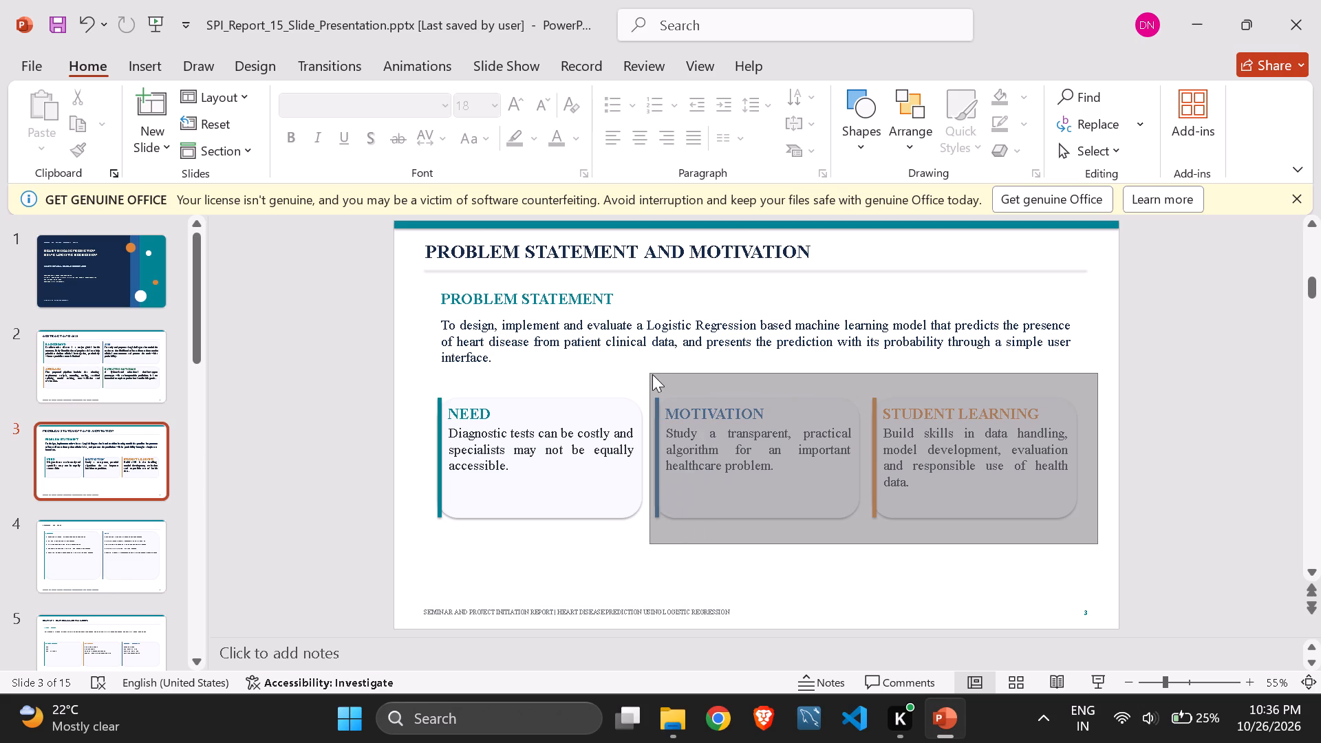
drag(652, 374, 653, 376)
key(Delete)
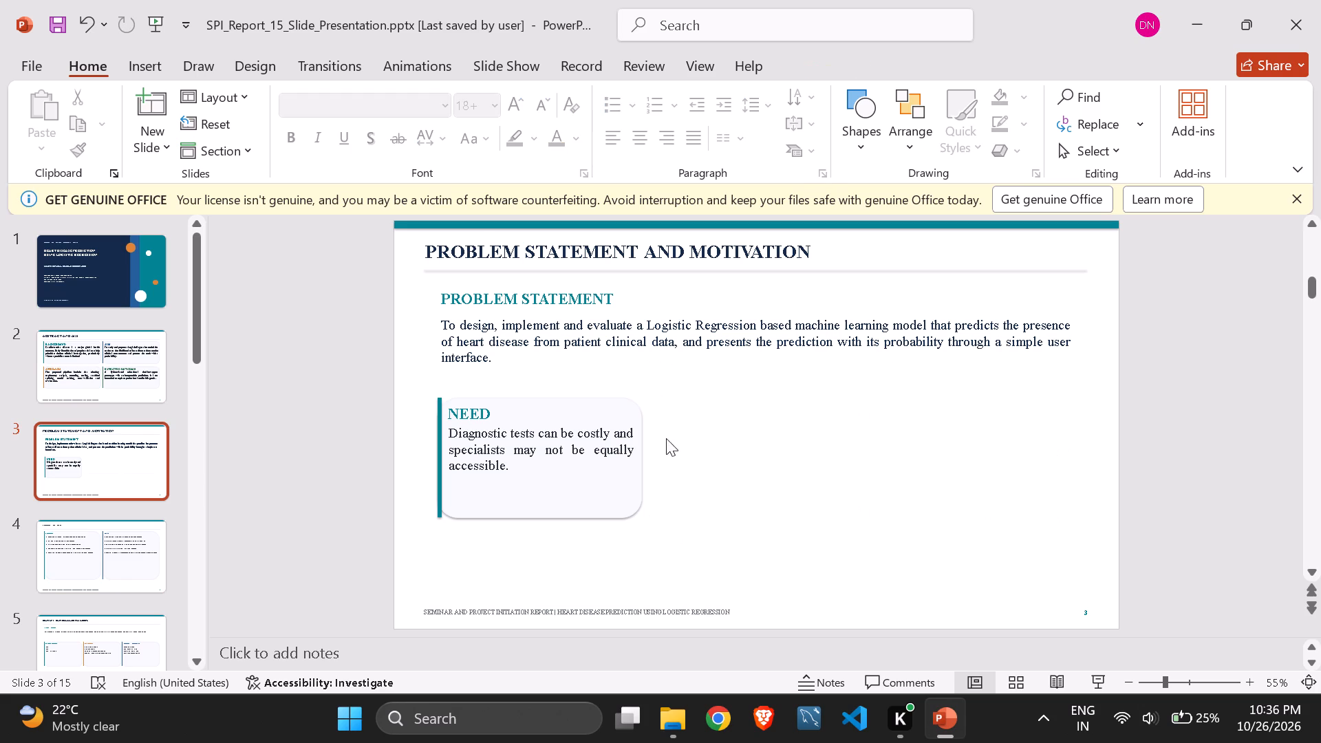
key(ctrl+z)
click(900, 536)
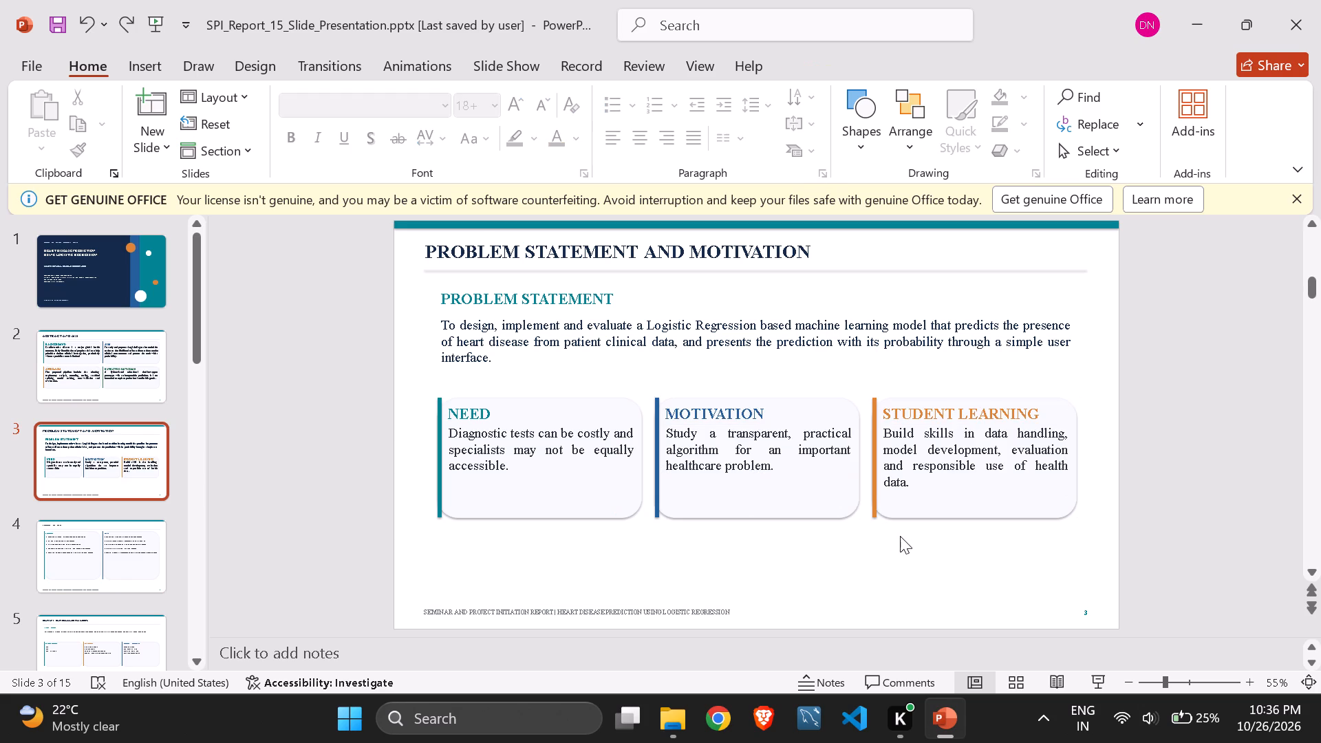
Delete the whole STUDENT LEARNING card from slide 3, including its heading, body text, background and accent bar.
click(953, 472)
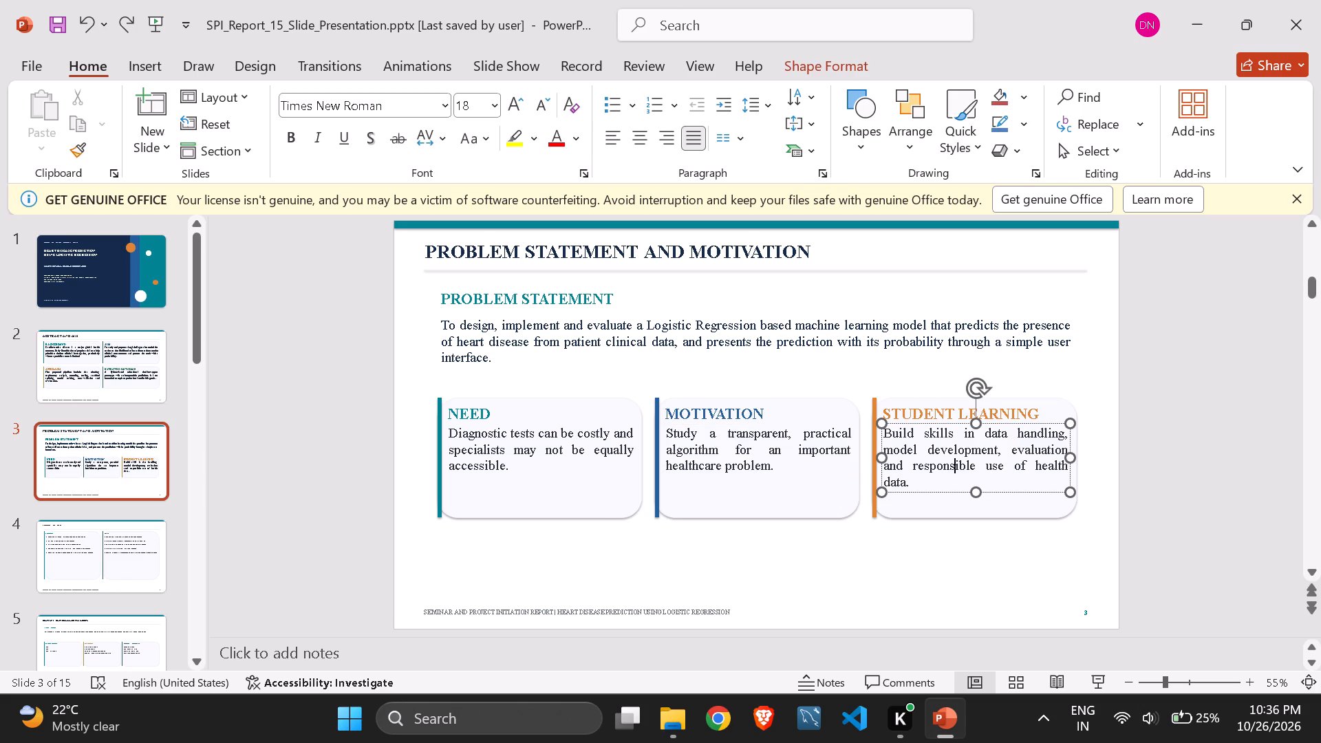
key(Delete)
drag(984, 550, 978, 397)
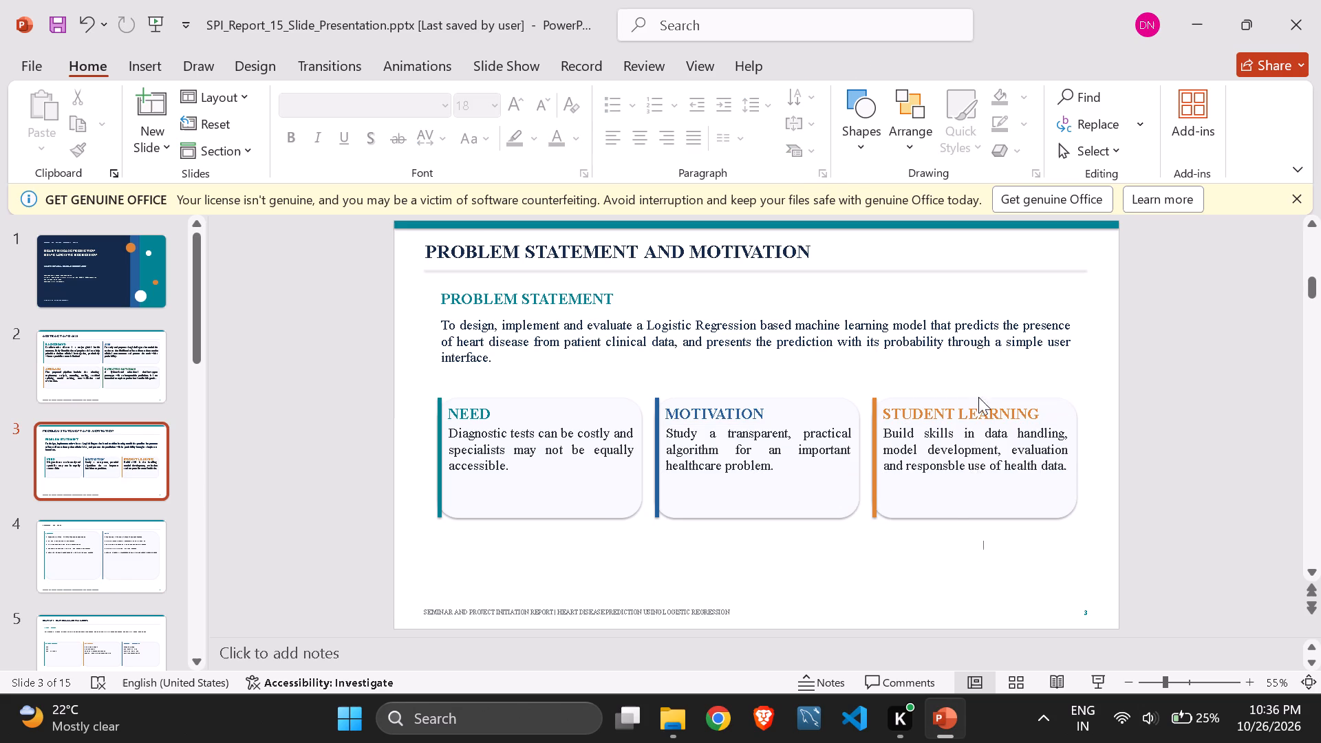
drag(978, 397, 949, 365)
drag(1089, 546, 916, 455)
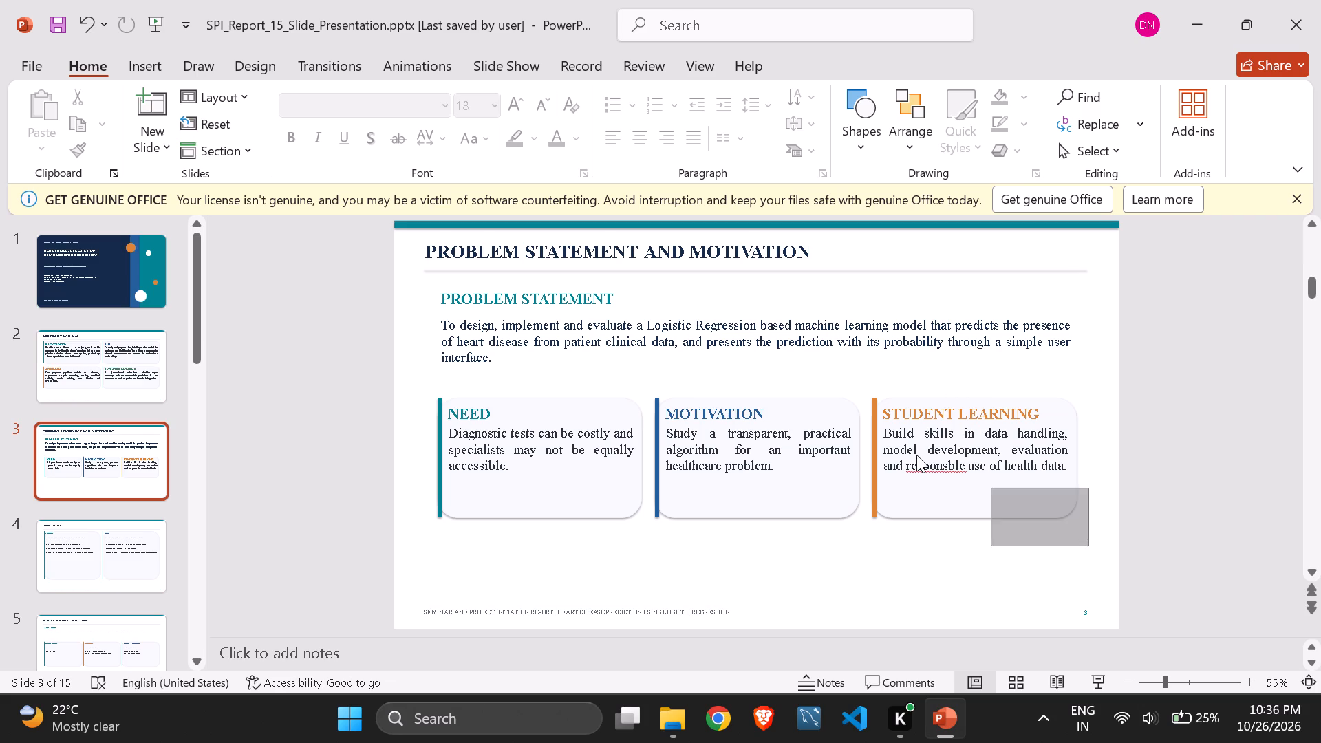
drag(916, 455, 870, 383)
key(Delete)
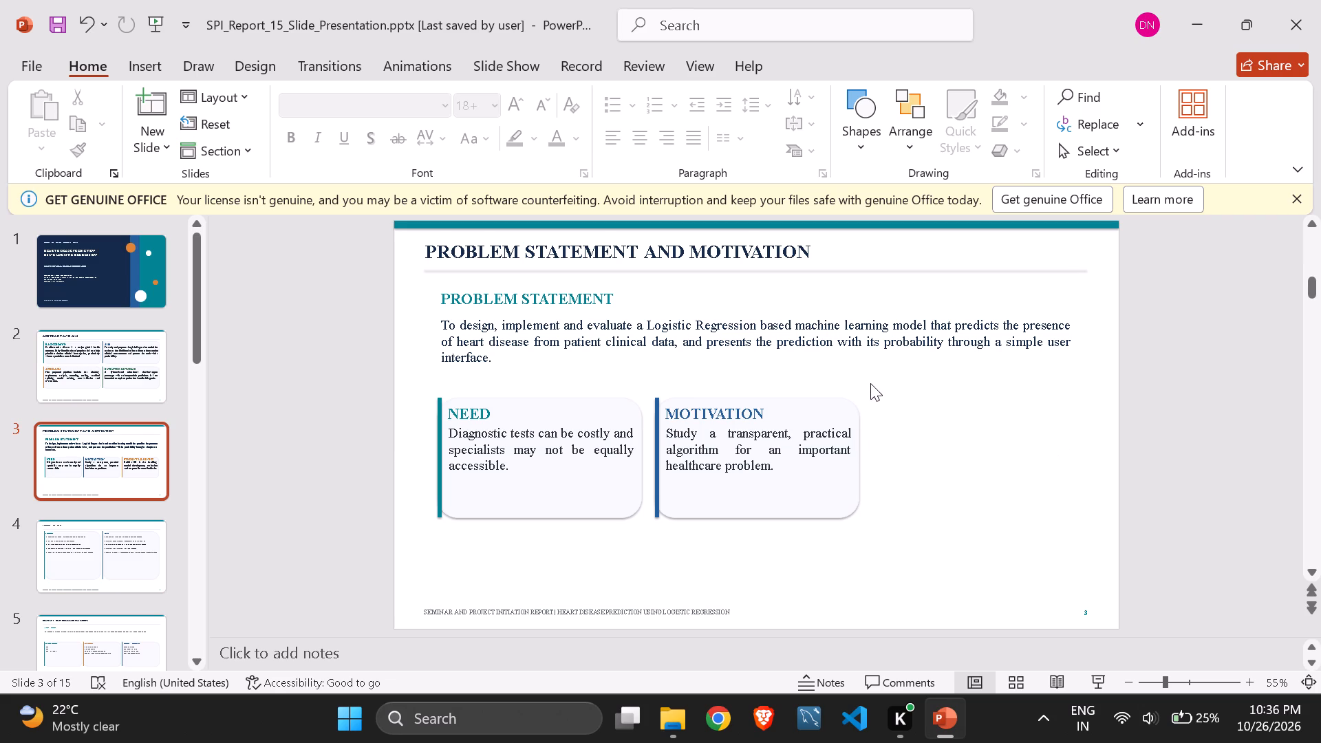
Resize the NEED and MOTIVATION cards together, making them slightly taller while keeping about the same width.
click(802, 501)
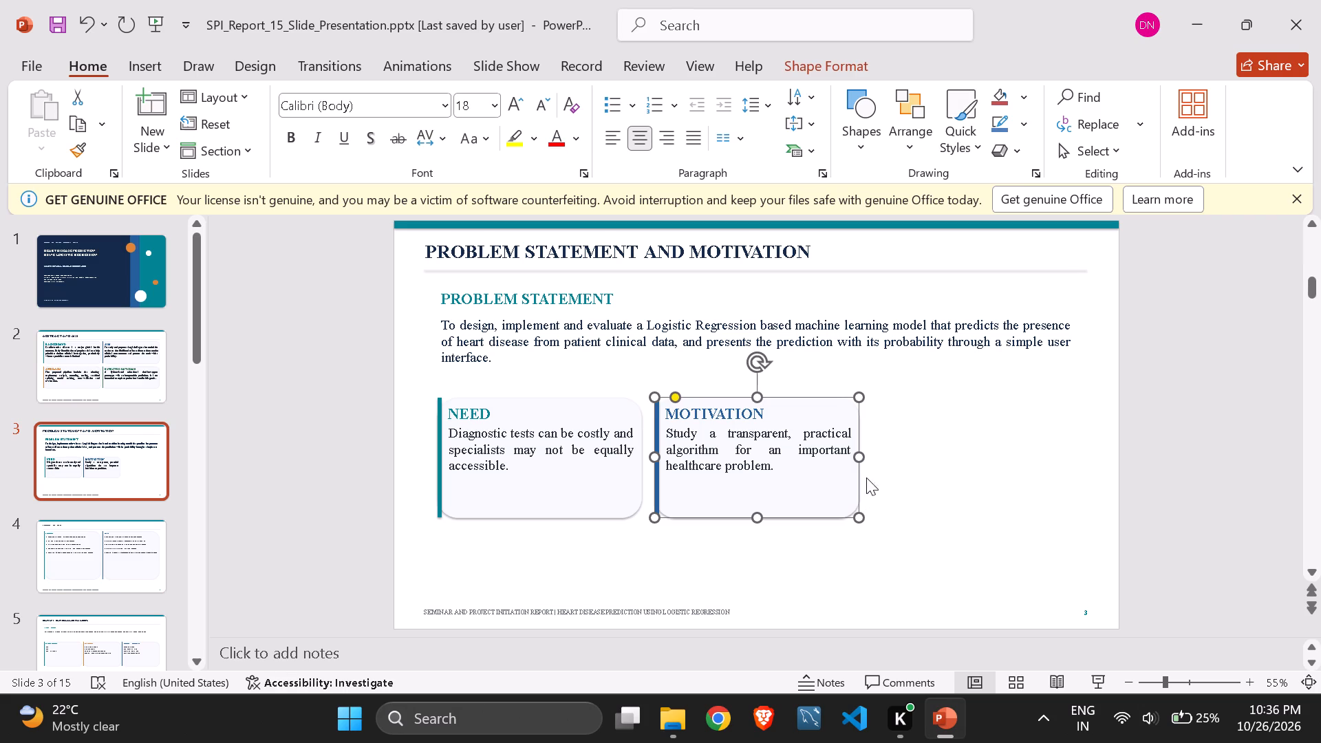
drag(903, 525, 515, 454)
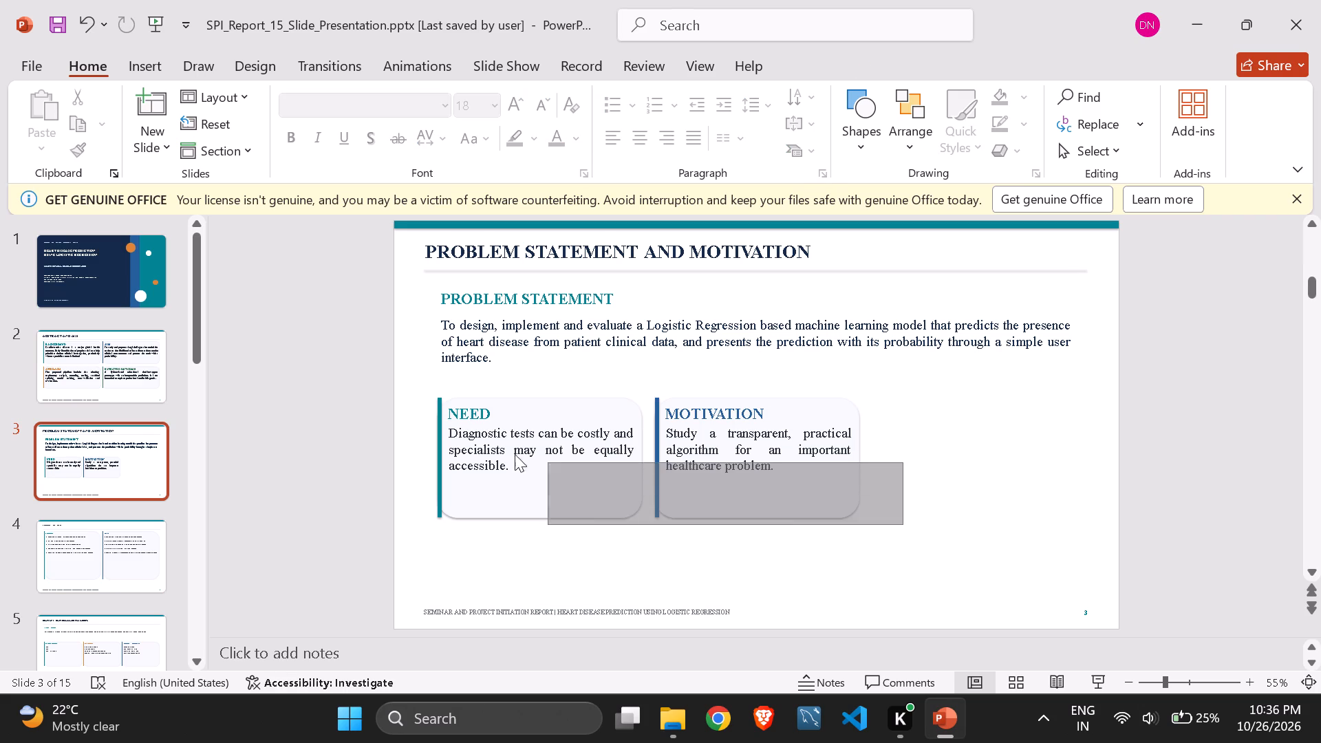
drag(515, 454, 486, 451)
drag(414, 363, 418, 367)
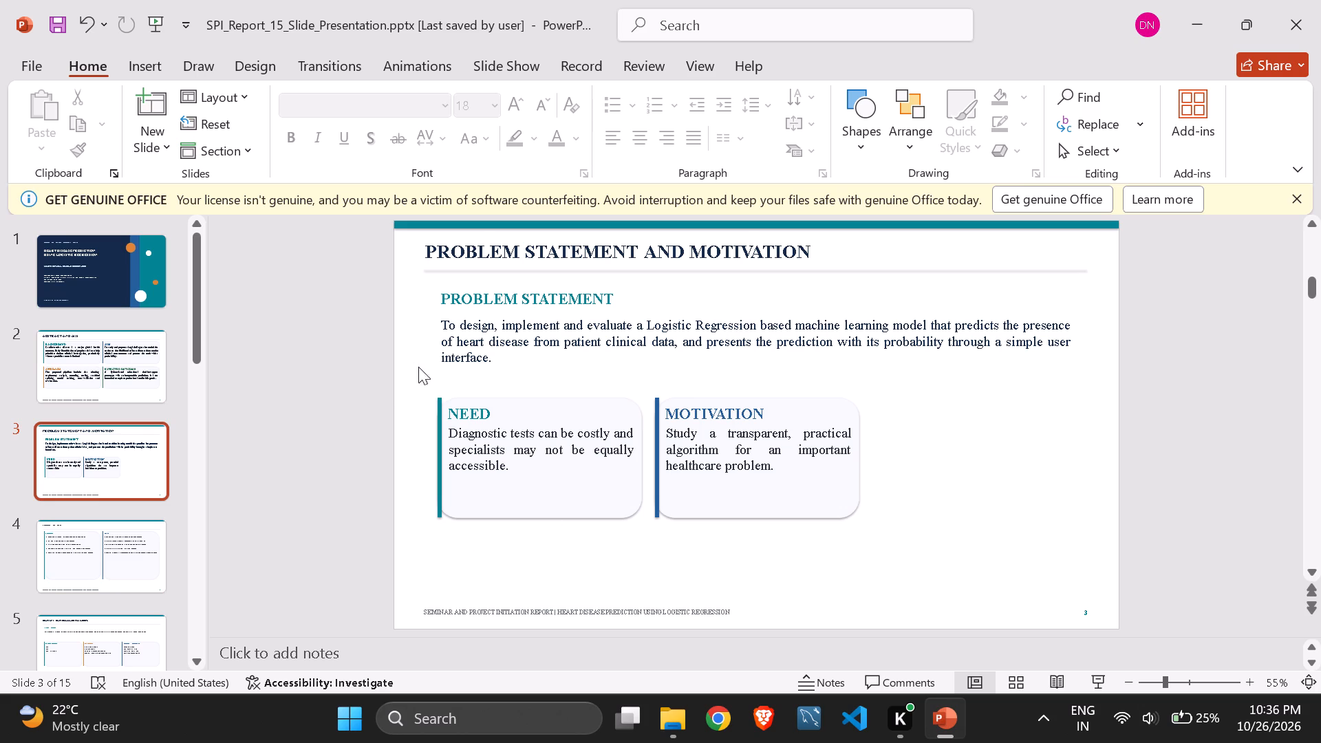
drag(418, 367, 877, 586)
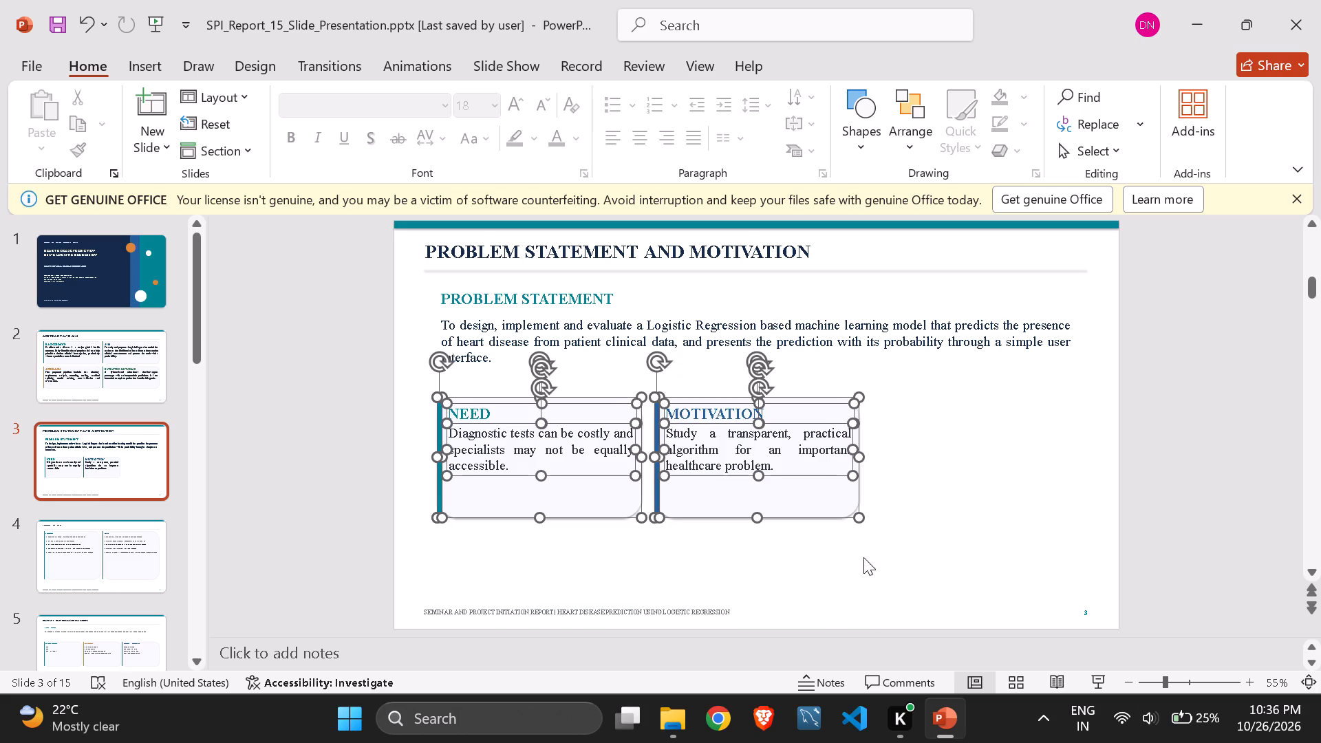
drag(859, 514, 976, 548)
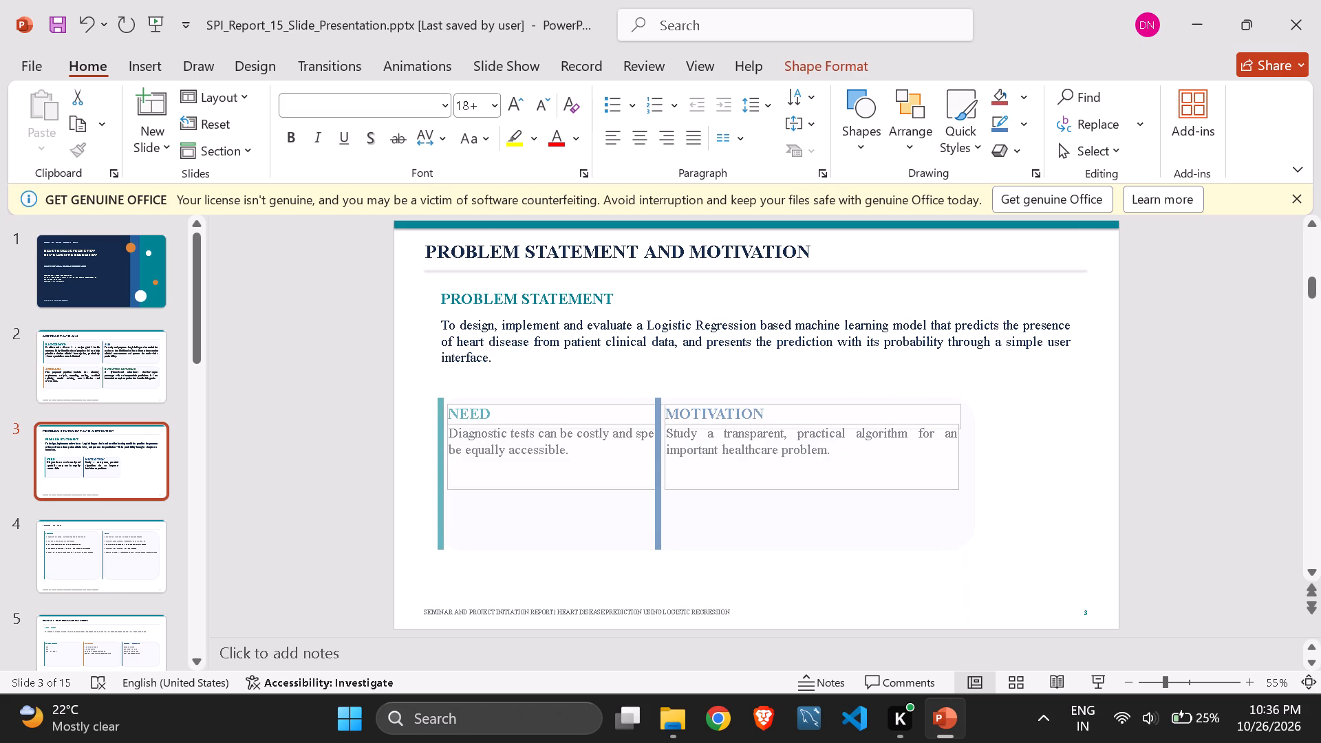
drag(976, 548, 1061, 544)
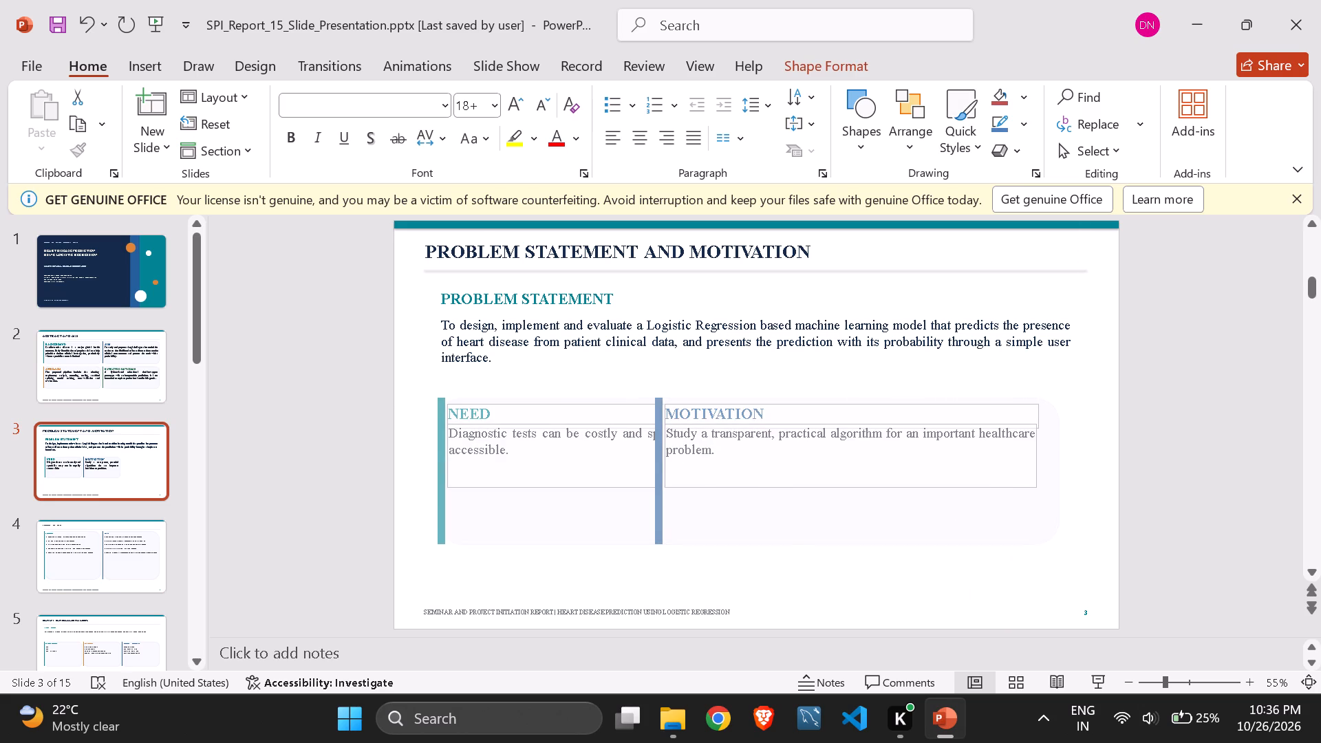
drag(1061, 544, 810, 528)
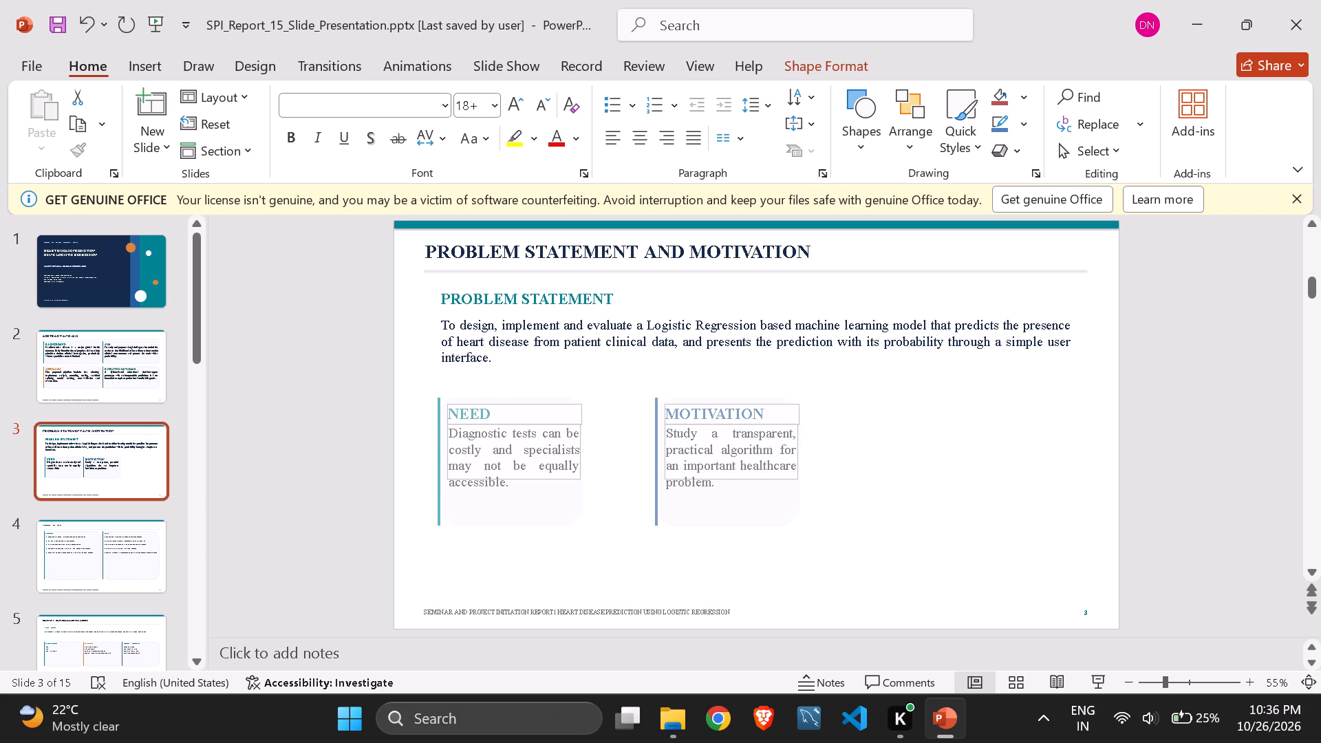
drag(810, 528, 862, 530)
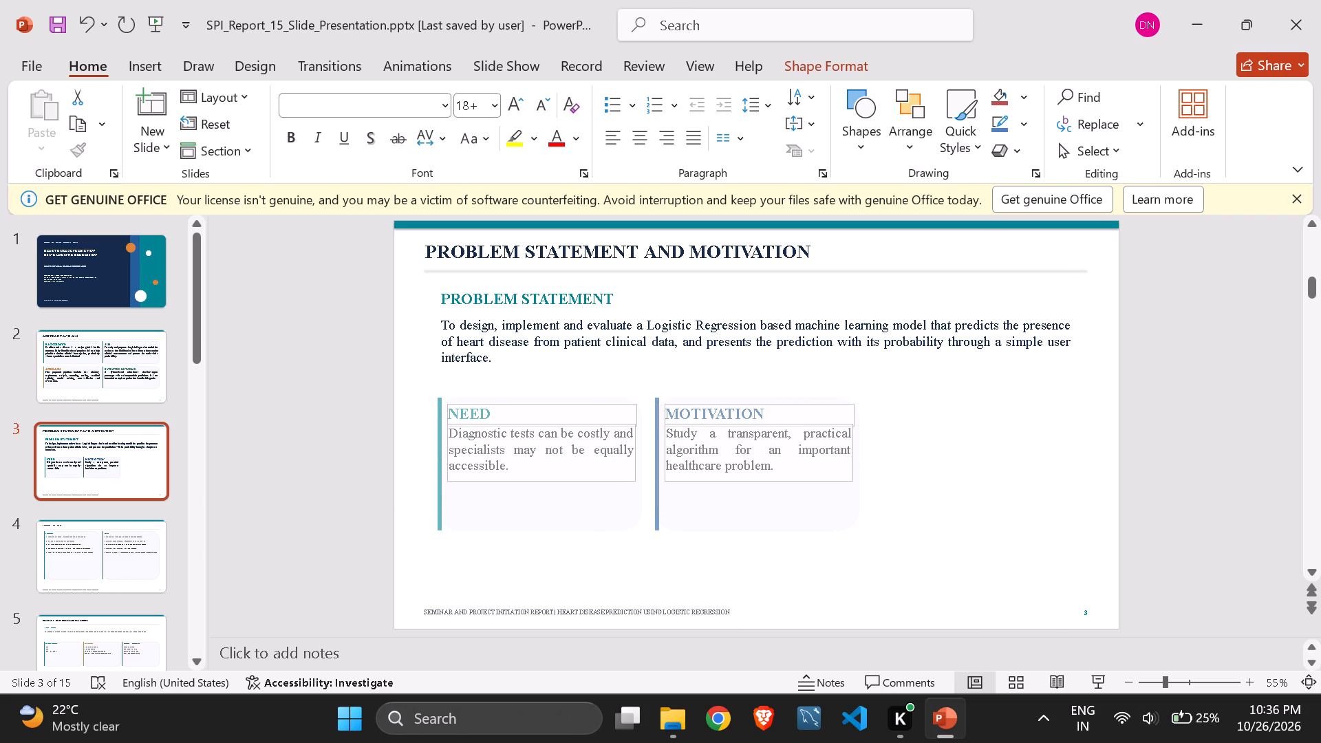
drag(862, 530, 863, 530)
Move the NEED and MOTIVATION cards together so the pair sits centred under the problem statement text.
drag(790, 507, 945, 500)
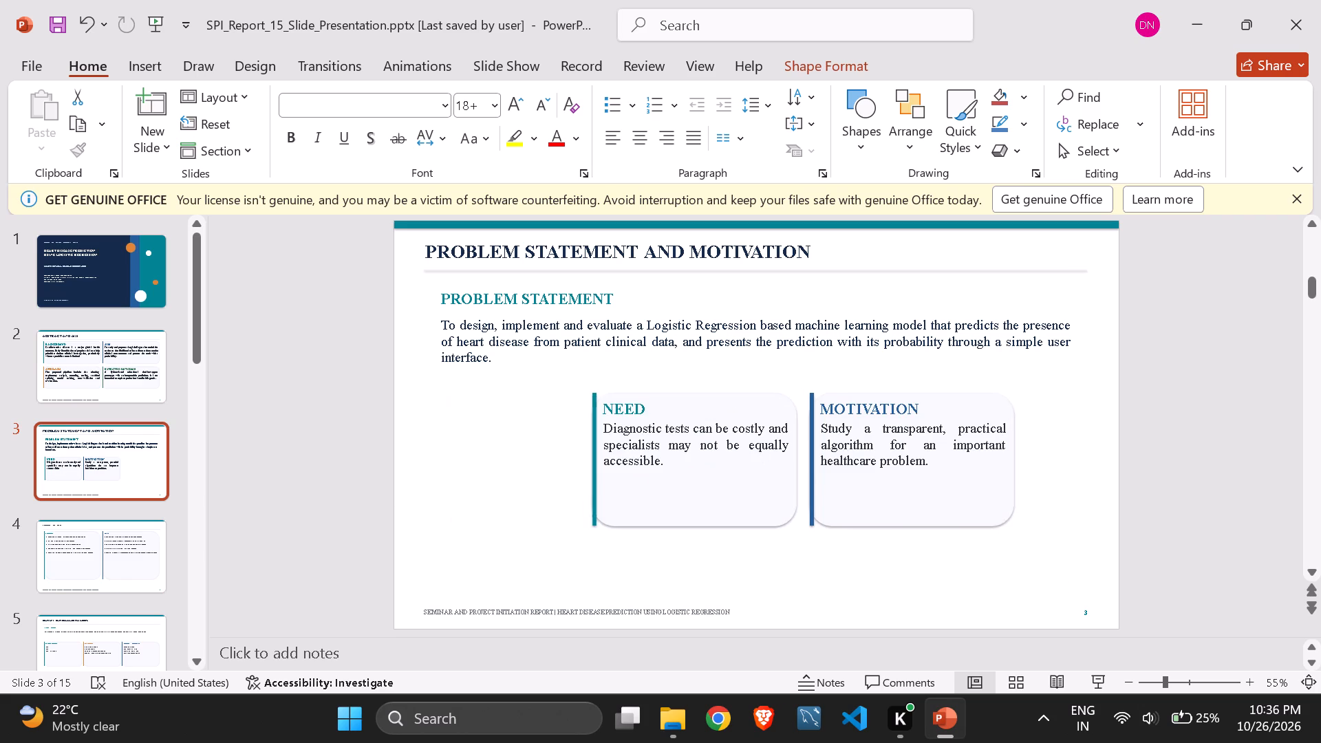
drag(945, 500, 896, 513)
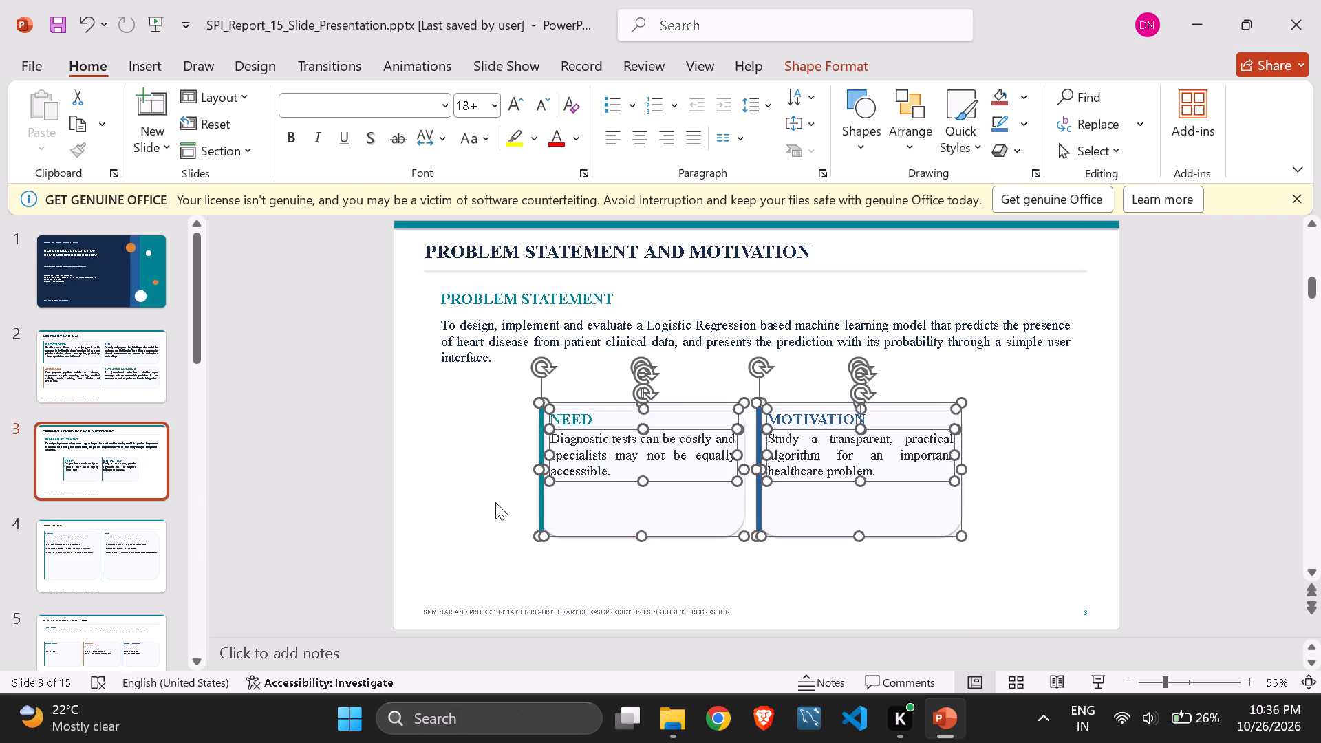
click(495, 502)
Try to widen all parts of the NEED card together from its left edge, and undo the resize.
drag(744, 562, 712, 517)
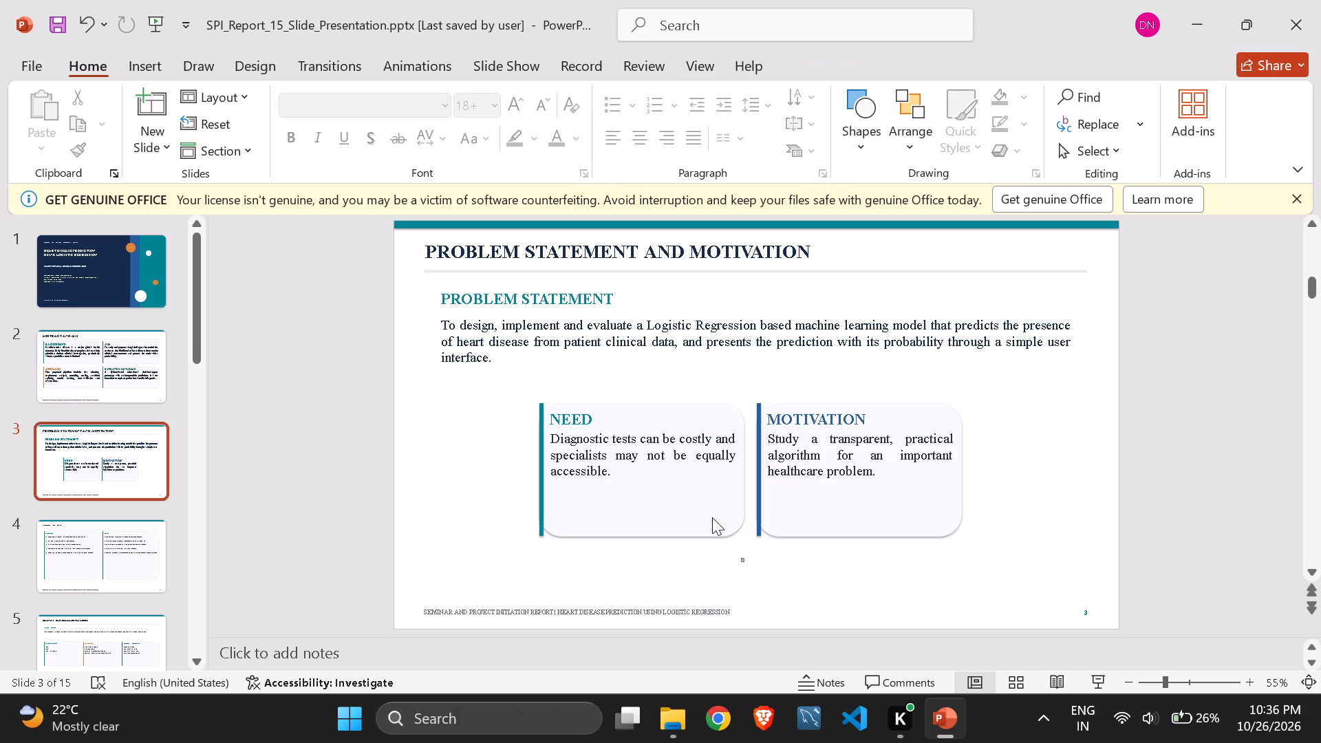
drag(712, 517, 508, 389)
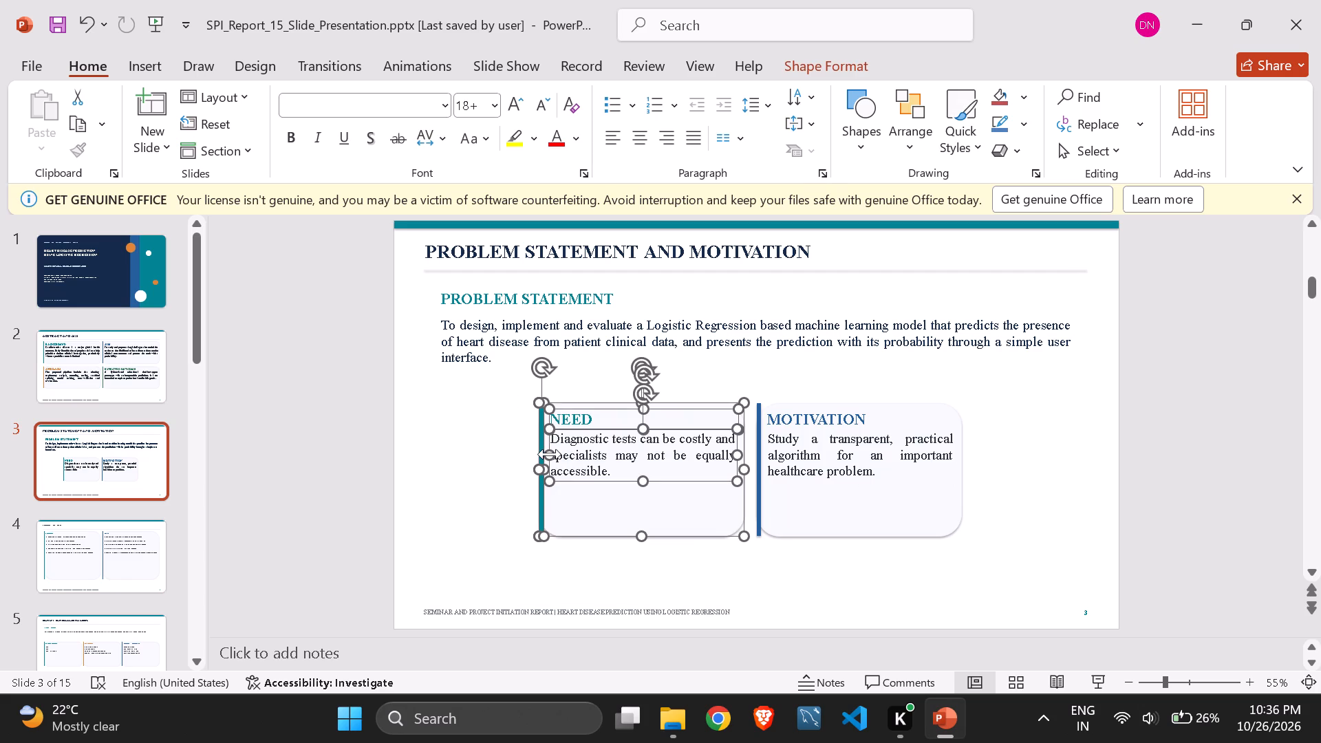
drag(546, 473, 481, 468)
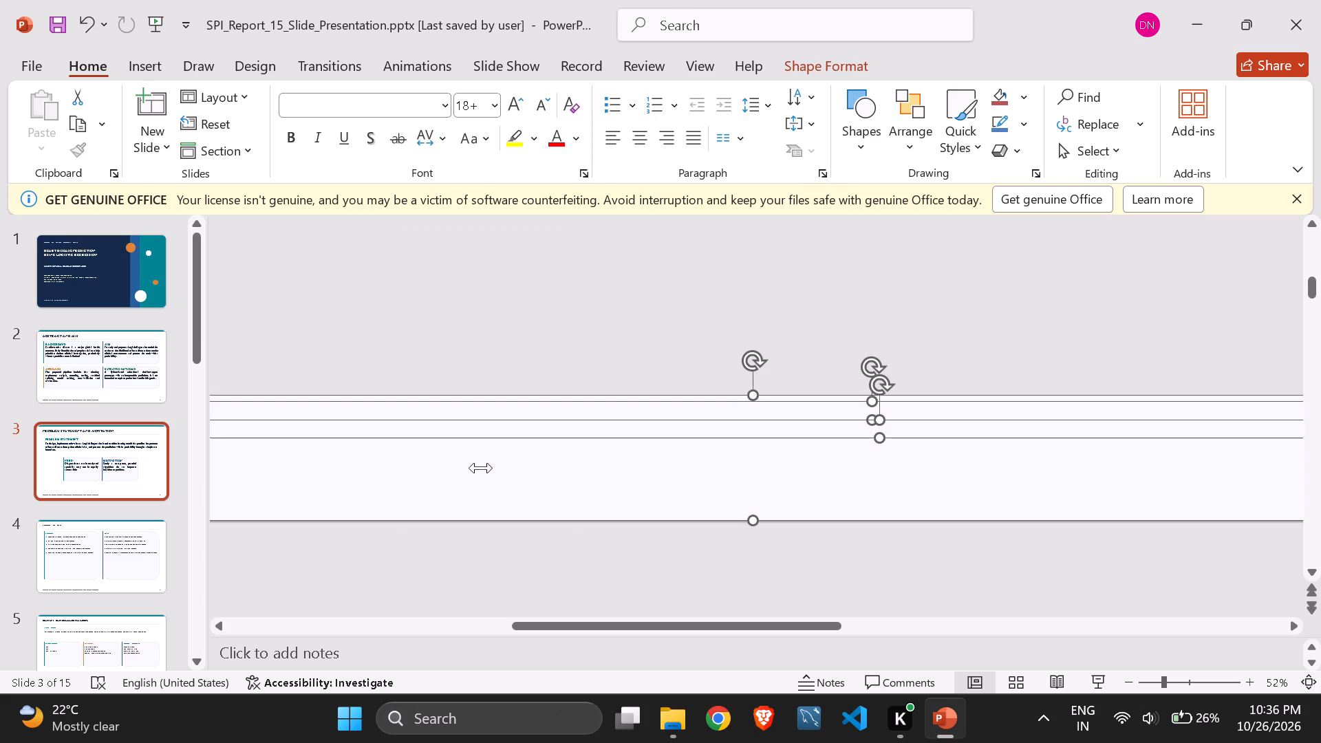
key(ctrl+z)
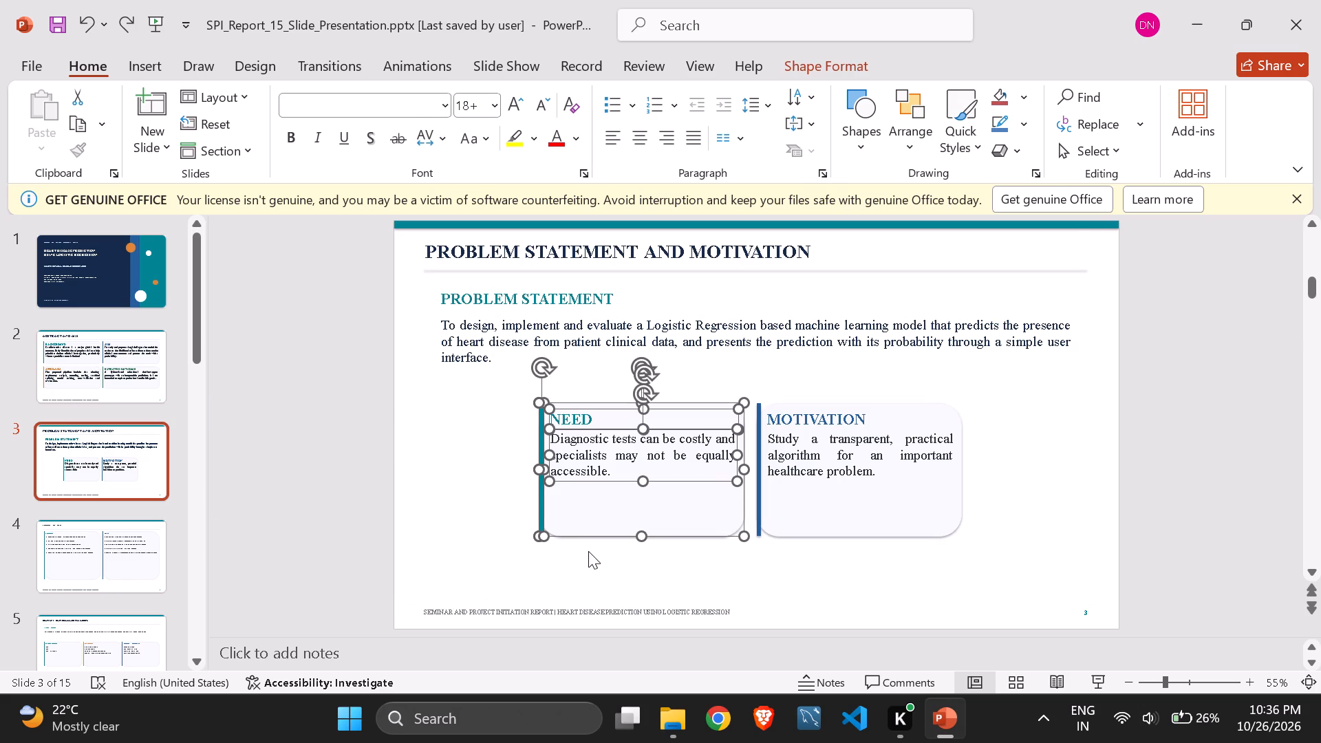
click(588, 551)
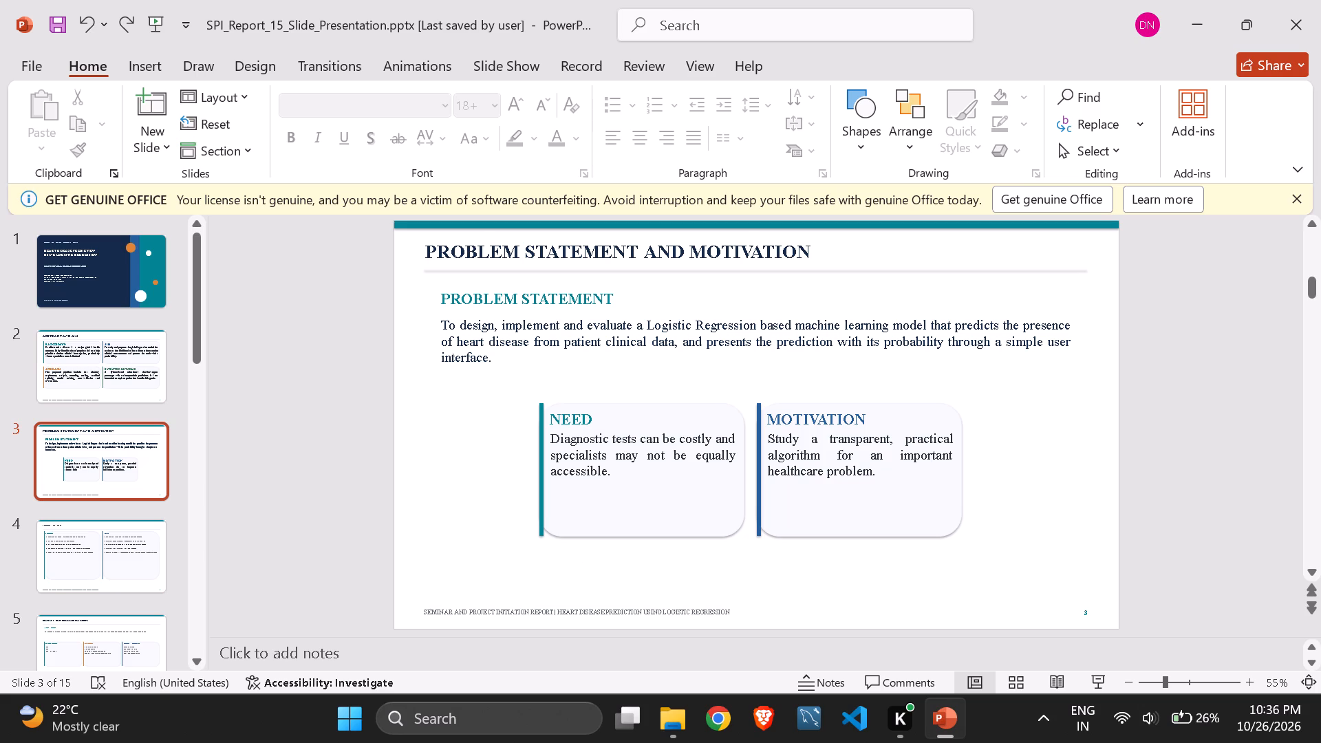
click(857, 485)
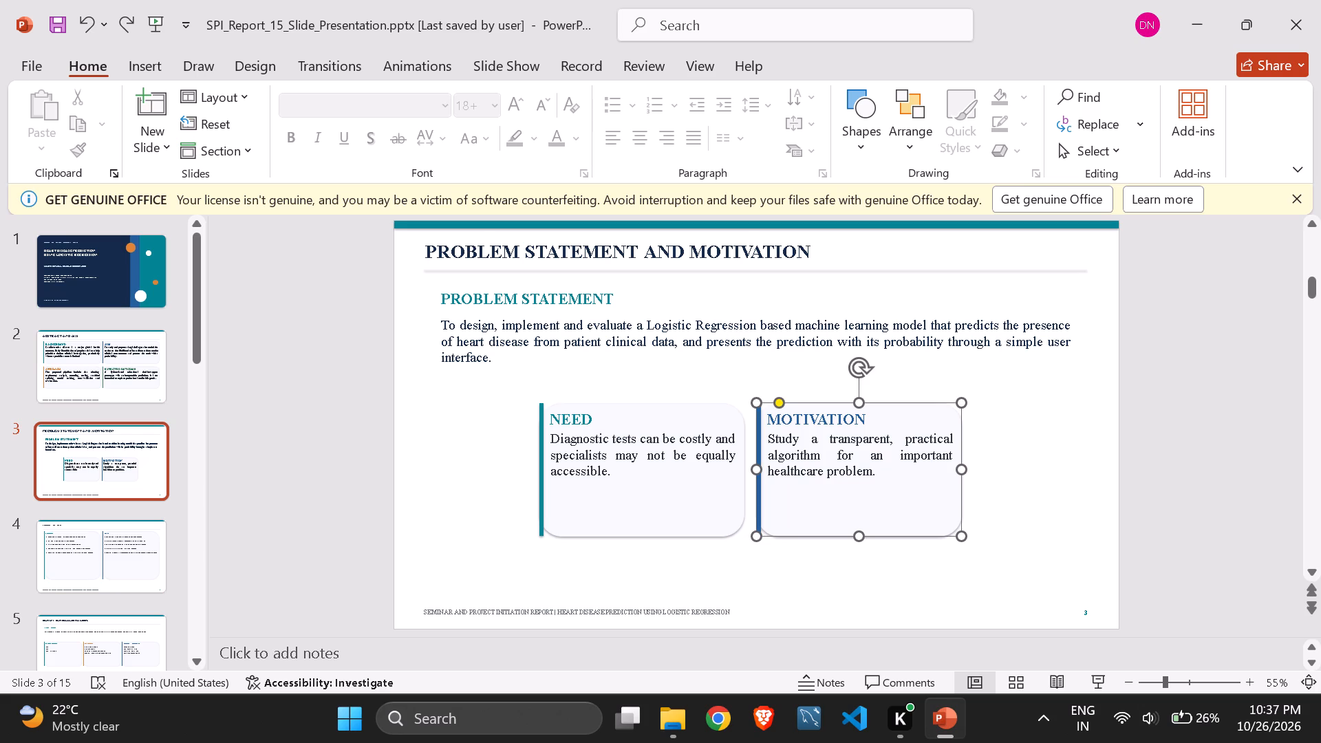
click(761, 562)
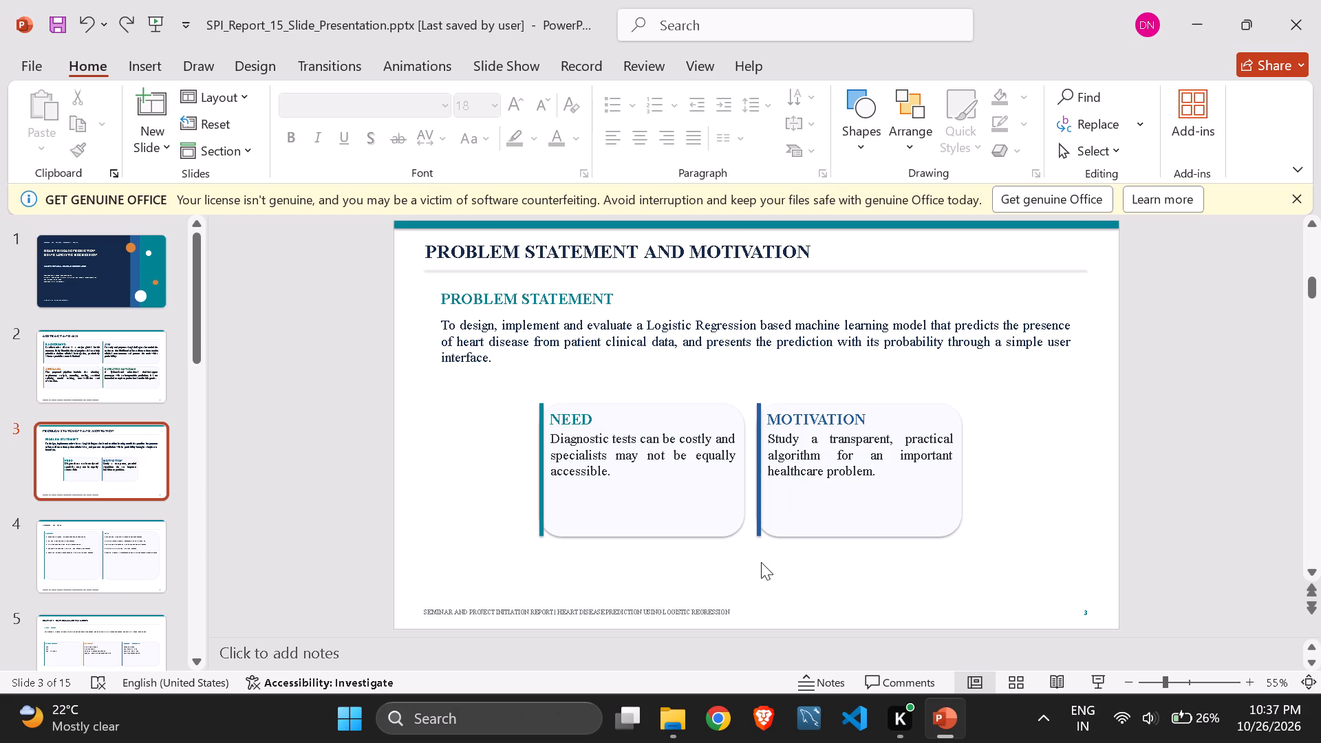
Close the Final Year Project File Explorer window from the window switcher.
key(alt+Tab)
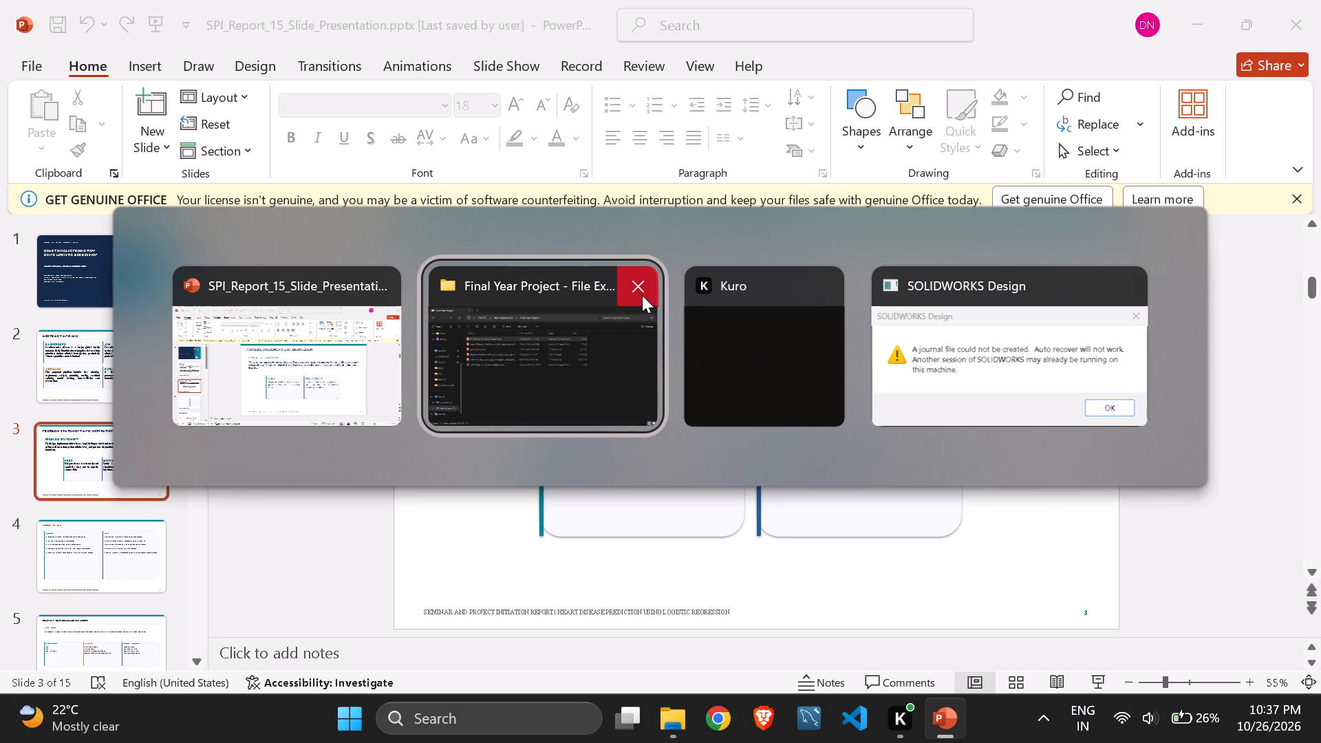
alt+click(642, 295)
Switch to the open SOLIDWORKS Design dialog and dismiss it.
key(alt+Tab)
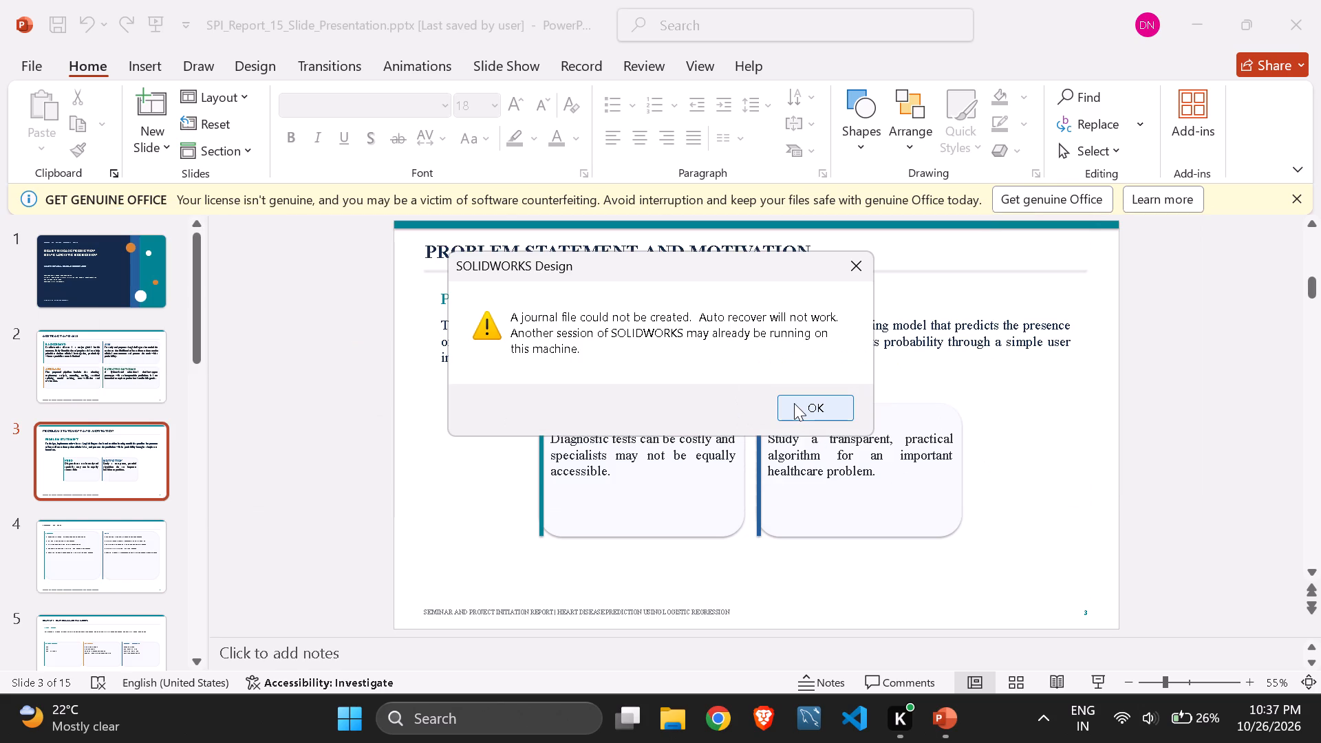
click(794, 403)
Open the Brave browser.
click(754, 705)
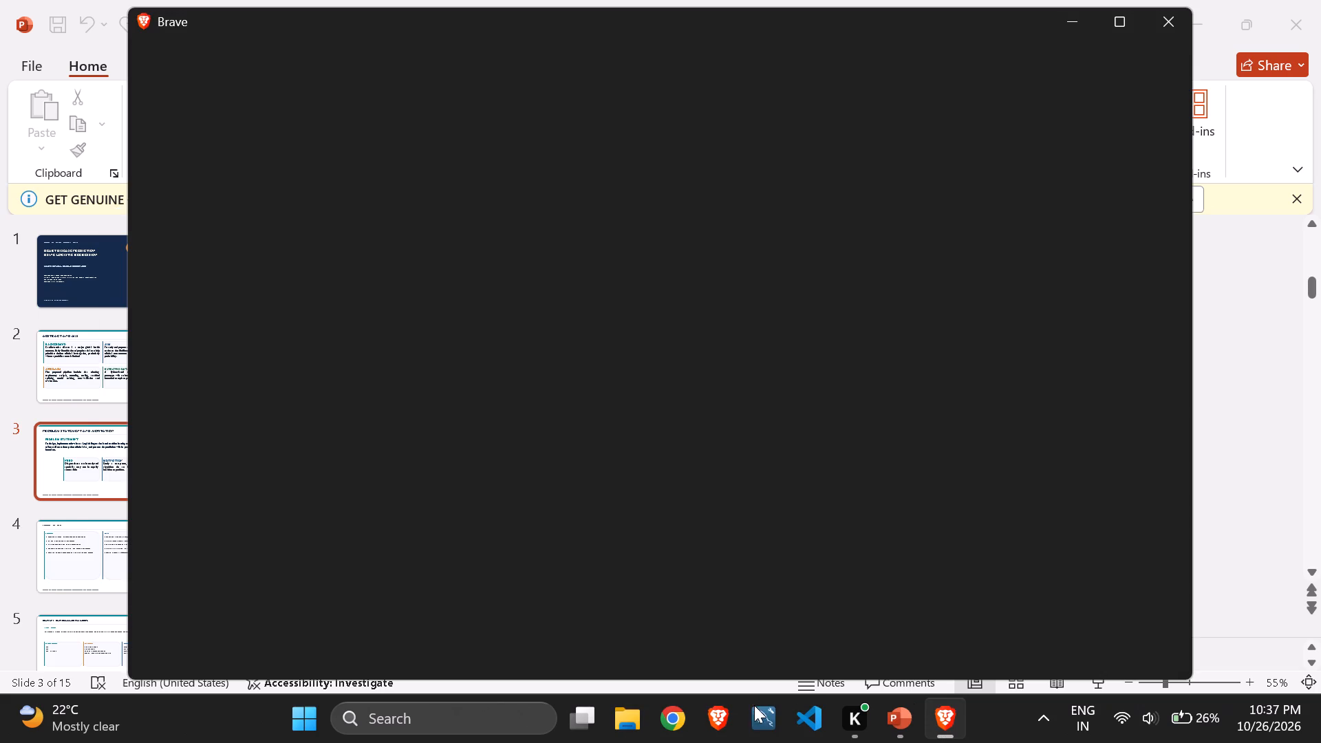
Choose the browser profile in the Brave start window and open its browsing window.
click(508, 430)
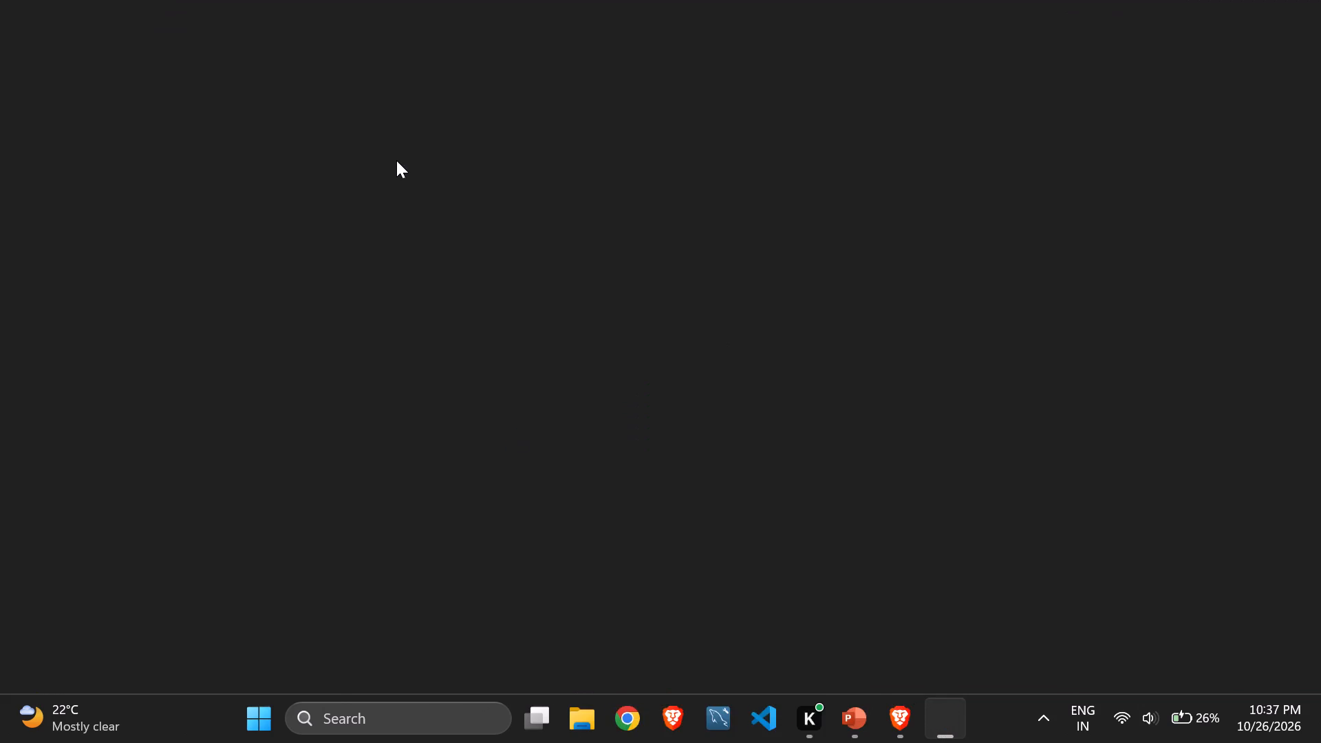
click(1016, 24)
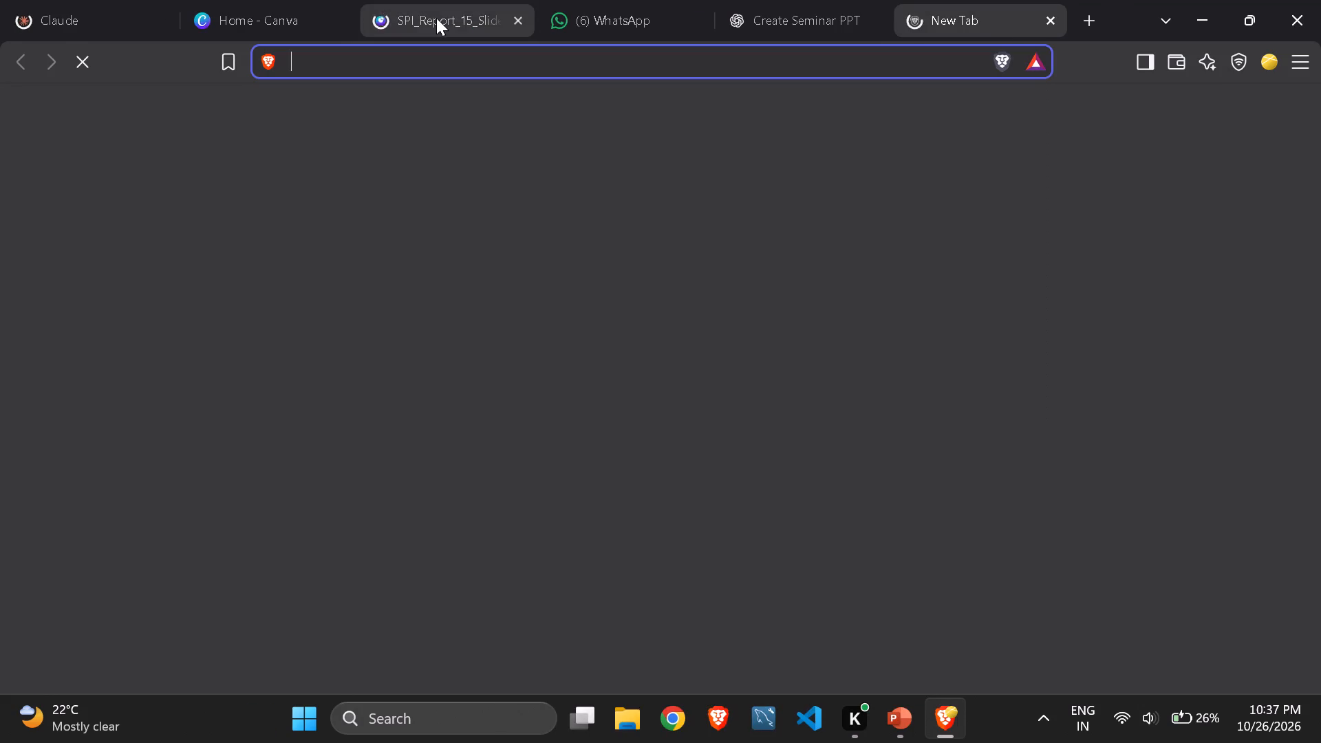
Close the Claude tab in the Brave window.
click(168, 15)
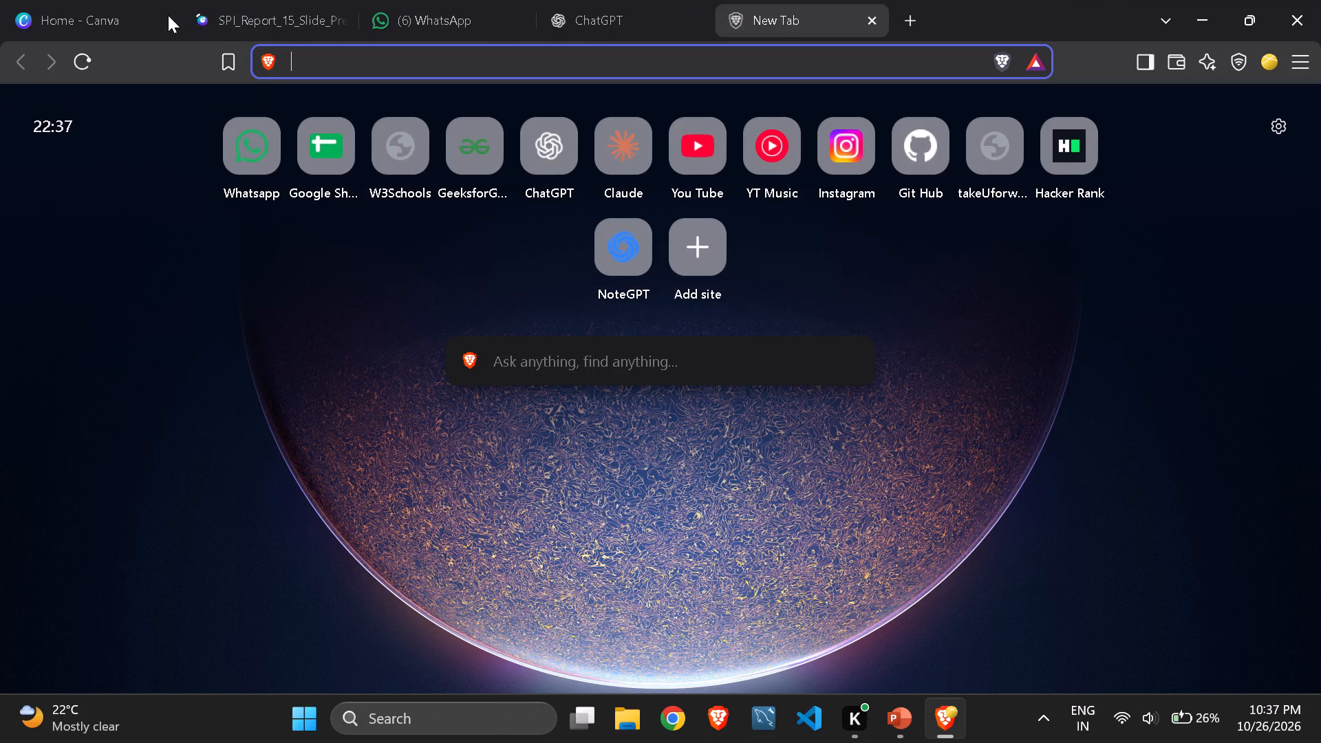
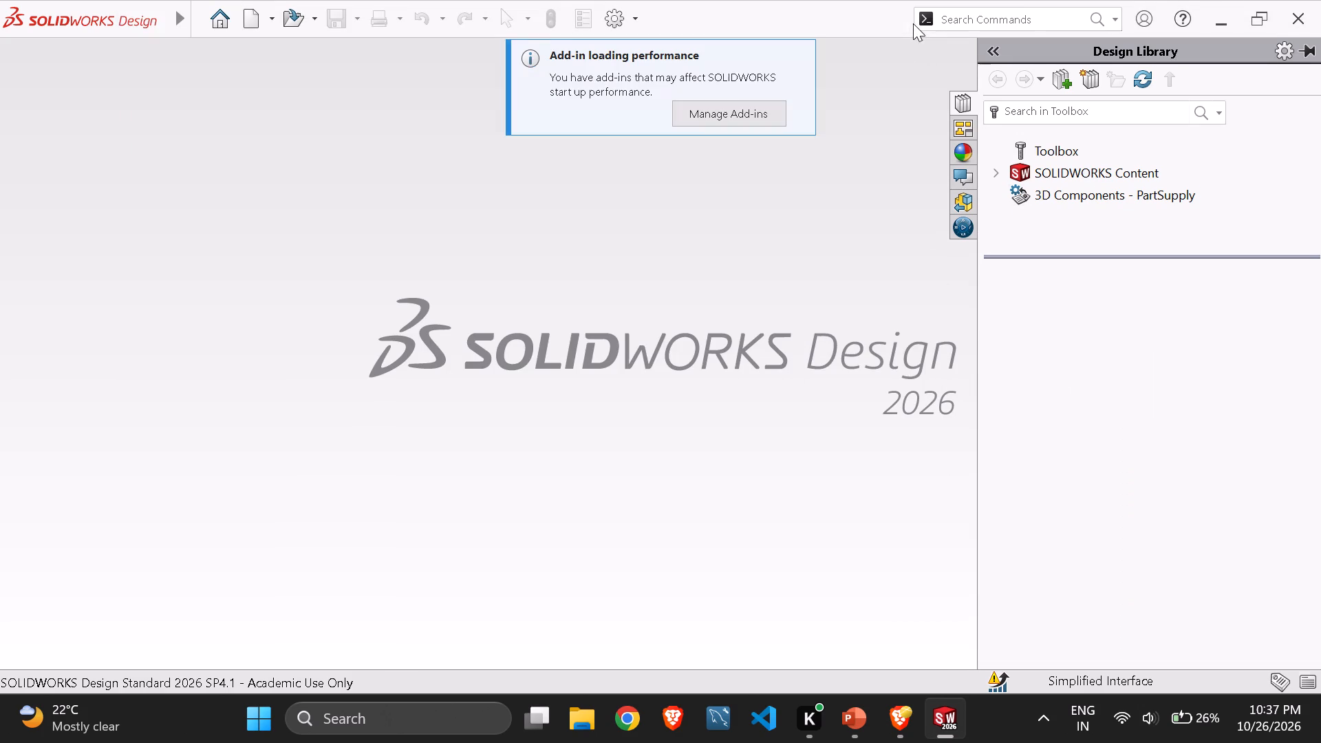
Close the SOLIDWORKS Design application.
click(1299, 10)
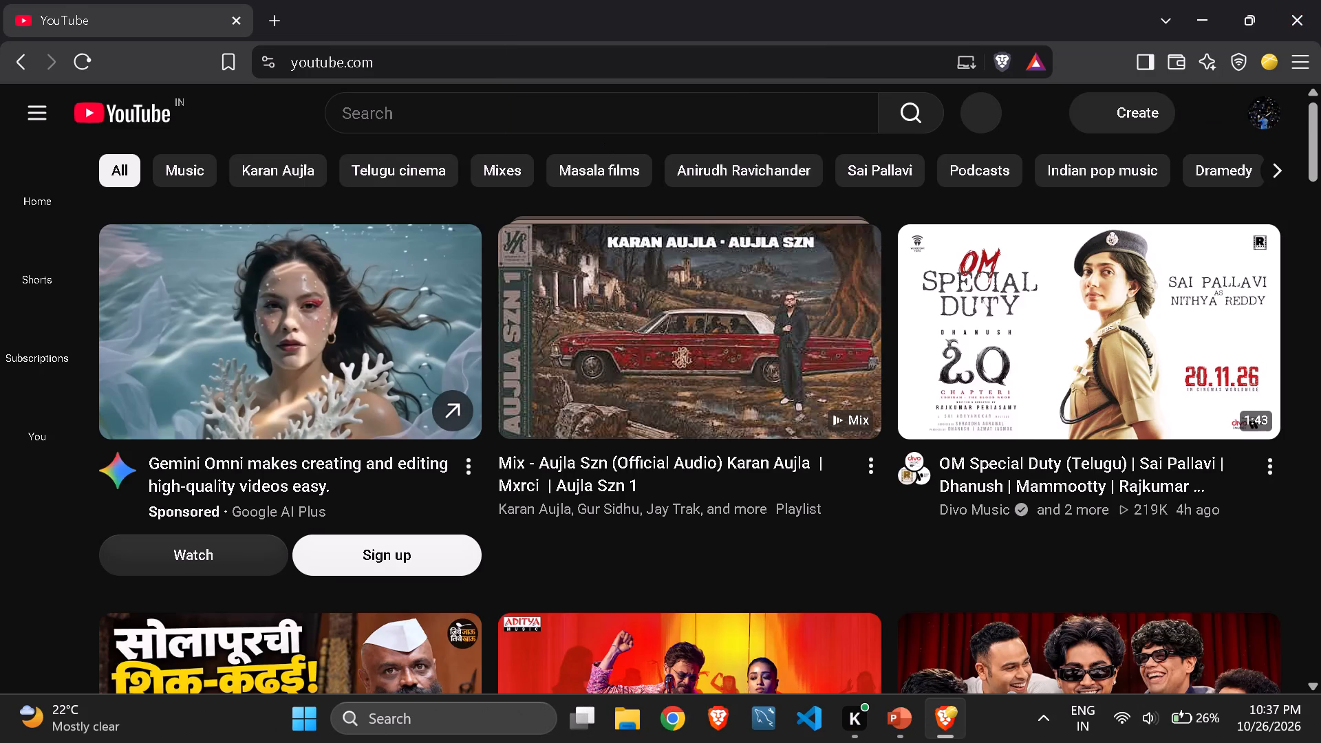
Search YouTube for "telugu songs".
click(601, 100)
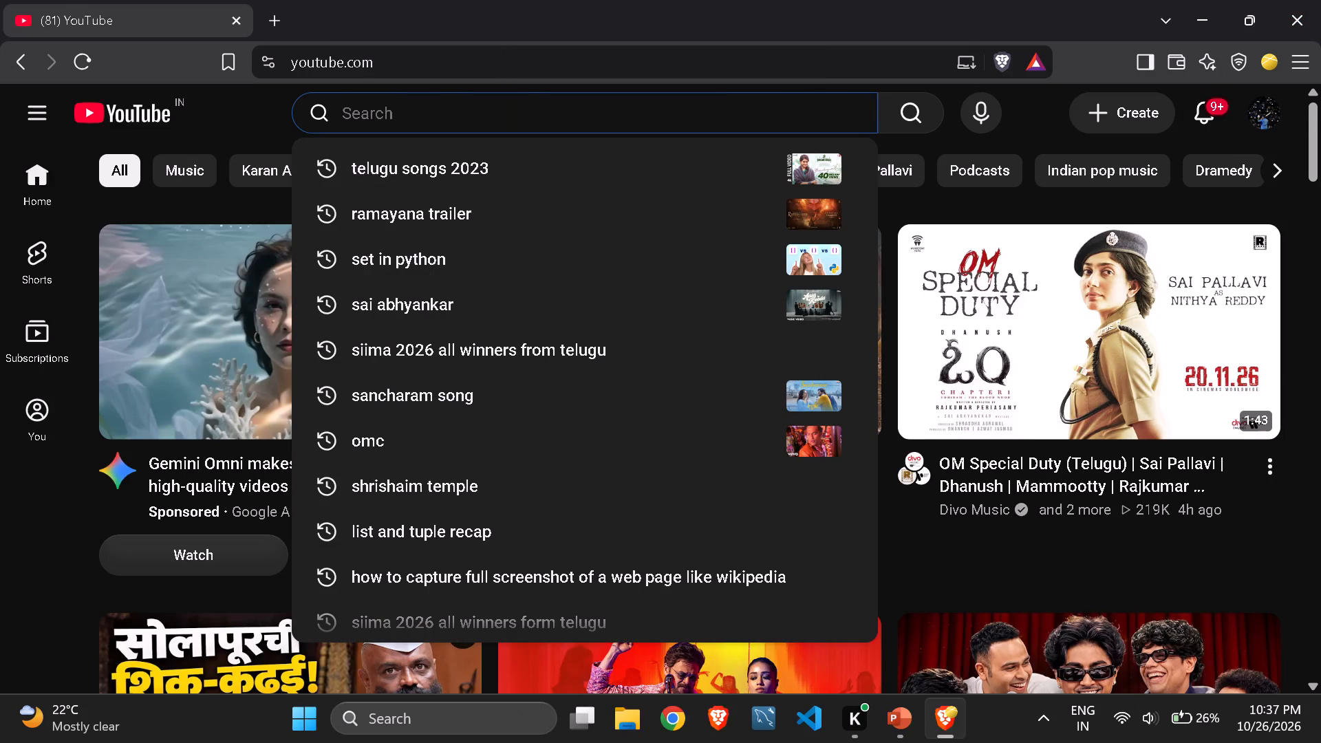
text(te)
text(lu)
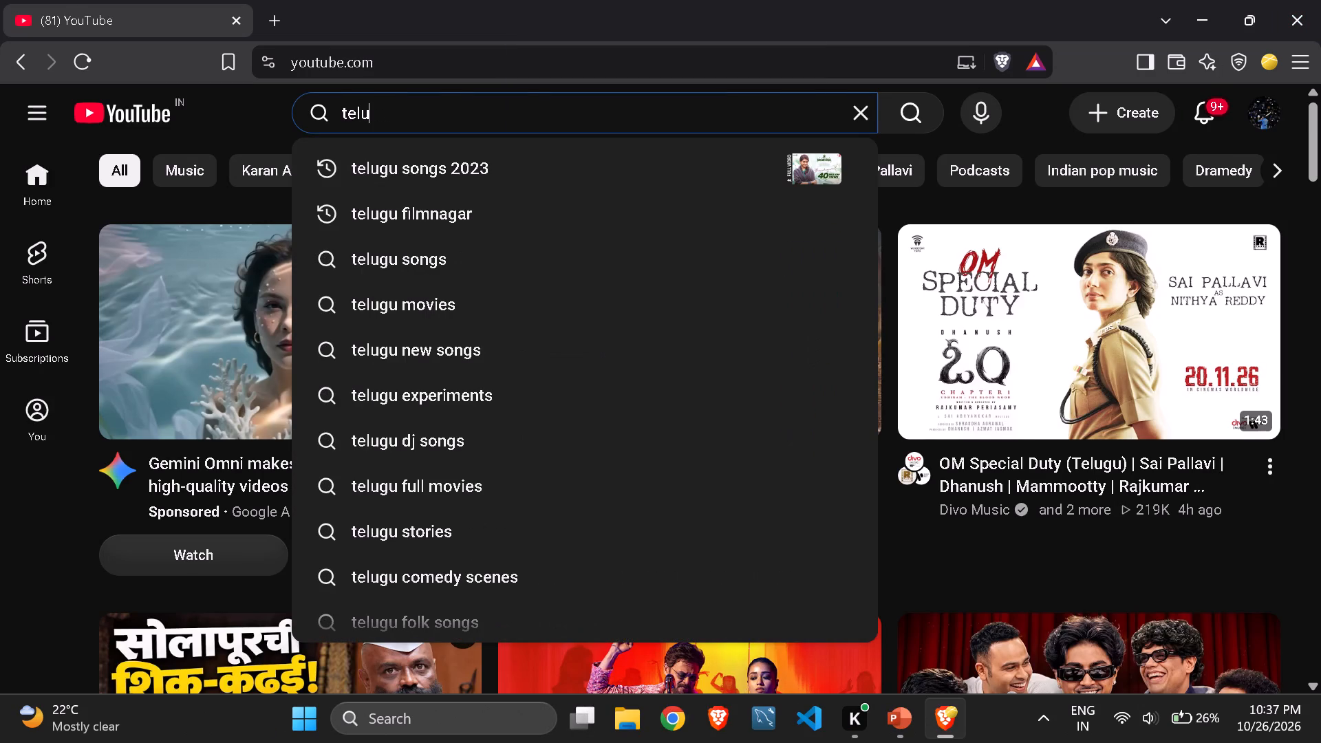
text(gi)
key(space)
key(BackSpace)
key(BackSpace)
text(u)
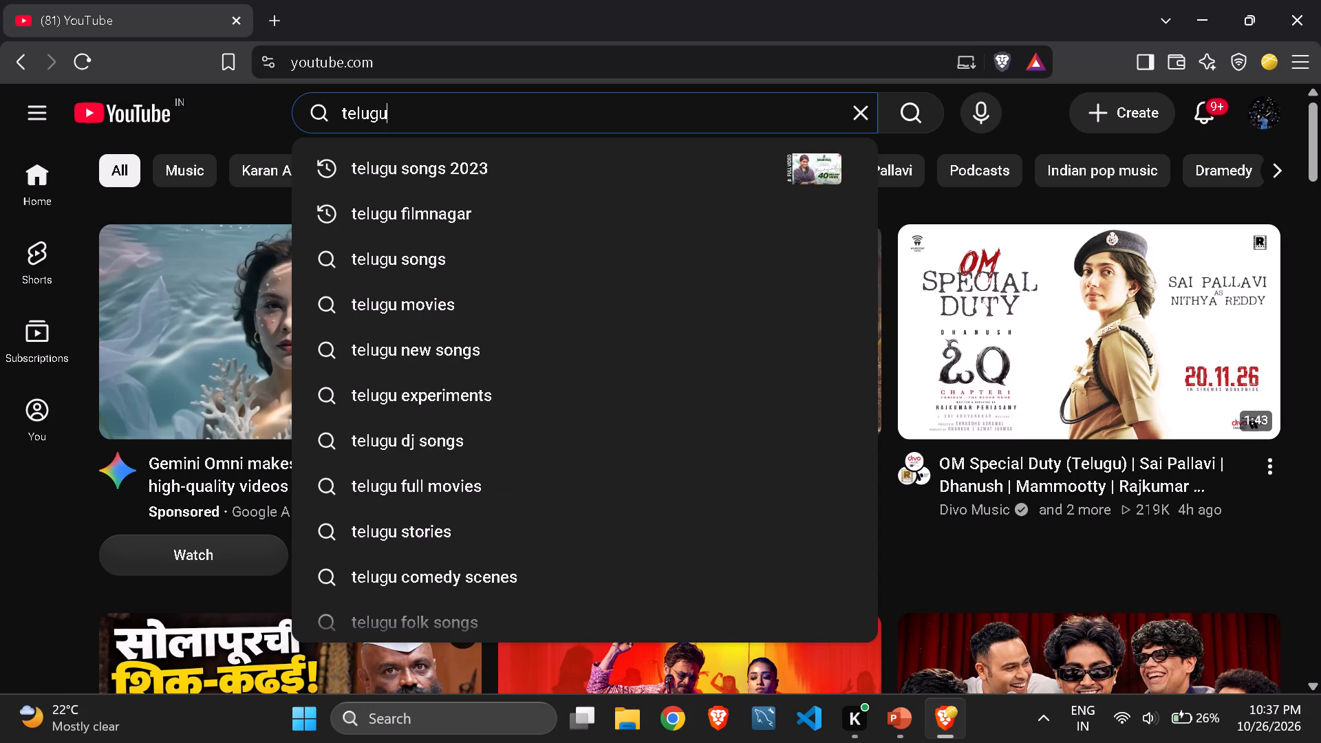
key(space)
text(song)
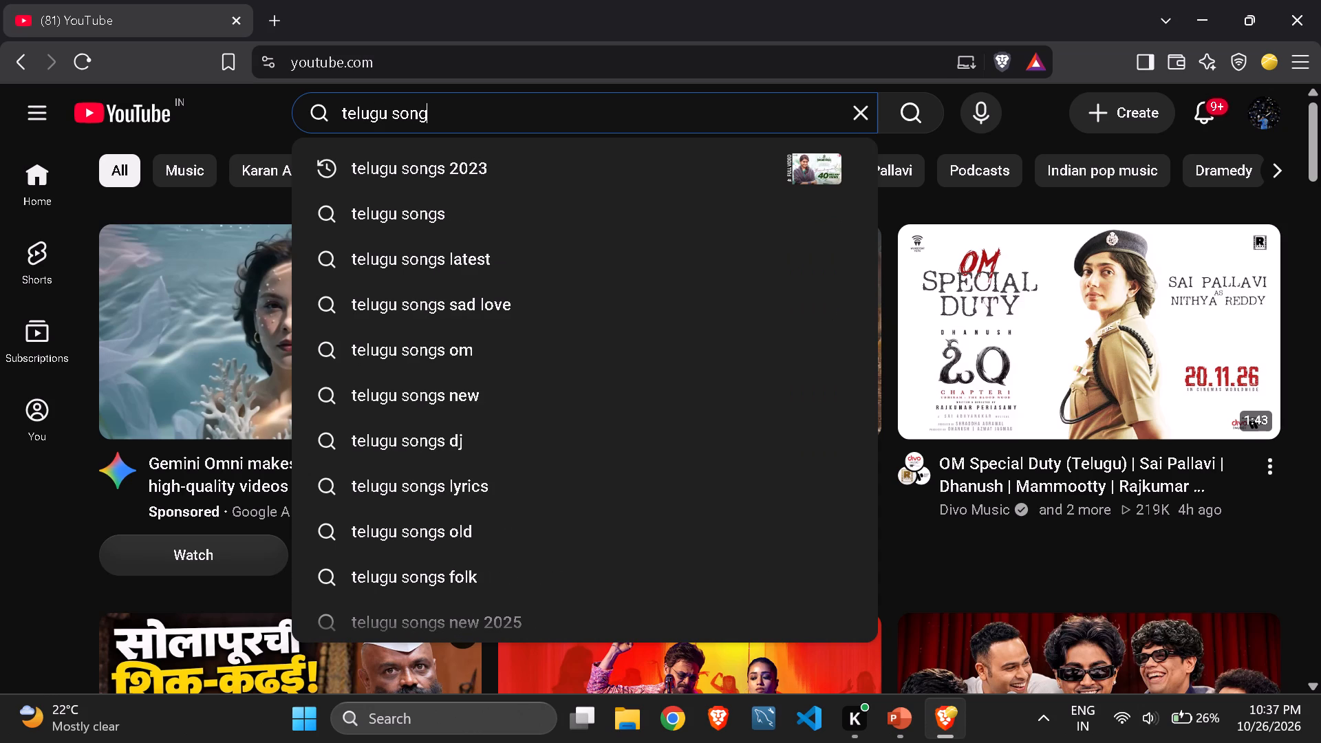
key(Down)
key(Down)
key(Return)
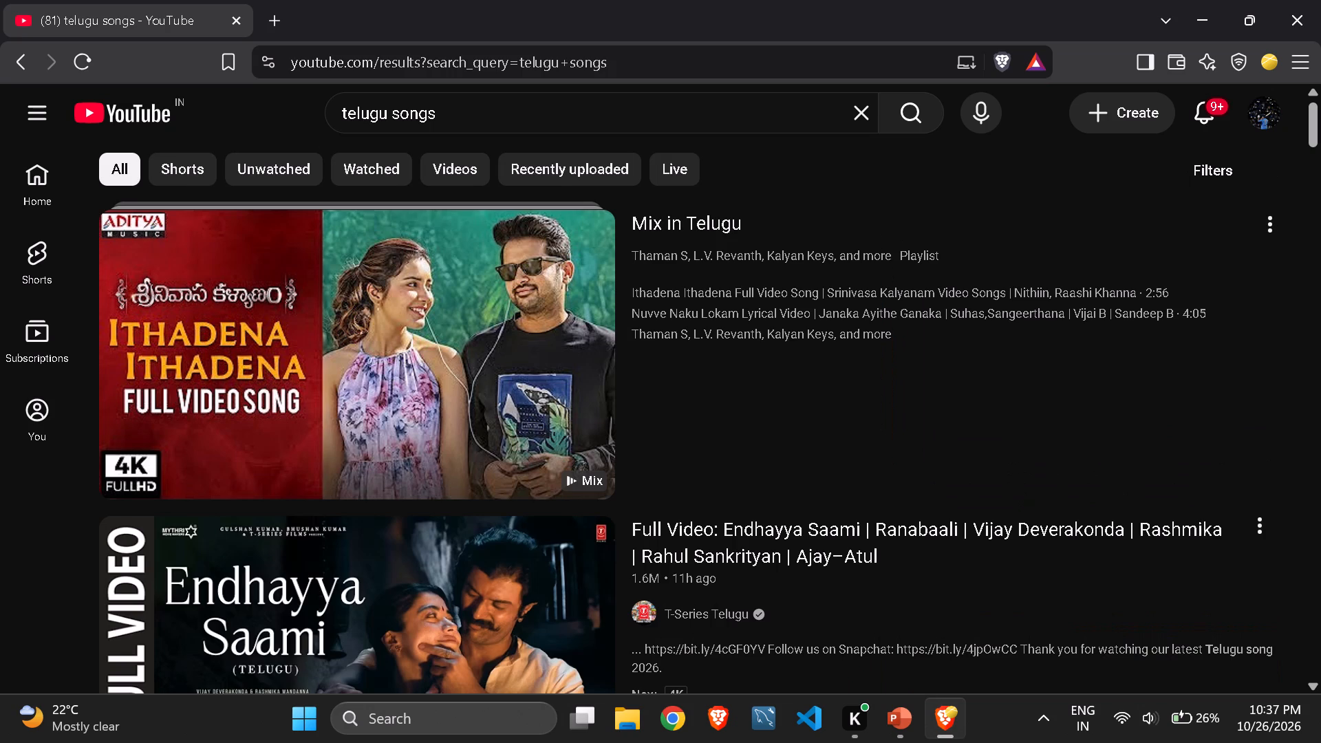
Browse the song results and play the Vellipomaake full video song.
scroll(616, 206, down, 3)
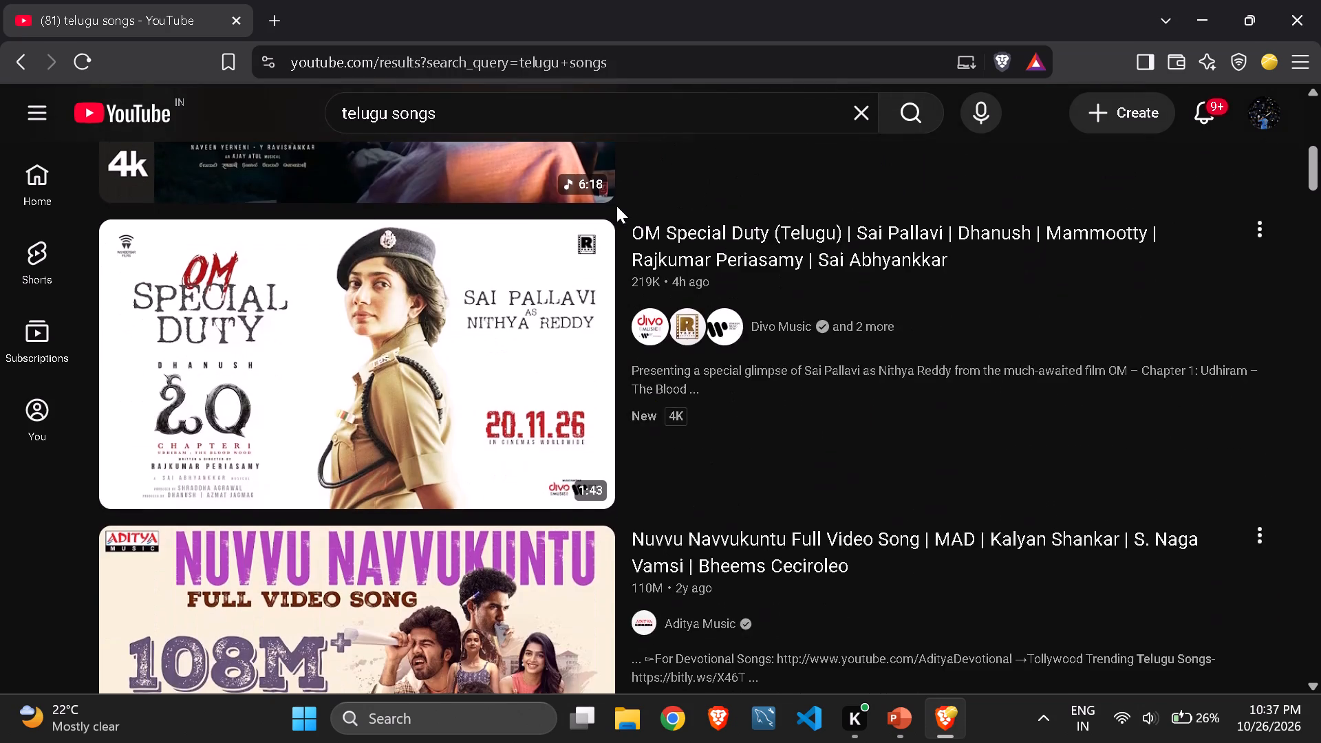
scroll(616, 206, down, 5)
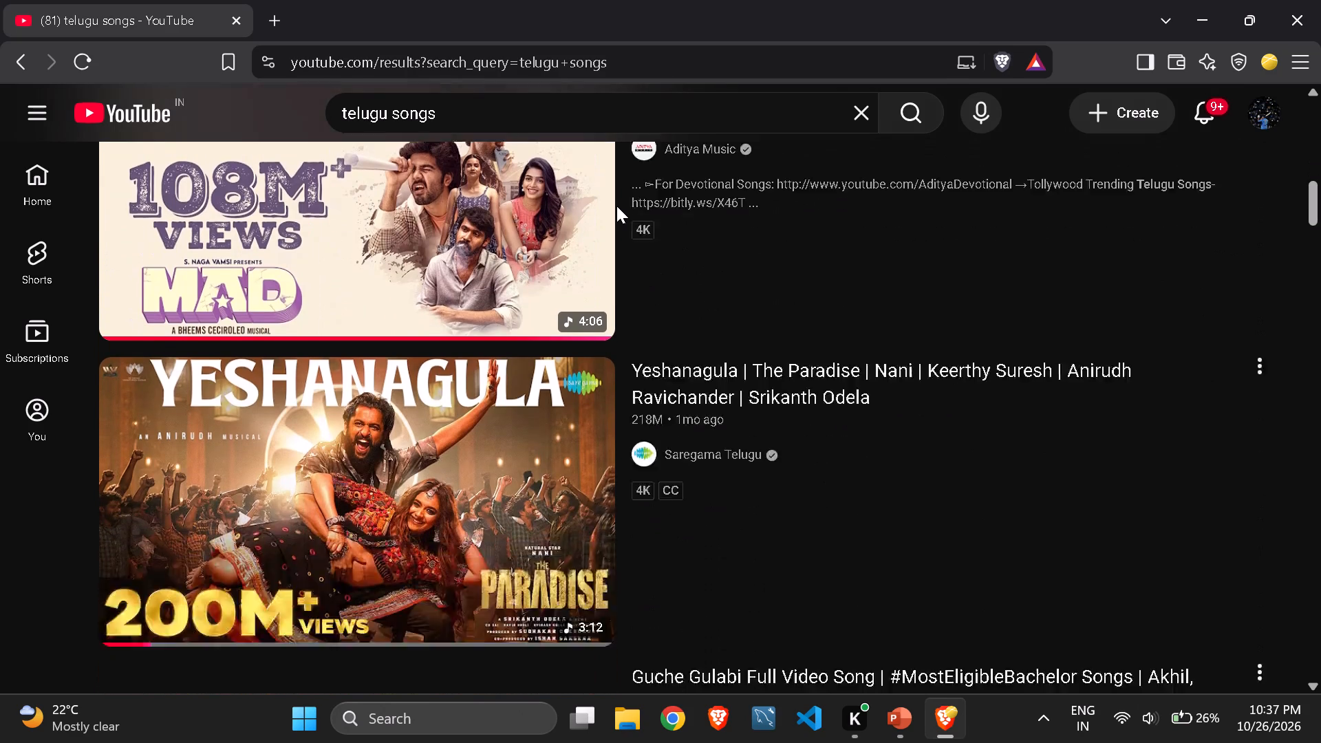
scroll(616, 206, down, 1)
scroll(616, 206, up, 1)
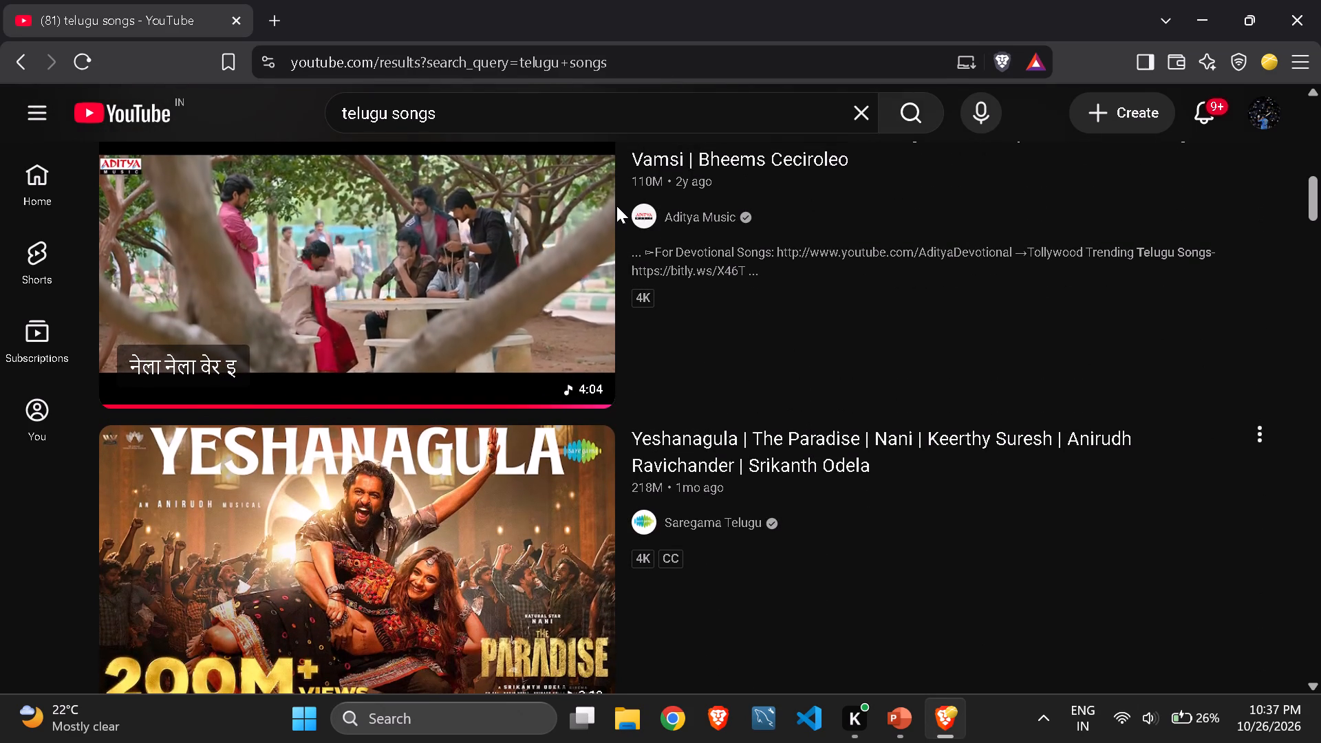
scroll(616, 206, up, 1)
scroll(539, 170, down, 4)
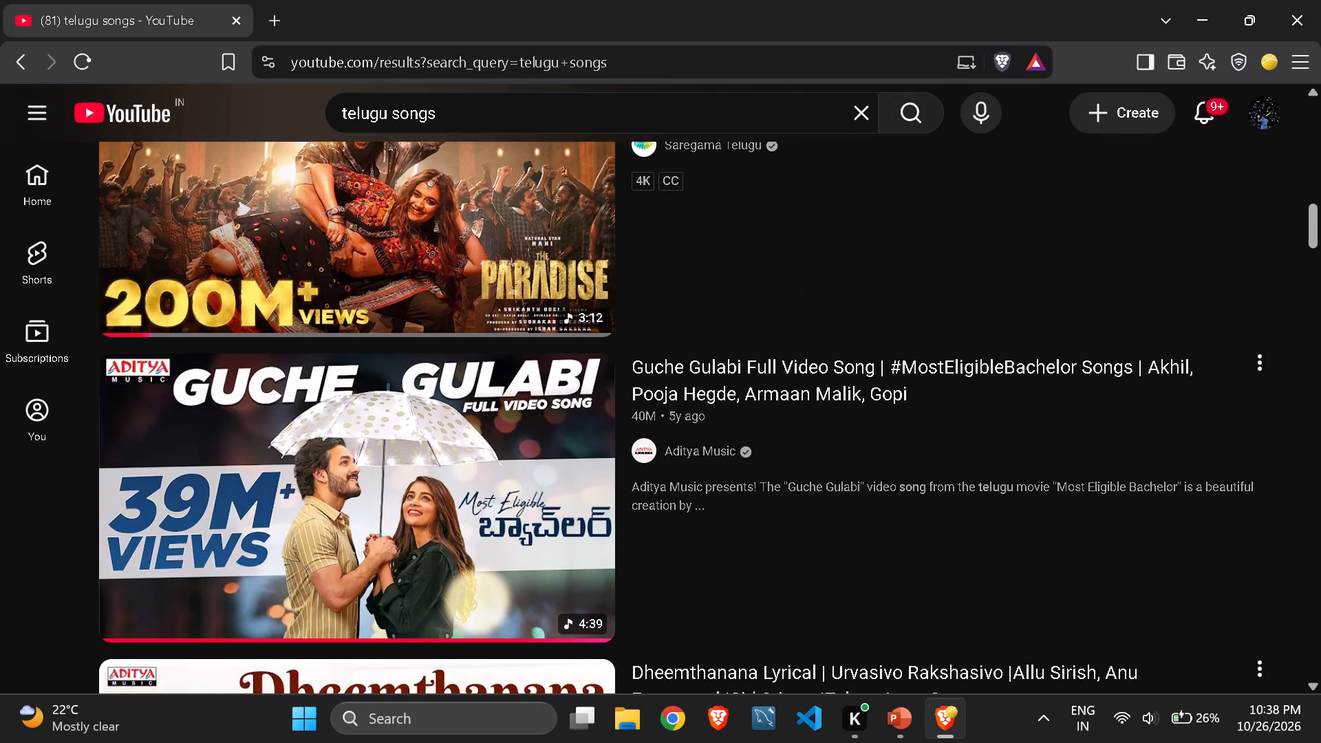
scroll(529, 115, down, 6)
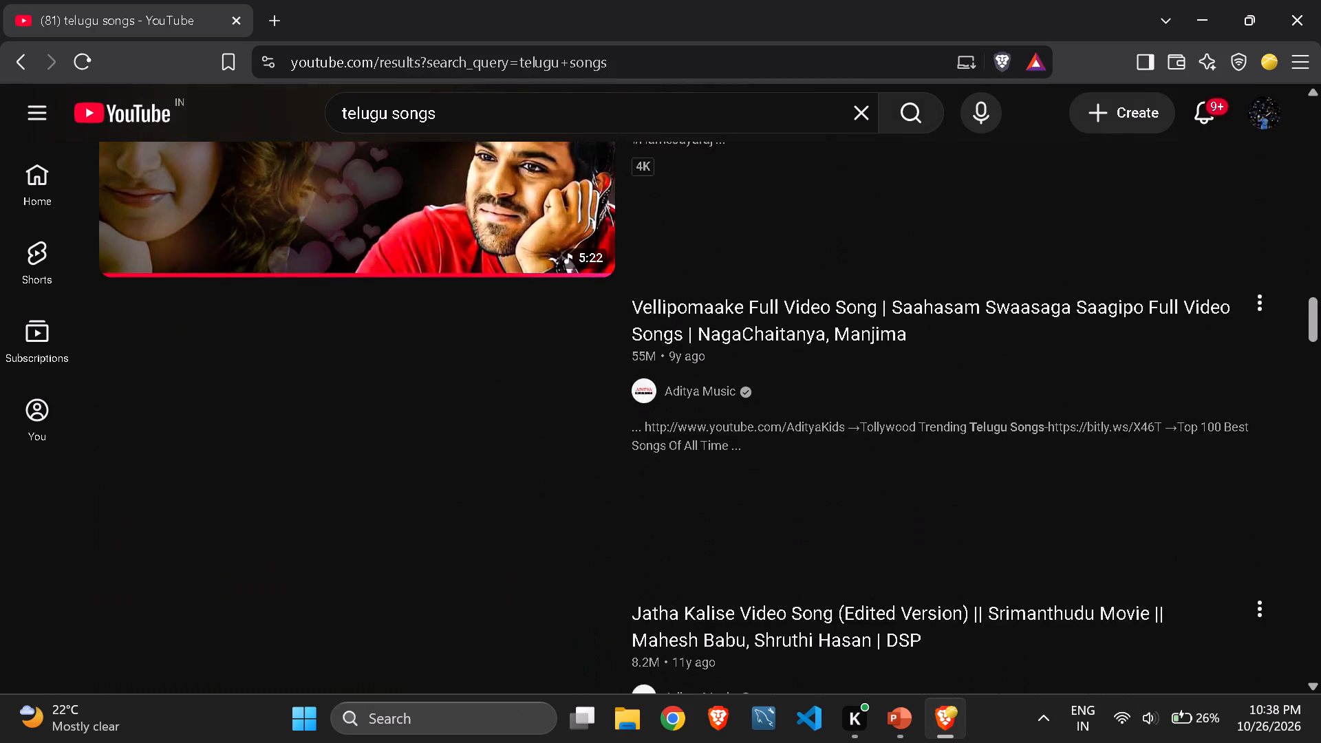
scroll(529, 115, down, 1)
click(425, 301)
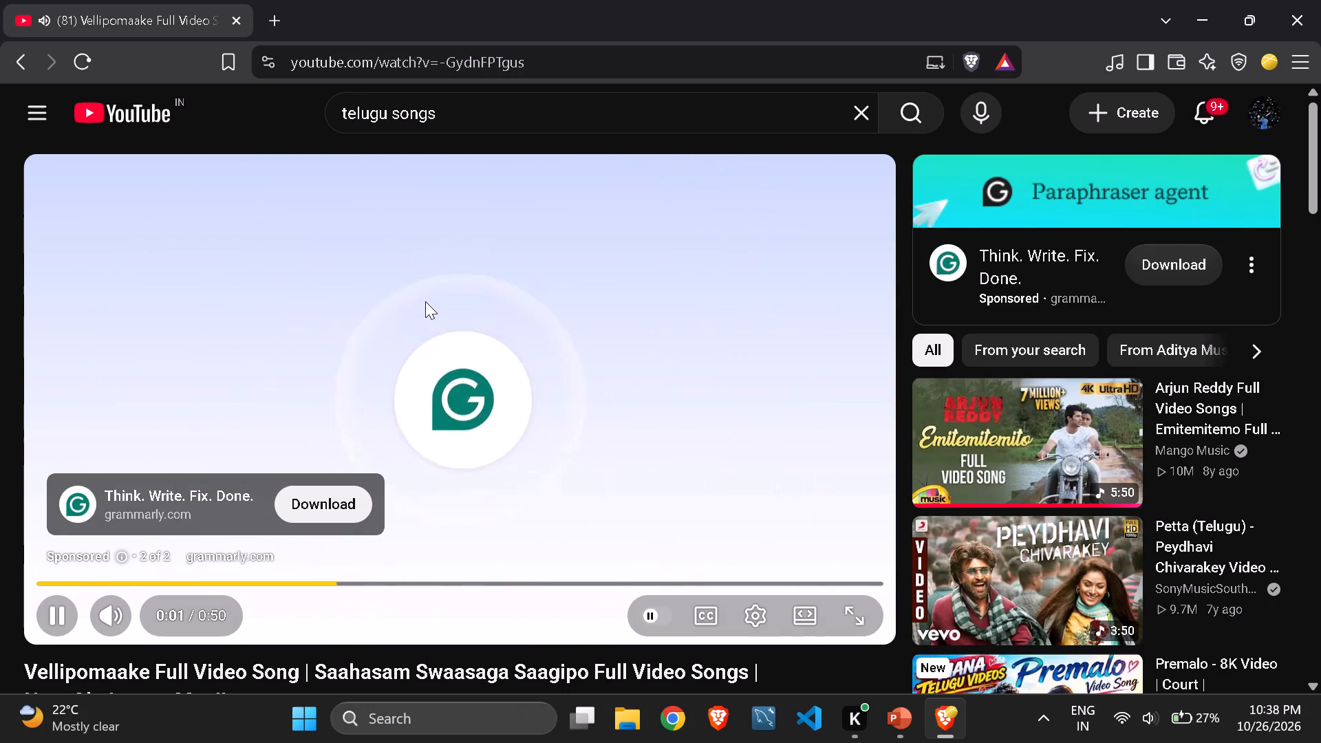
Switch back to the PowerPoint presentation.
key(alt+Tab)
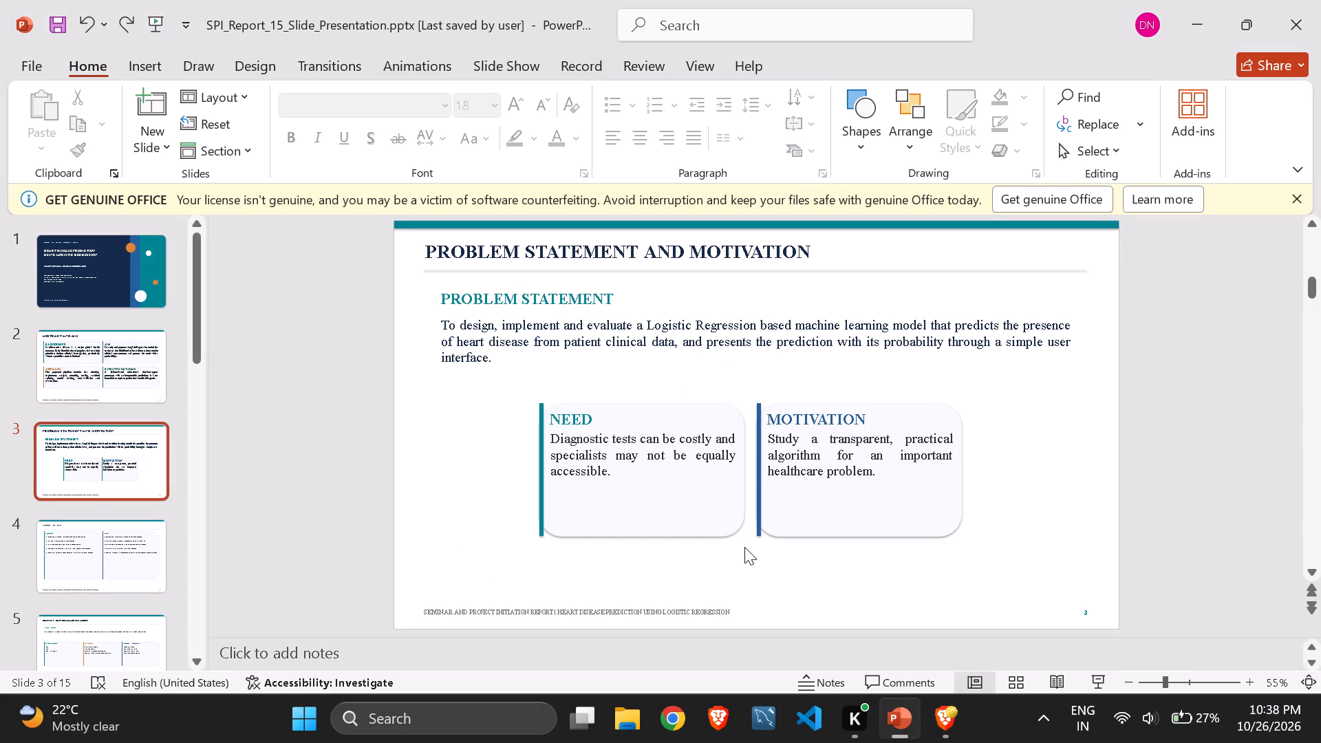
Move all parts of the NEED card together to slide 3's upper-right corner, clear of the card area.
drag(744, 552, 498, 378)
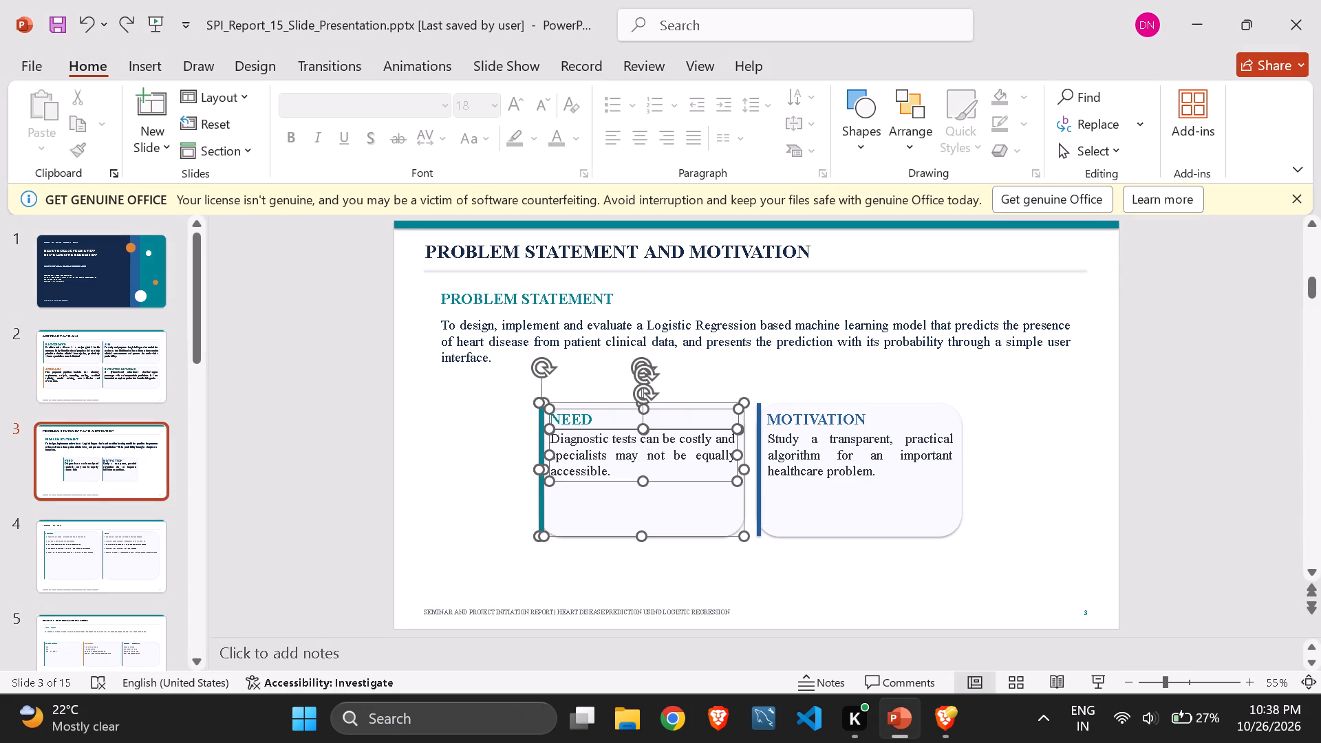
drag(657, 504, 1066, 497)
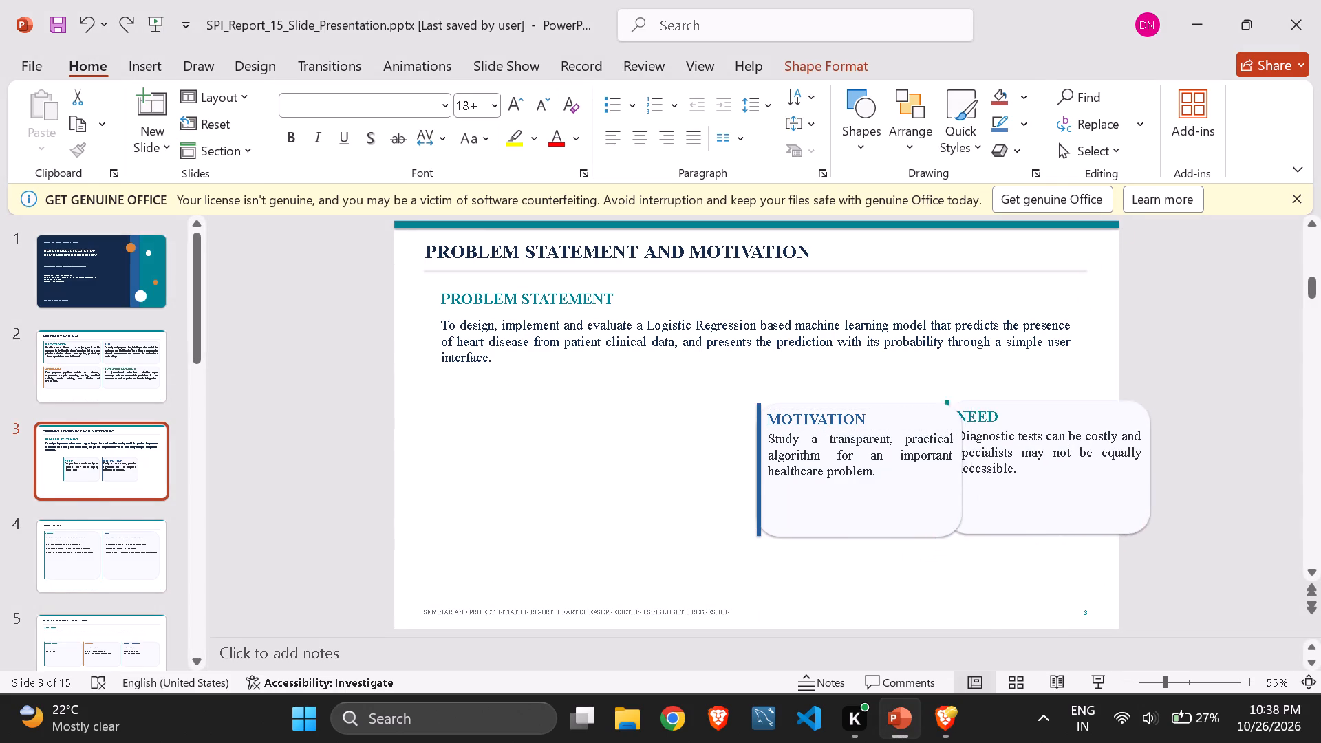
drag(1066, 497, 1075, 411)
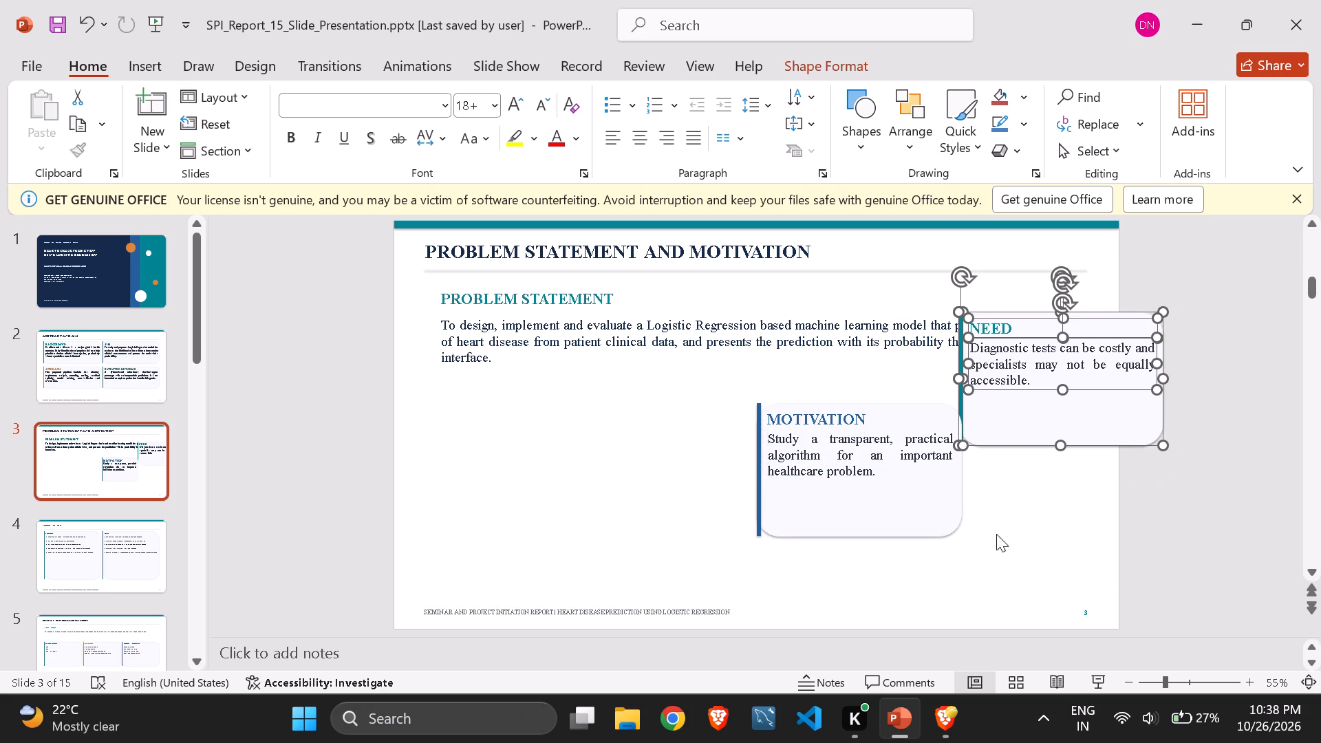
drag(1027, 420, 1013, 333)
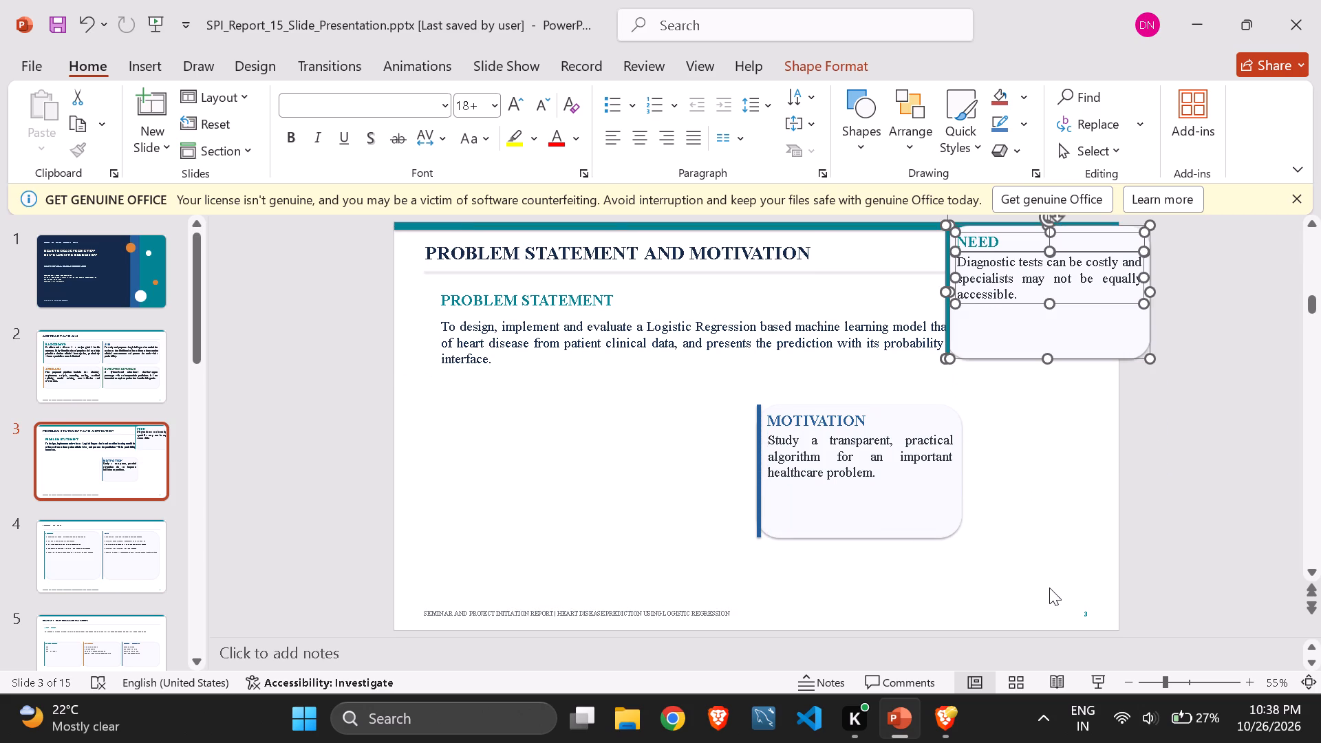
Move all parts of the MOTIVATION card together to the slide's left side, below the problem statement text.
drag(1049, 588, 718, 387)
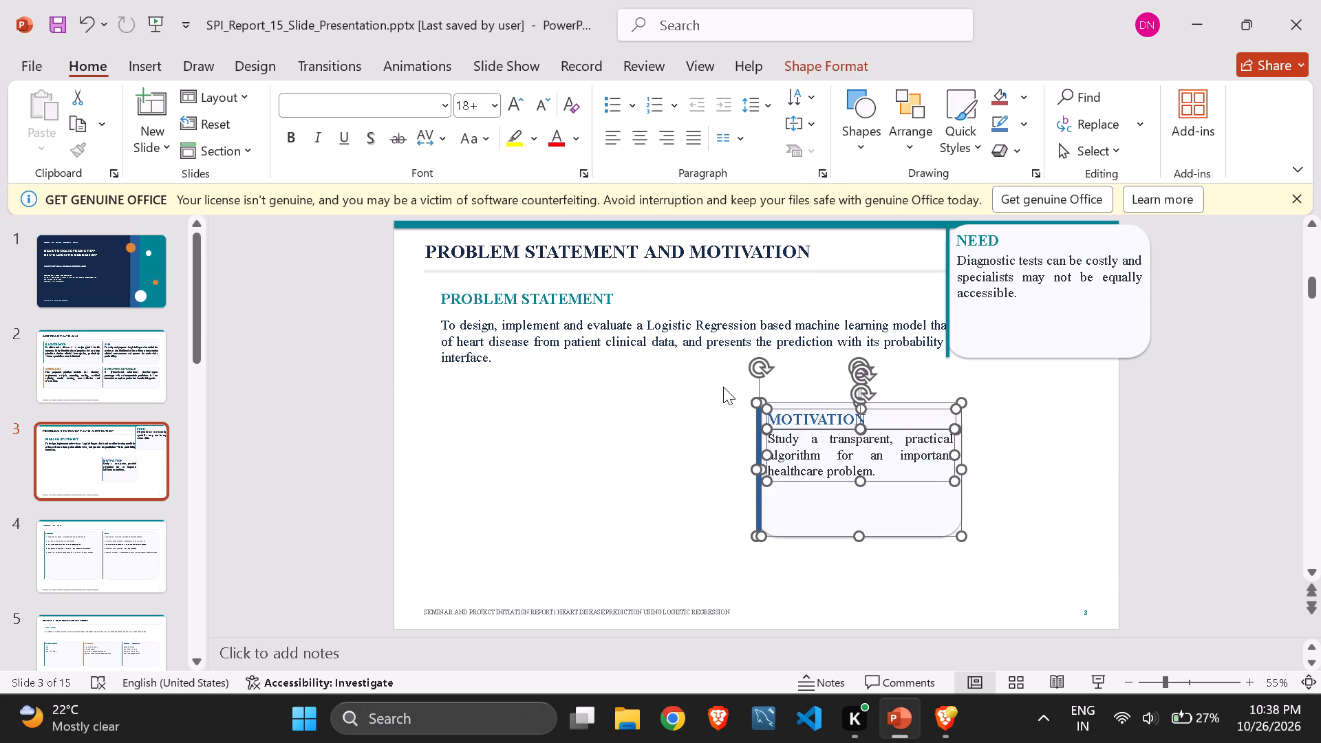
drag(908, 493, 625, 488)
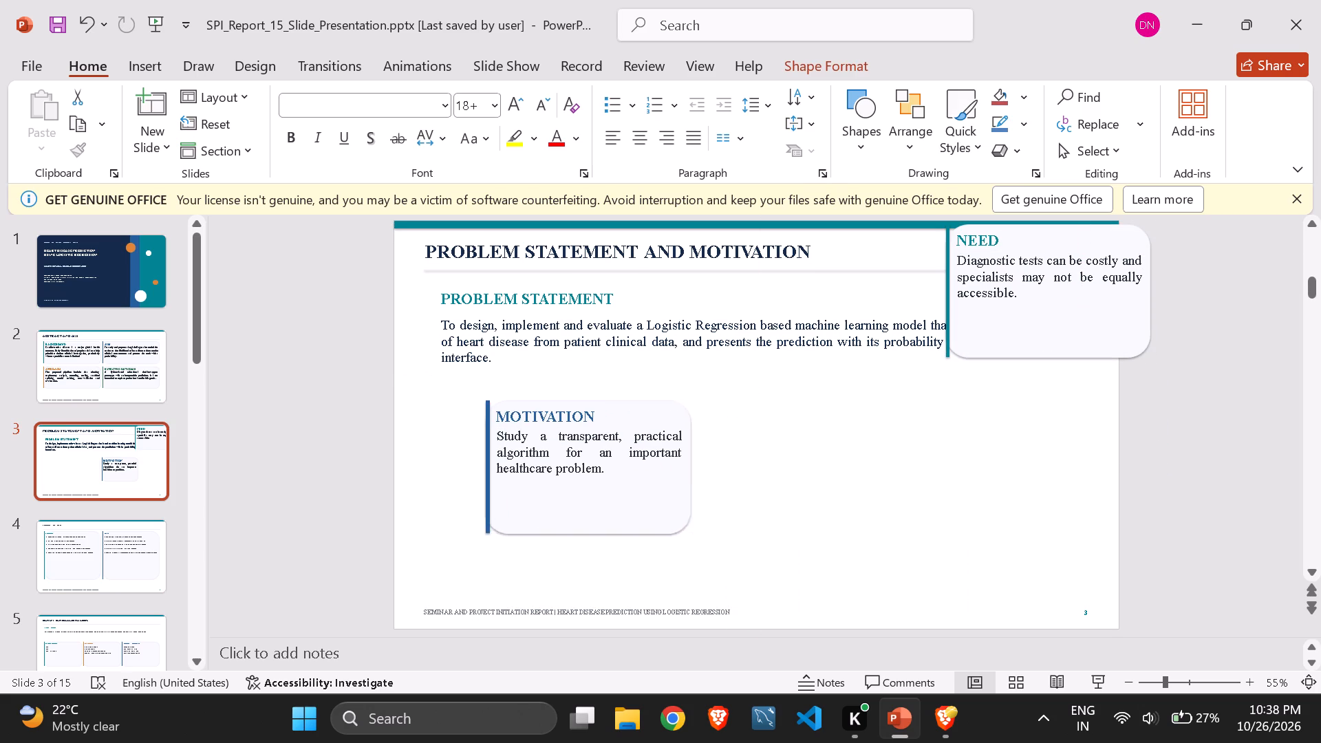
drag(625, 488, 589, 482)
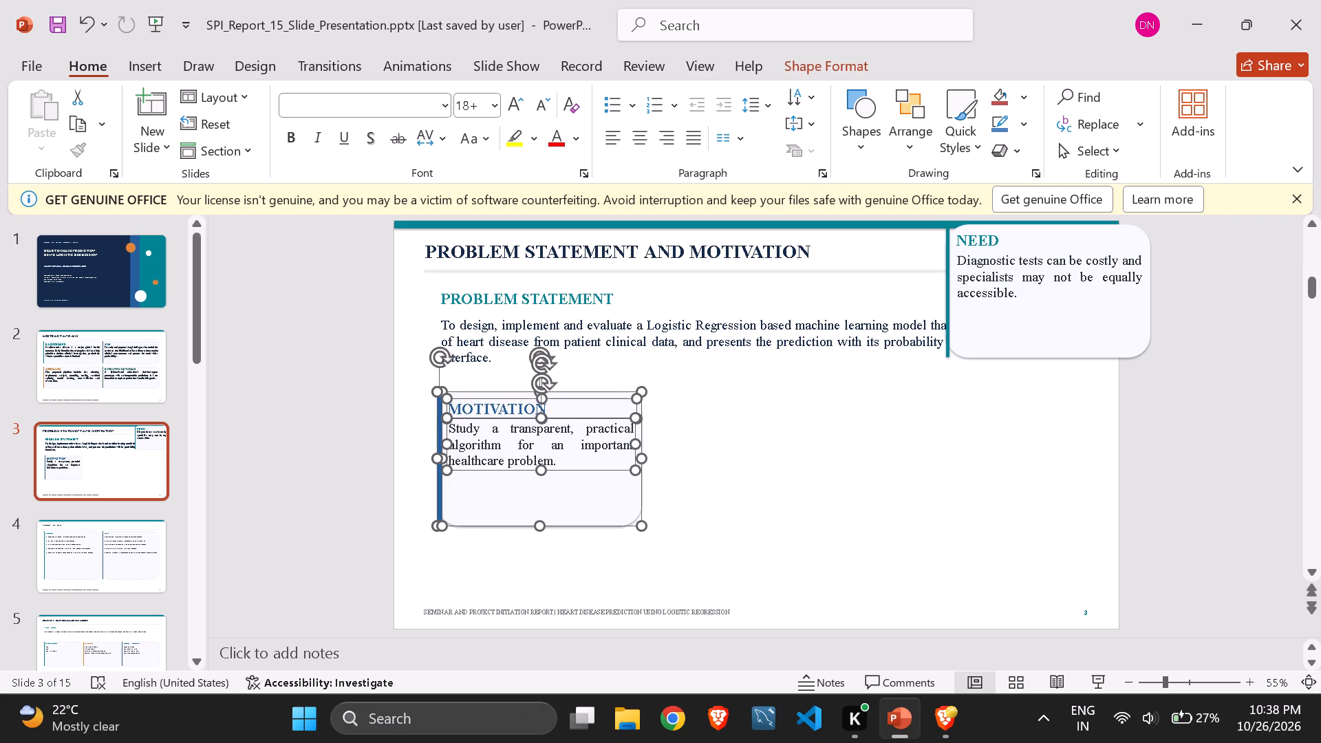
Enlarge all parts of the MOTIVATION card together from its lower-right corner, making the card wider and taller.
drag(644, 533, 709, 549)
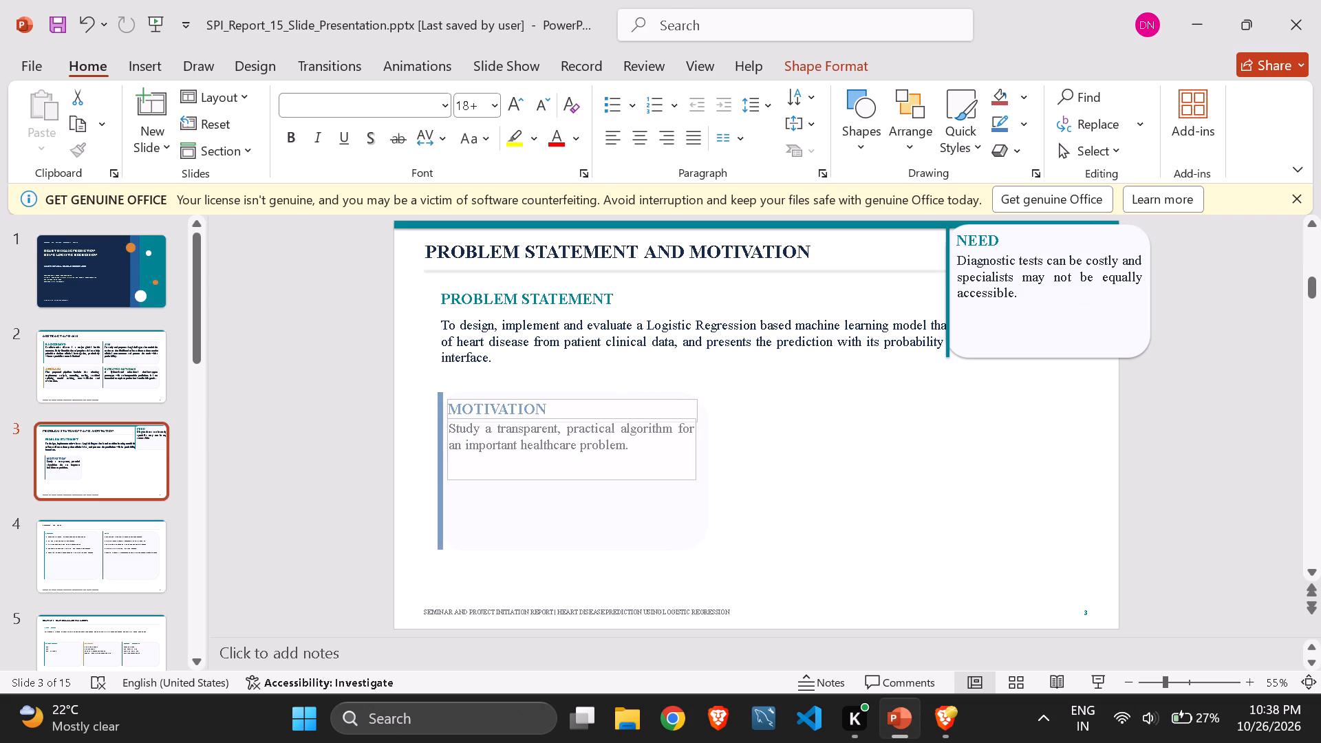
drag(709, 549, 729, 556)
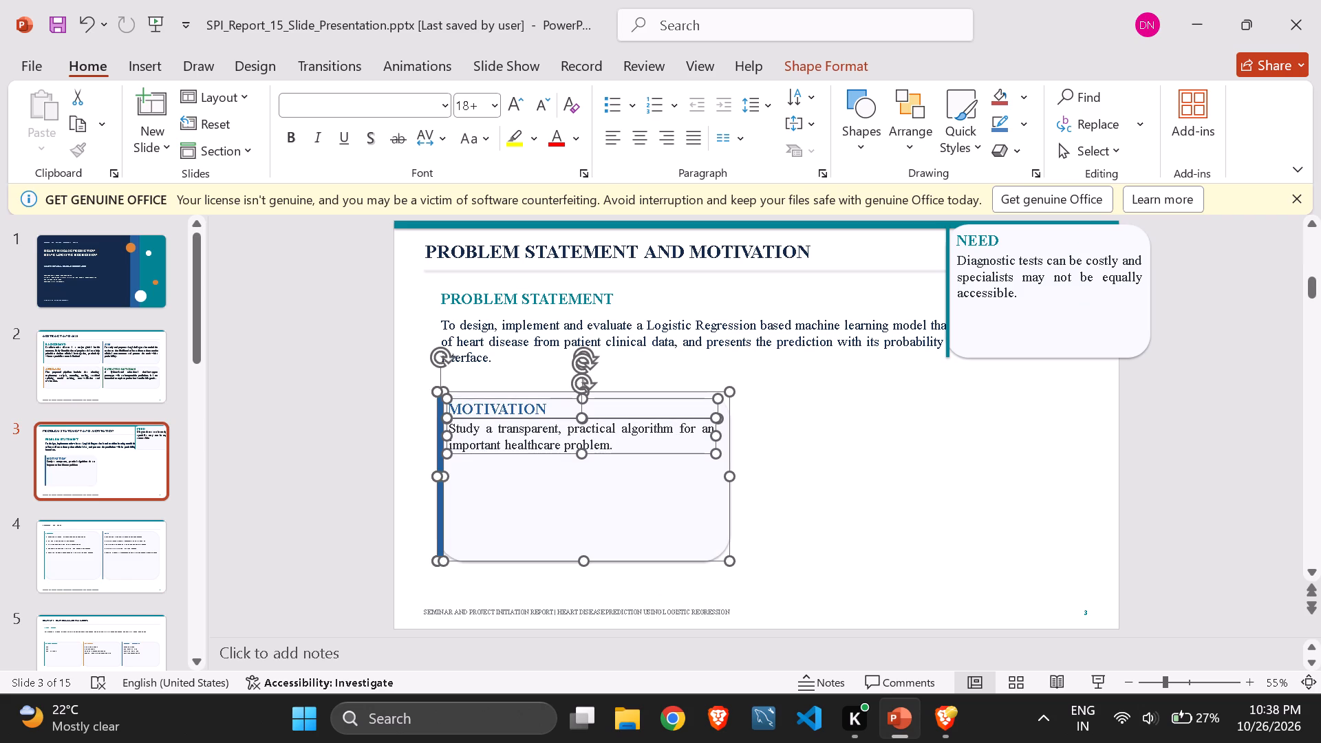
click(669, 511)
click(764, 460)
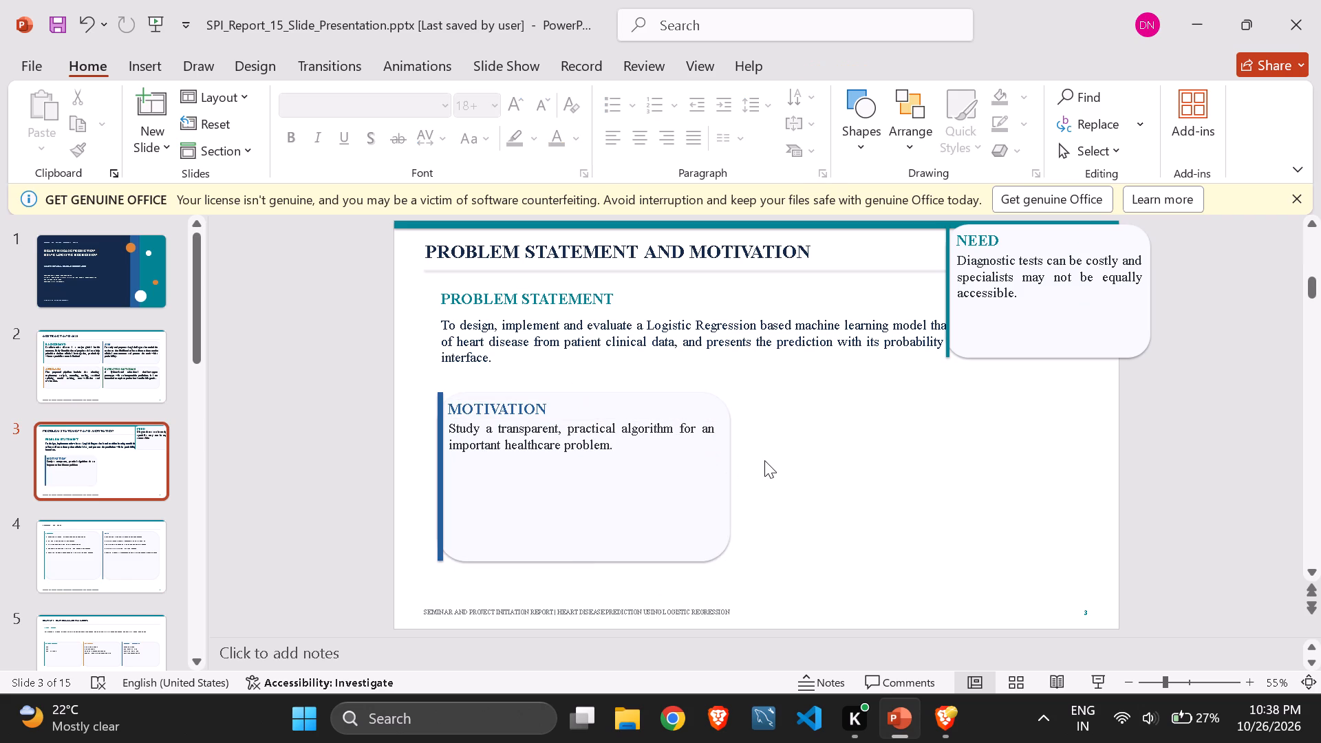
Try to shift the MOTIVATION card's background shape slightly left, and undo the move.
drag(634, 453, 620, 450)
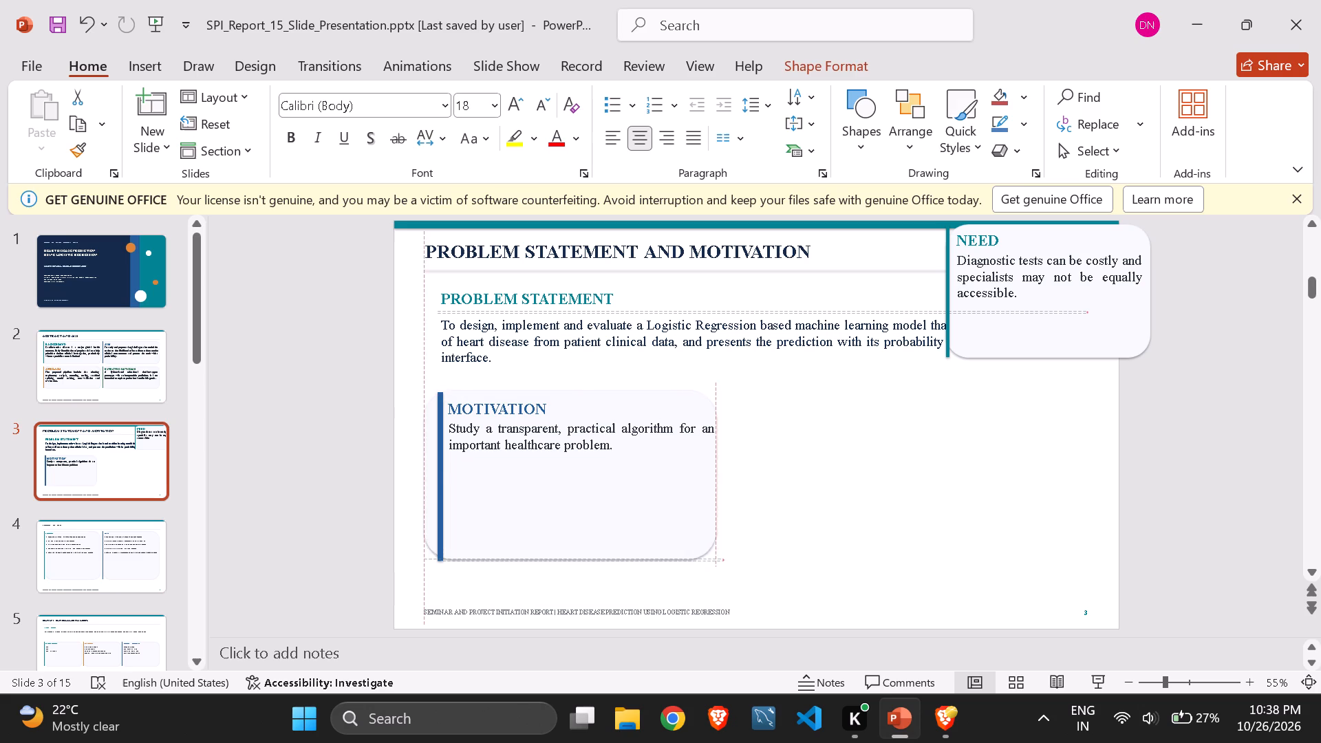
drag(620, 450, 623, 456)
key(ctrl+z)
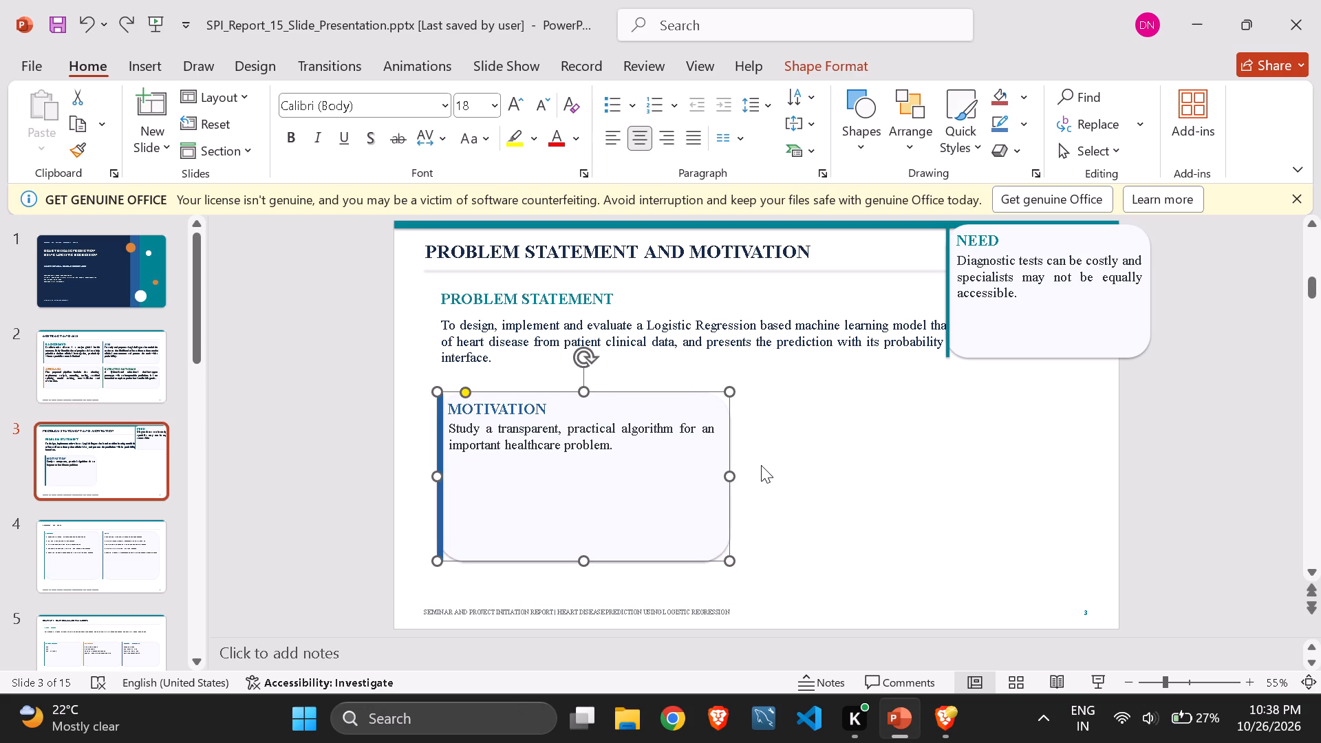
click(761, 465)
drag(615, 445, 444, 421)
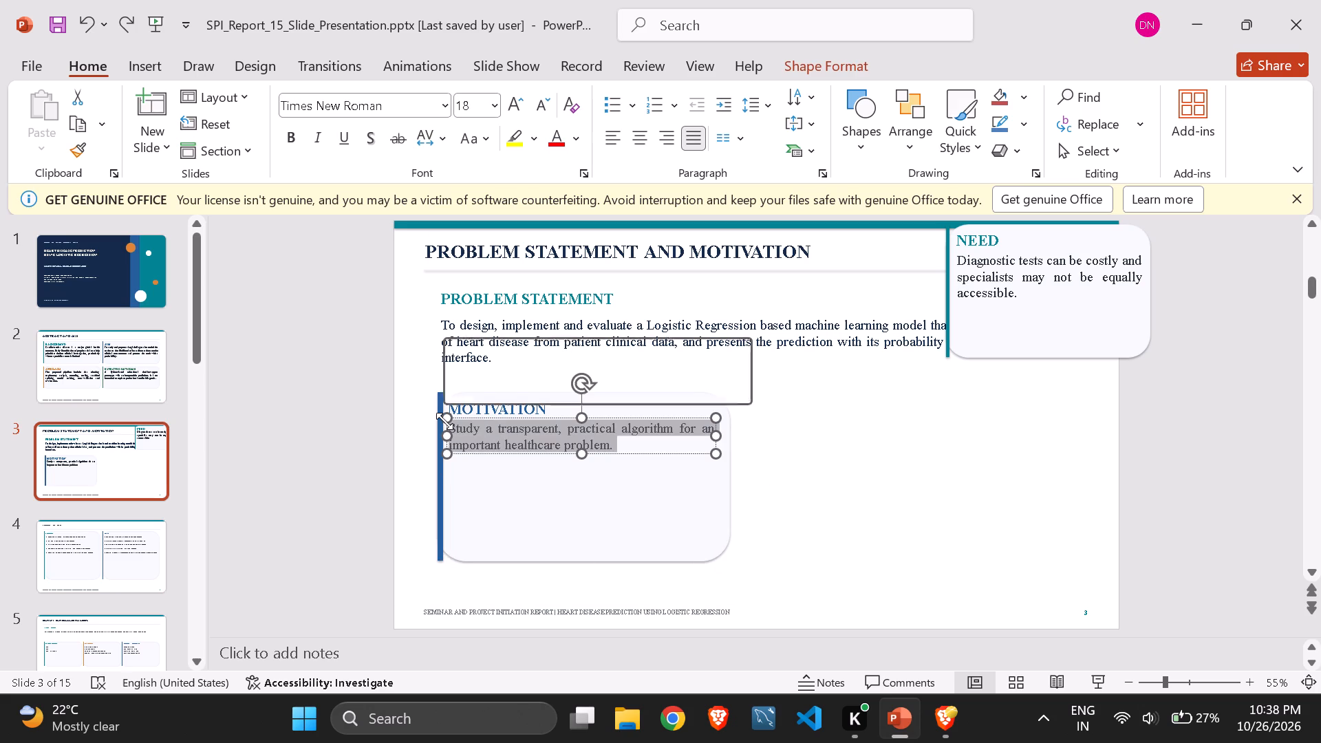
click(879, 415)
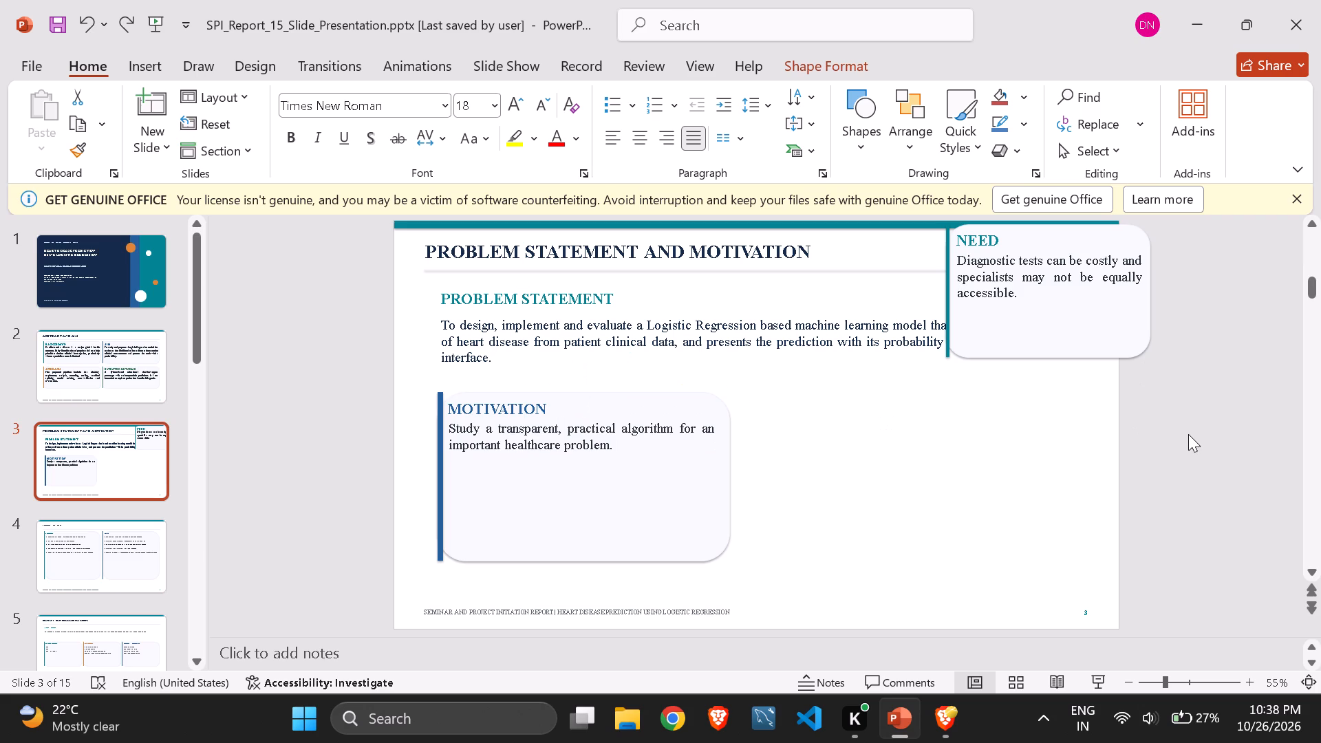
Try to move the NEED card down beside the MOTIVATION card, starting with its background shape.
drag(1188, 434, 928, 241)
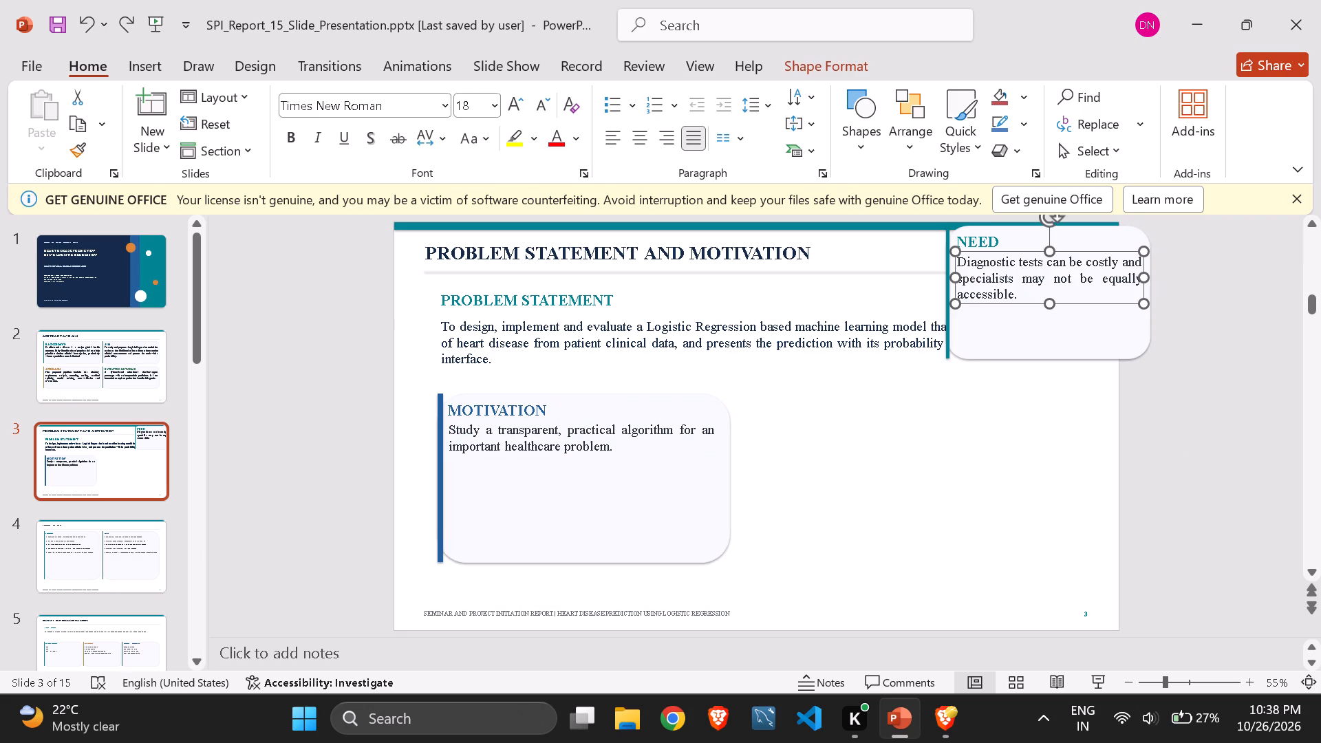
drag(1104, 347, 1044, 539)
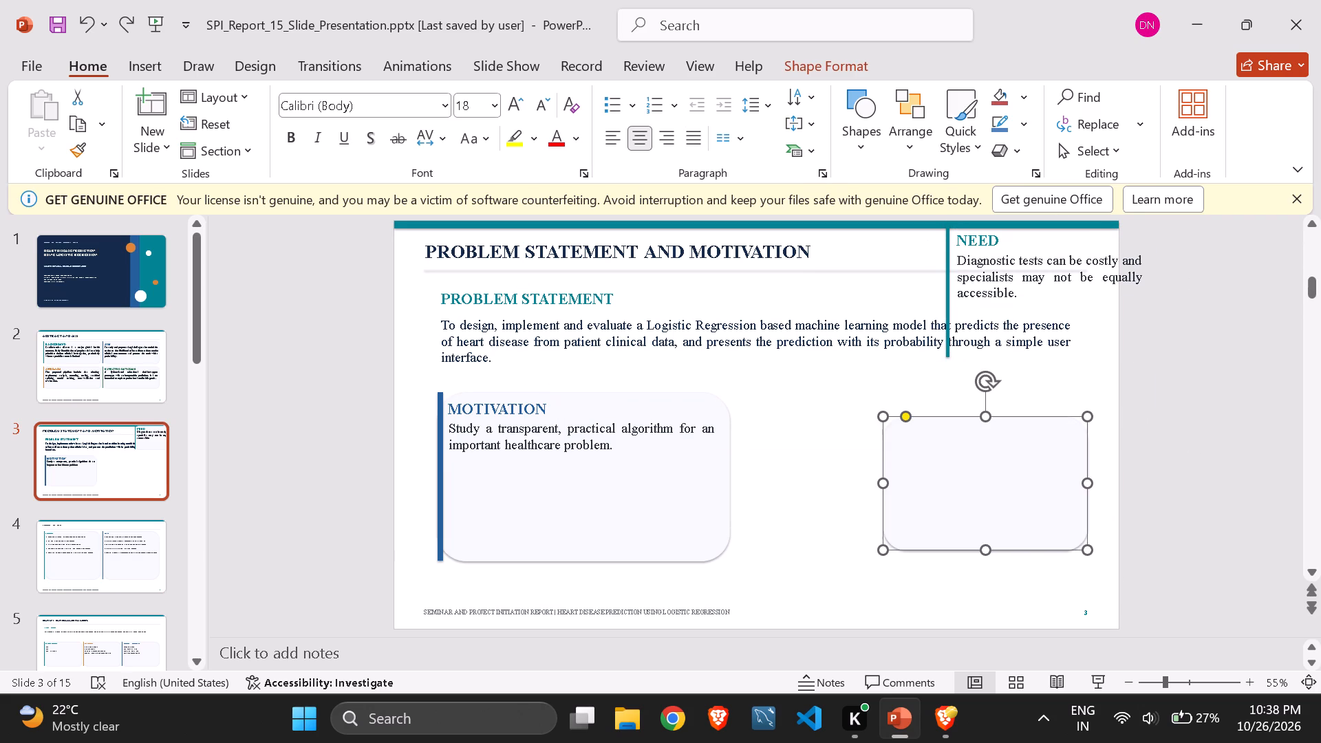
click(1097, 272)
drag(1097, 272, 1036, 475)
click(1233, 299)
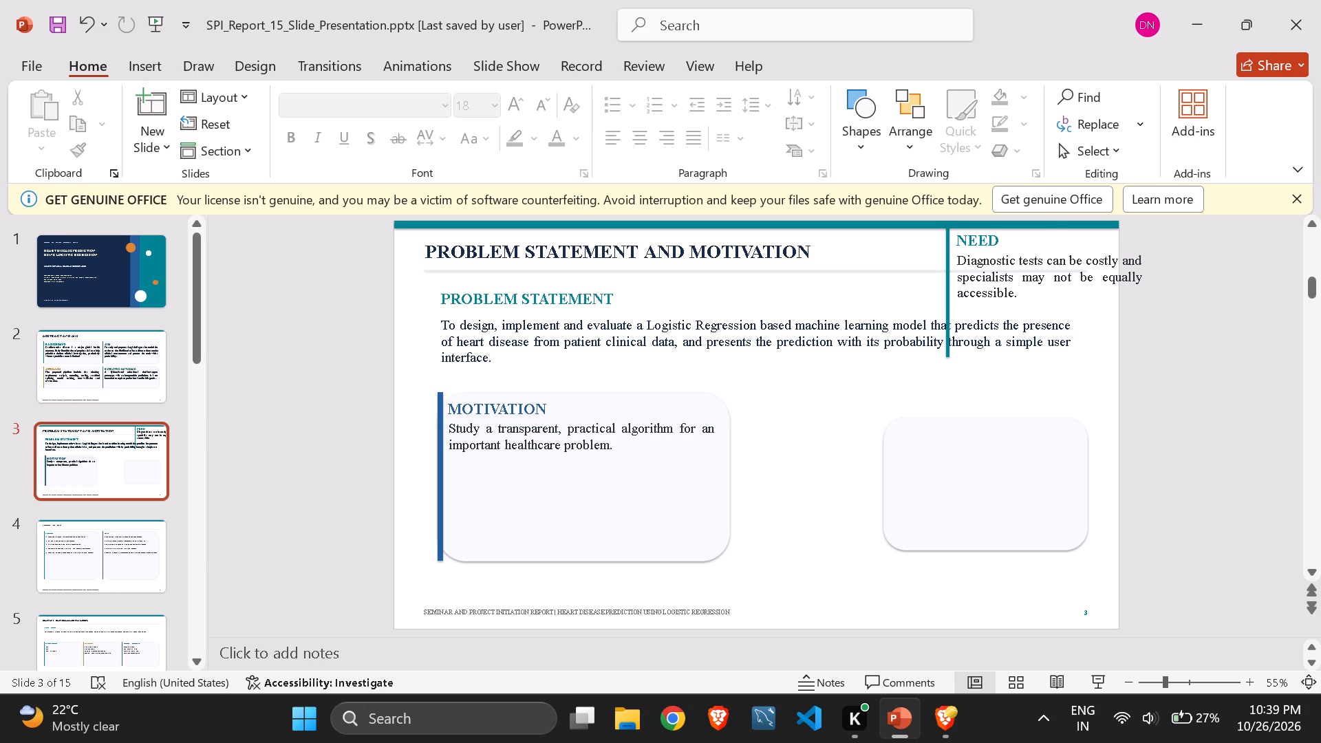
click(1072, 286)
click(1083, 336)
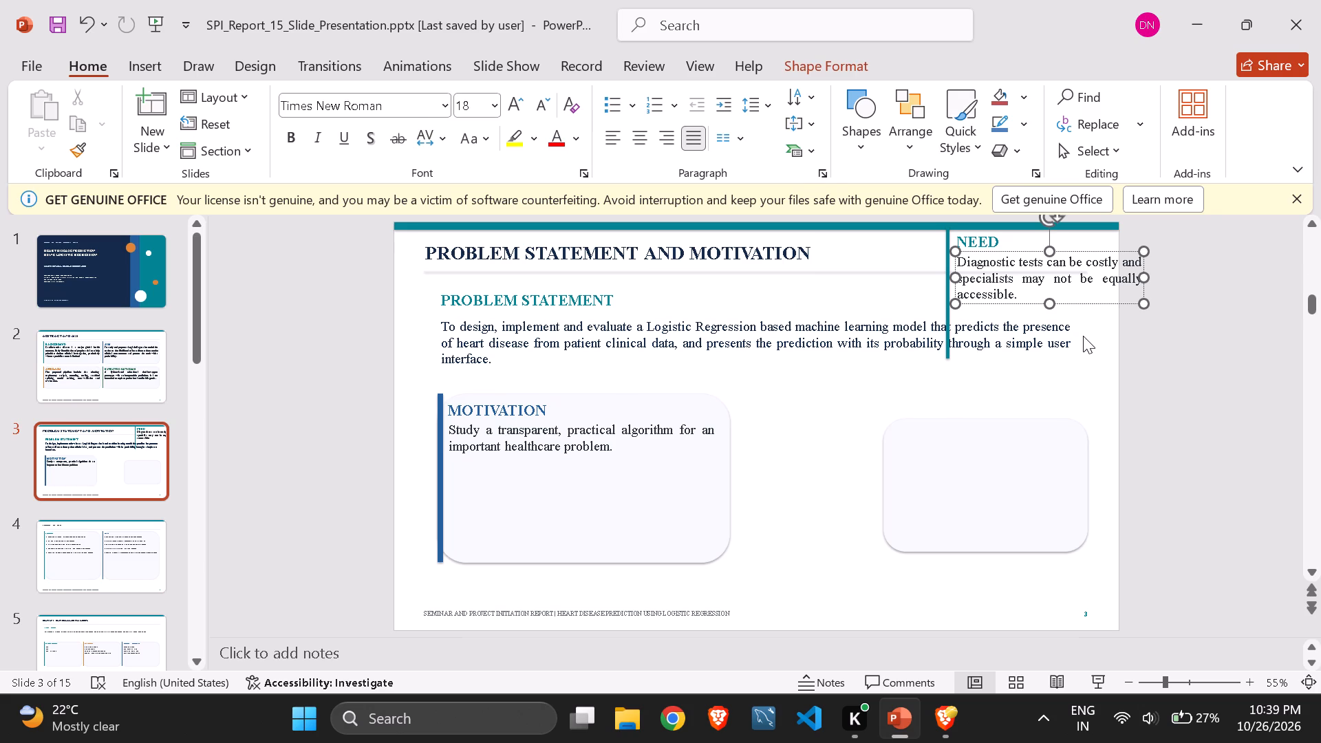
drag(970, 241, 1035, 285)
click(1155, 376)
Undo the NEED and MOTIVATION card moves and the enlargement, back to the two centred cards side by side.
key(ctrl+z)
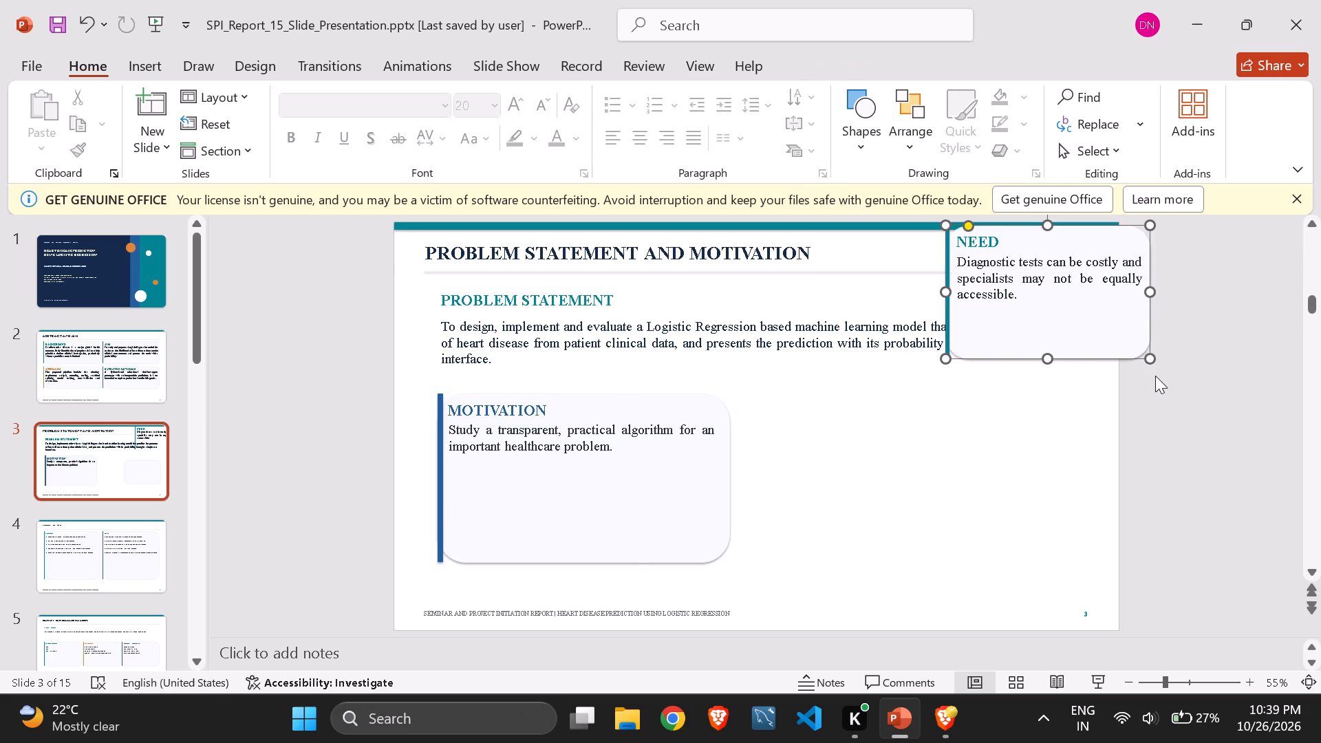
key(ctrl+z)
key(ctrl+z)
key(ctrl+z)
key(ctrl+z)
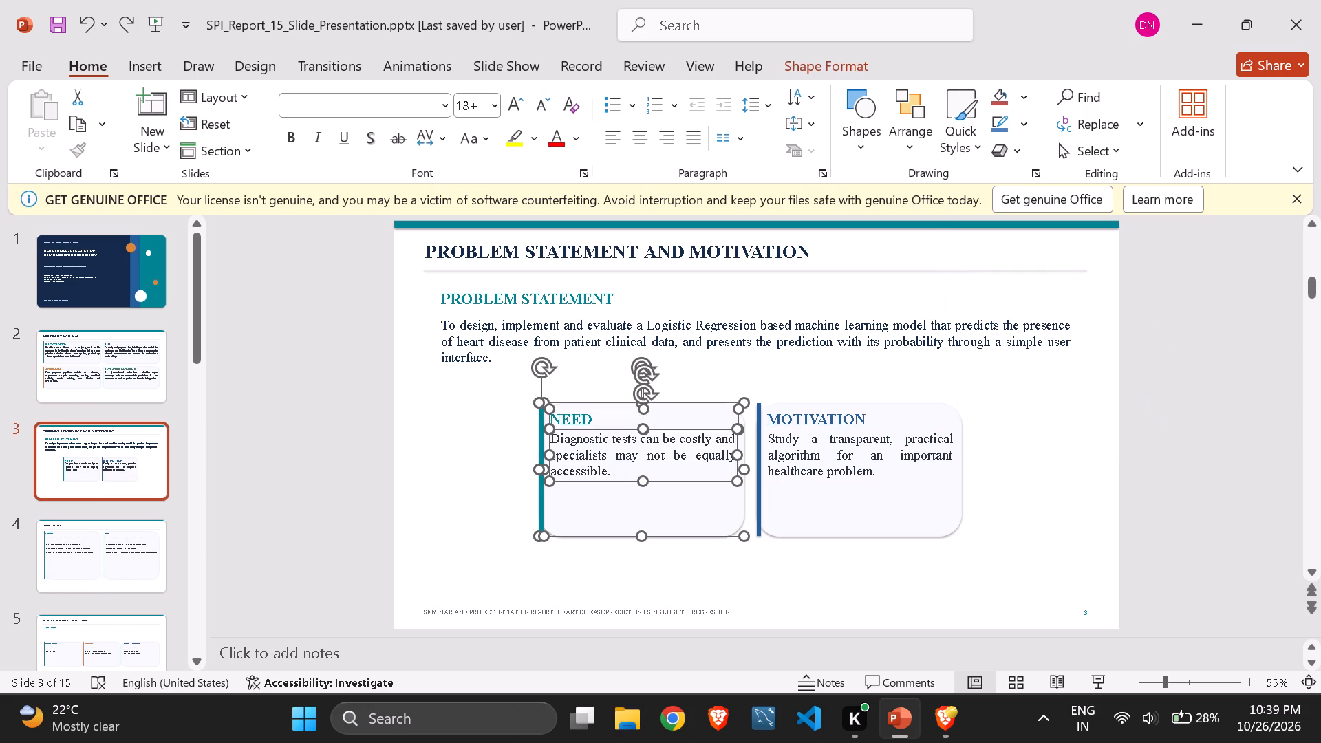
Move all parts of the MOTIVATION card together slightly right and up, leaving a wider gap beside the NEED card.
click(984, 566)
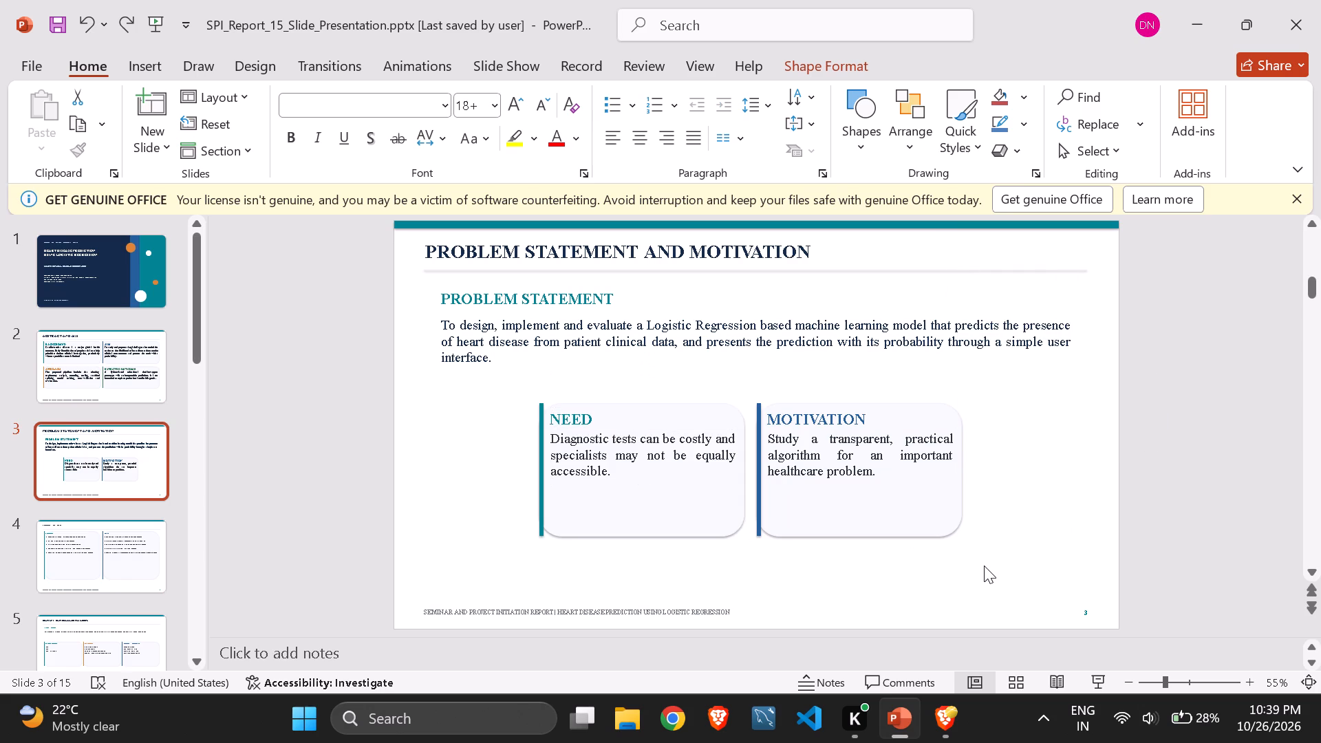
drag(984, 566, 749, 377)
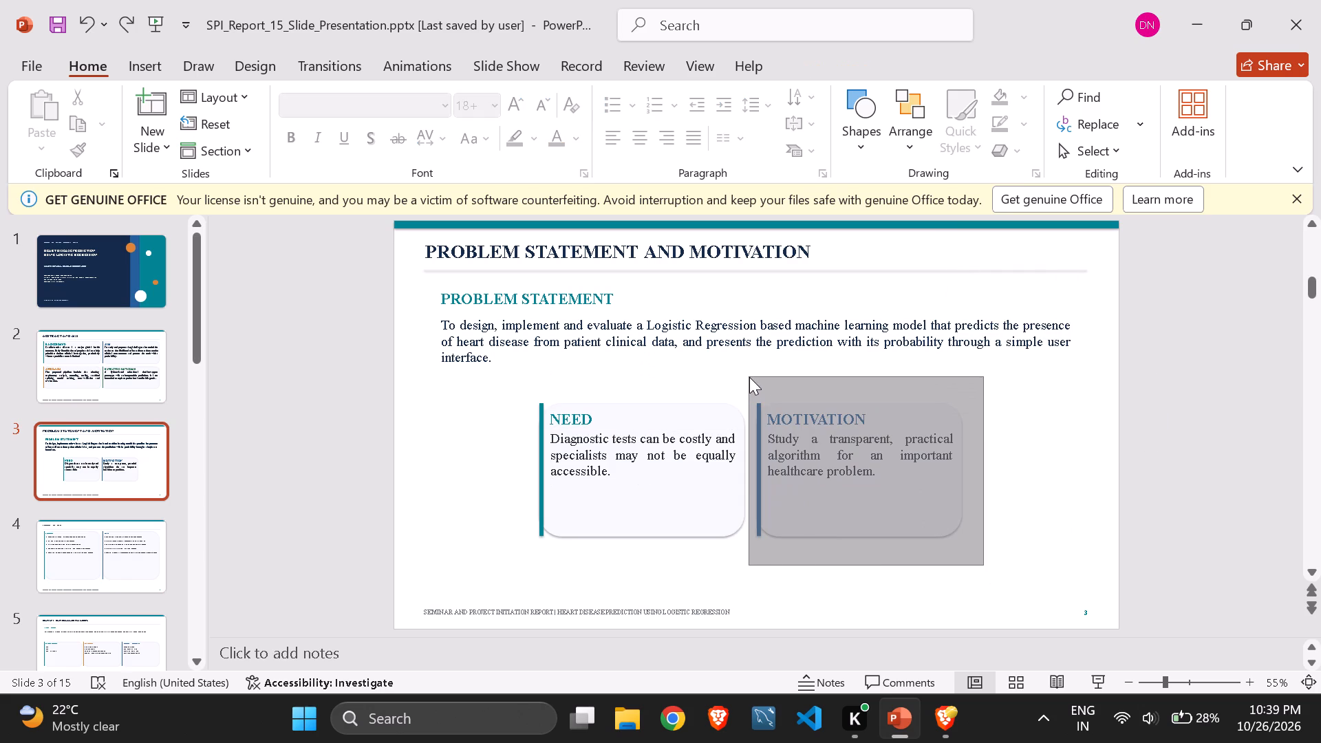
drag(749, 377, 753, 382)
drag(895, 513, 973, 506)
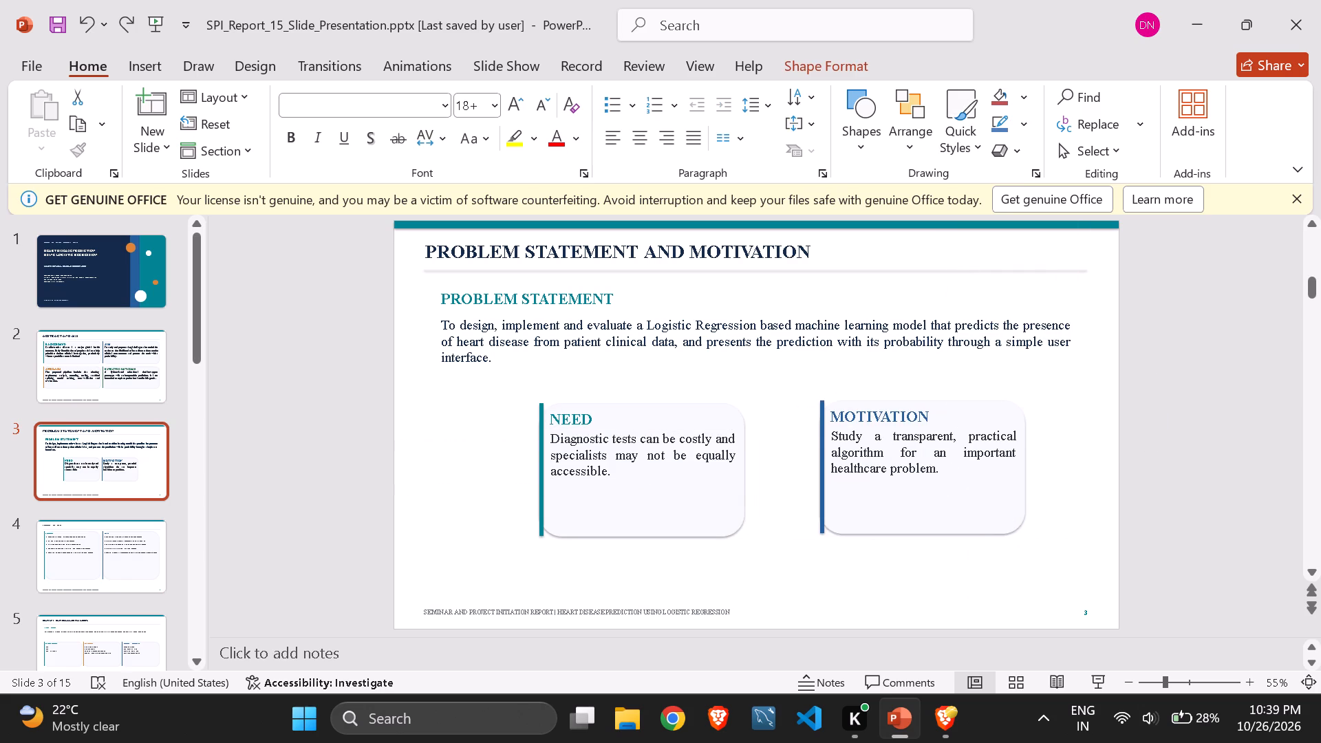
drag(973, 506, 1005, 521)
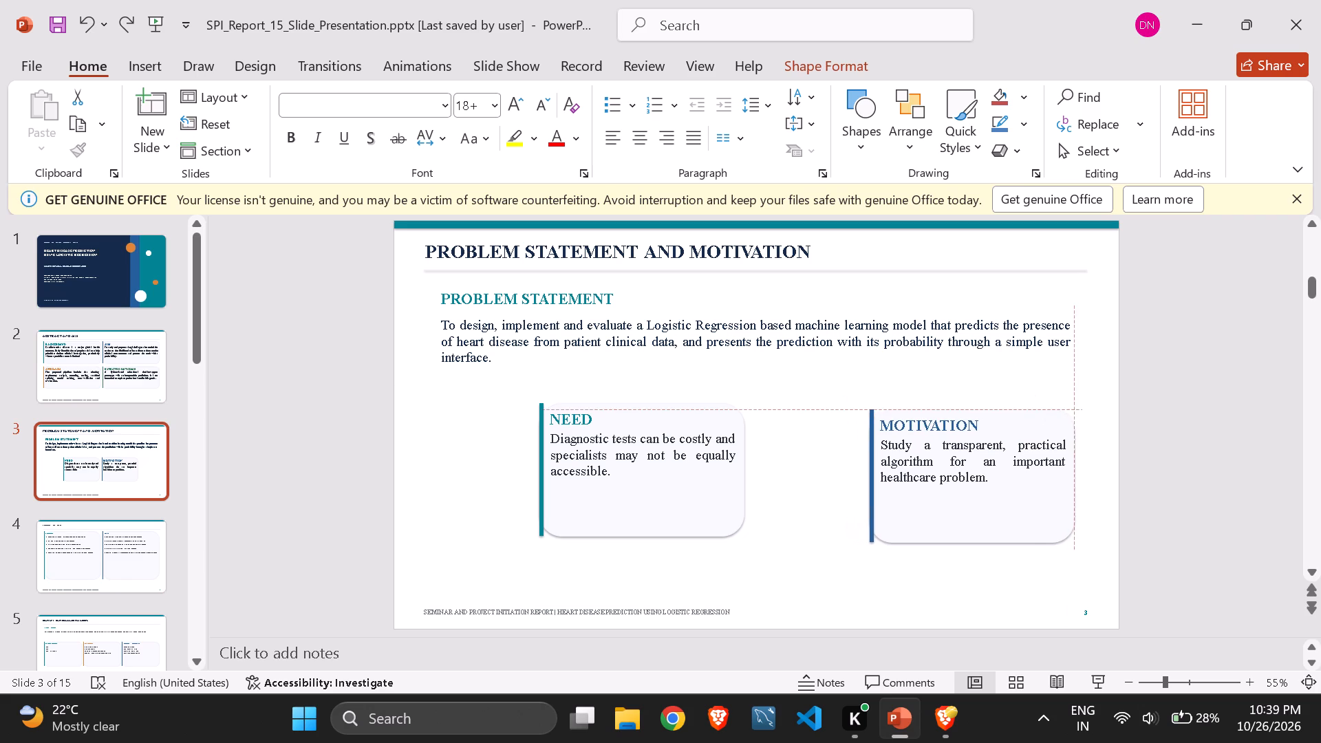
drag(1005, 521, 956, 521)
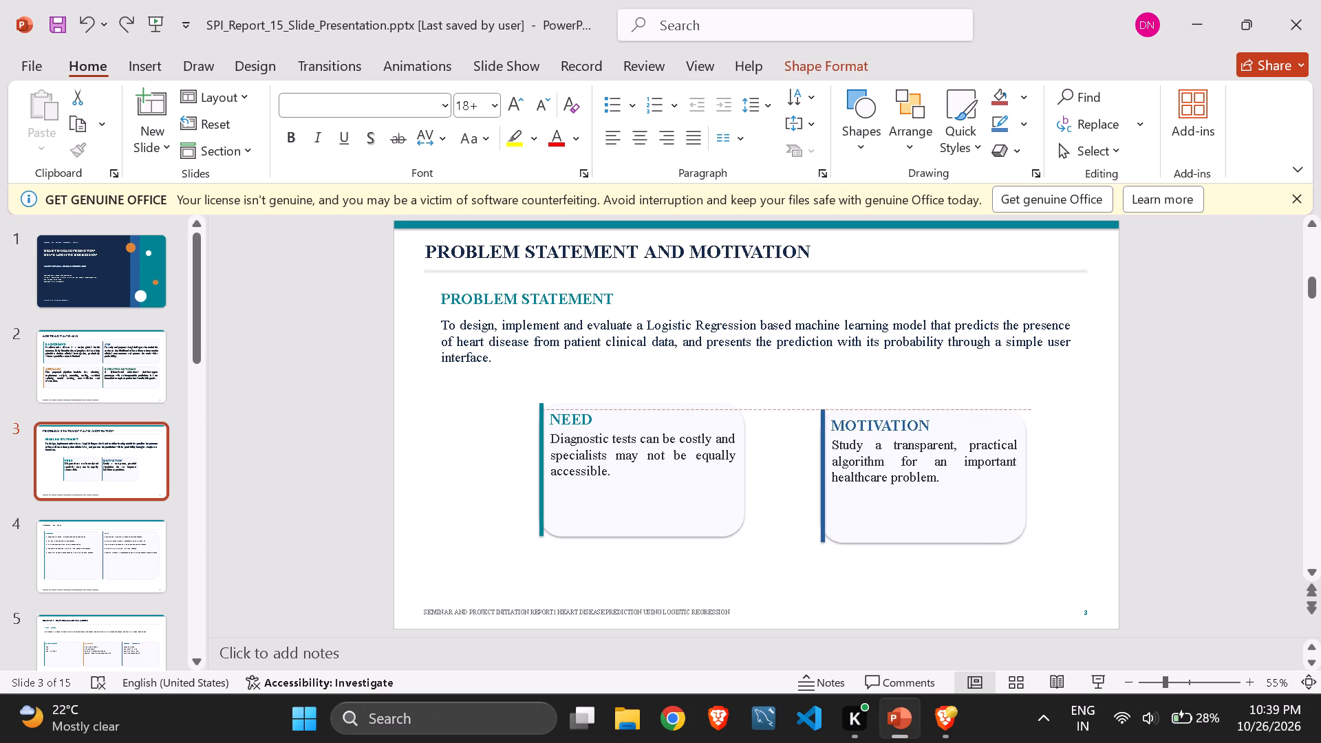
drag(956, 521, 913, 521)
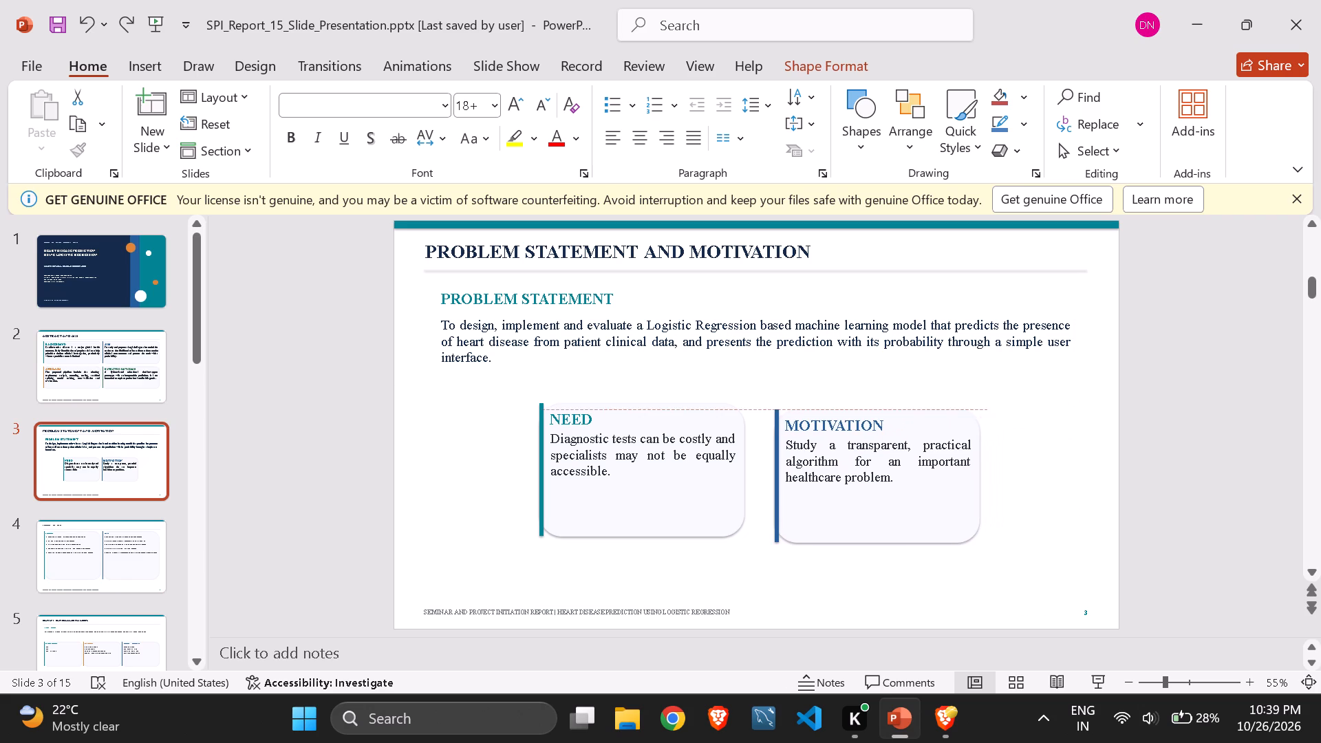
drag(913, 521, 907, 516)
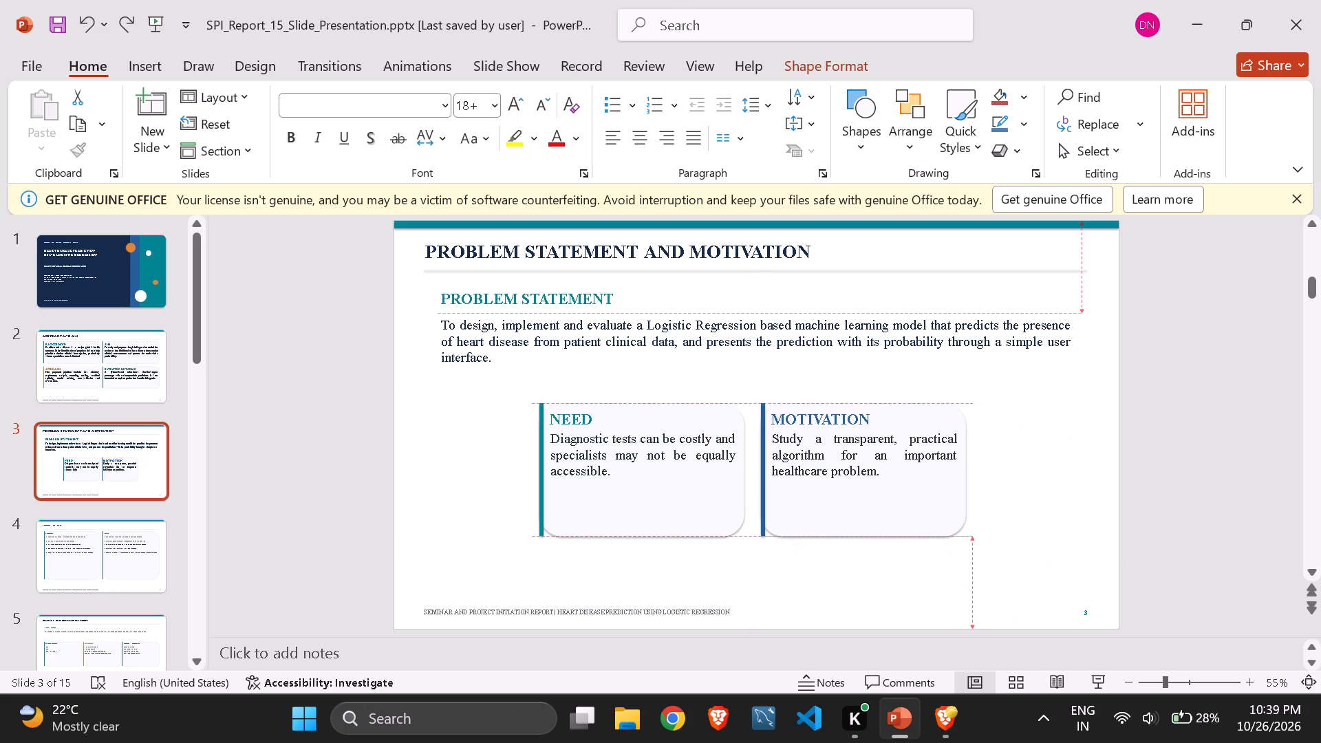
drag(907, 516, 903, 513)
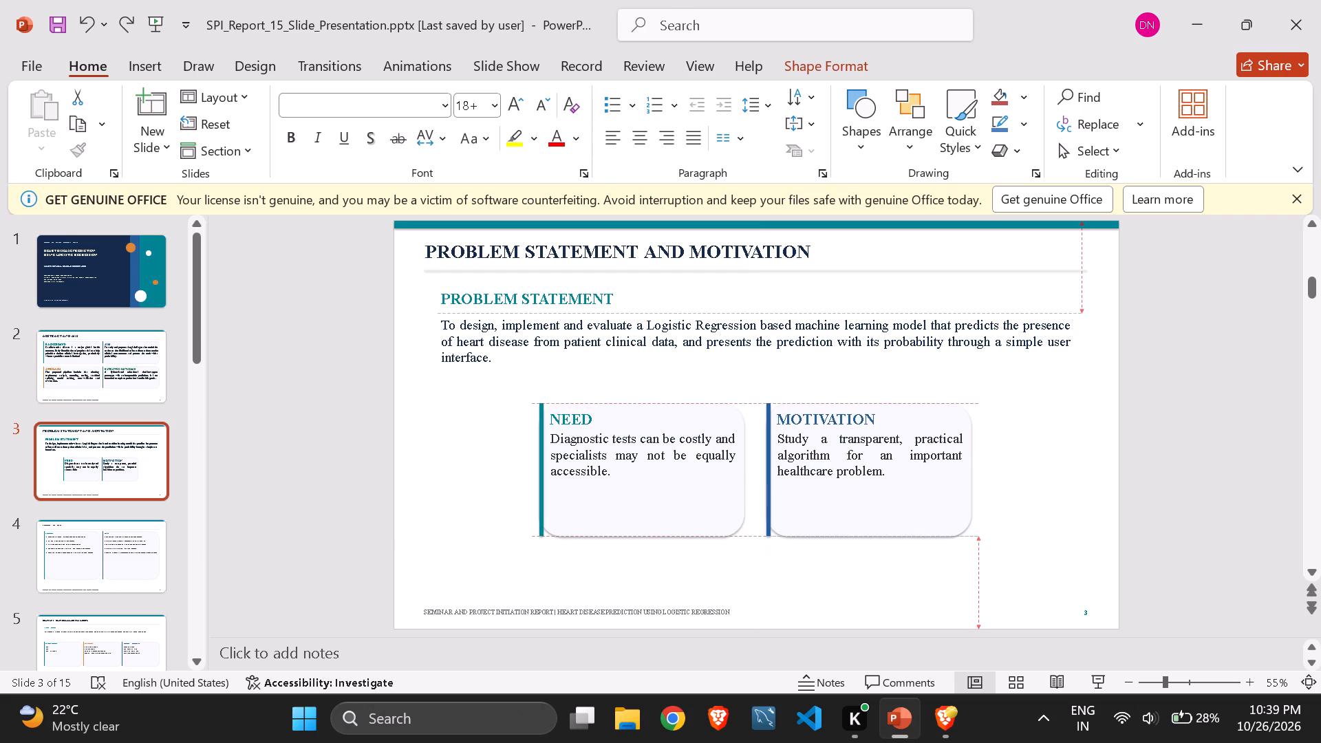
drag(903, 513, 908, 515)
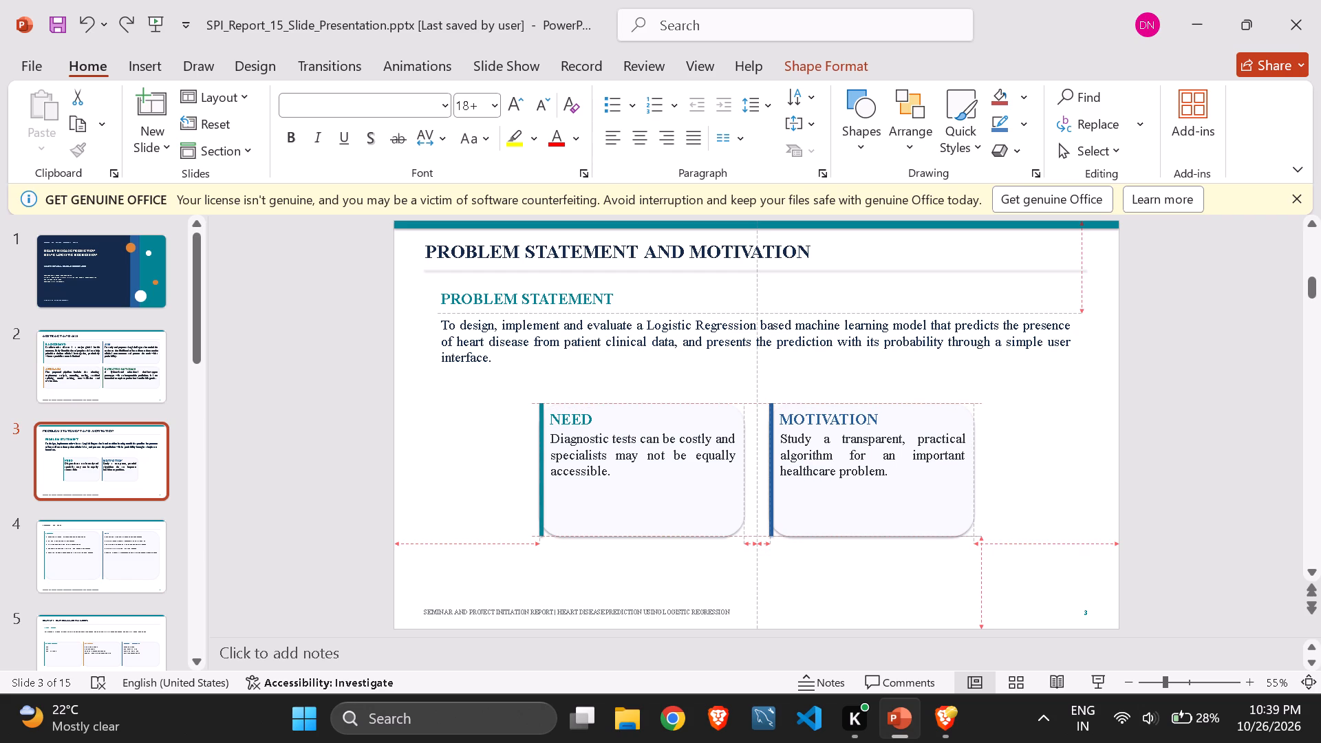
drag(908, 515, 910, 485)
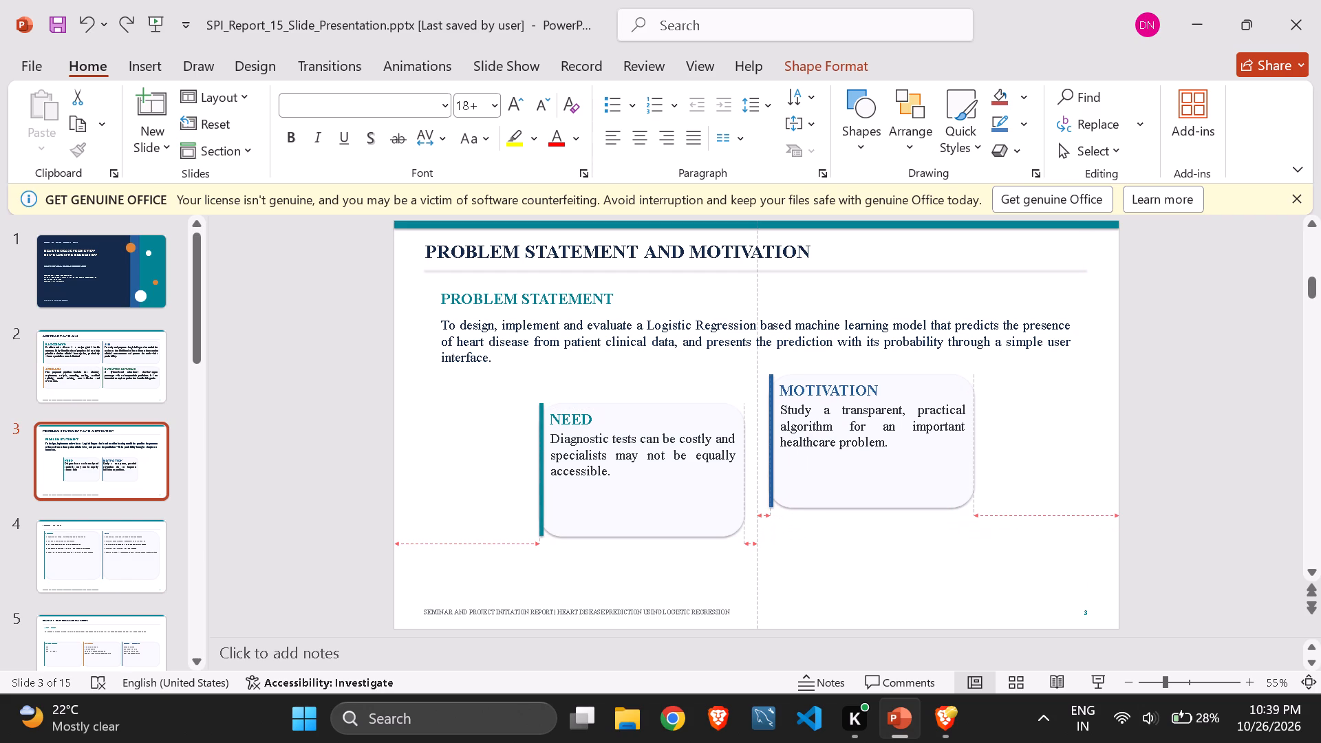
drag(910, 485, 910, 484)
click(894, 493)
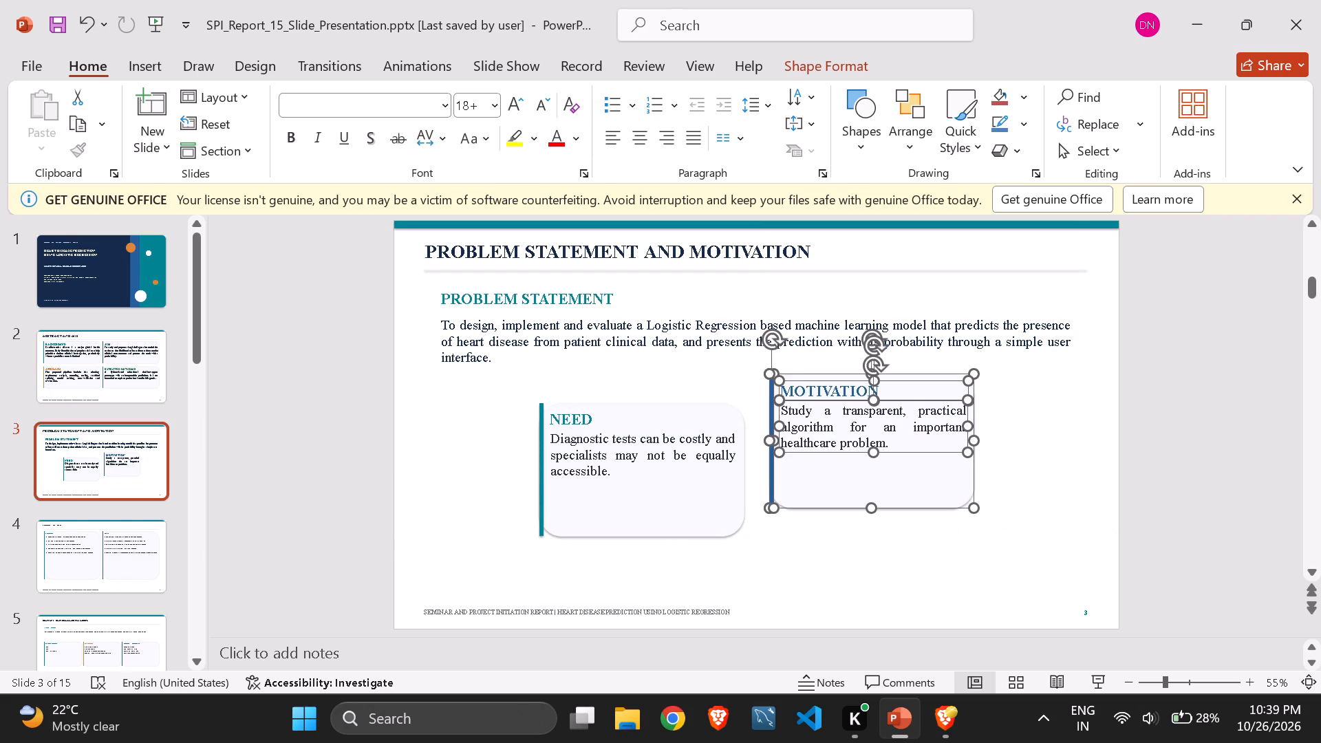
Replace the MOTIVATION card's body text with a copy of the NEED card's sentence about costly diagnostic tests.
click(634, 477)
drag(634, 477, 556, 442)
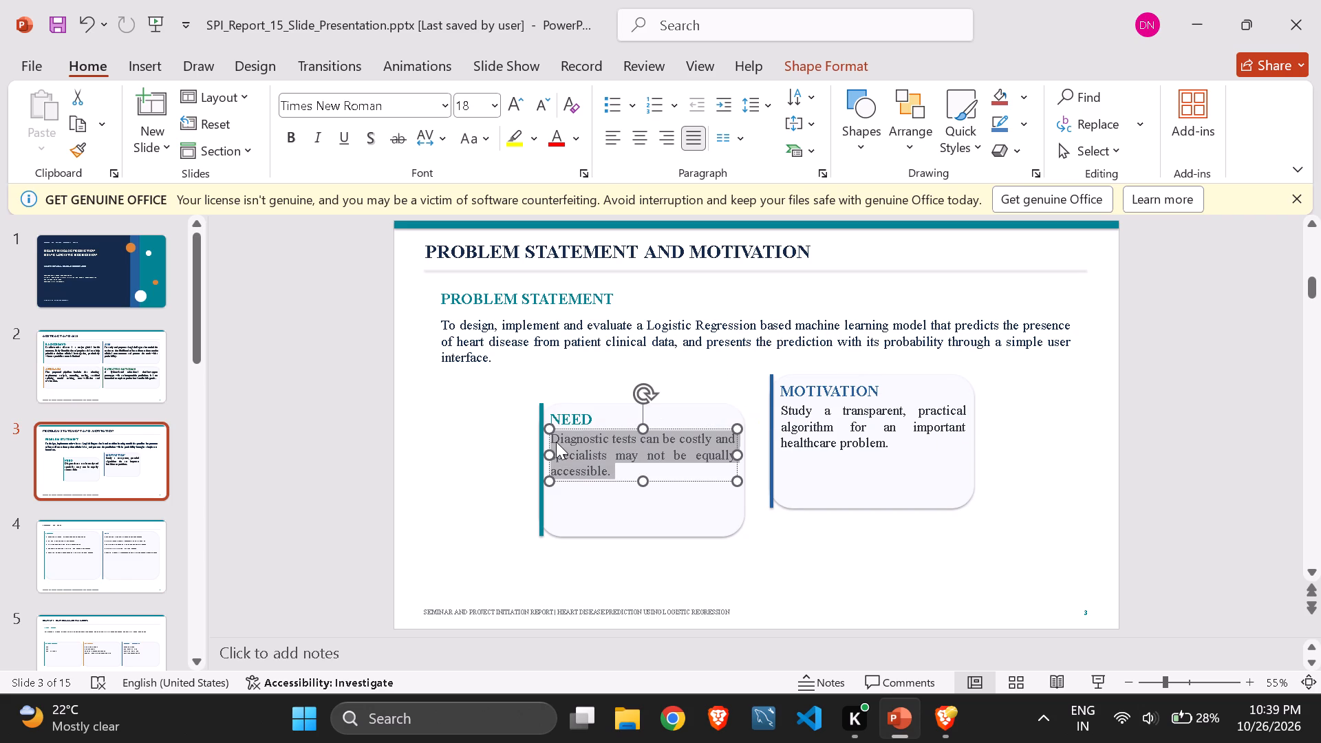
key(ctrl+c)
drag(896, 440, 890, 439)
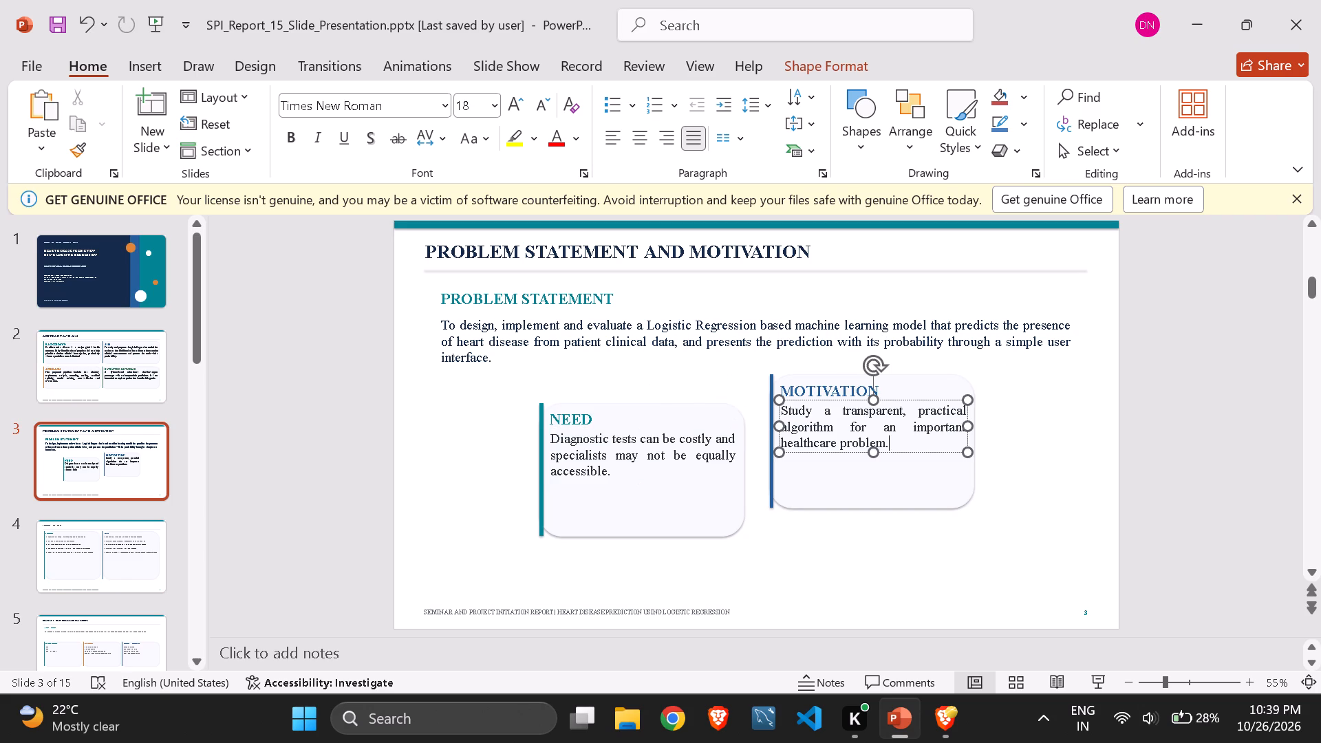
drag(890, 439, 791, 412)
key(ctrl+v)
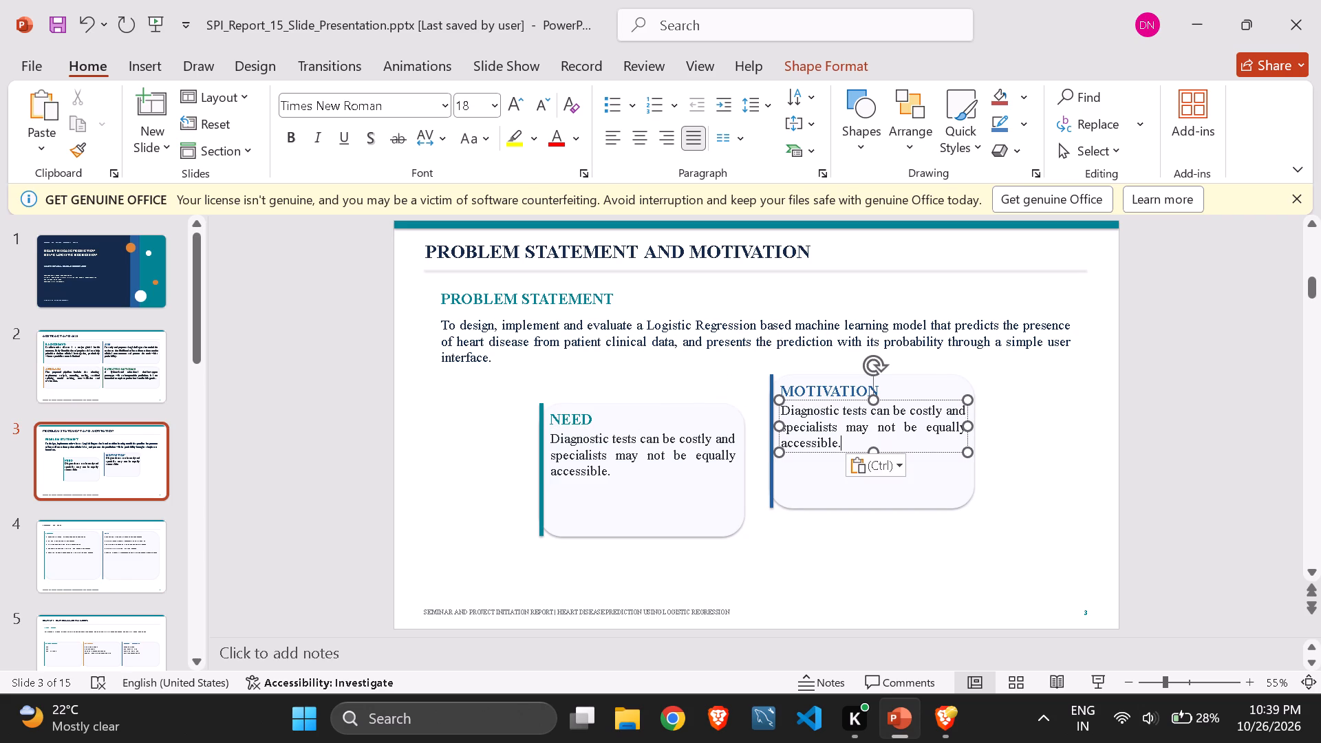
Replace the MOTIVATION card's heading with a copy of the NEED heading.
click(618, 420)
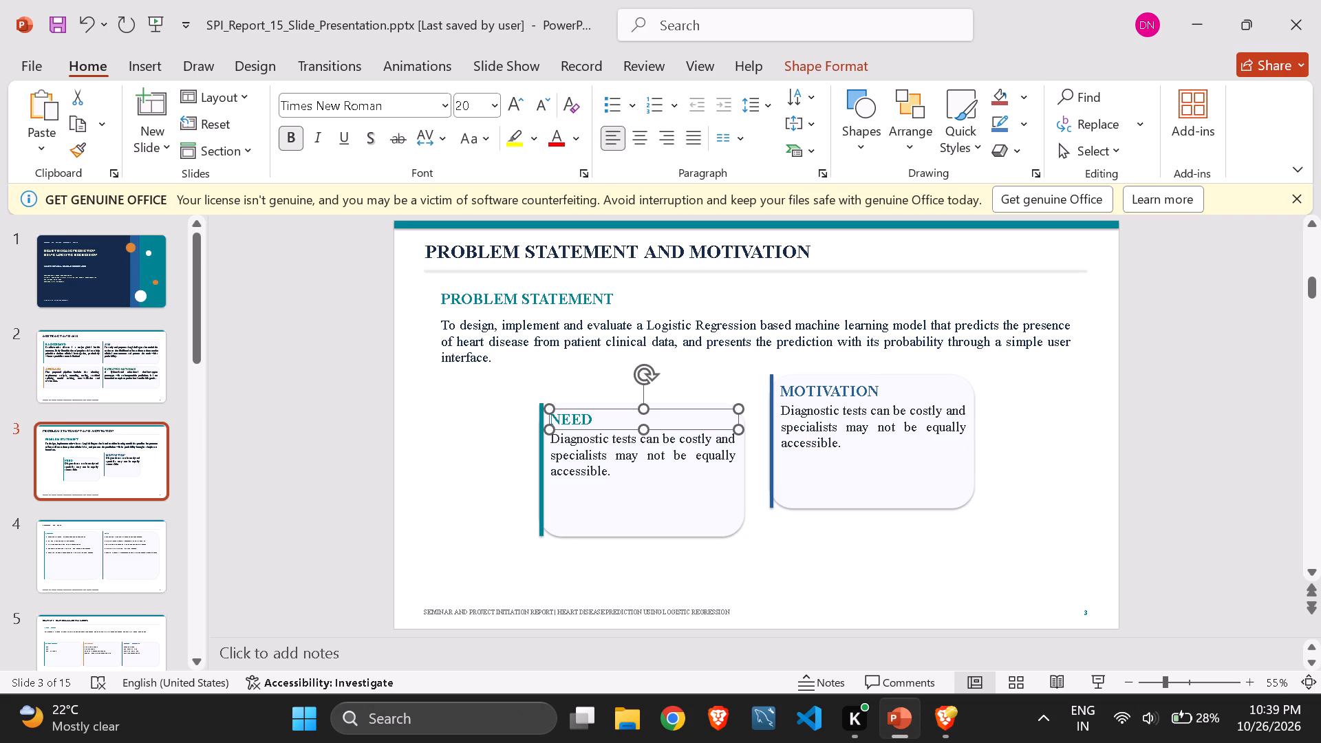
triple_click(599, 415)
double_click(599, 415)
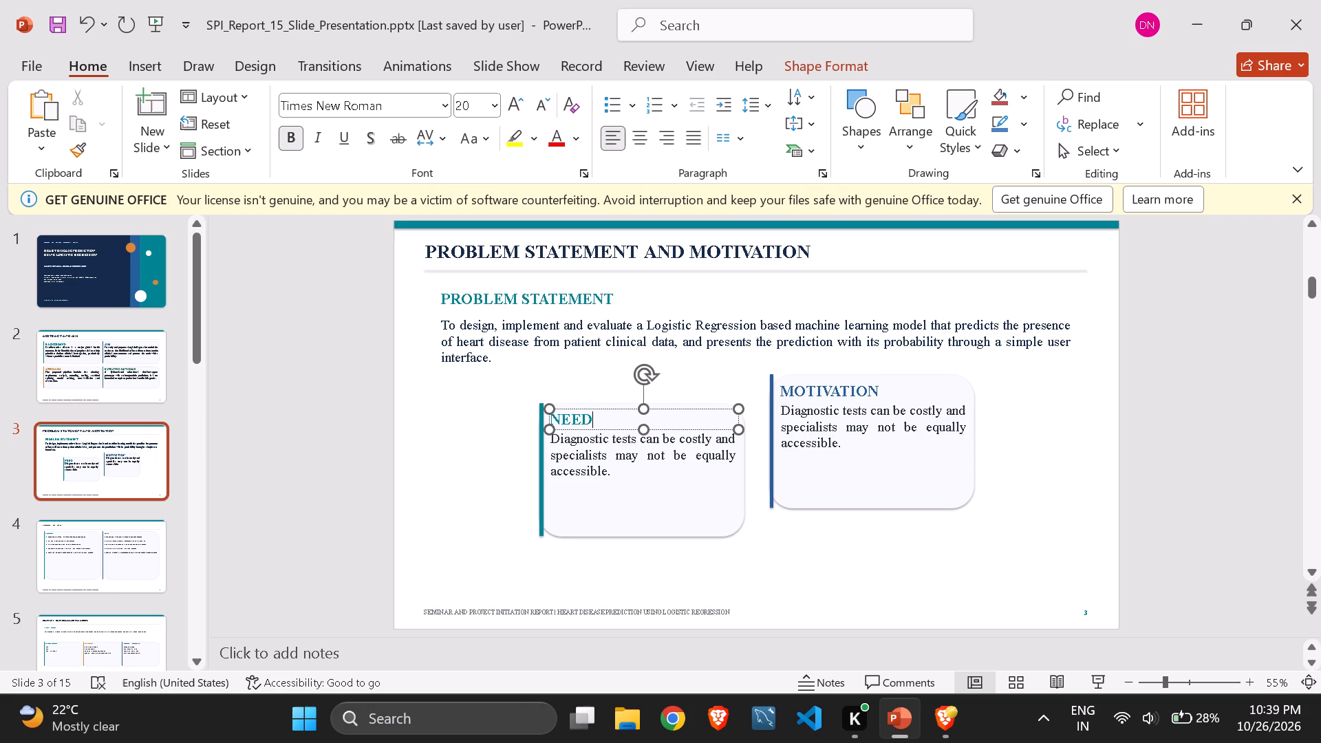
double_click(585, 419)
key(ctrl+c)
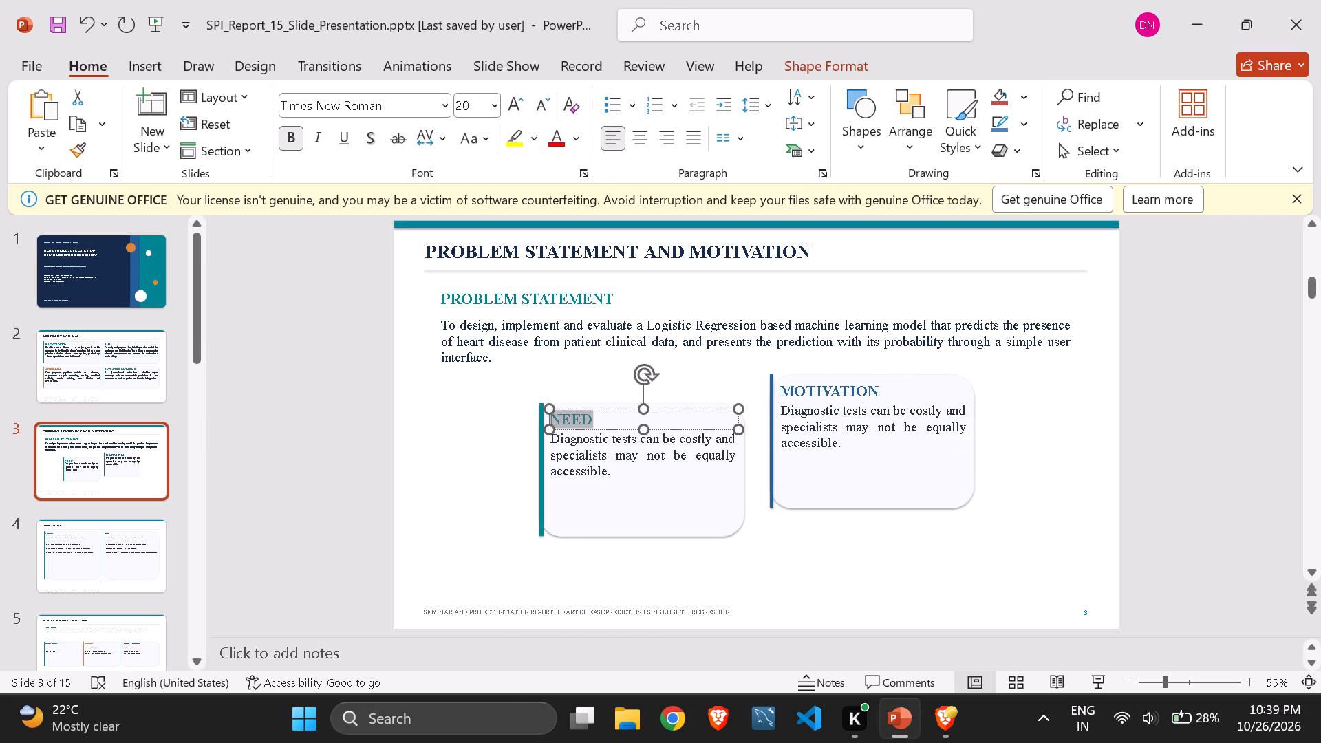
double_click(821, 386)
key(ctrl+v)
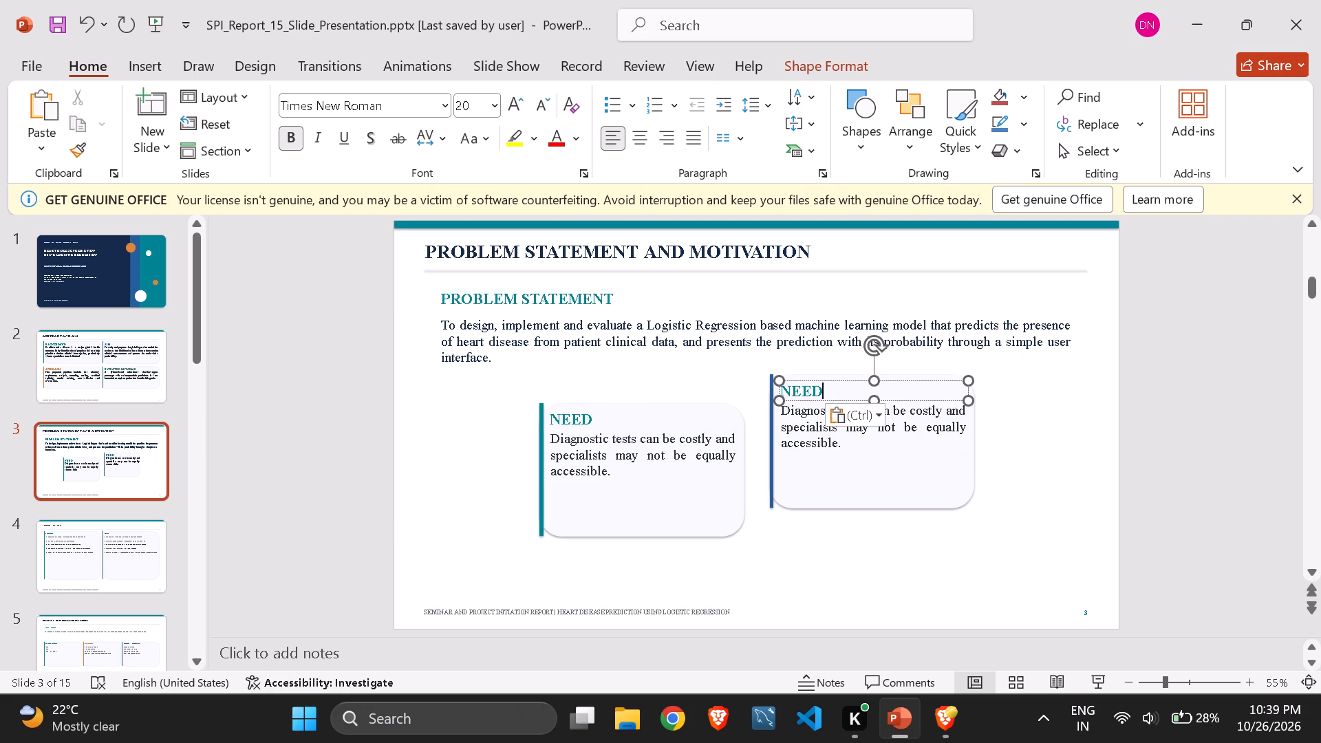
Move the problem statement paragraph into the teal-edged NEED card, replacing its body text.
click(677, 489)
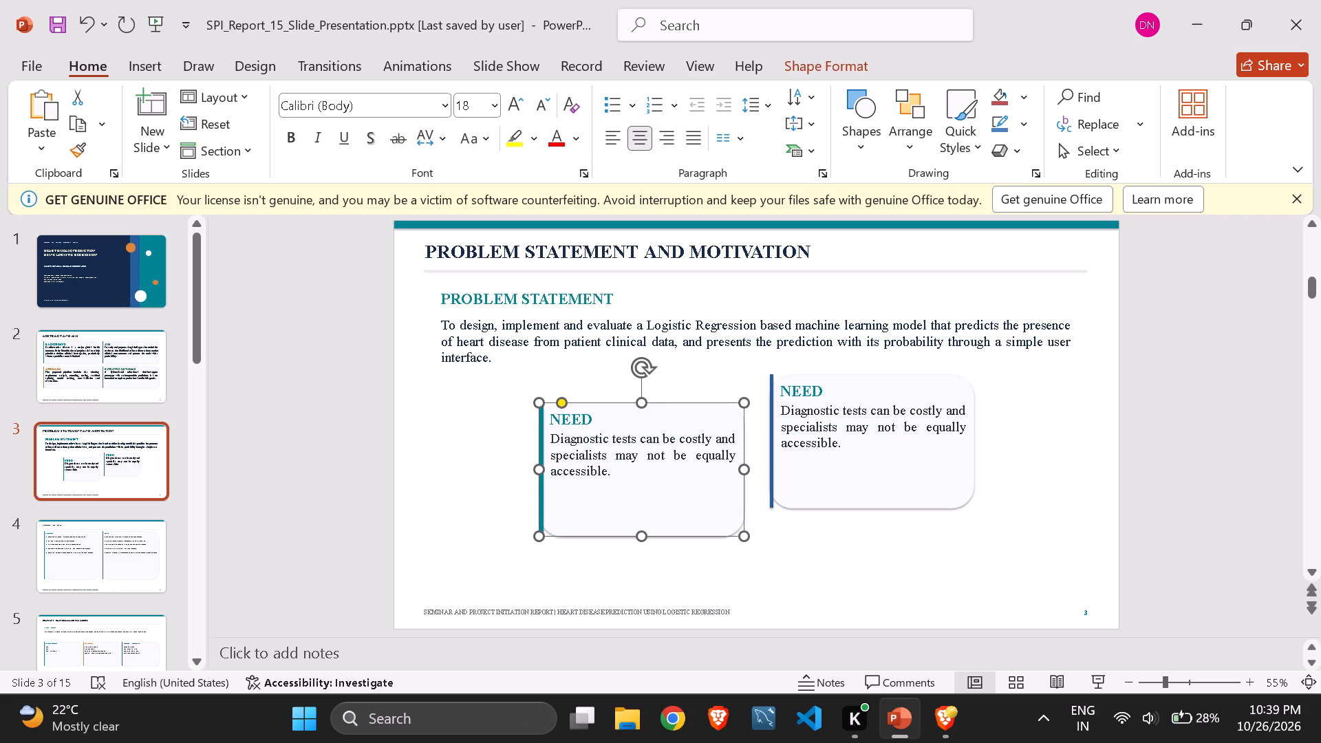
drag(495, 354, 438, 322)
key(ctrl+x)
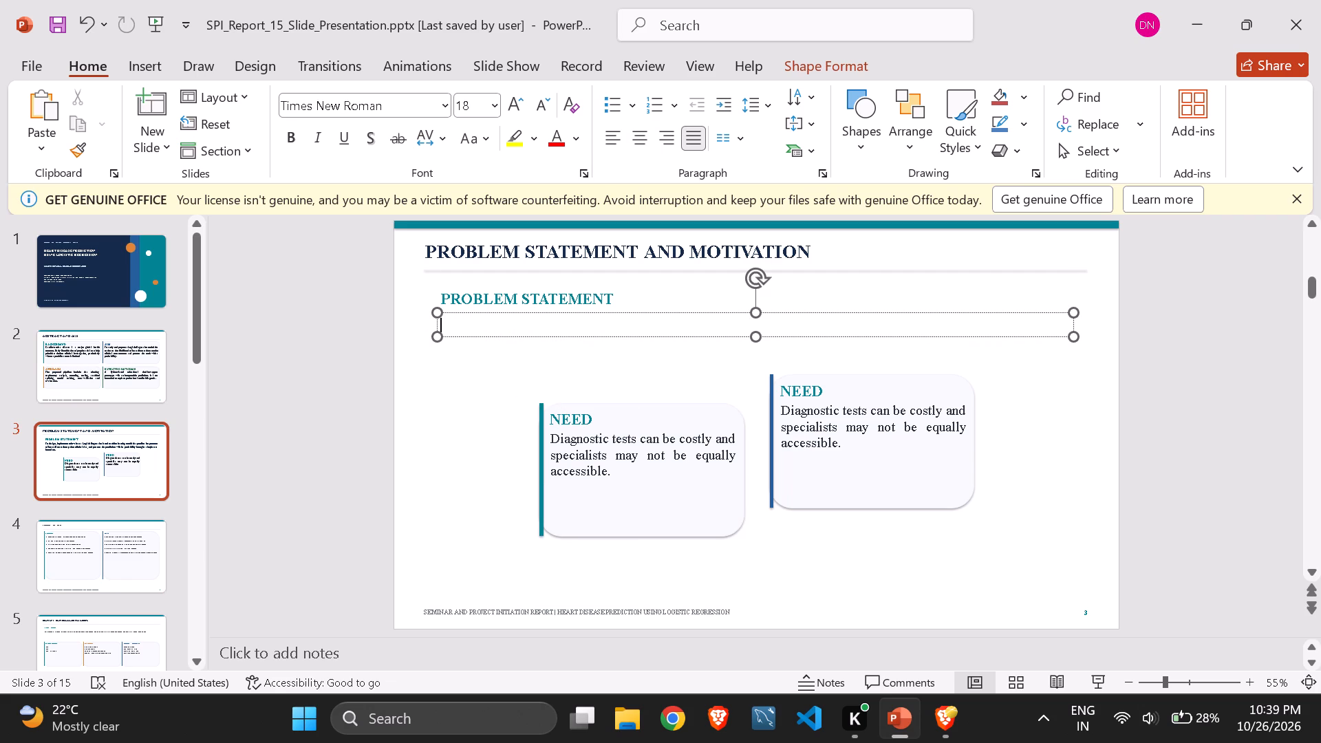
triple_click(612, 462)
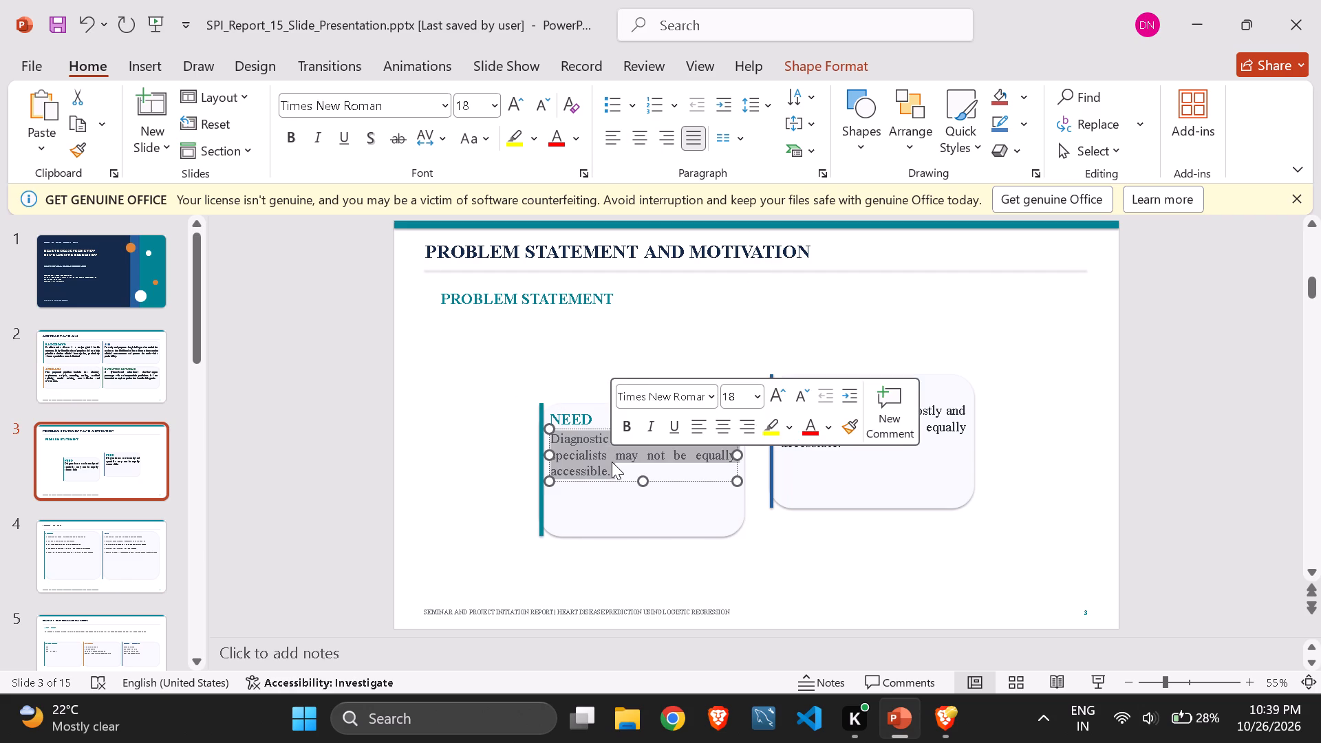
key(ctrl+v)
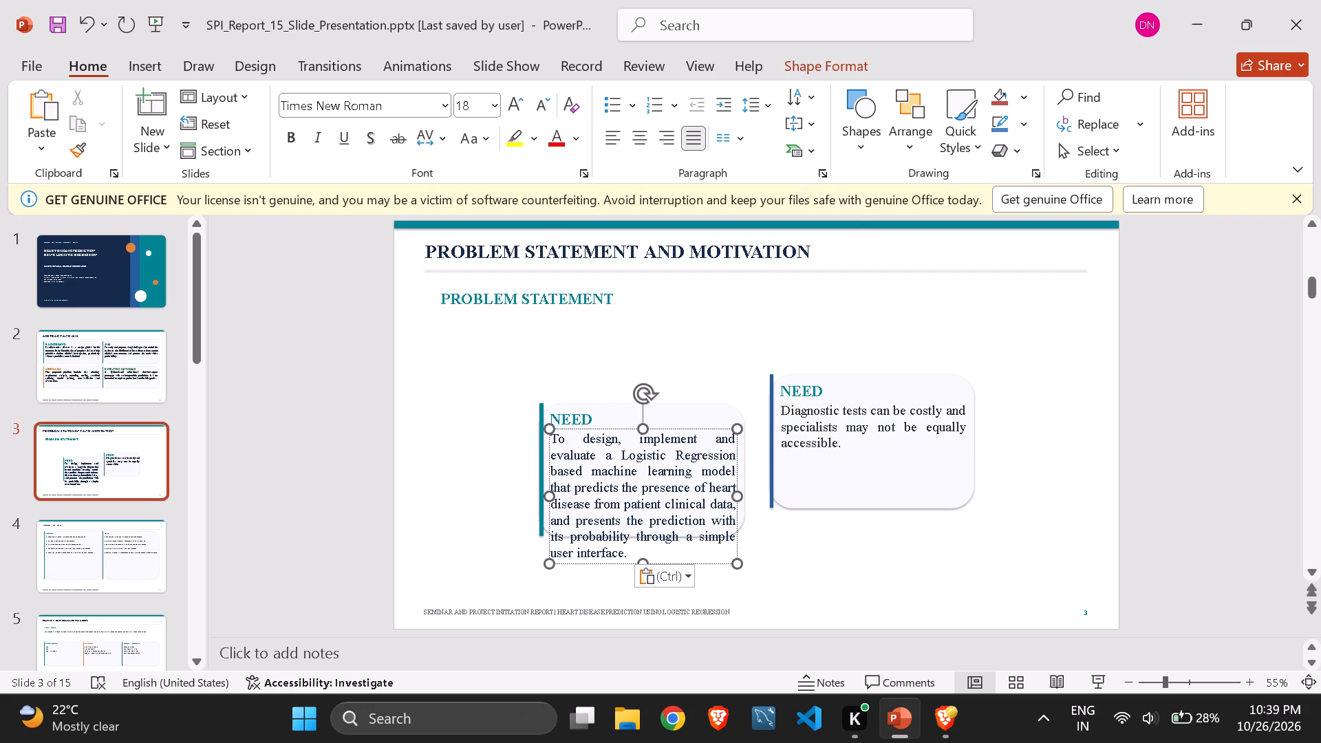
Move the PROBLEM STATEMENT heading into the teal-edged card, replacing its NEED heading.
double_click(550, 294)
click(550, 294)
triple_click(550, 294)
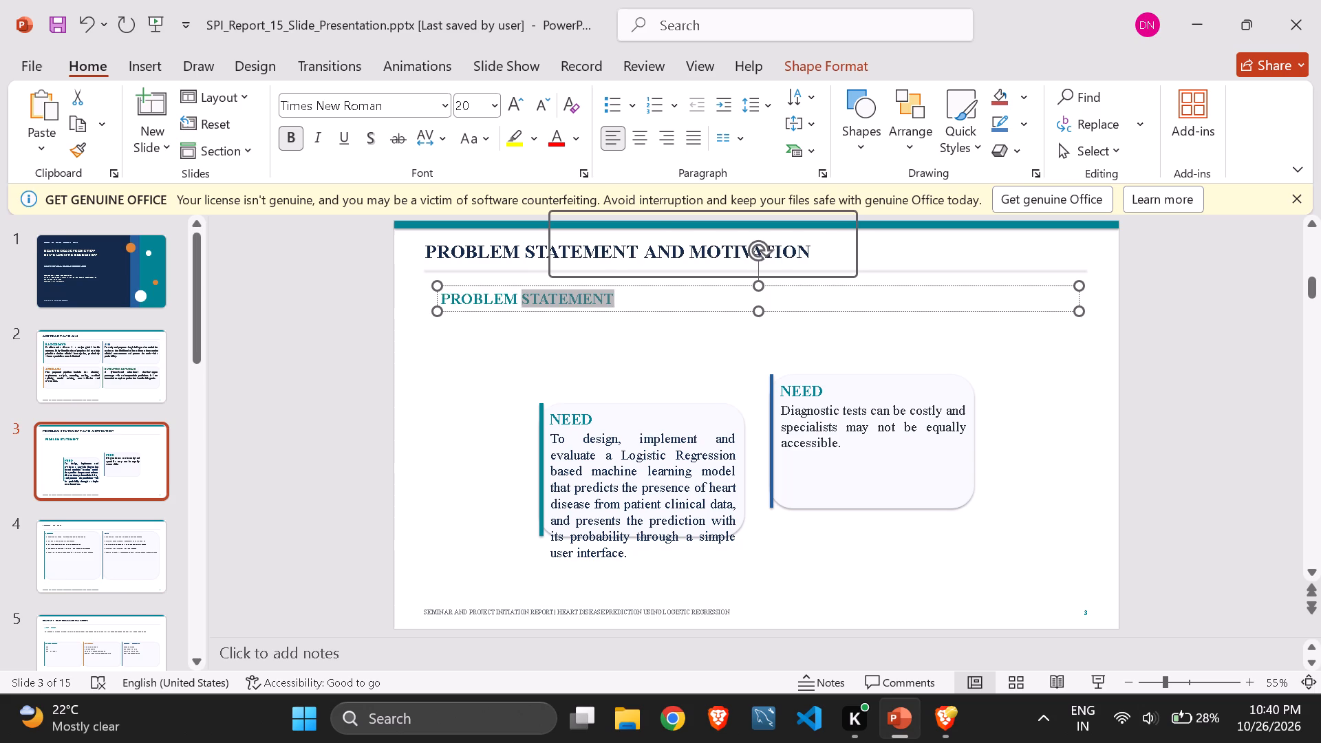
key(ctrl+c)
key(ctrl+x)
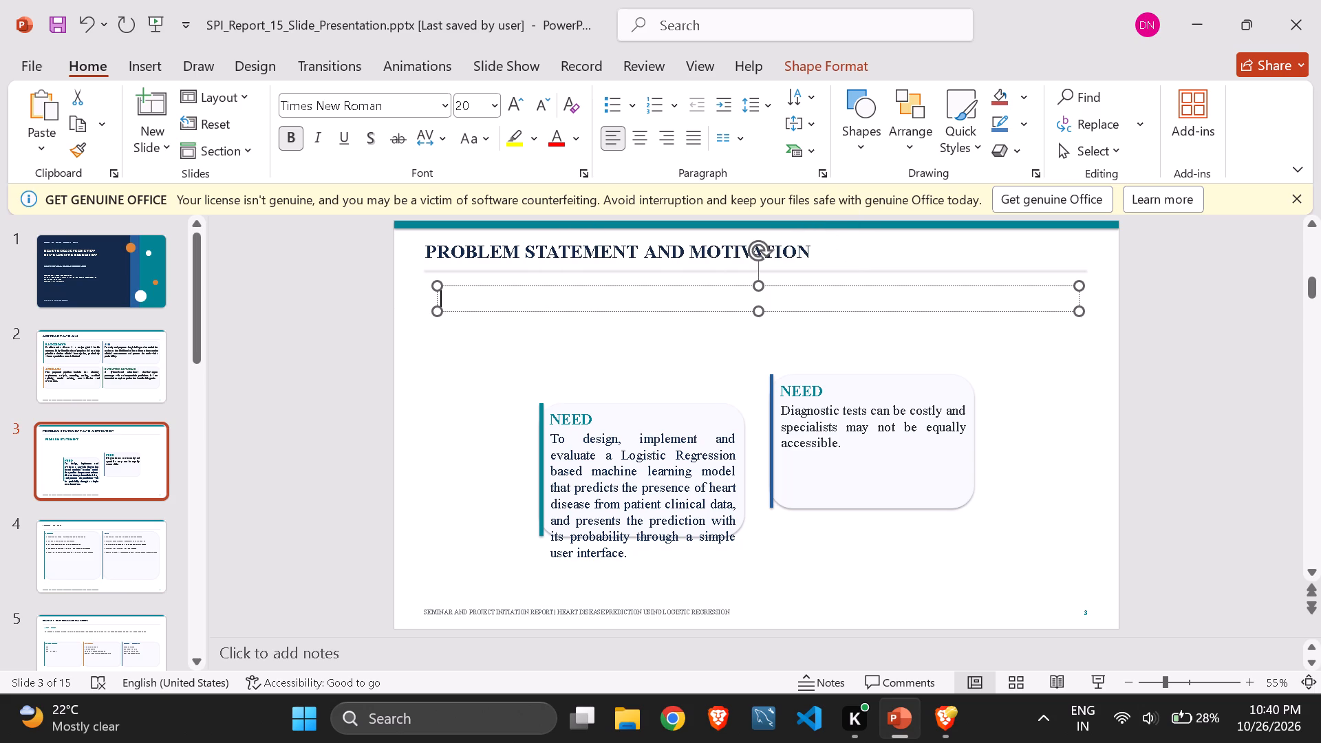
double_click(573, 419)
key(ctrl+v)
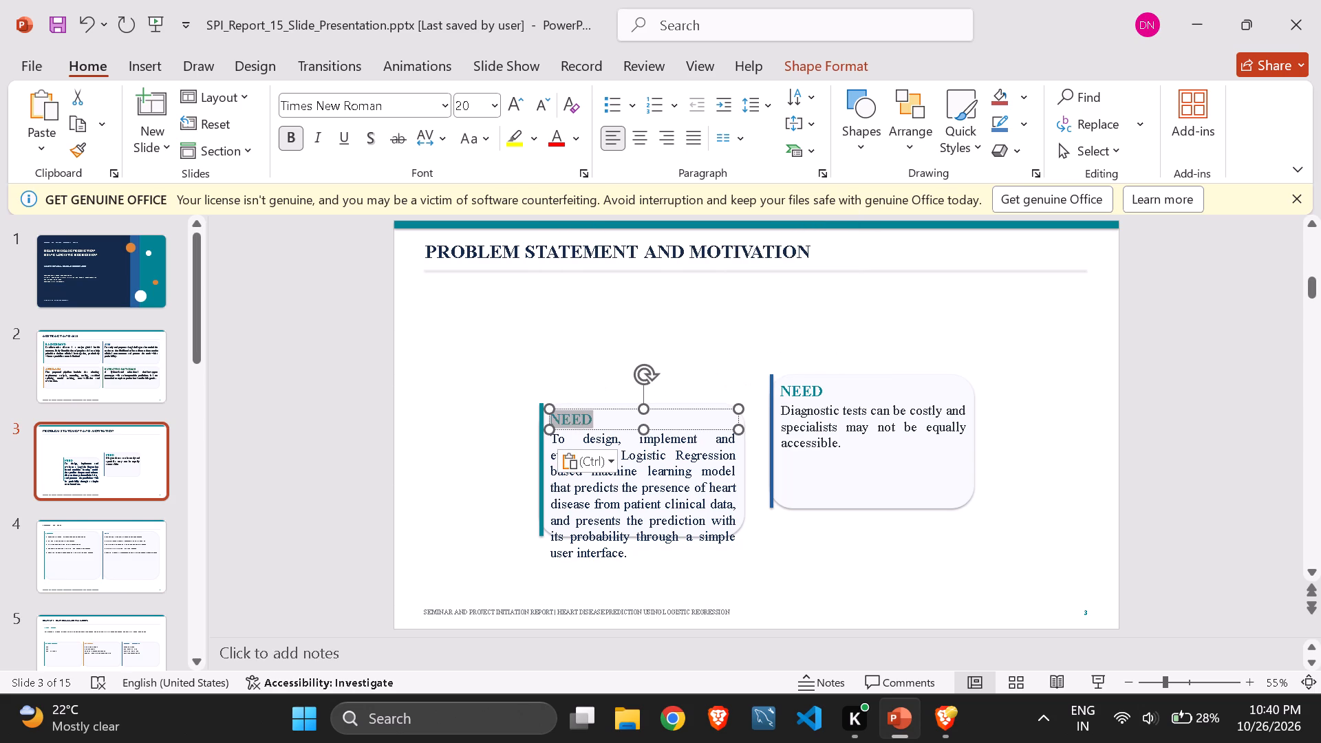
click(468, 422)
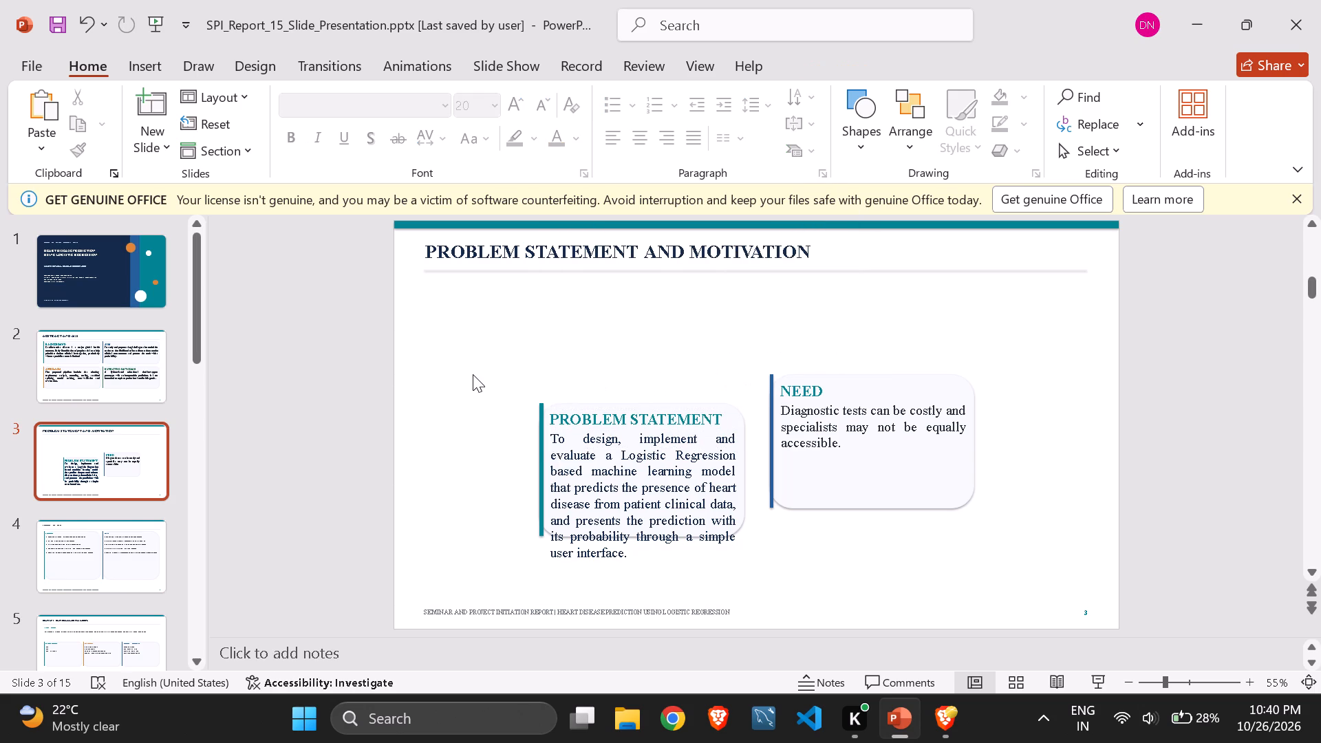
Move all parts of the PROBLEM STATEMENT card together up and left into the free area below the slide title.
drag(473, 374, 759, 577)
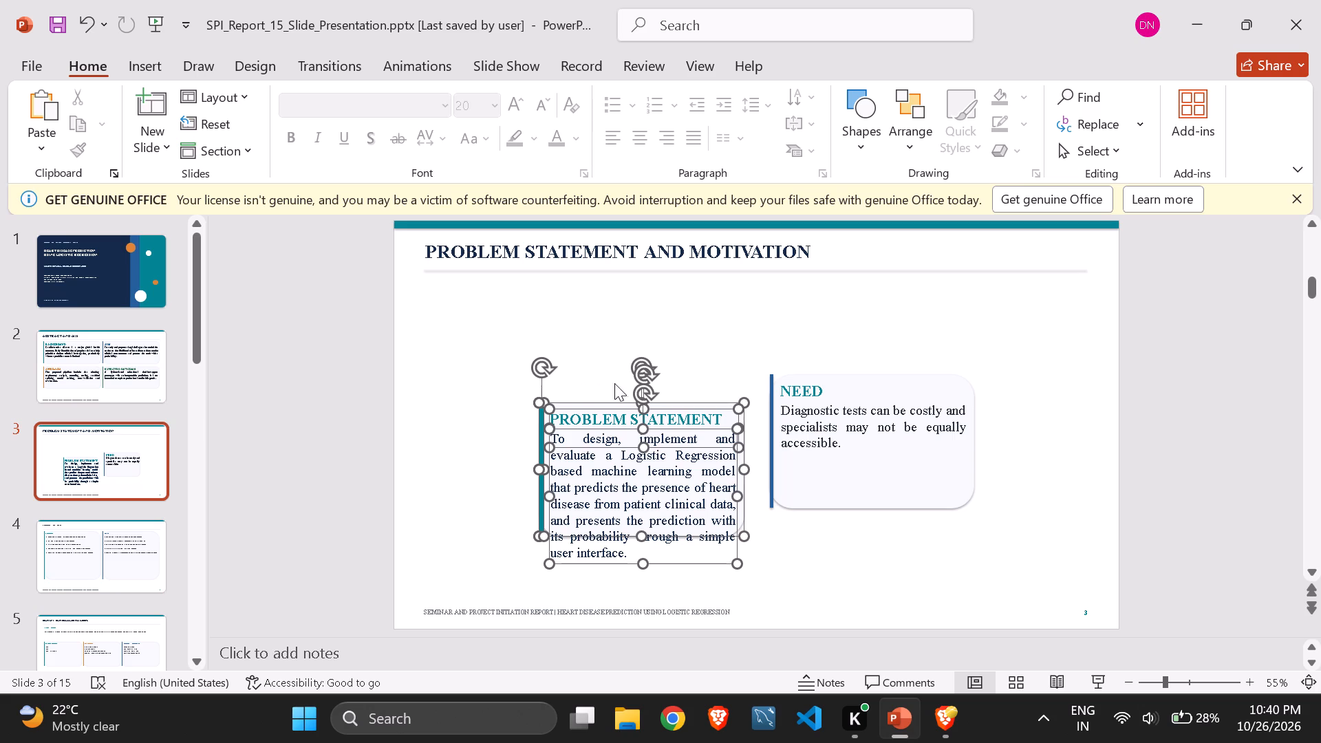
click(586, 361)
drag(492, 358, 748, 612)
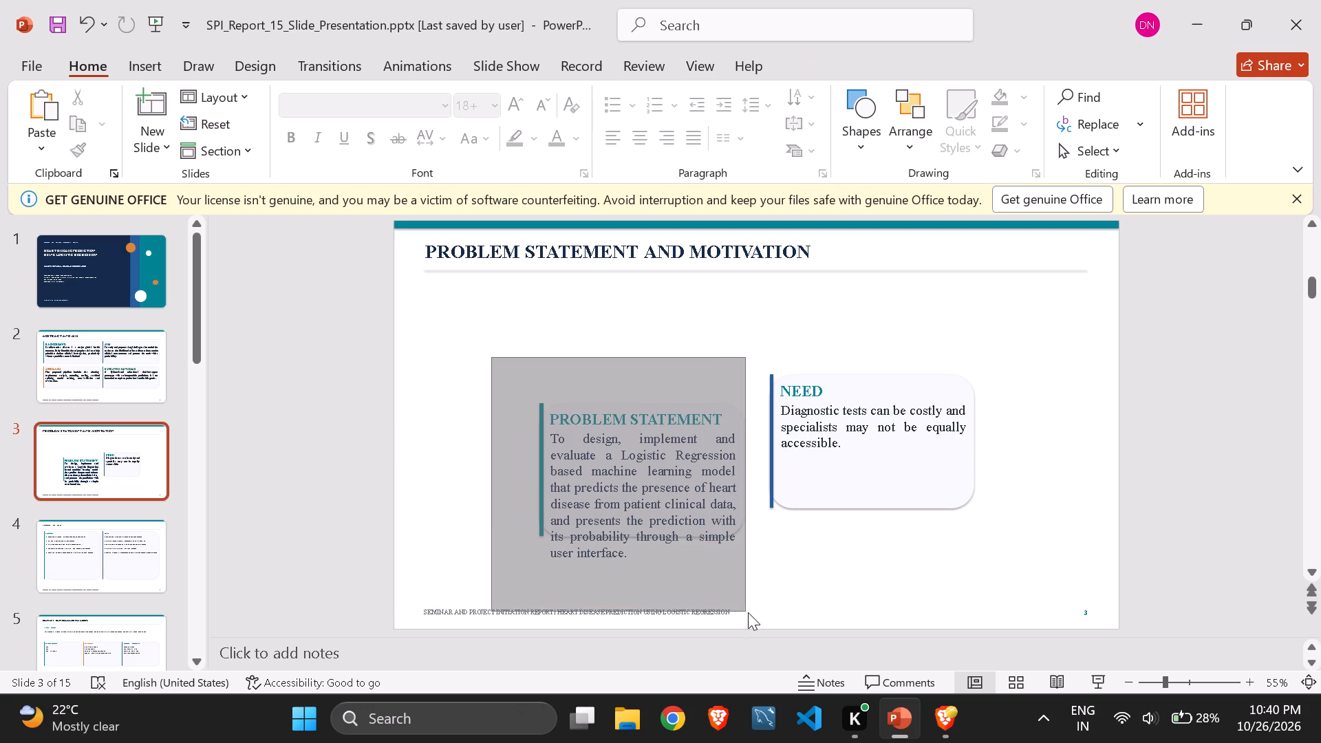
drag(748, 612, 753, 600)
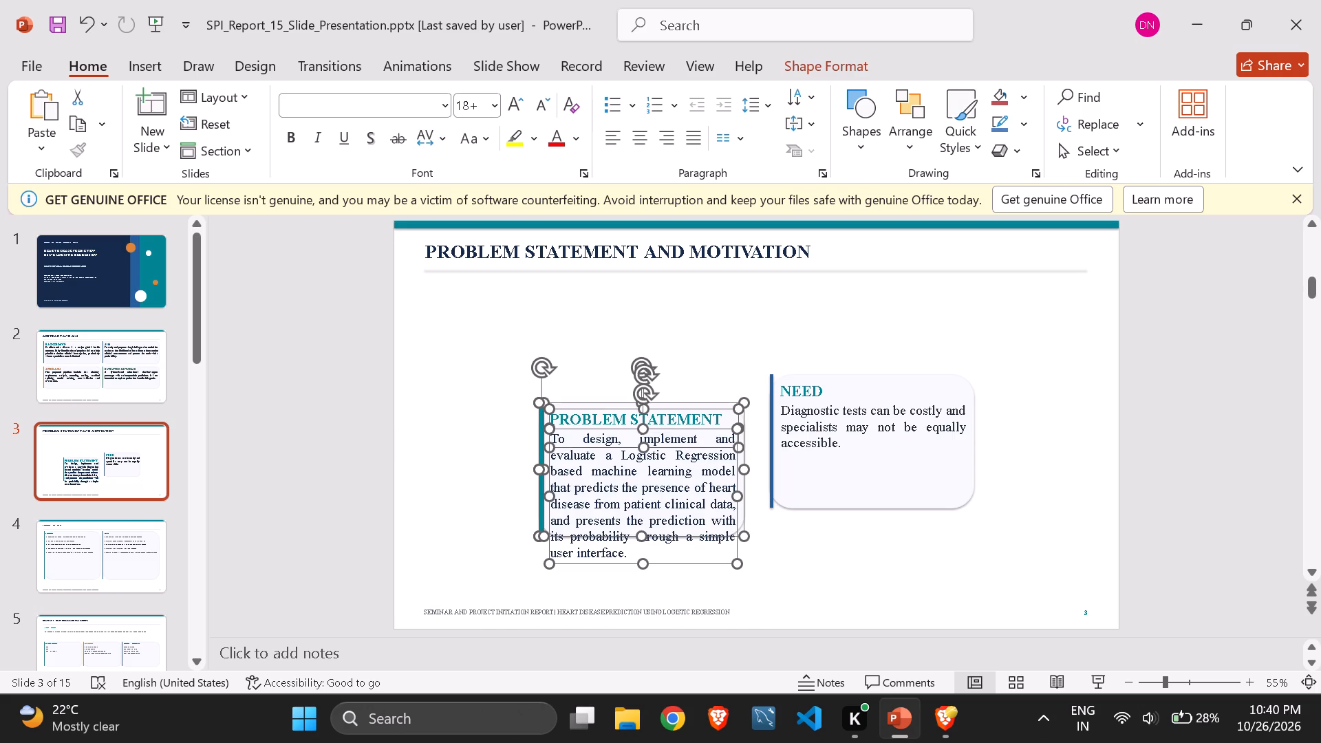
drag(719, 570, 641, 497)
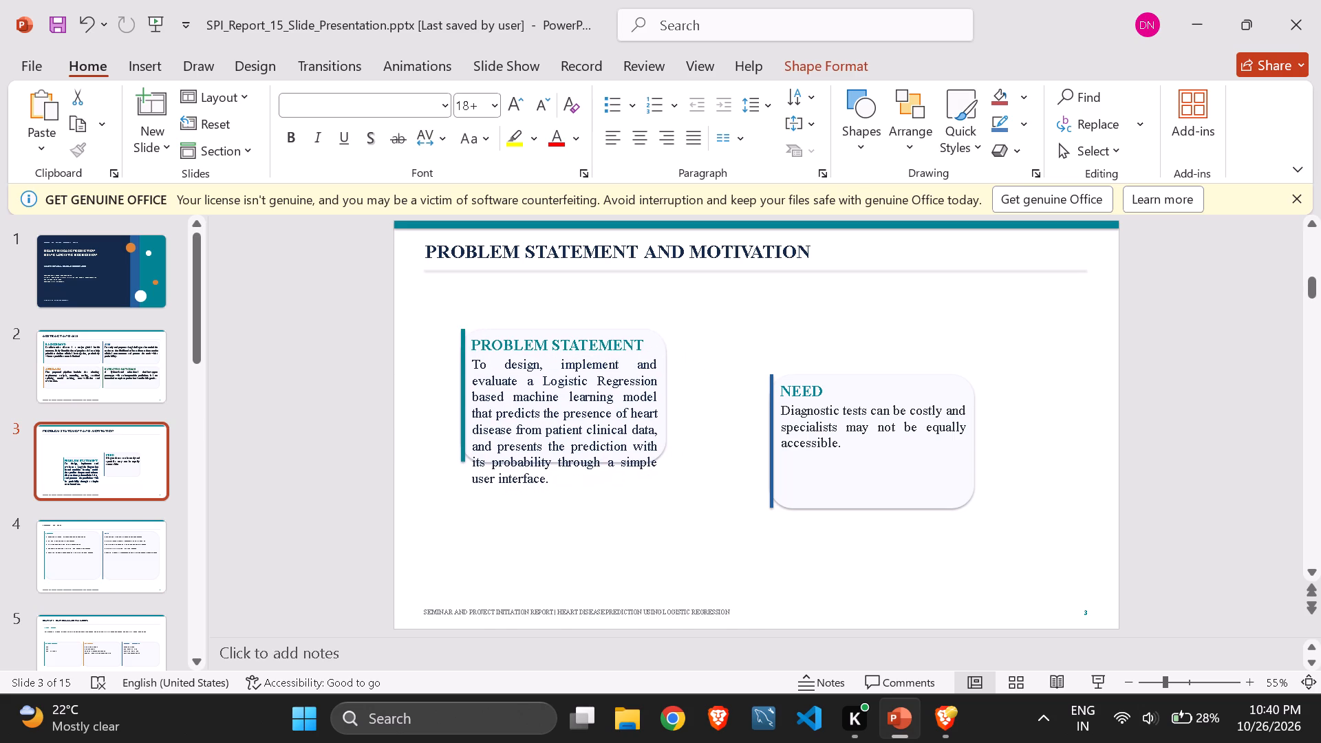
drag(641, 497, 655, 488)
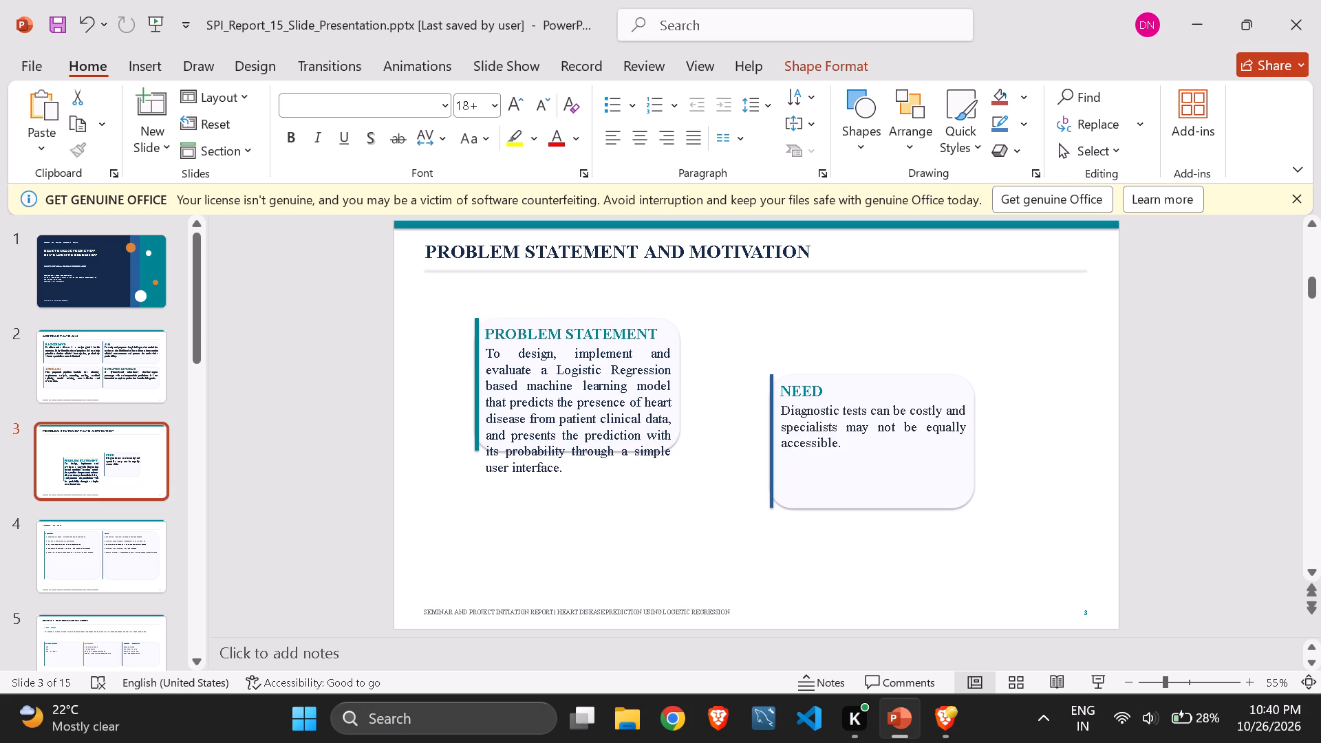
drag(655, 488, 648, 488)
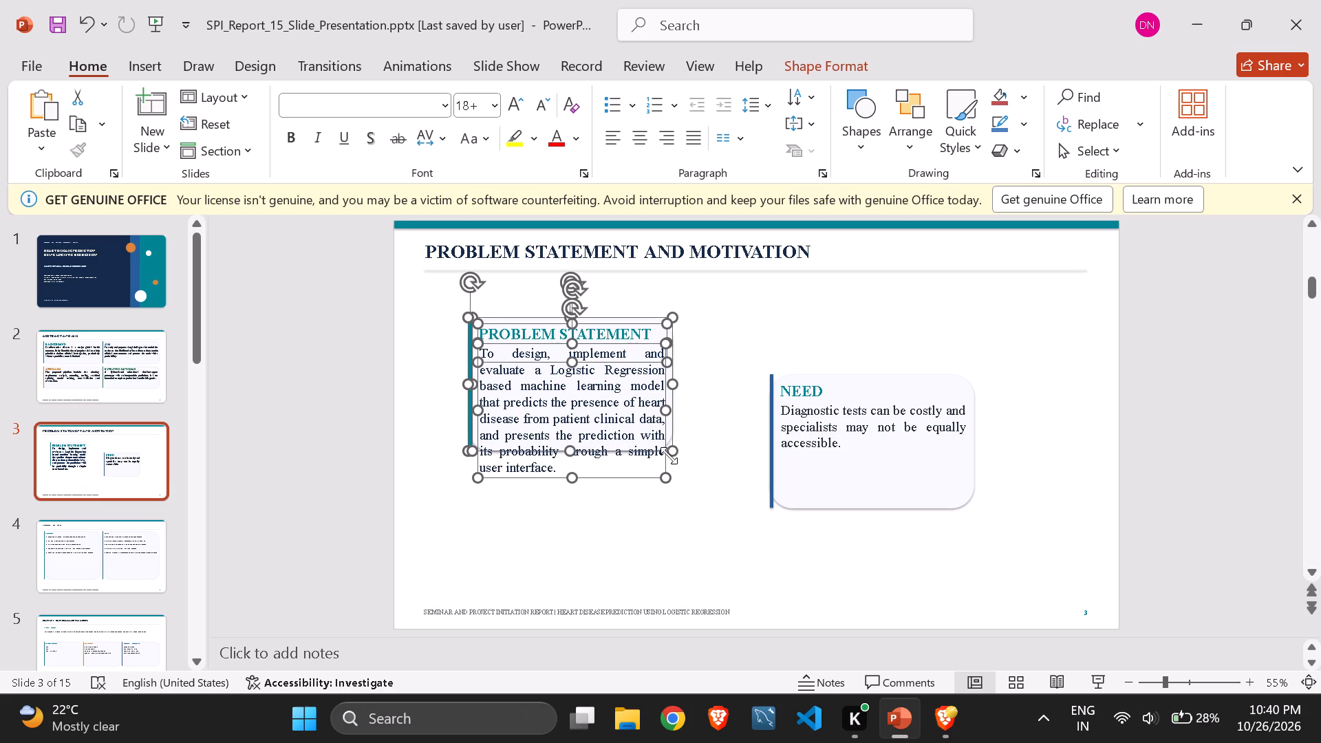
Resize all parts of the PROBLEM STATEMENT card together, making it taller and slightly narrower so the paragraph fits inside.
drag(672, 449, 666, 503)
click(729, 528)
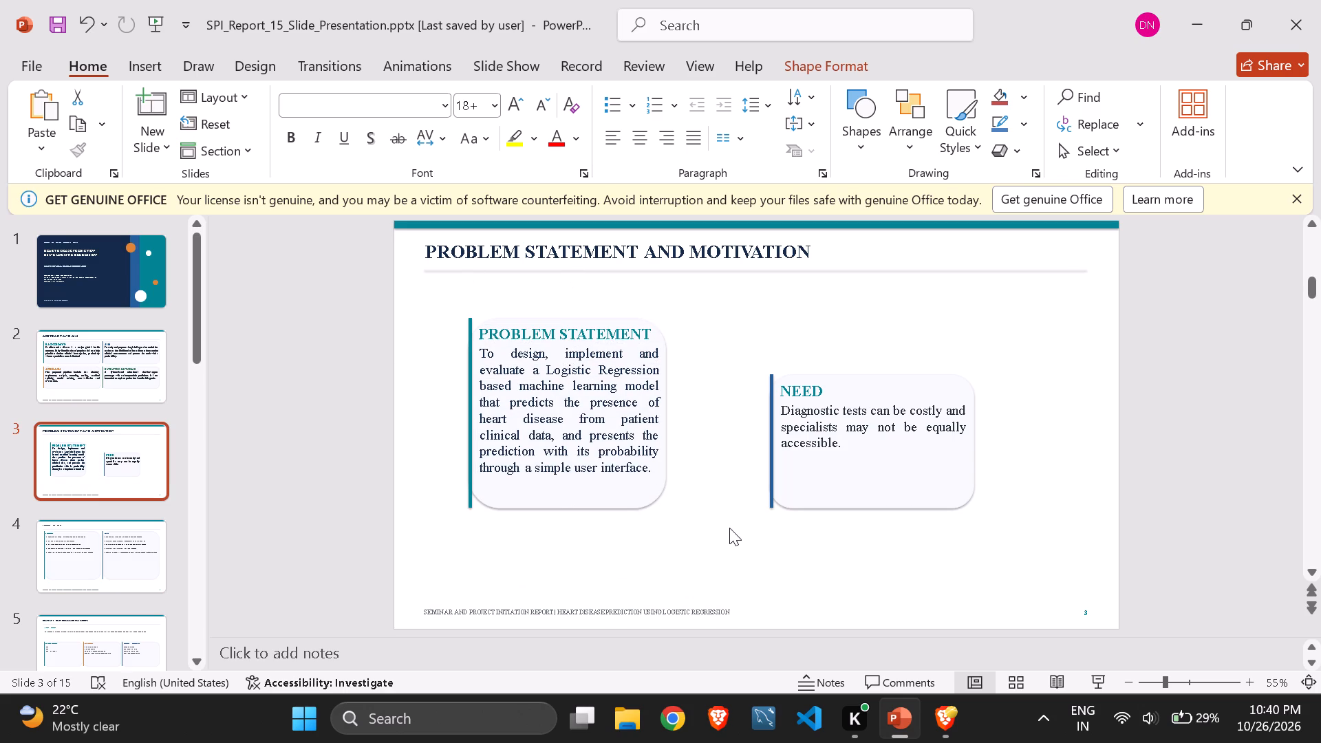
Enlarge the PROBLEM STATEMENT card's rounded background downward and to the right, and widen its paragraph box to suit.
click(641, 484)
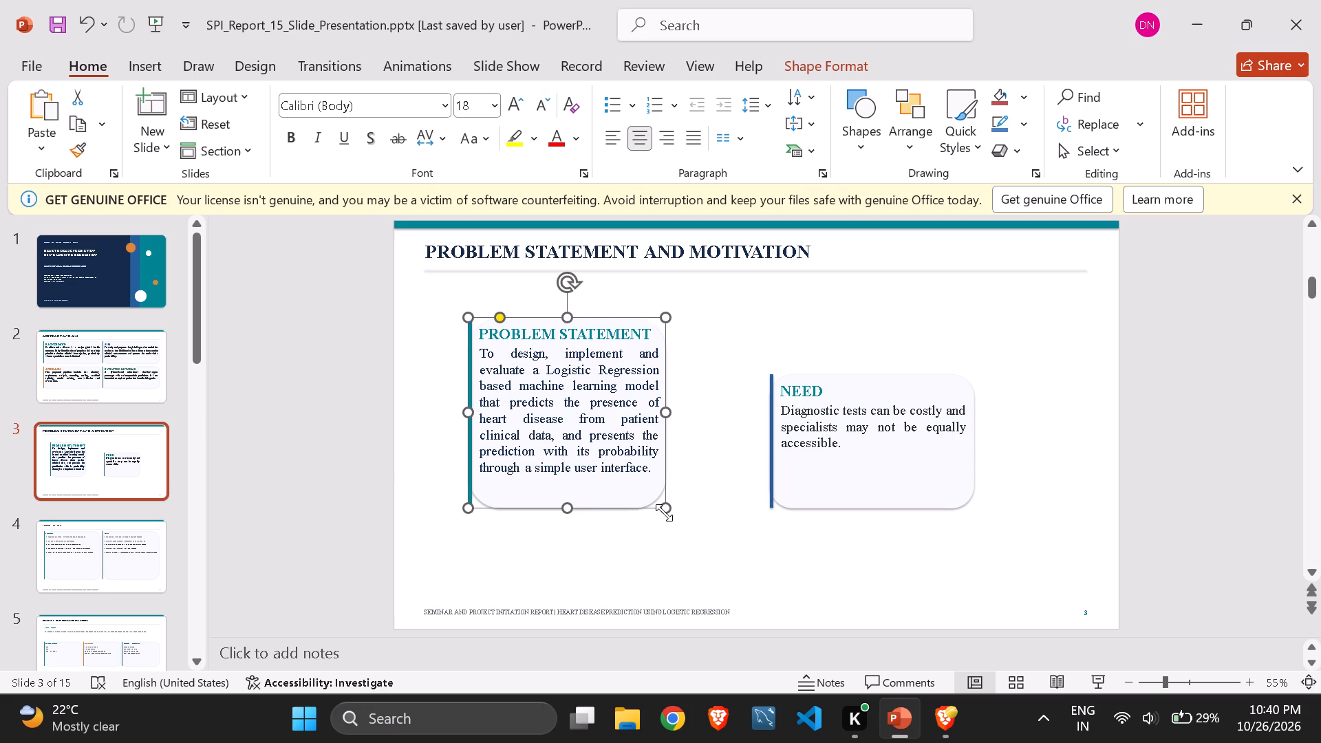
drag(664, 511, 689, 553)
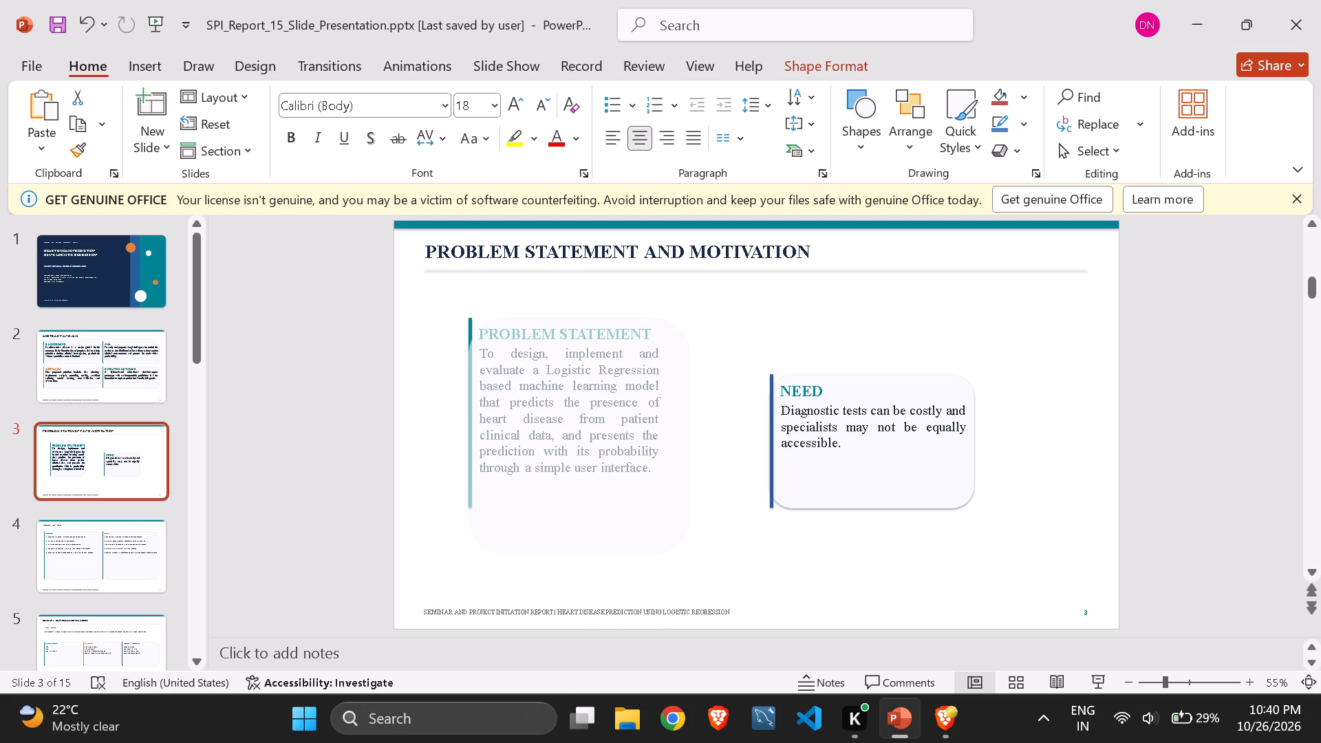
drag(689, 553, 696, 553)
click(613, 442)
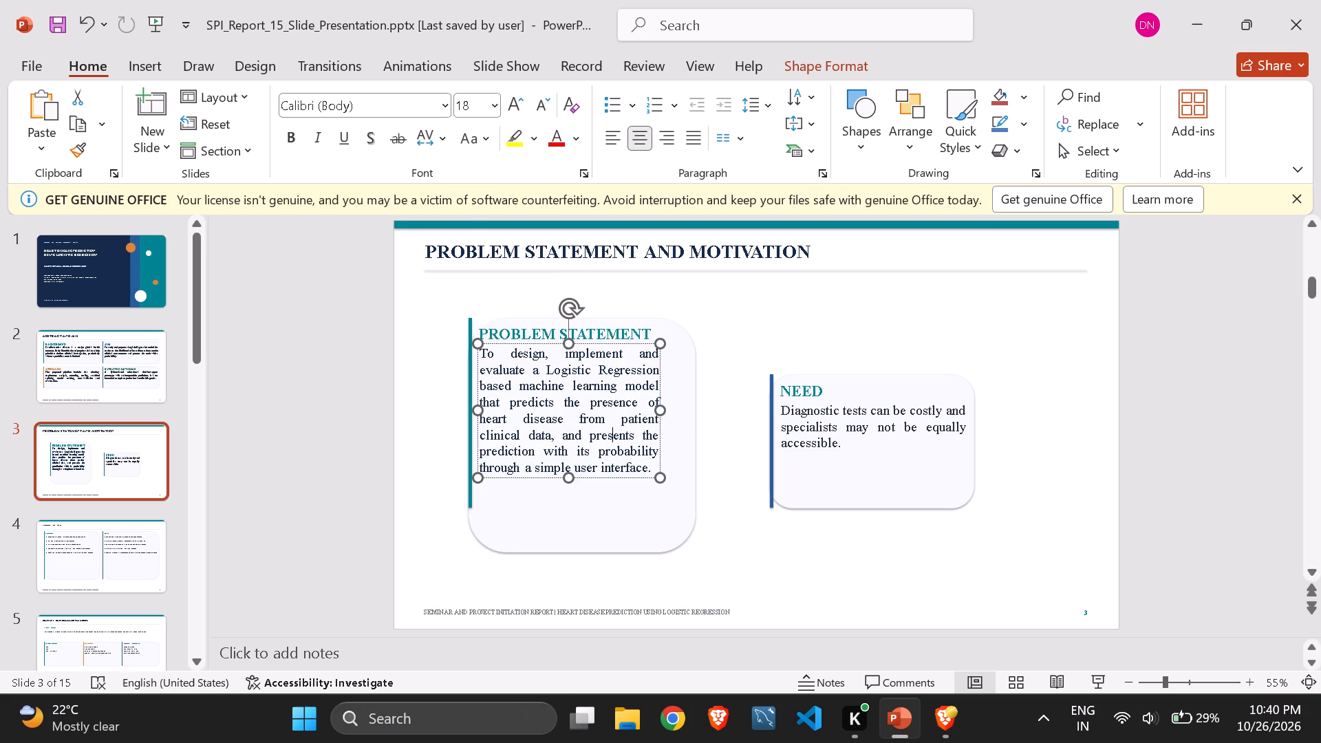
drag(659, 413, 672, 414)
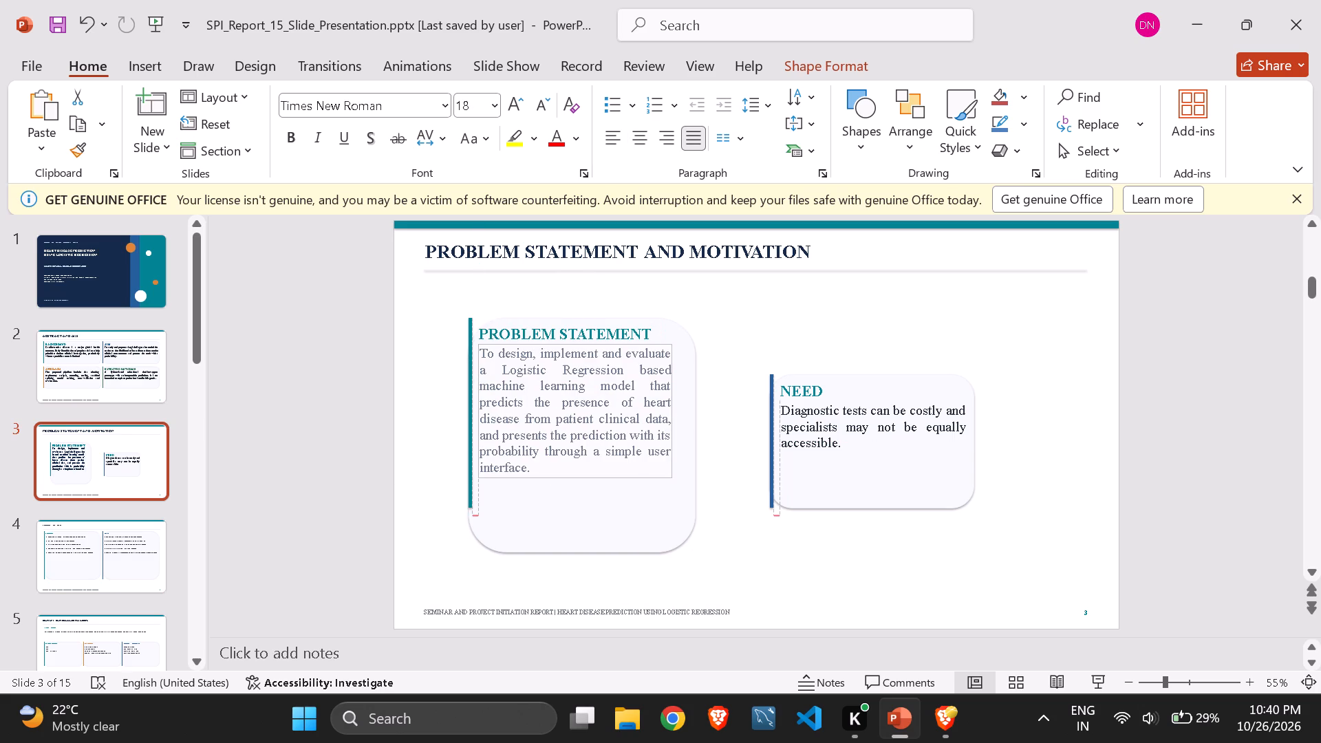
drag(672, 414, 674, 414)
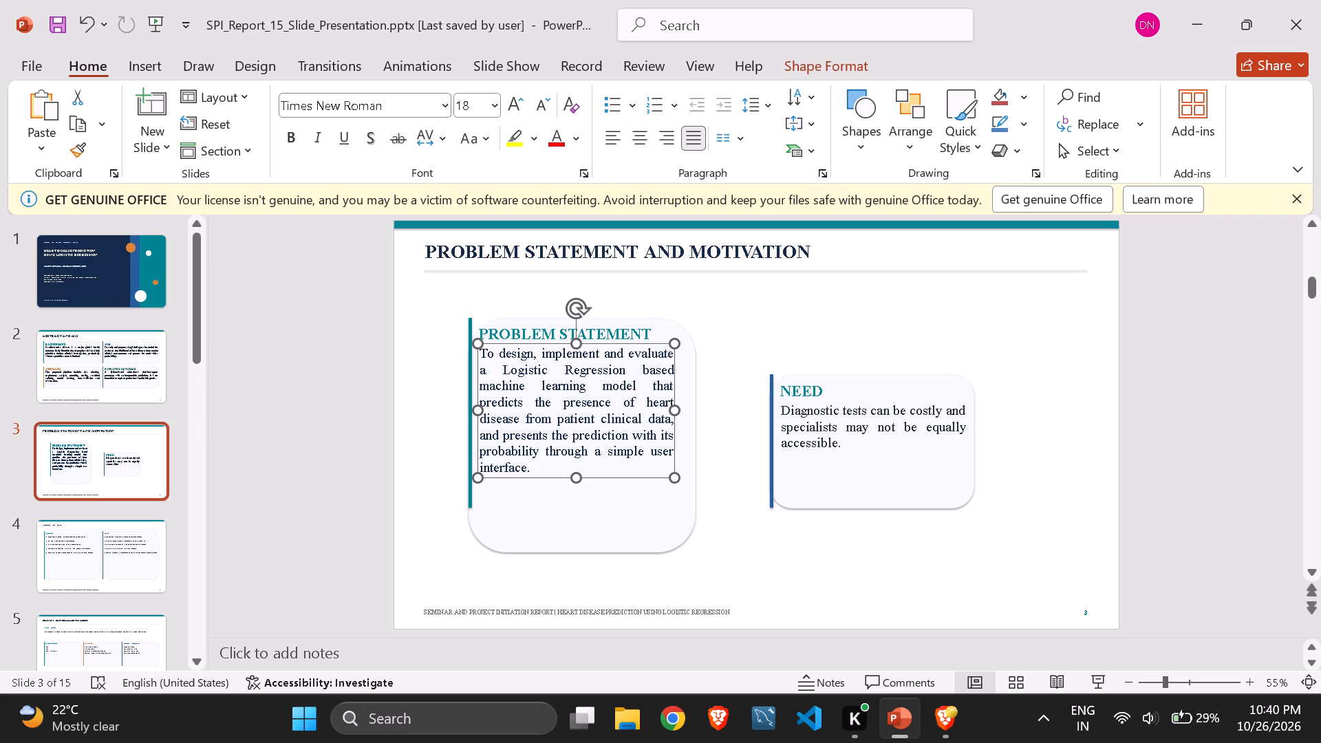
Delete the teal edge bar beside the PROBLEM STATEMENT card.
drag(468, 321, 437, 321)
key(Delete)
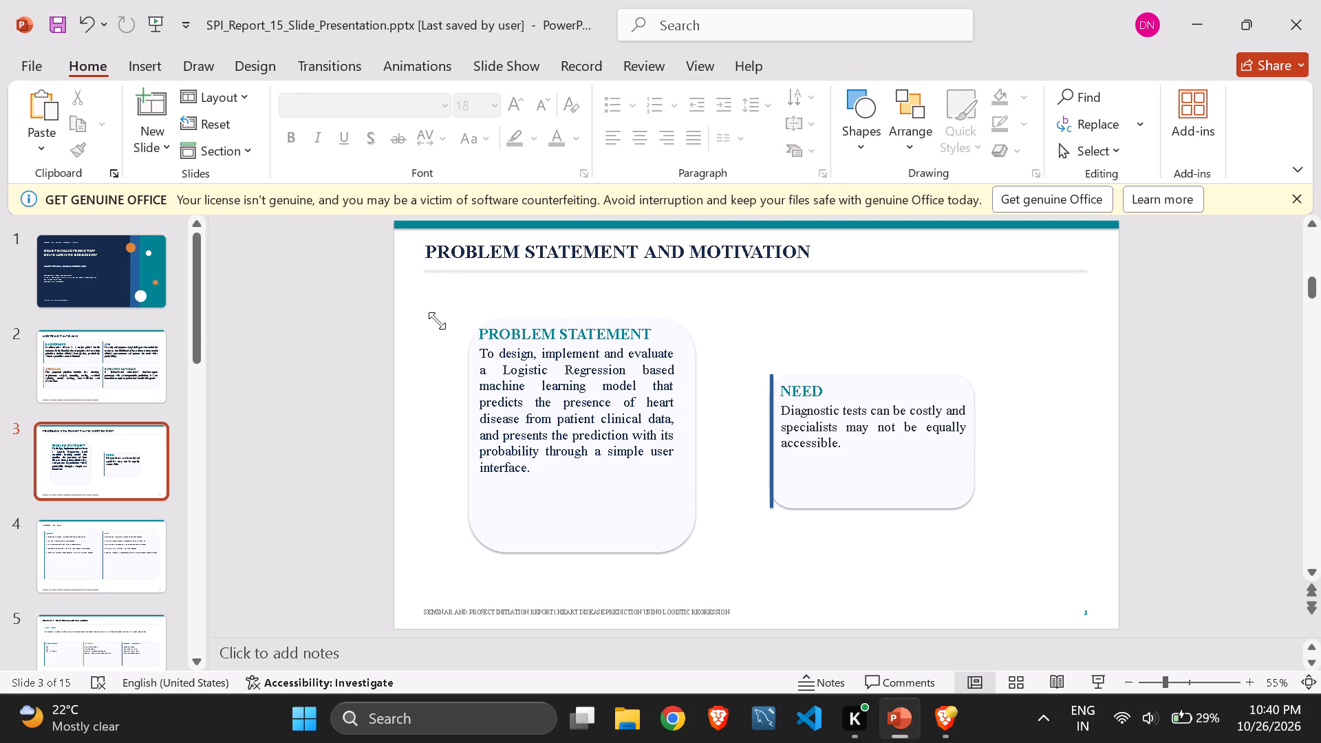
Move the problem statement paragraph down within its card, leaving a gap below the heading.
click(616, 394)
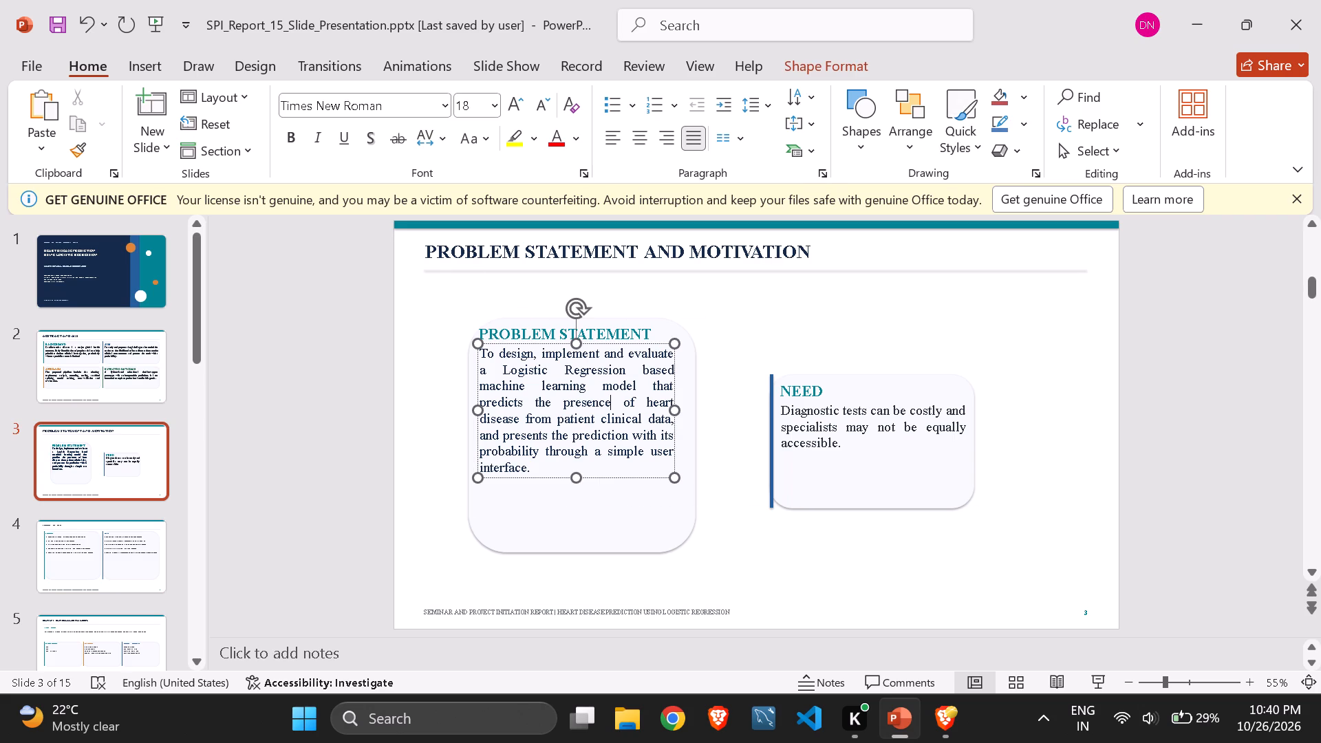
drag(602, 394, 606, 411)
click(601, 494)
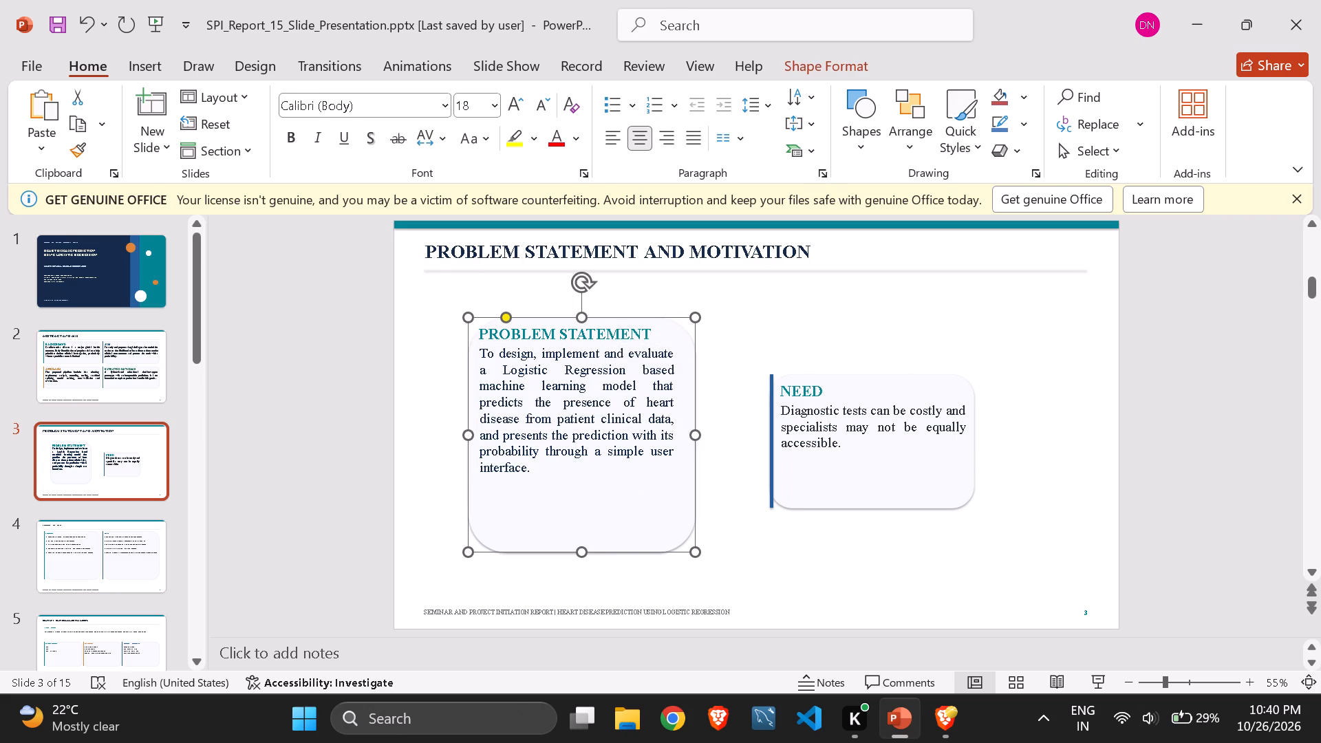
click(603, 465)
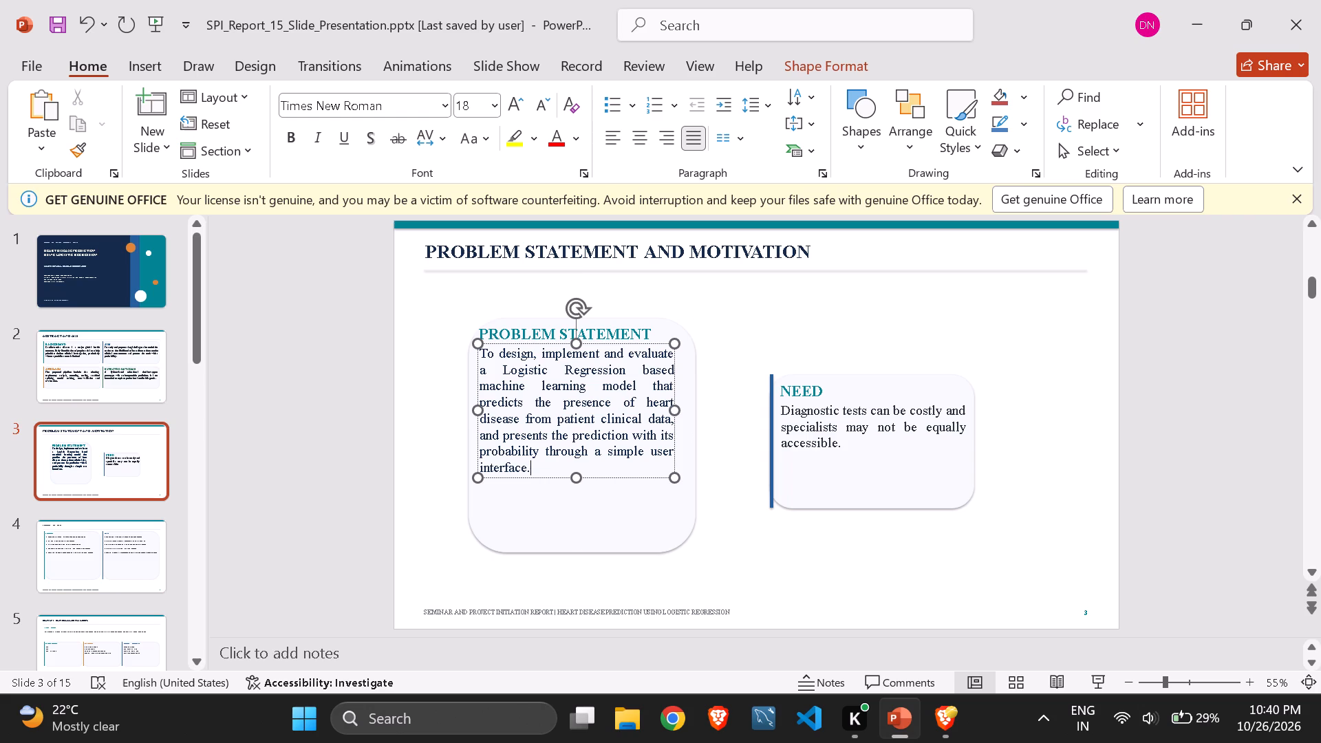
drag(620, 478, 630, 504)
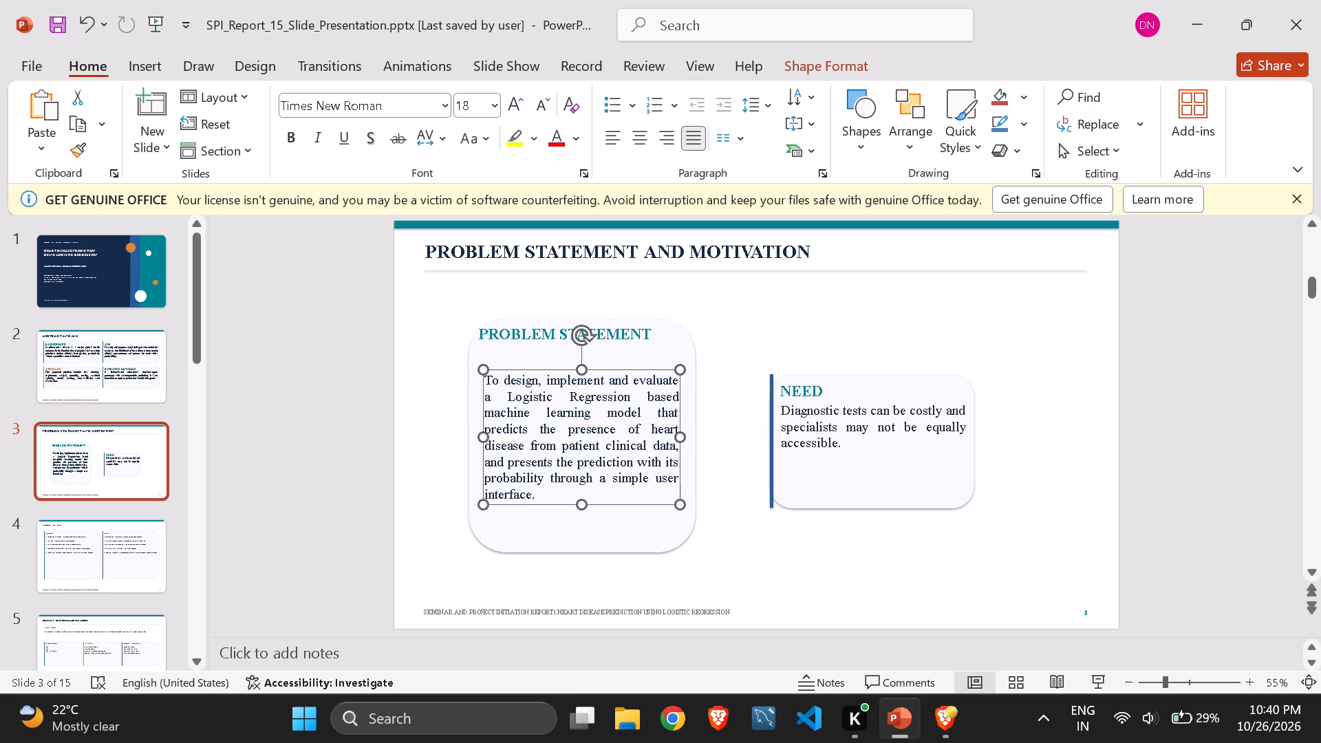
Remove the empty line below the PROBLEM STATEMENT heading text inside its text box.
click(621, 335)
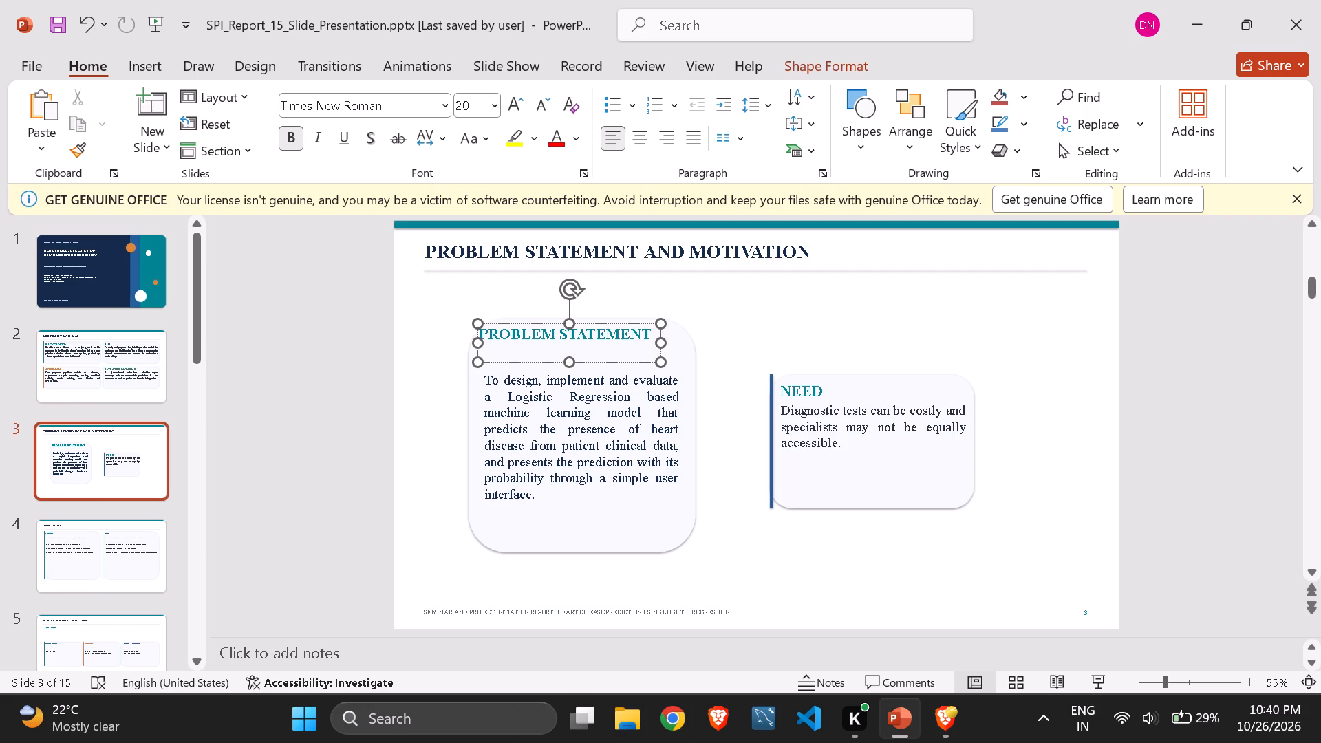
key(Down)
key(BackSpace)
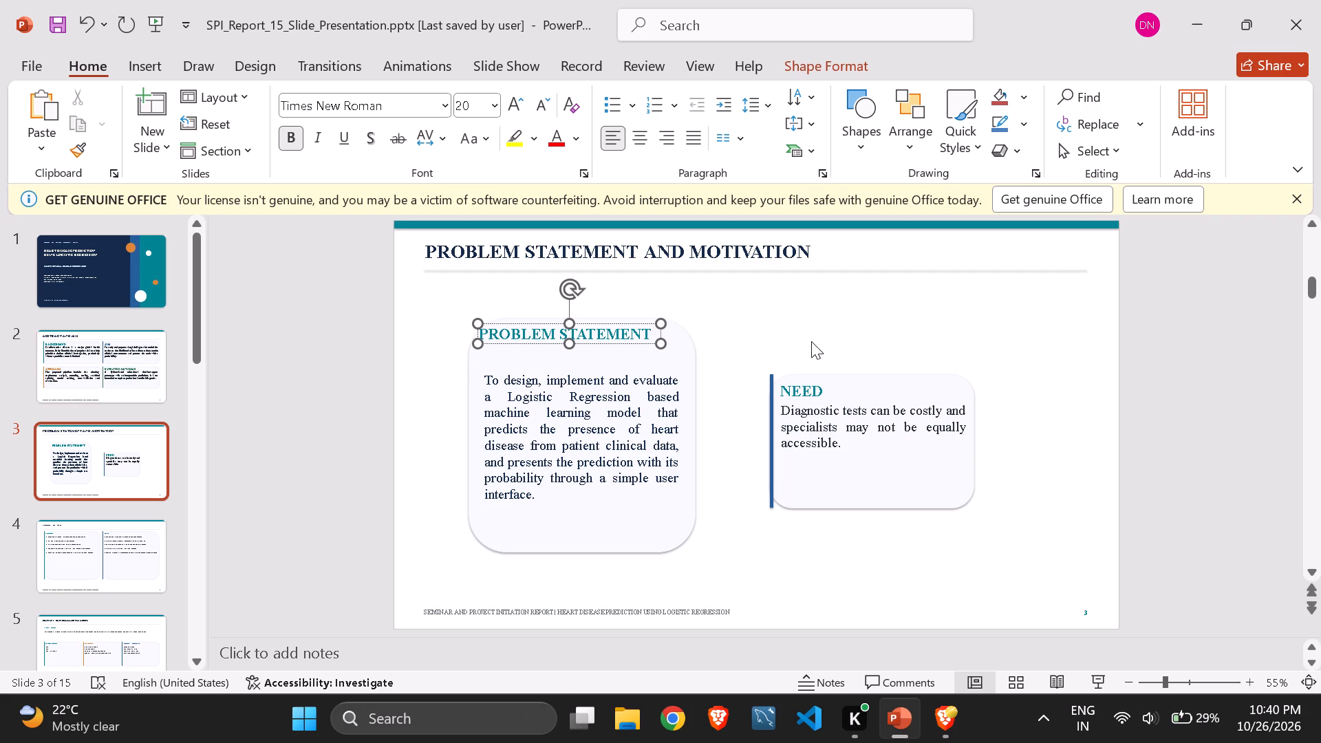
click(811, 341)
Shift the PROBLEM STATEMENT card's background slightly up, keeping its horizontal position, so it frames the heading and paragraph.
click(641, 333)
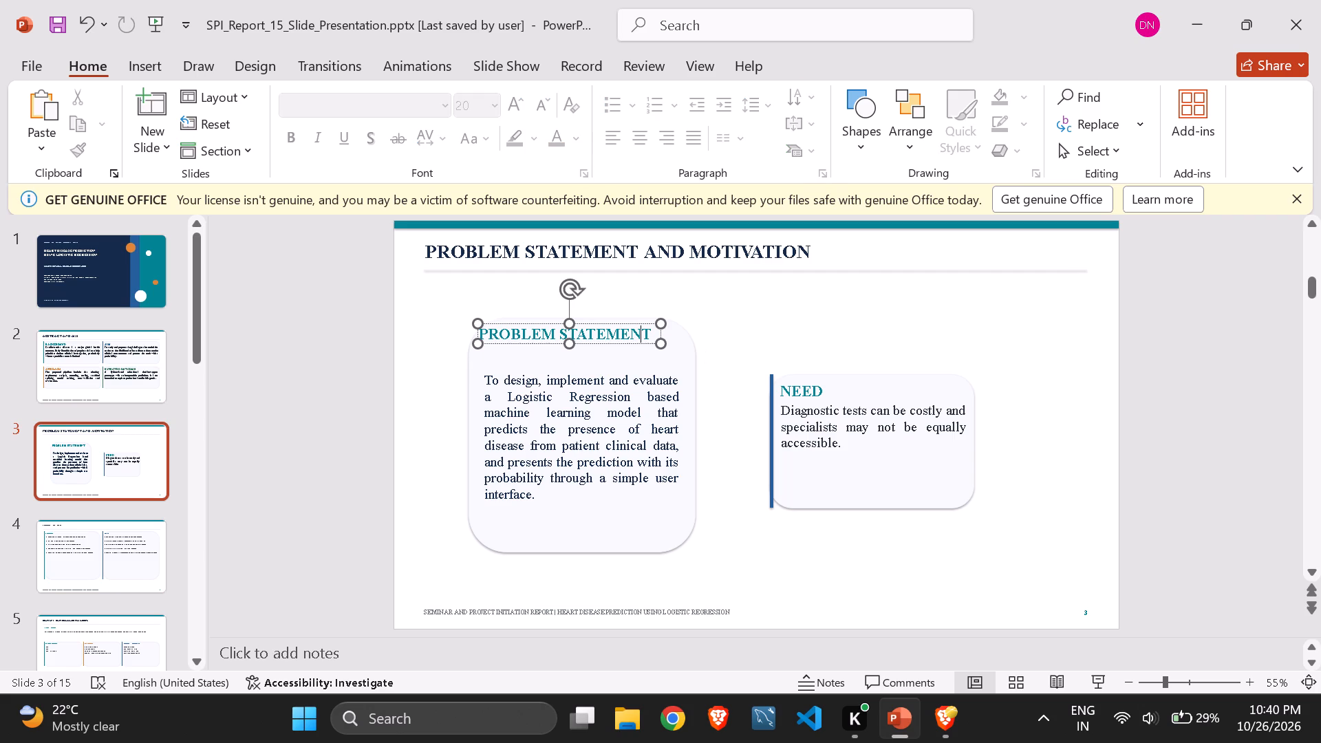
drag(643, 349, 627, 342)
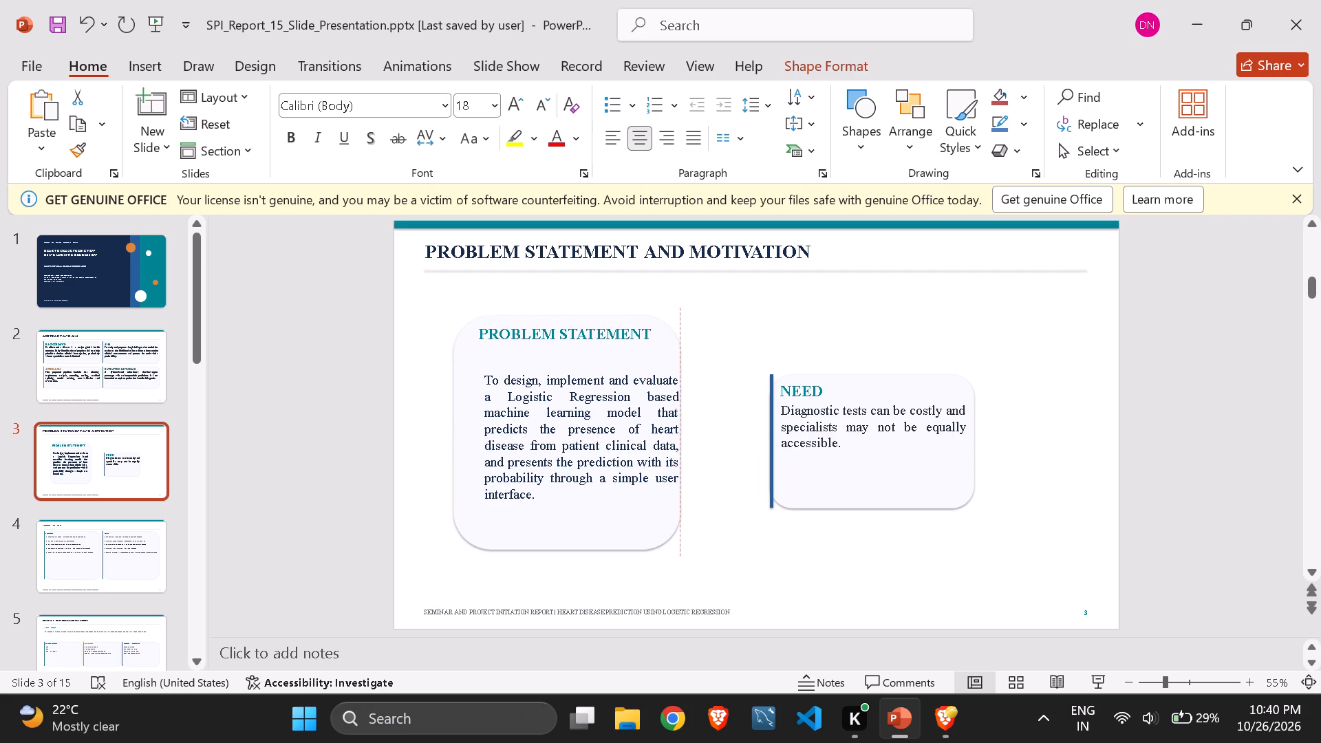
drag(627, 342, 627, 339)
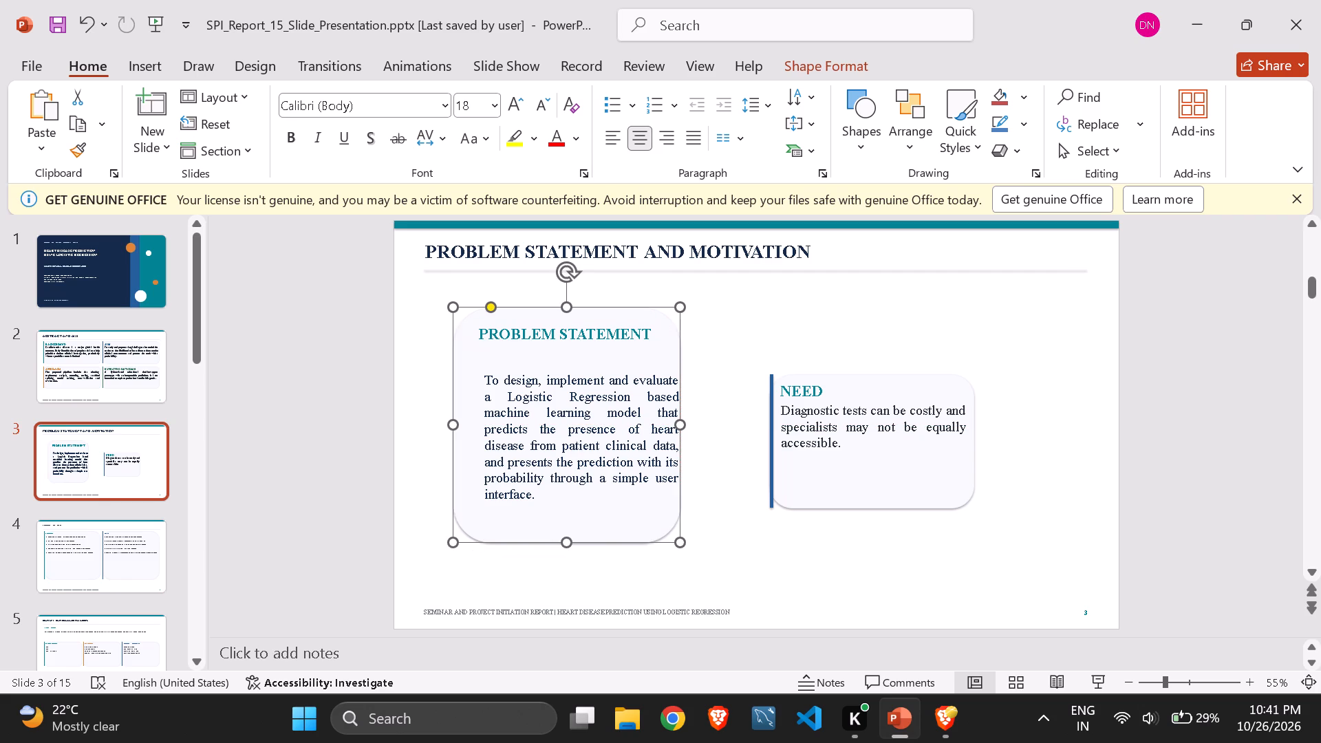
click(604, 409)
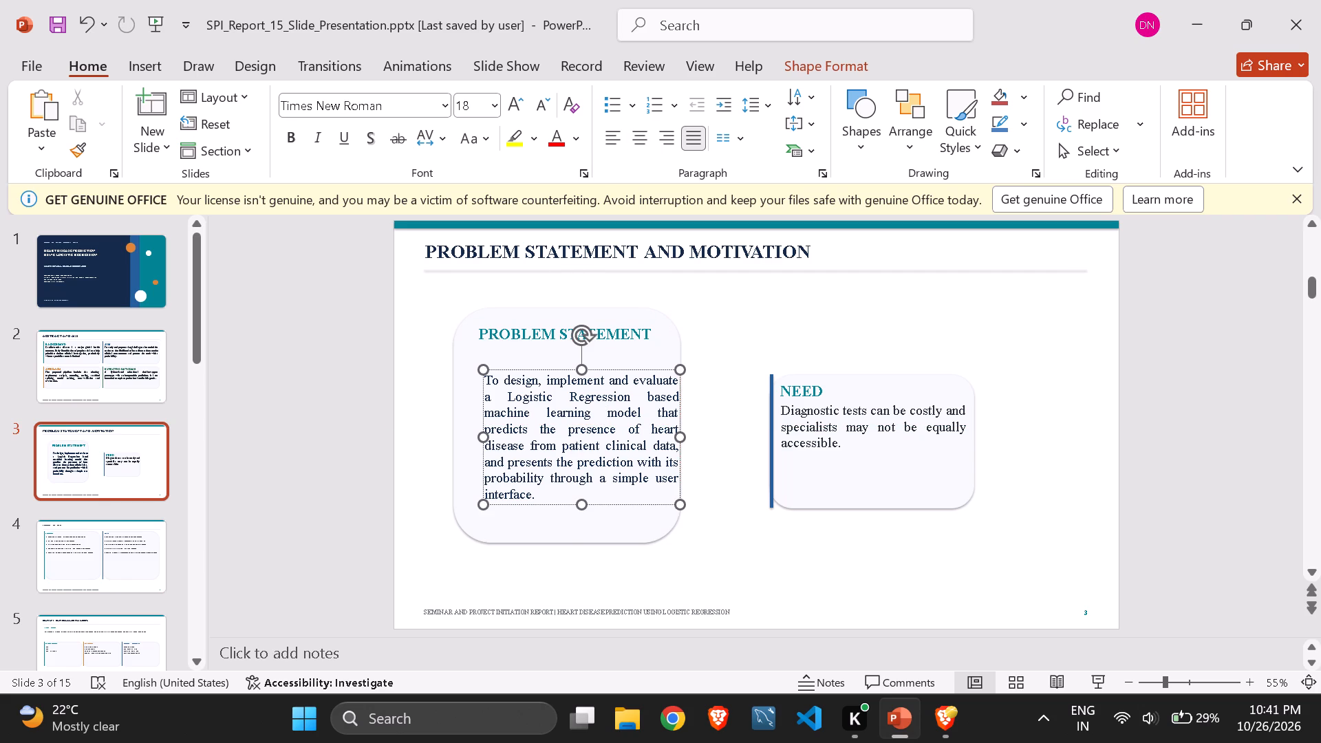
click(567, 511)
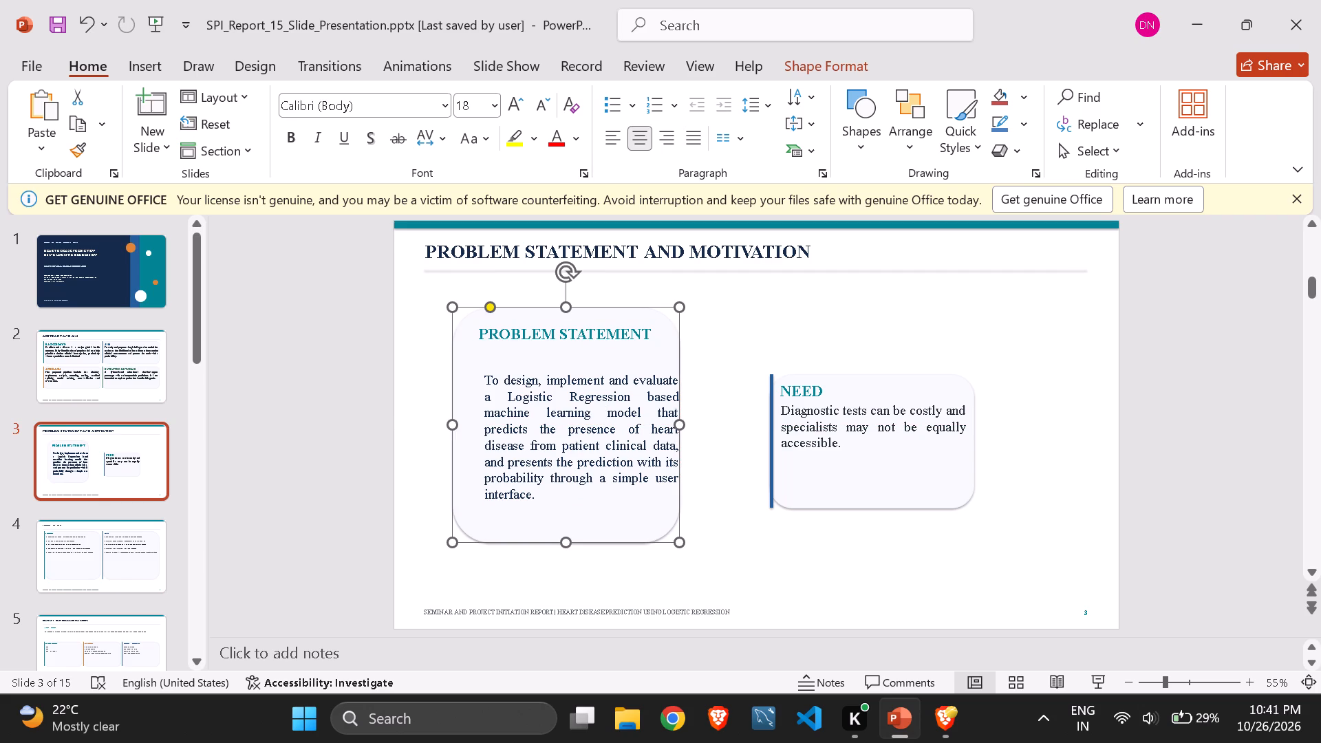
key(ctrl+z)
click(609, 451)
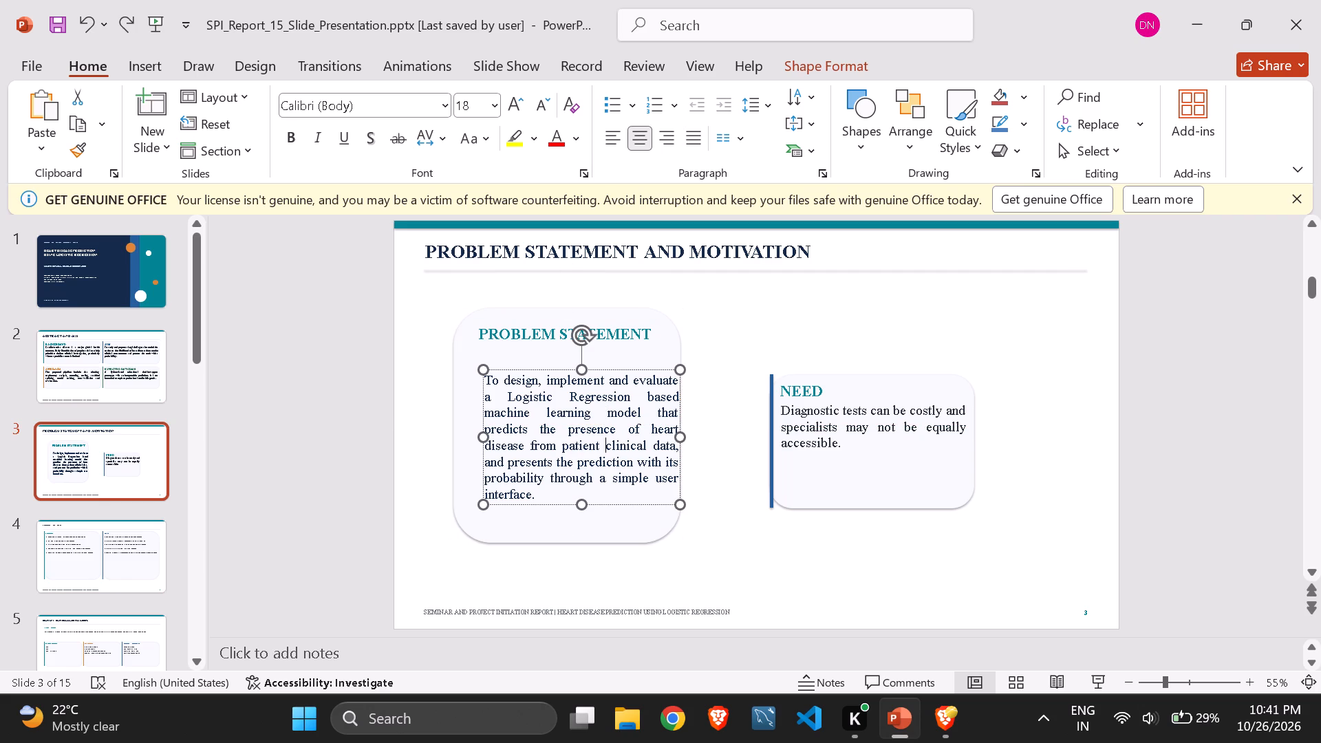
drag(557, 508, 567, 508)
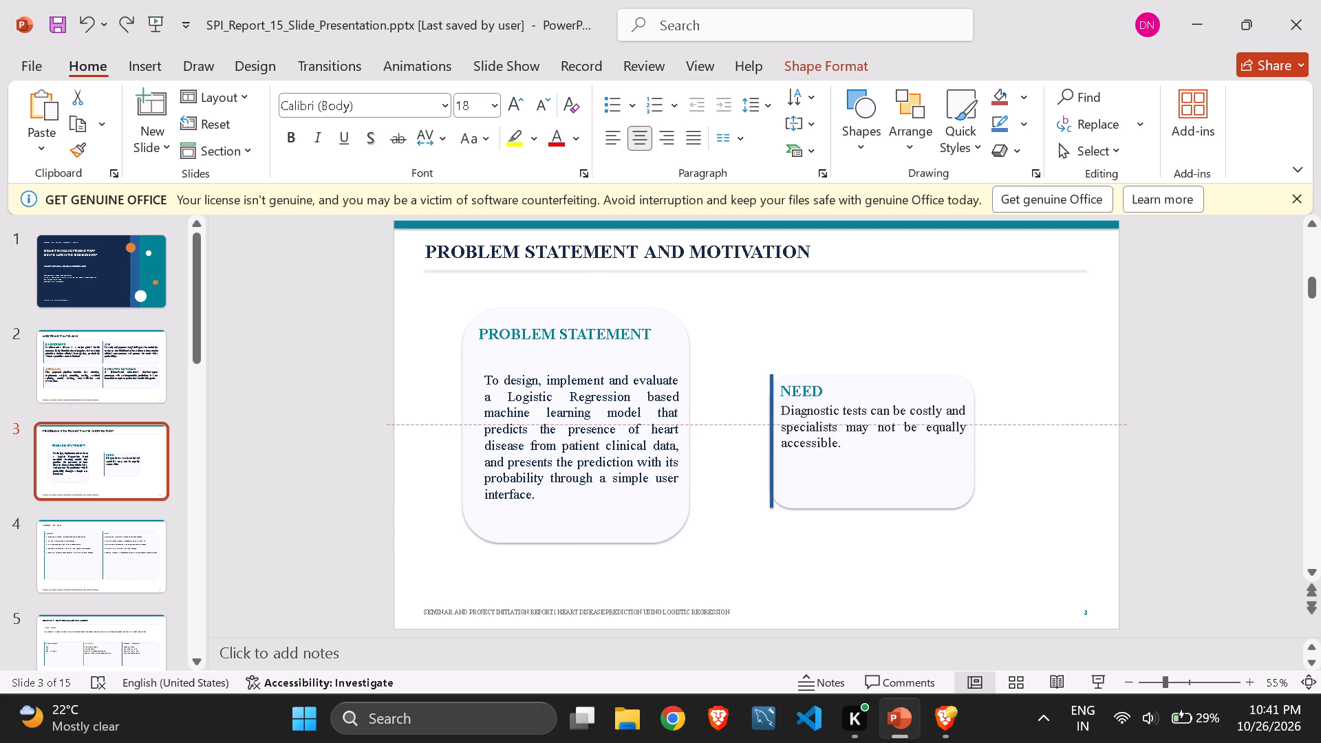
drag(567, 508, 568, 508)
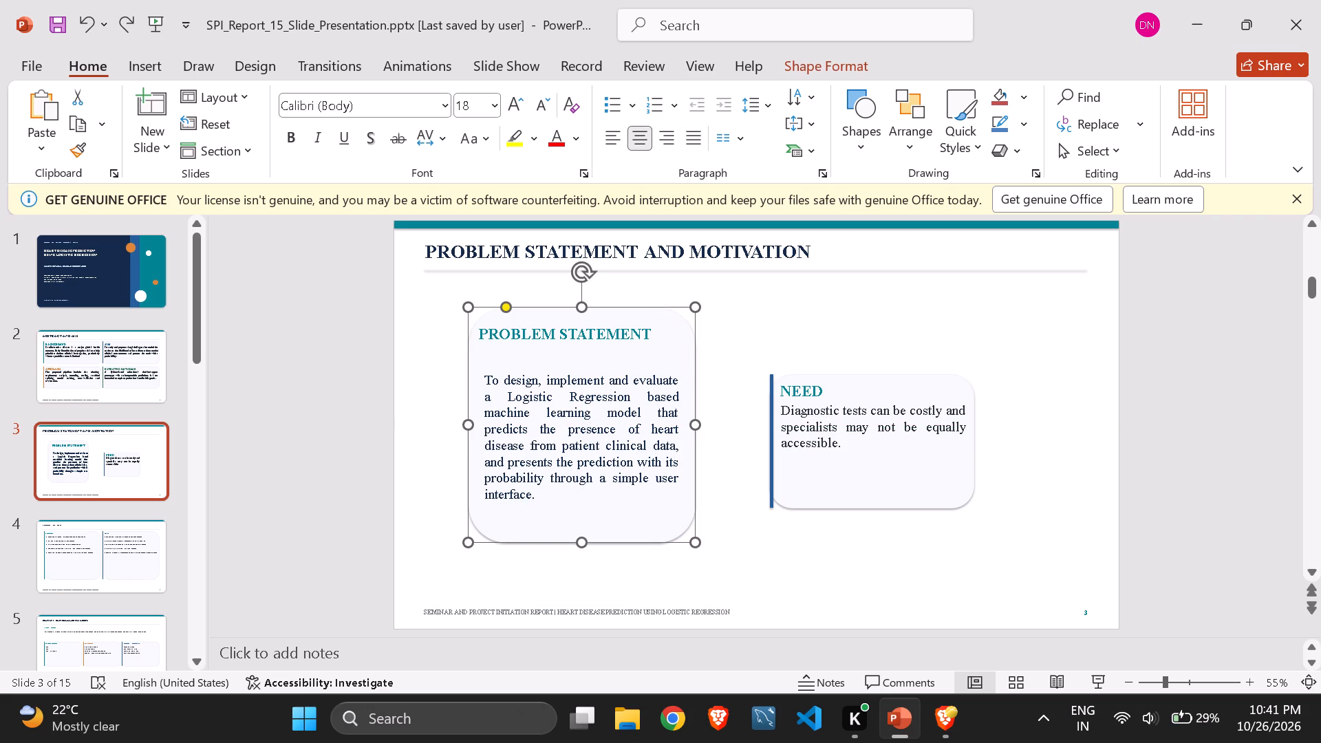
click(761, 368)
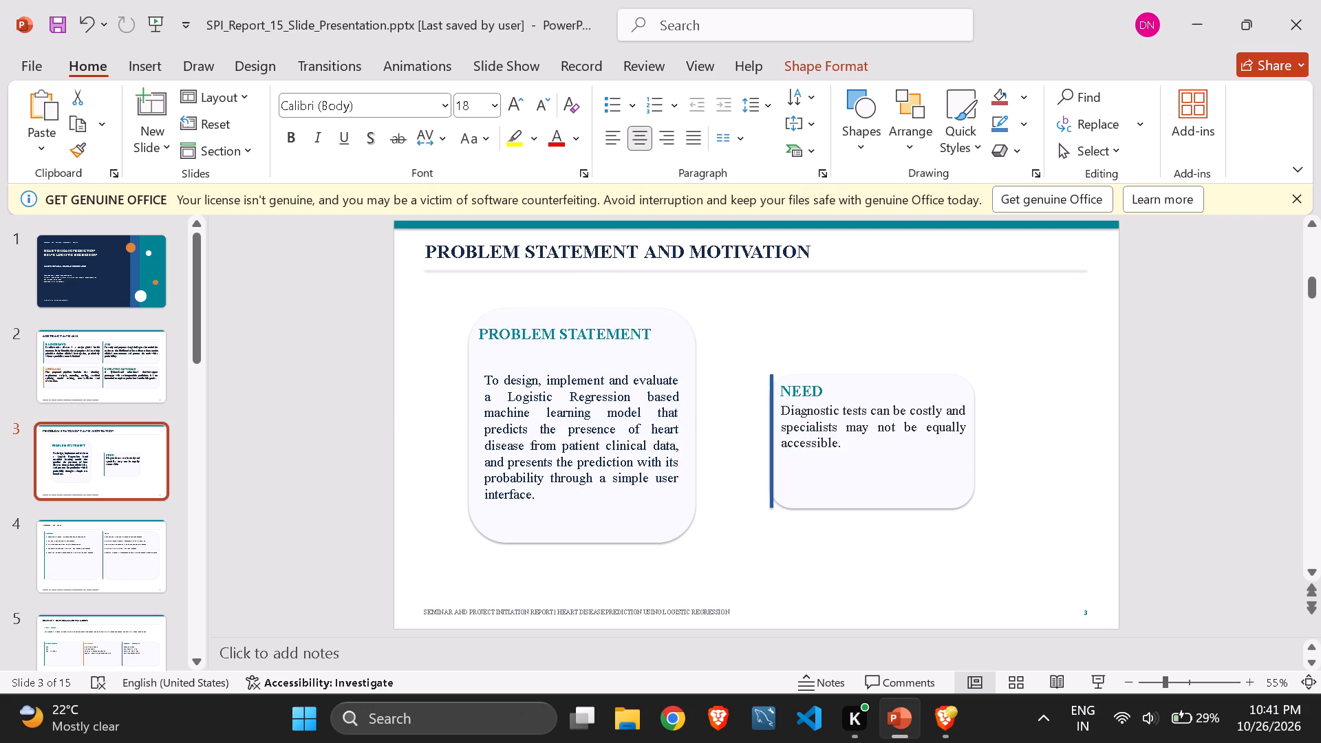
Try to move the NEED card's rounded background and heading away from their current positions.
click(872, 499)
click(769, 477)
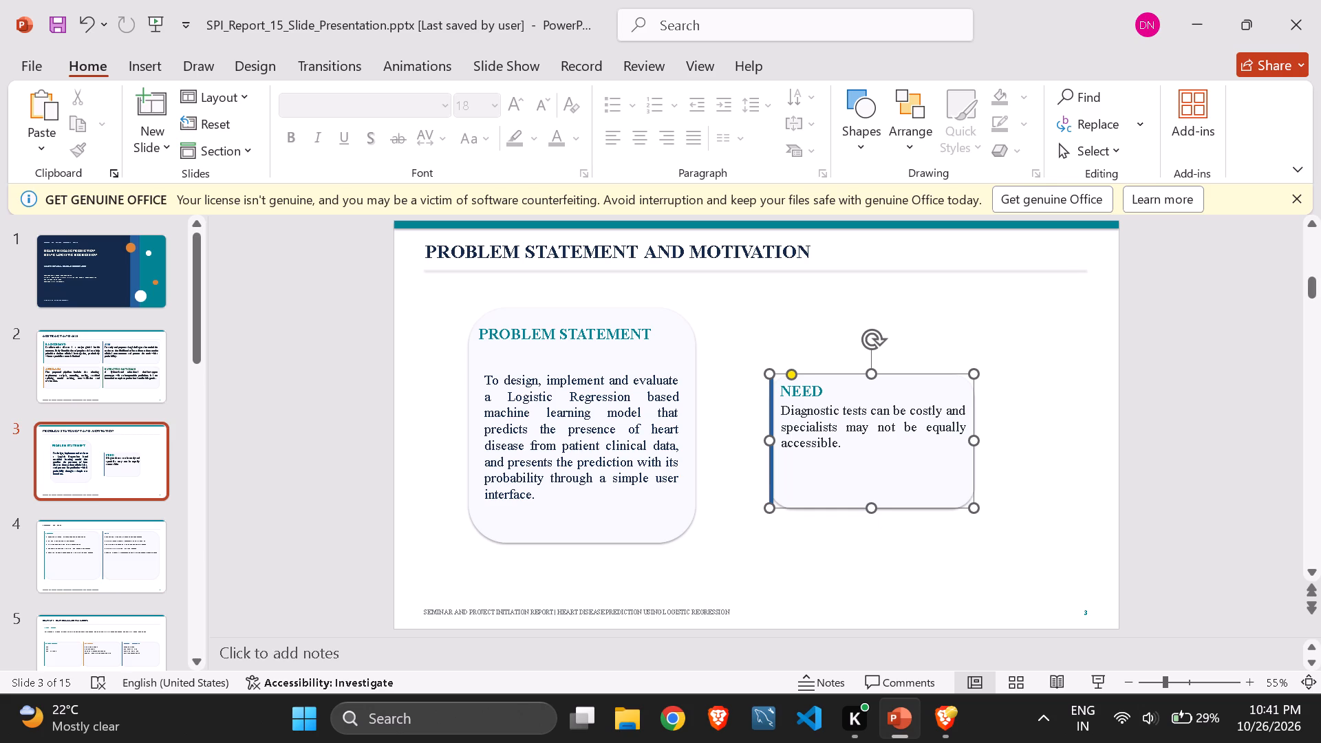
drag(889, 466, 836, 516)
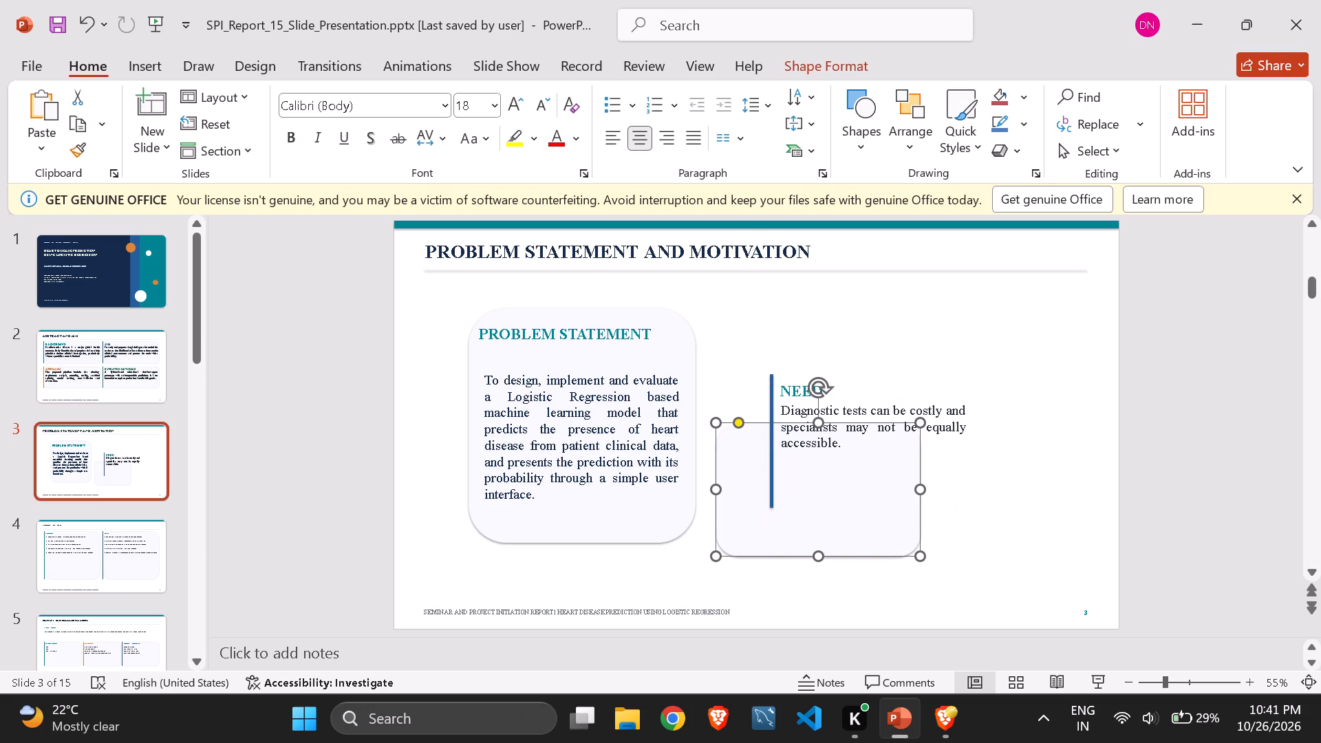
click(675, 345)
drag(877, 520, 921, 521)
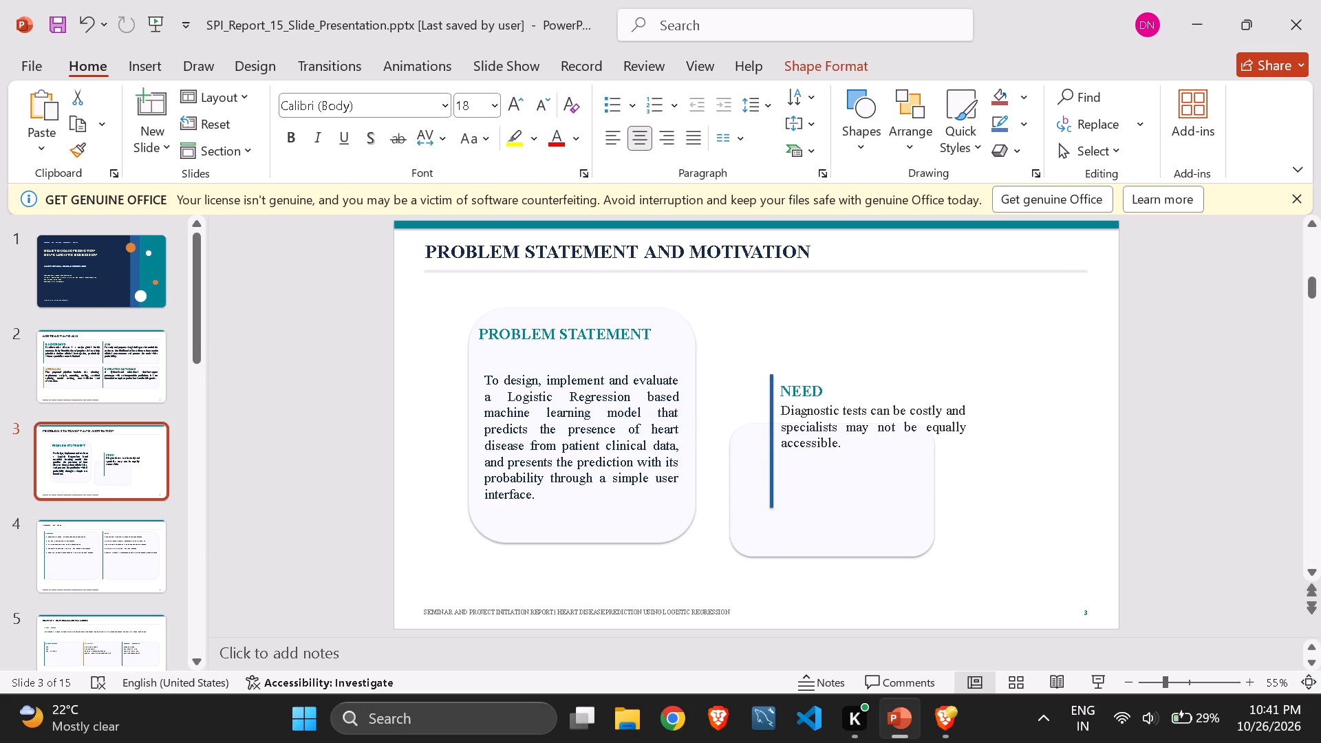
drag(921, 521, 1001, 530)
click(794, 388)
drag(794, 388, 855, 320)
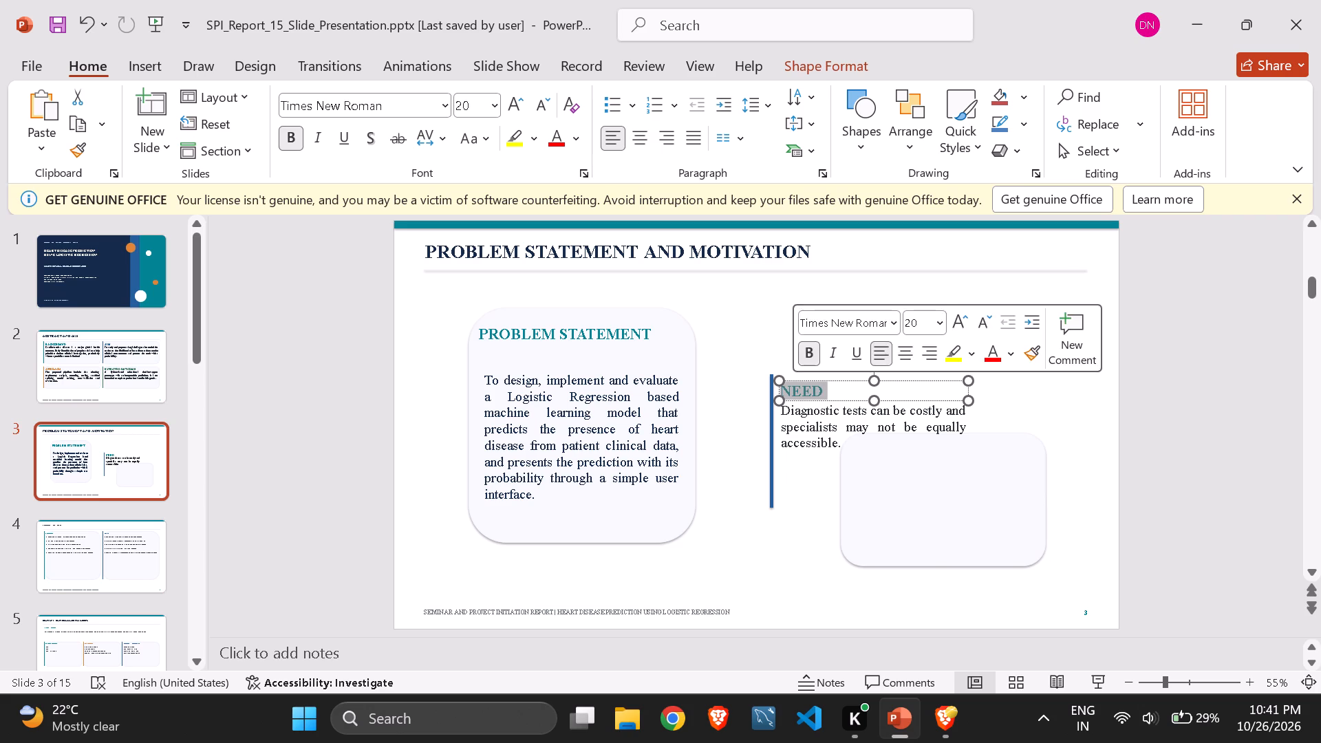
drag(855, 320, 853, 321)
Delete the NEED card's rounded background and its blue edge bar, keeping the heading and body text.
click(926, 487)
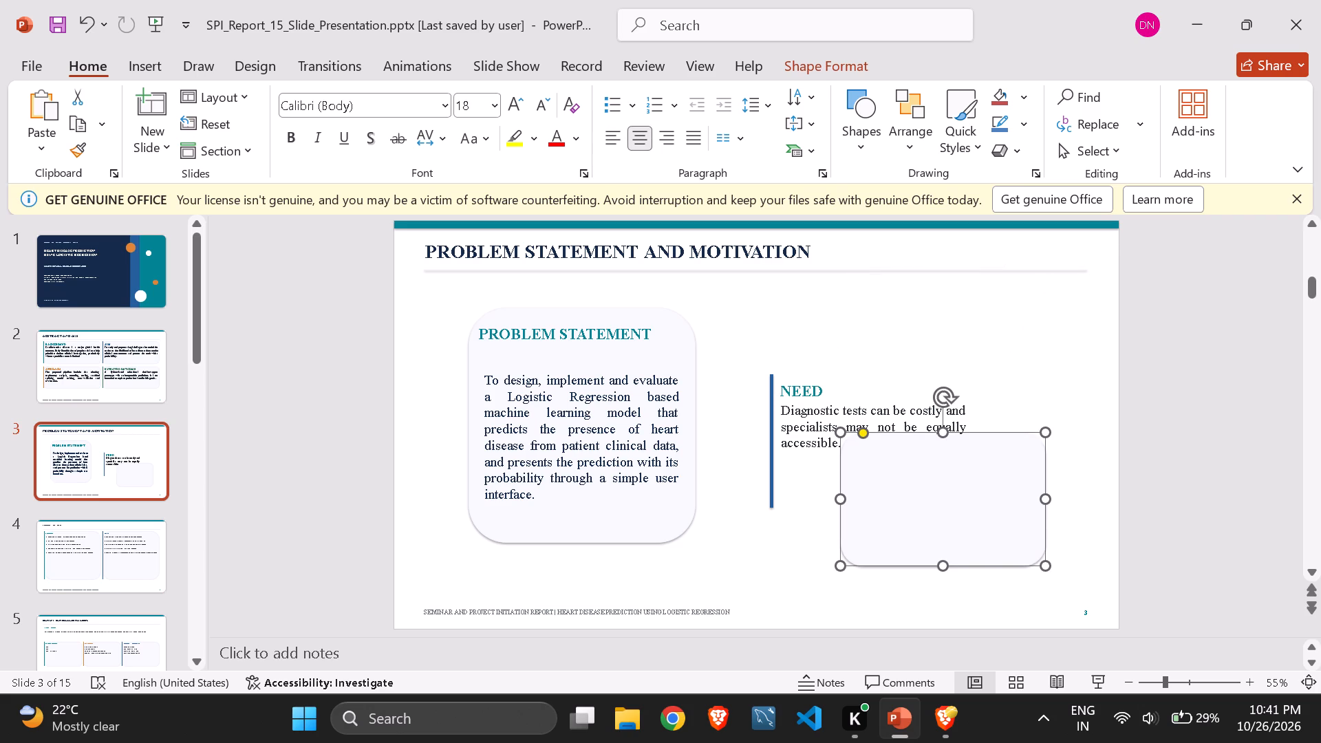
key(Delete)
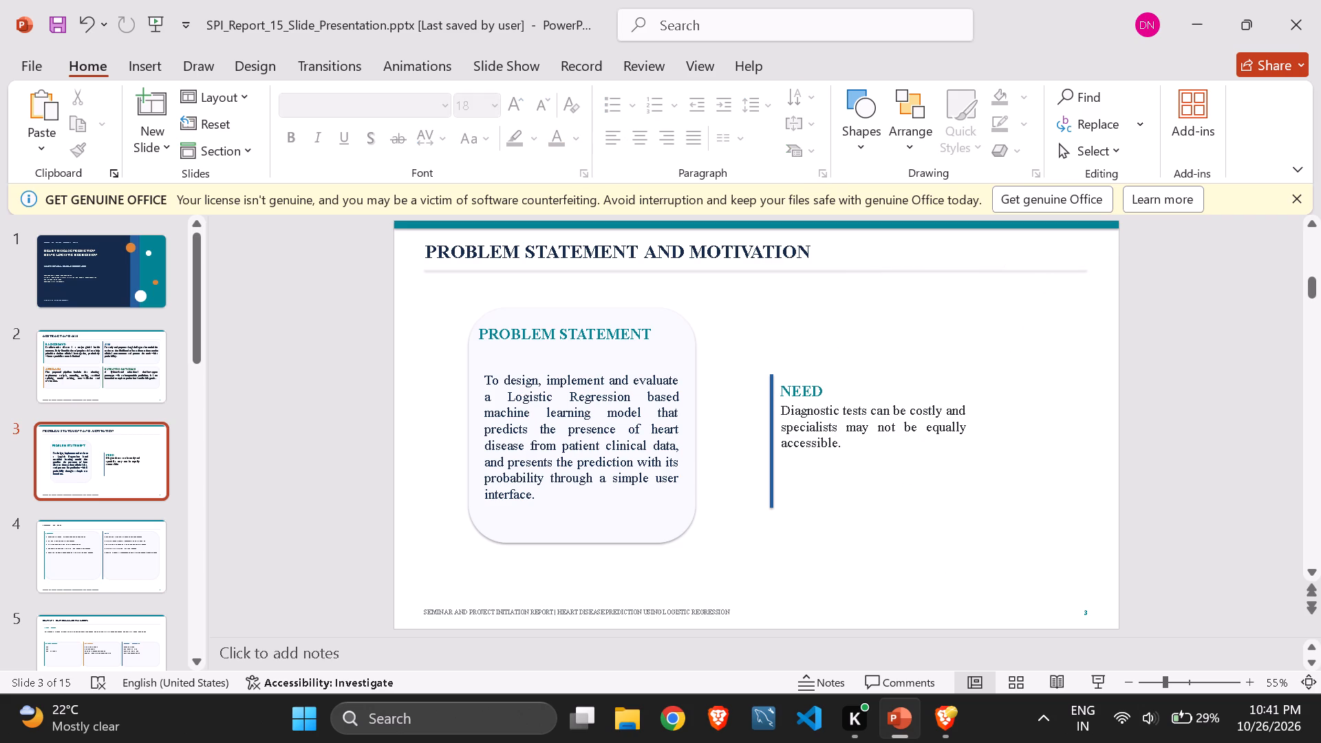
click(773, 439)
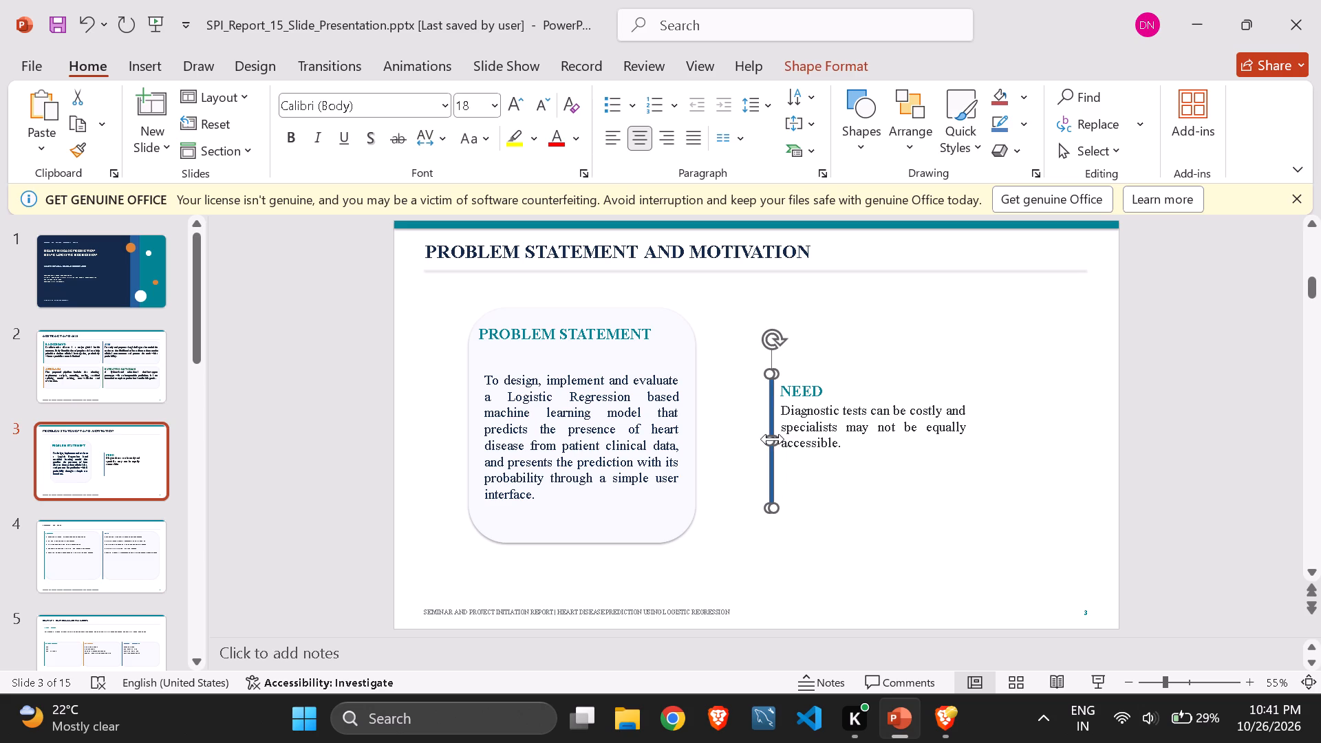
key(Delete)
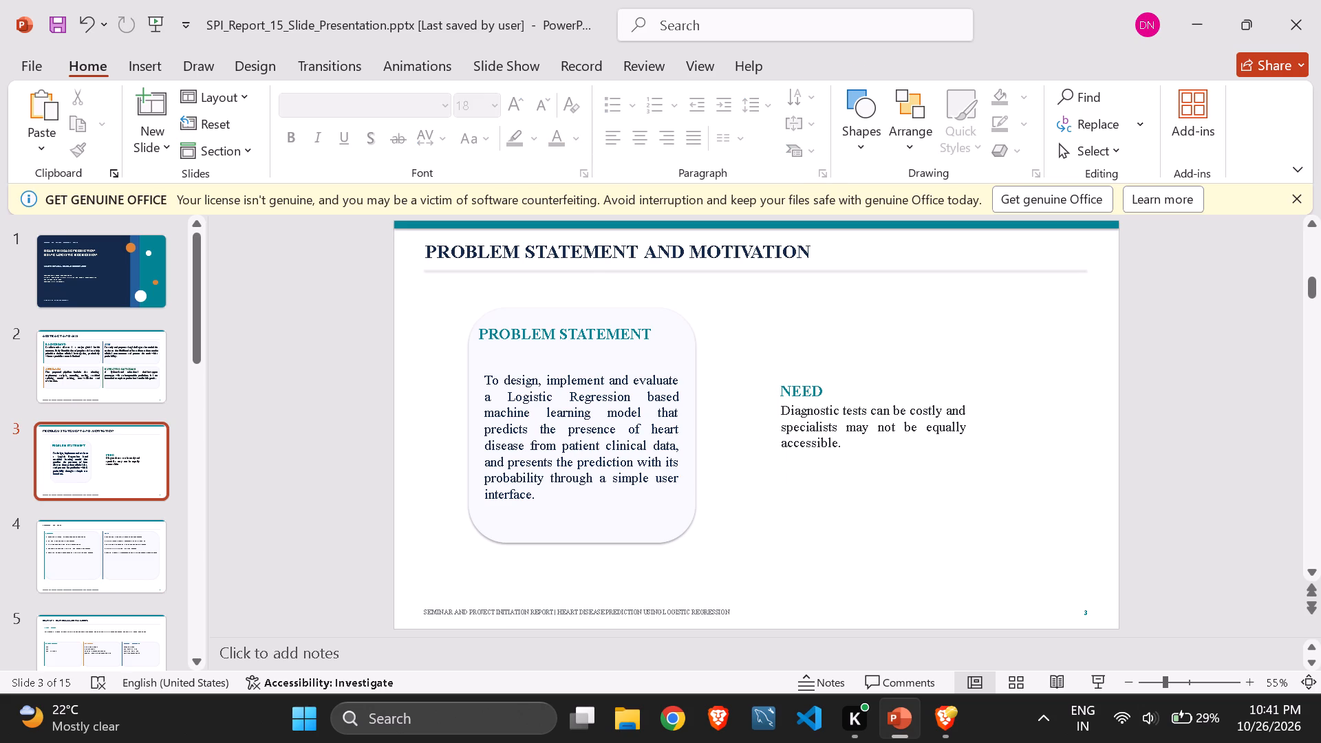
Duplicate the PROBLEM STATEMENT card's rounded background and place the copy below the NEED text, clear of the original's heading.
click(663, 331)
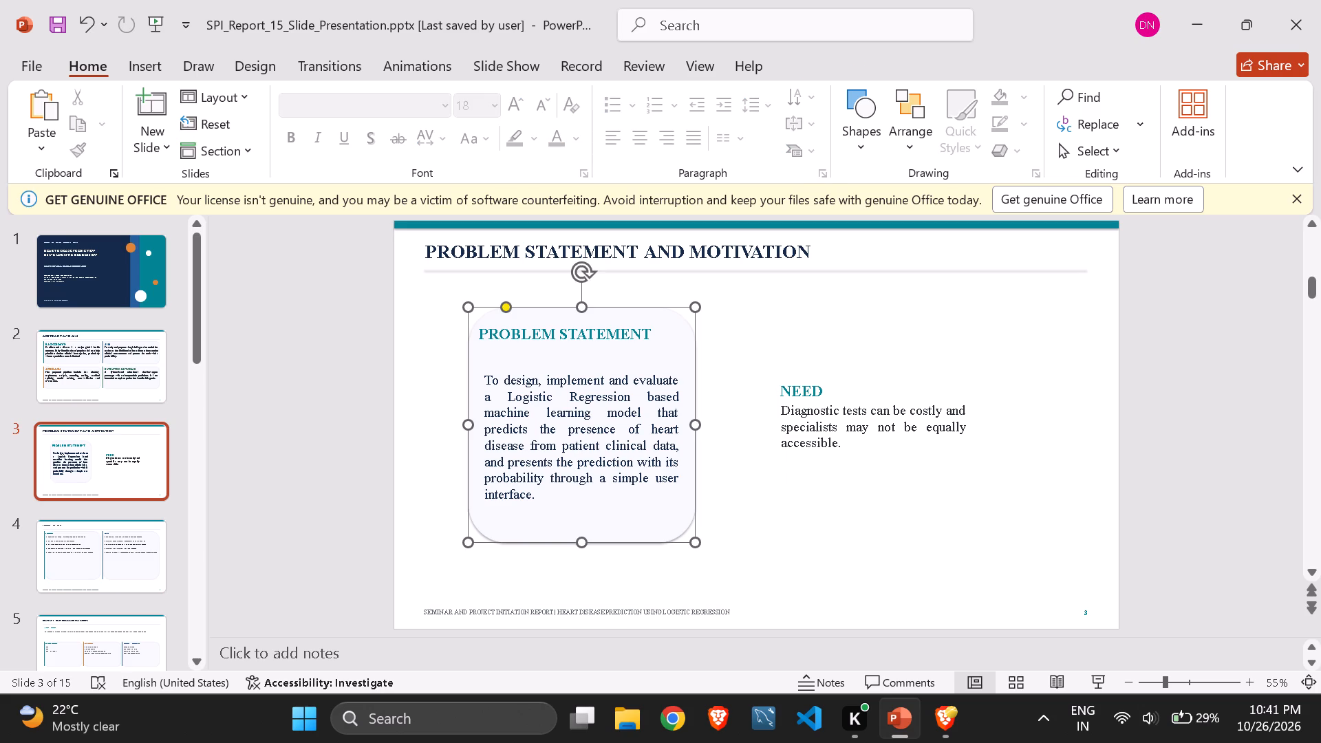
key(ctrl+c)
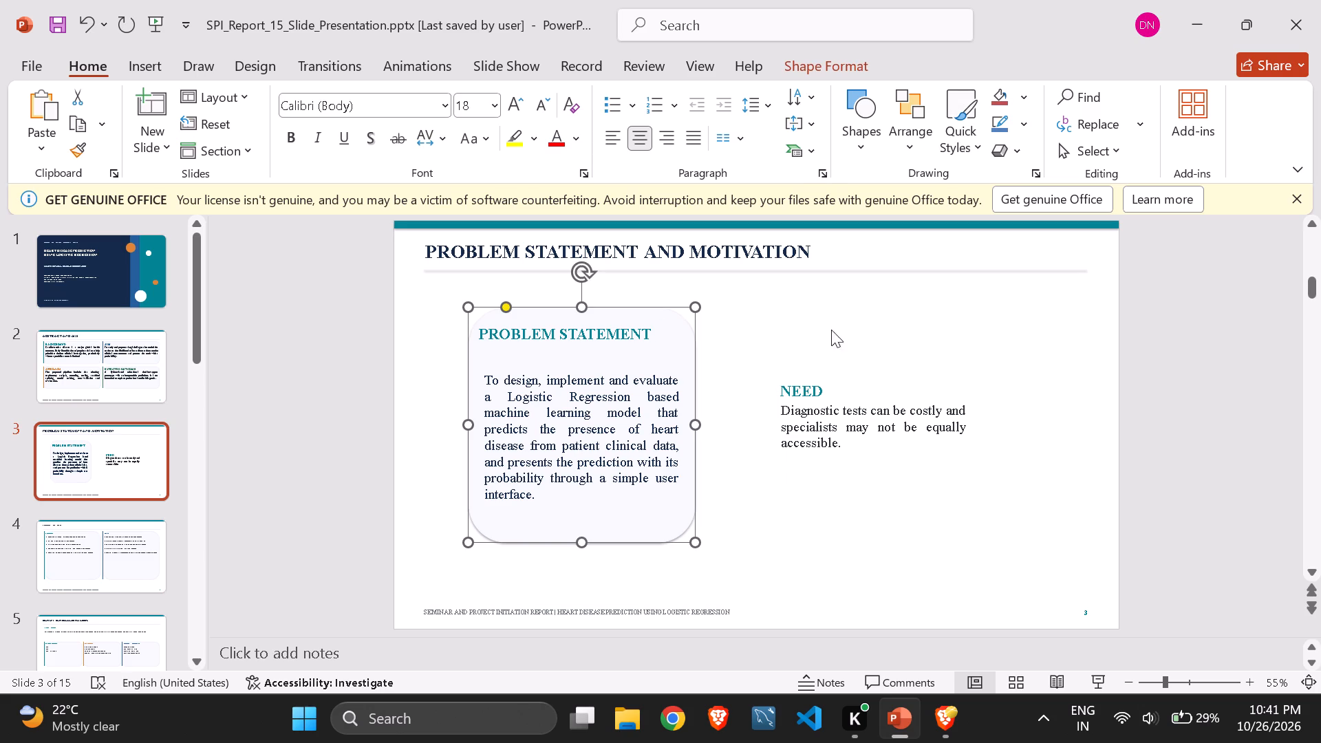
click(835, 327)
key(ctrl+v)
drag(622, 383, 806, 507)
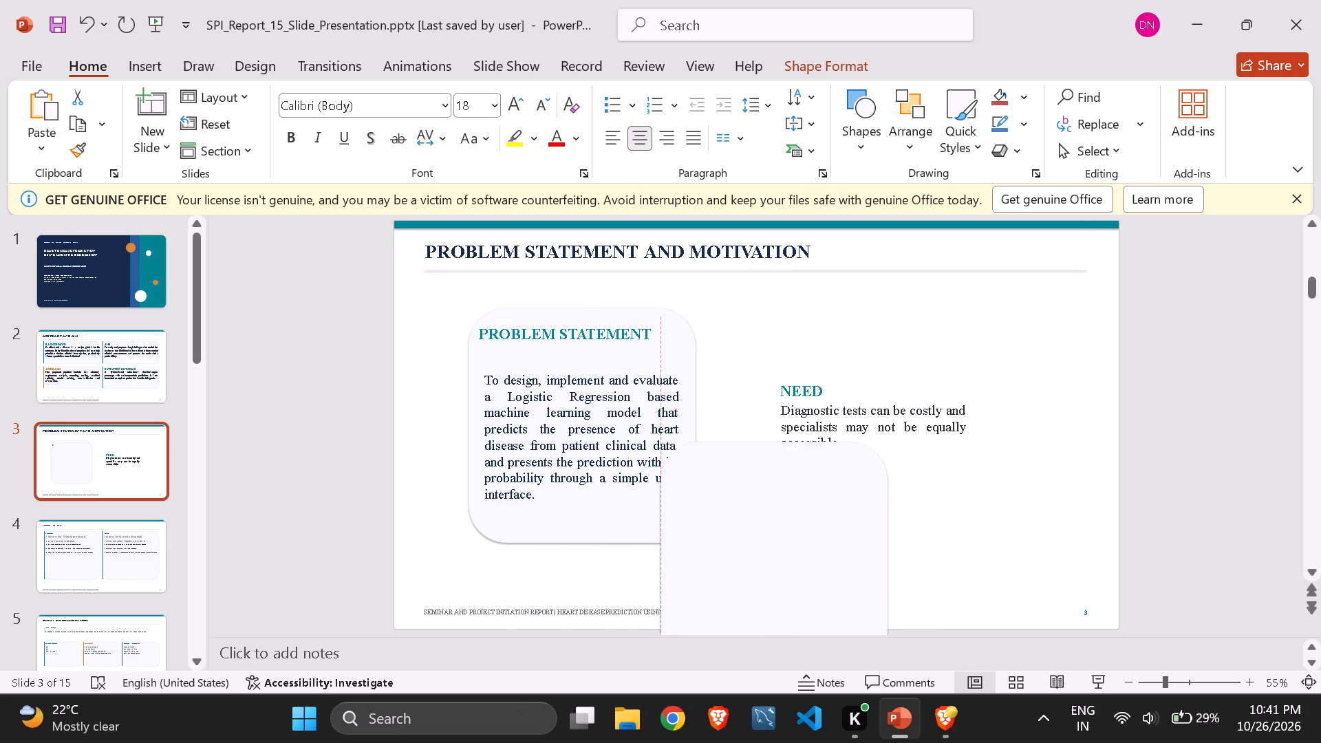
Move the NEED body text and heading up beneath the slide title line, clear of the duplicated rounded background.
click(927, 420)
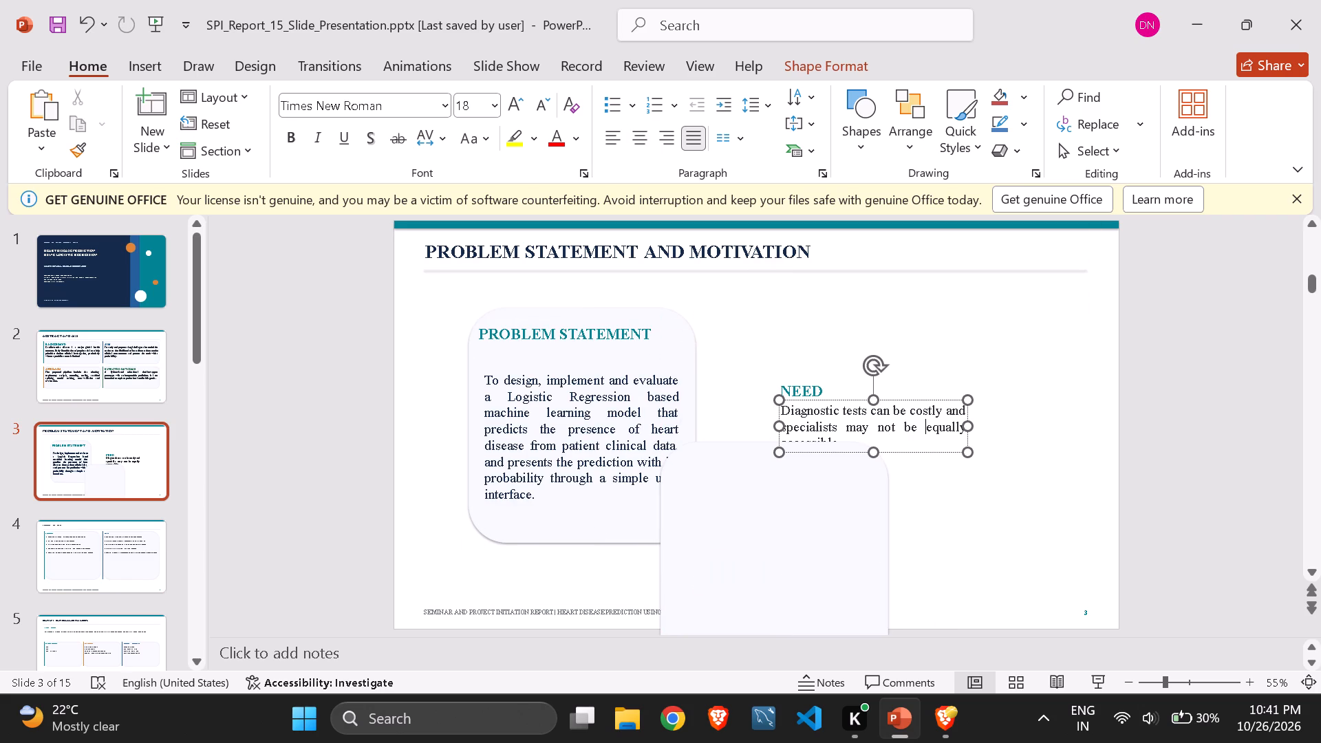
drag(955, 454, 1067, 338)
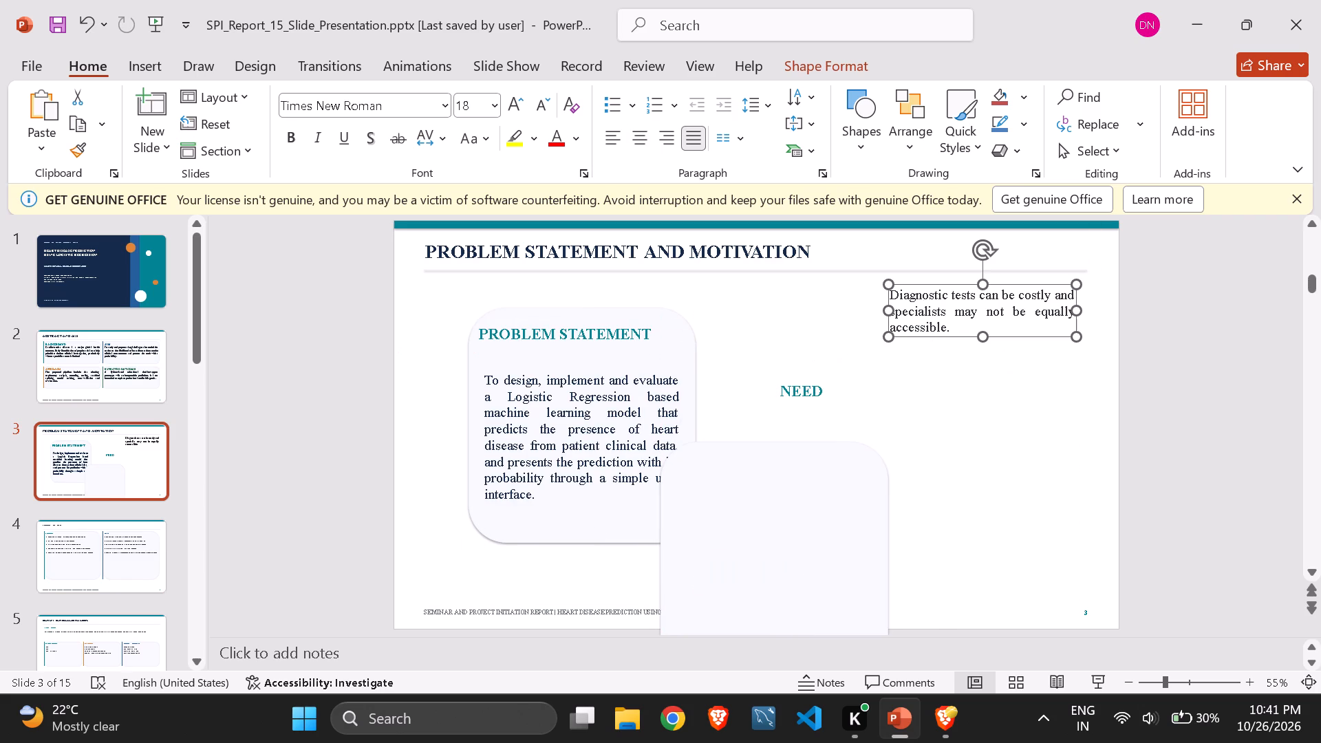
click(813, 391)
drag(853, 394, 887, 288)
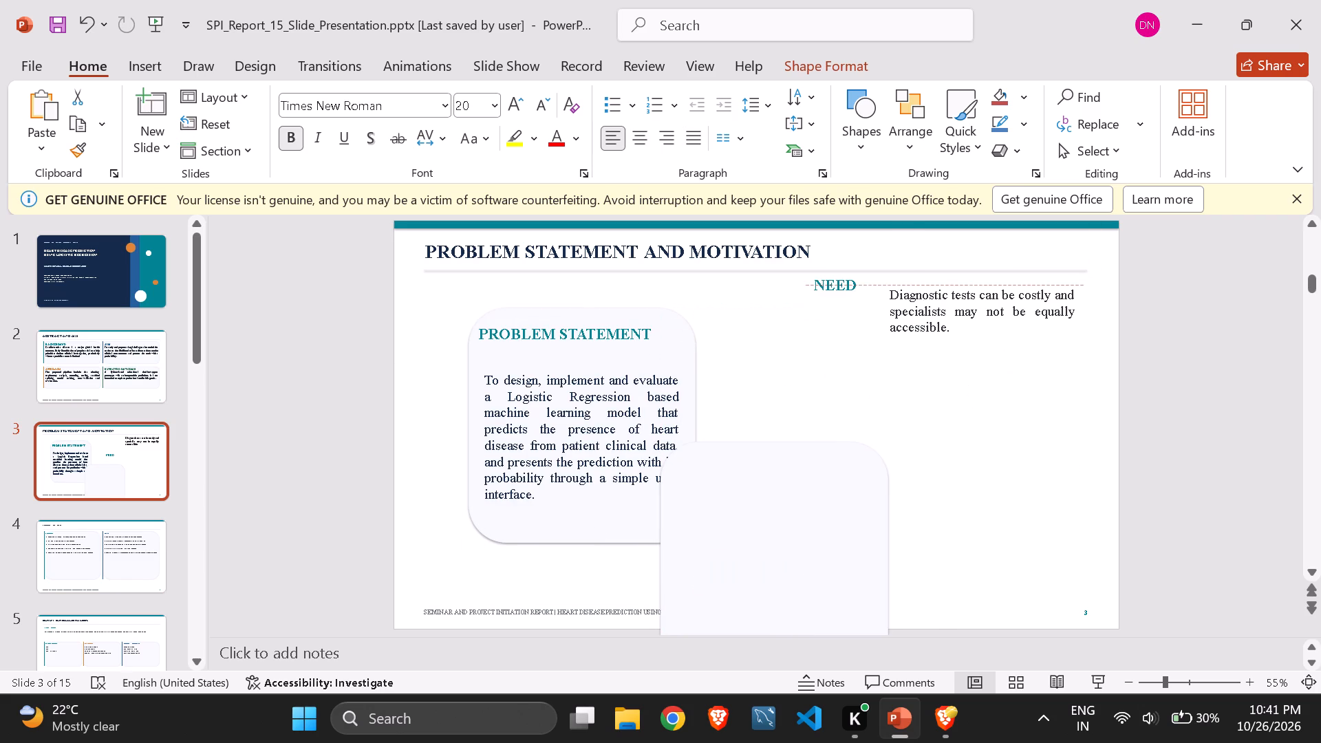
drag(887, 288, 887, 288)
Move the duplicated rounded background up beside the PROBLEM STATEMENT card, leaving a gap between the two.
drag(844, 506, 938, 376)
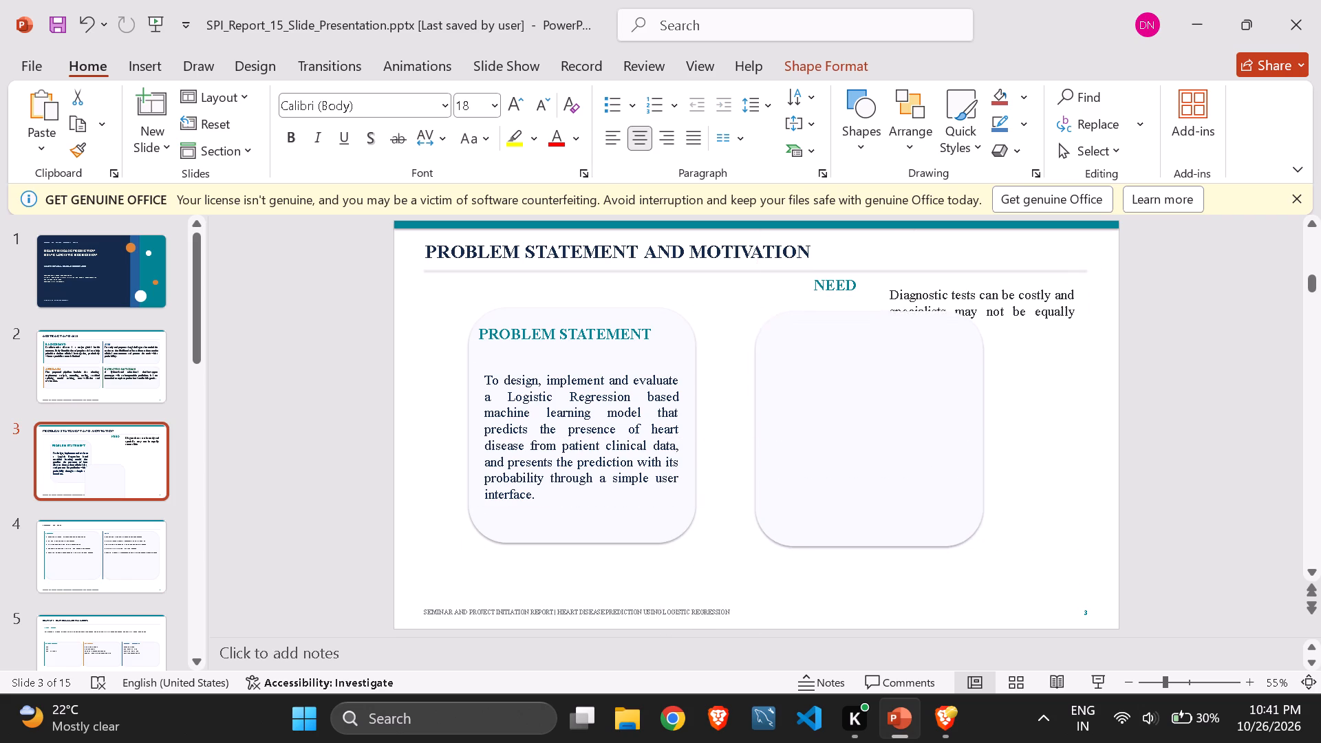
drag(938, 376, 941, 369)
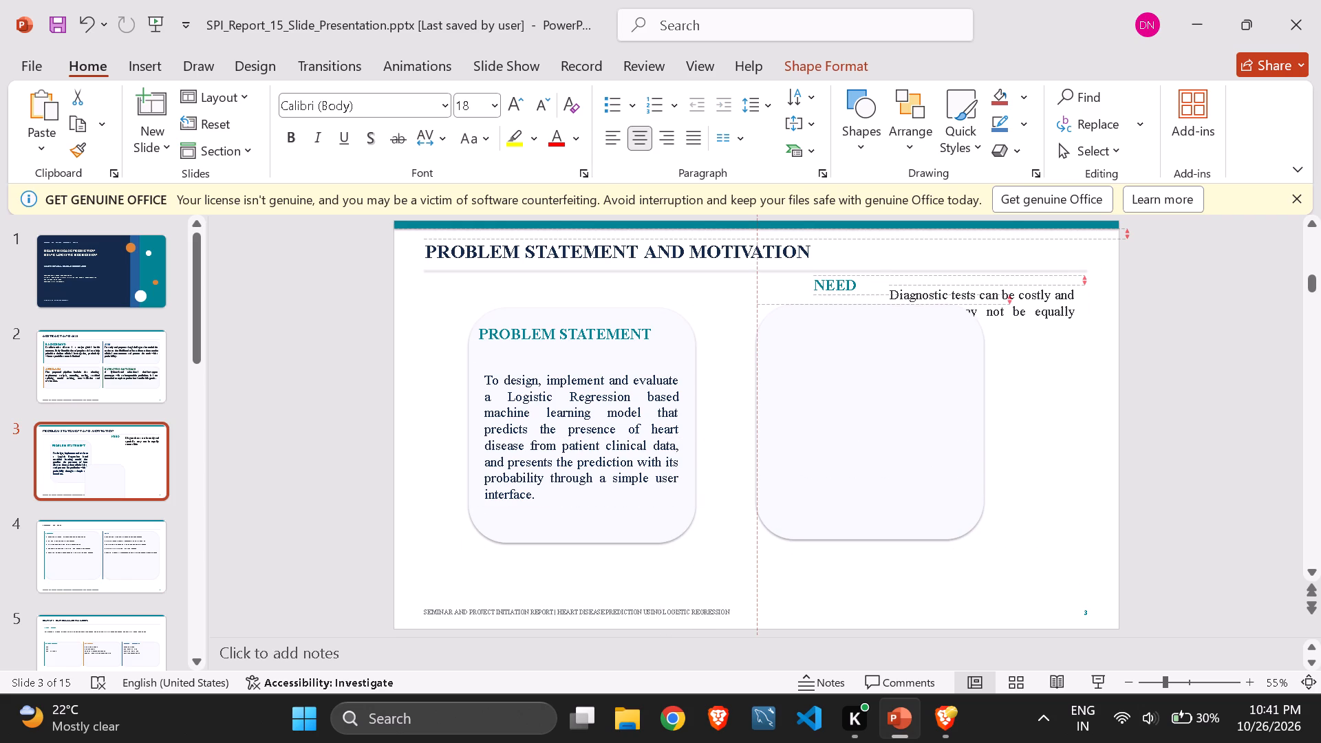
drag(941, 369, 973, 376)
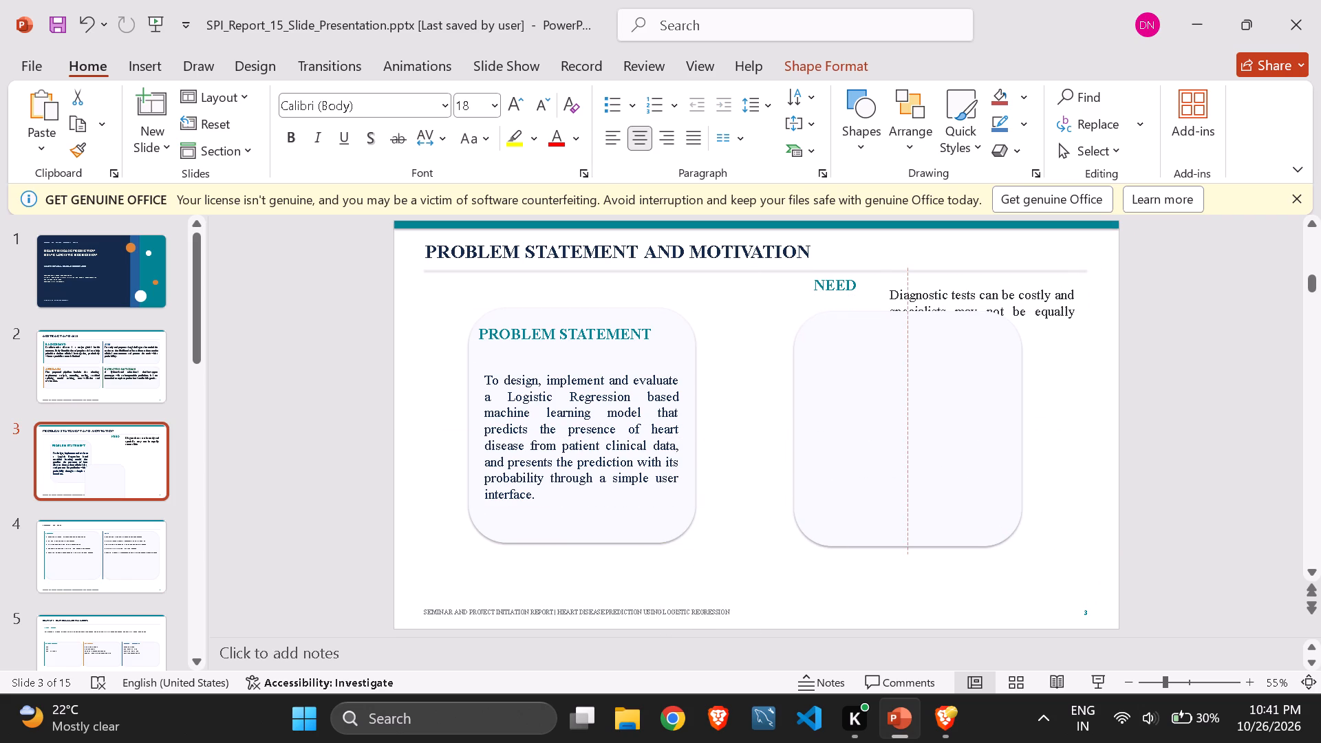
drag(973, 376, 974, 362)
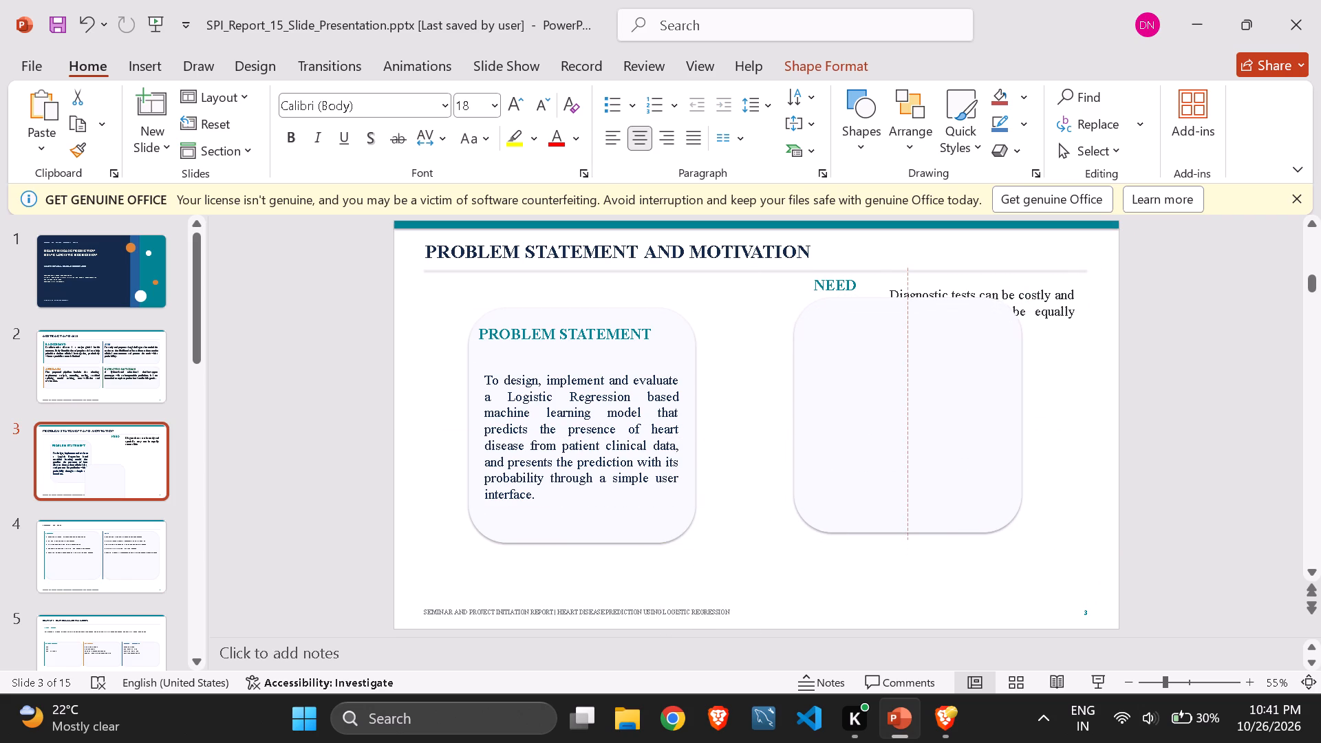
drag(974, 362, 974, 407)
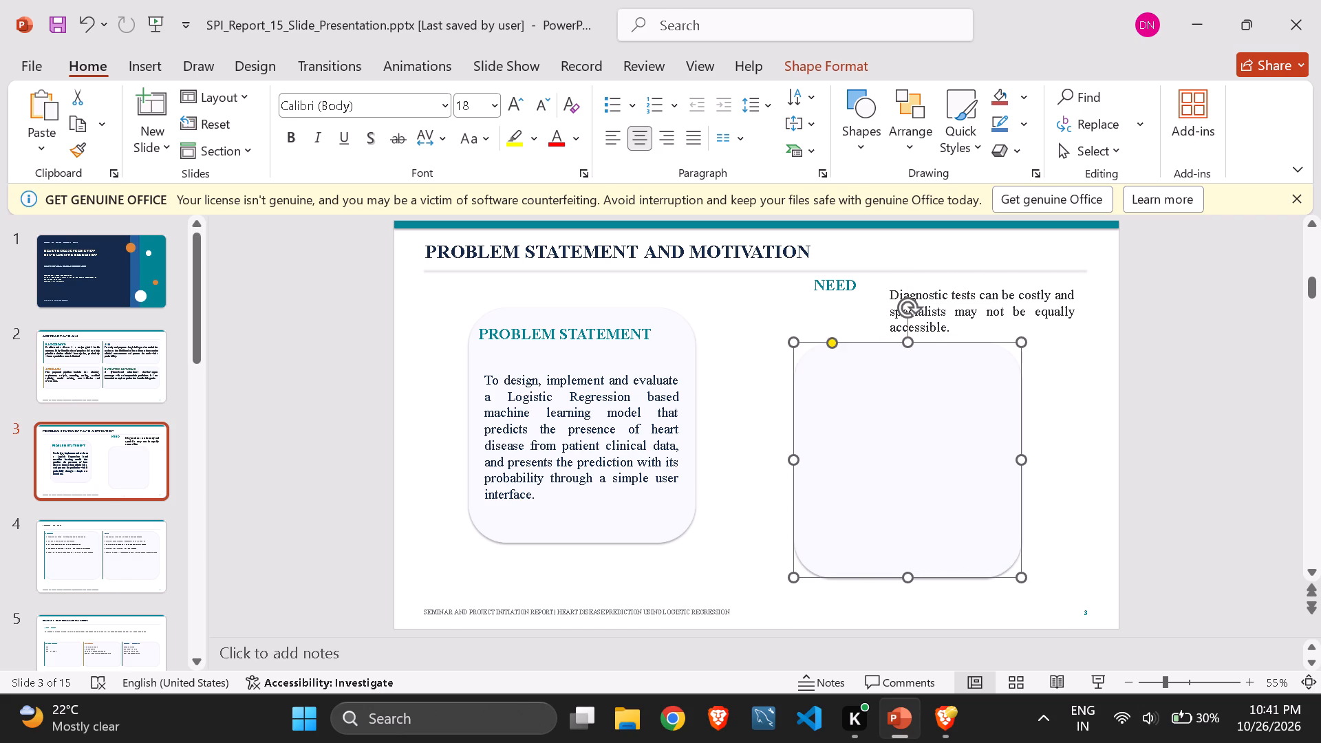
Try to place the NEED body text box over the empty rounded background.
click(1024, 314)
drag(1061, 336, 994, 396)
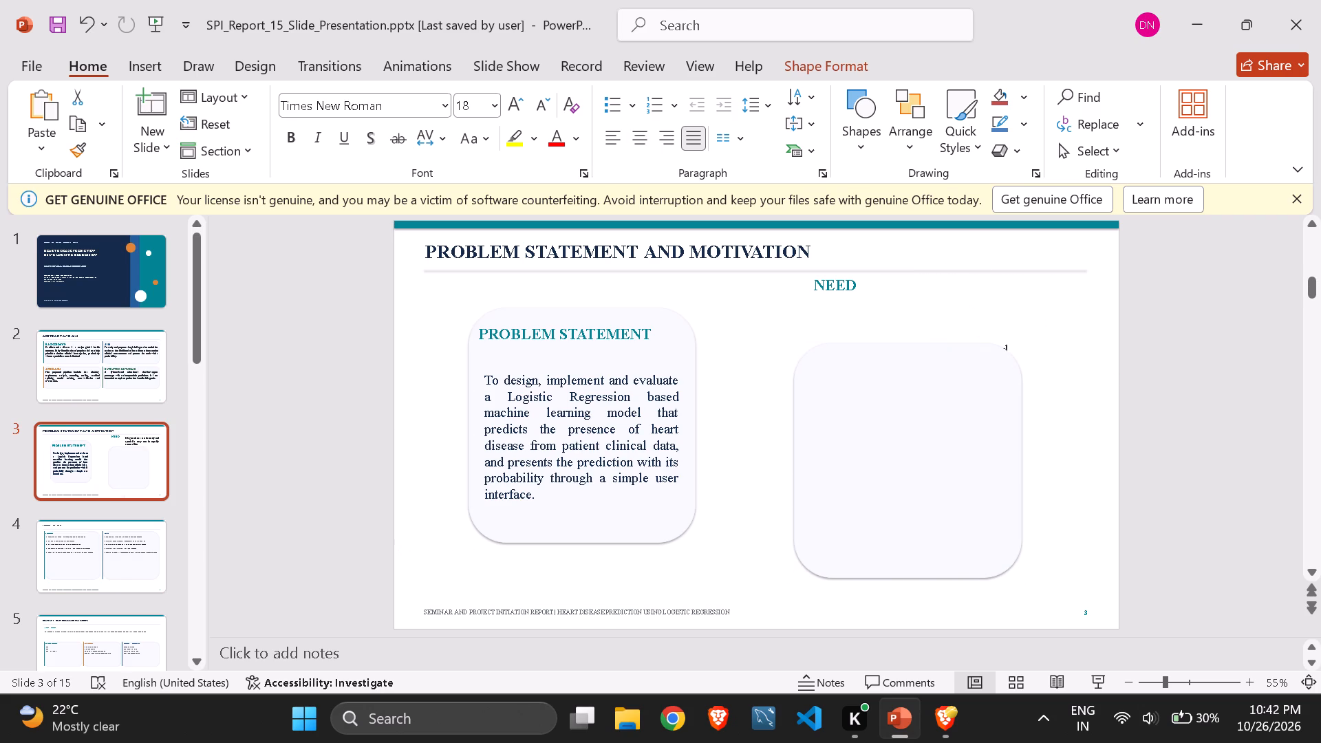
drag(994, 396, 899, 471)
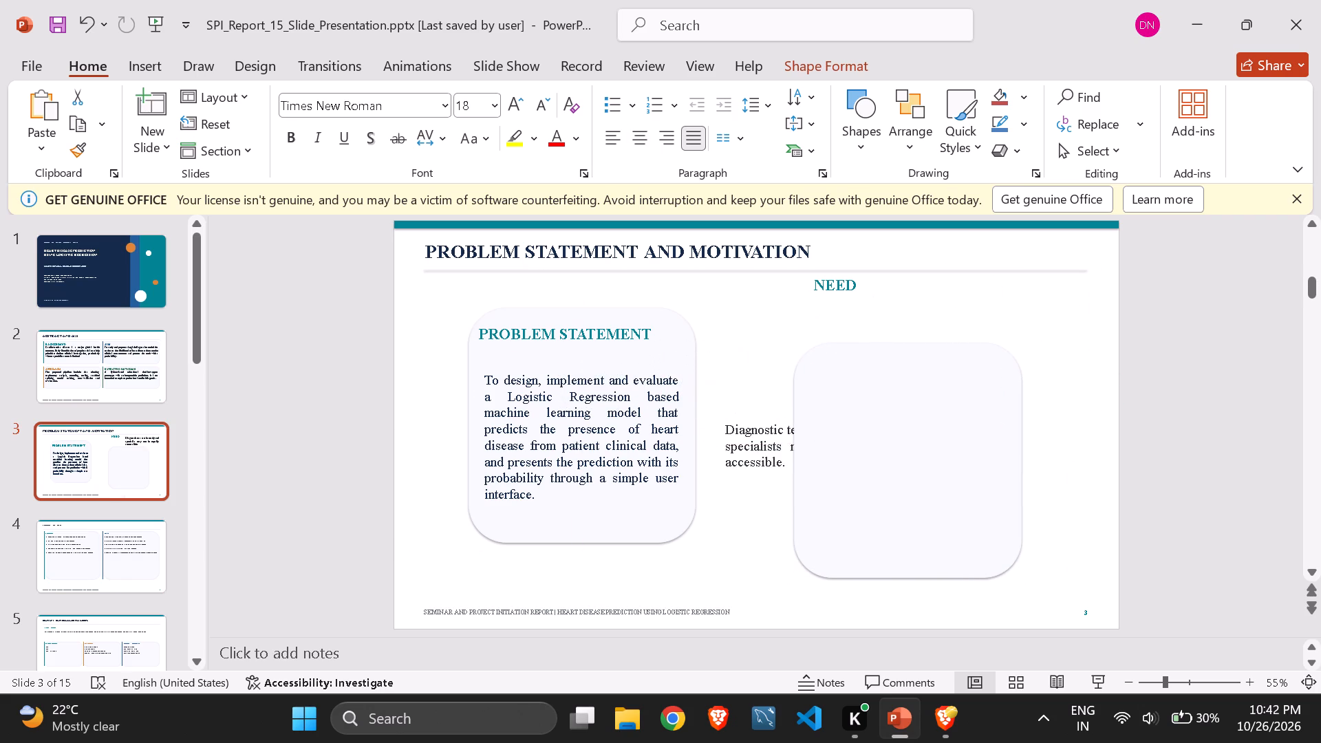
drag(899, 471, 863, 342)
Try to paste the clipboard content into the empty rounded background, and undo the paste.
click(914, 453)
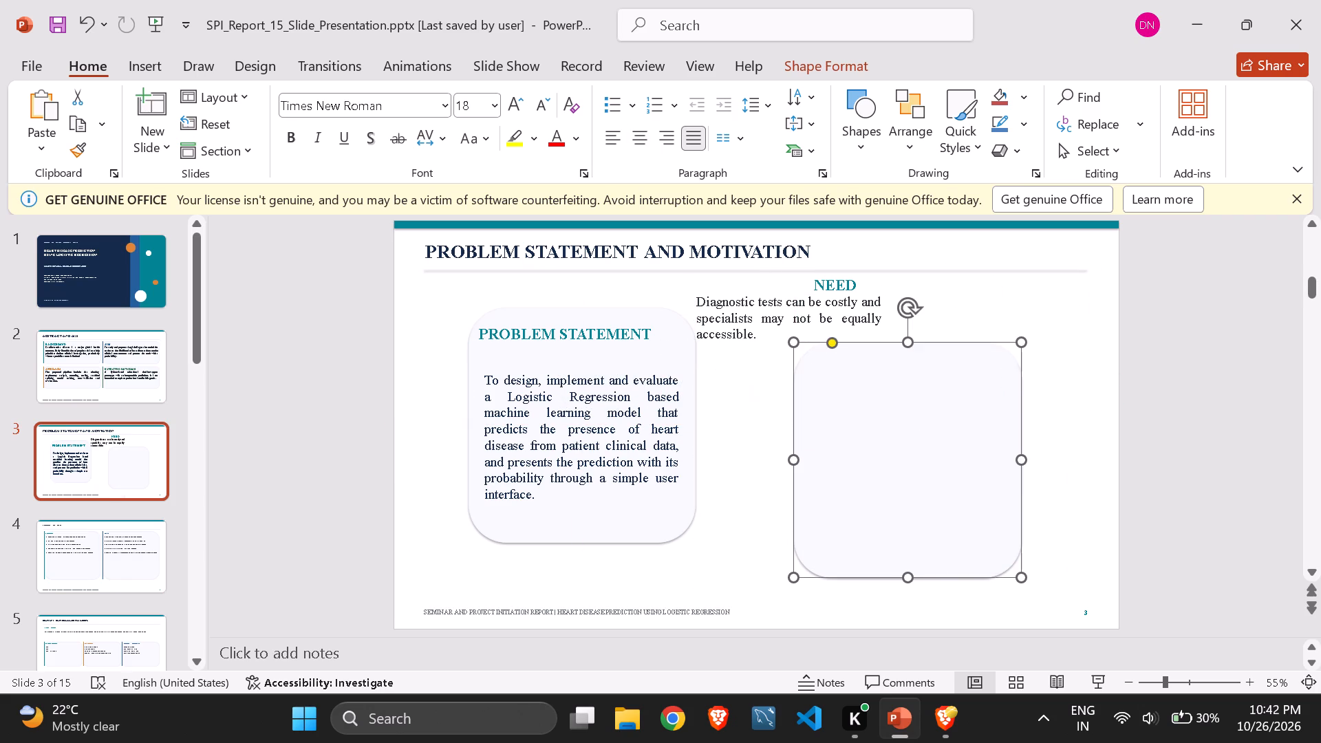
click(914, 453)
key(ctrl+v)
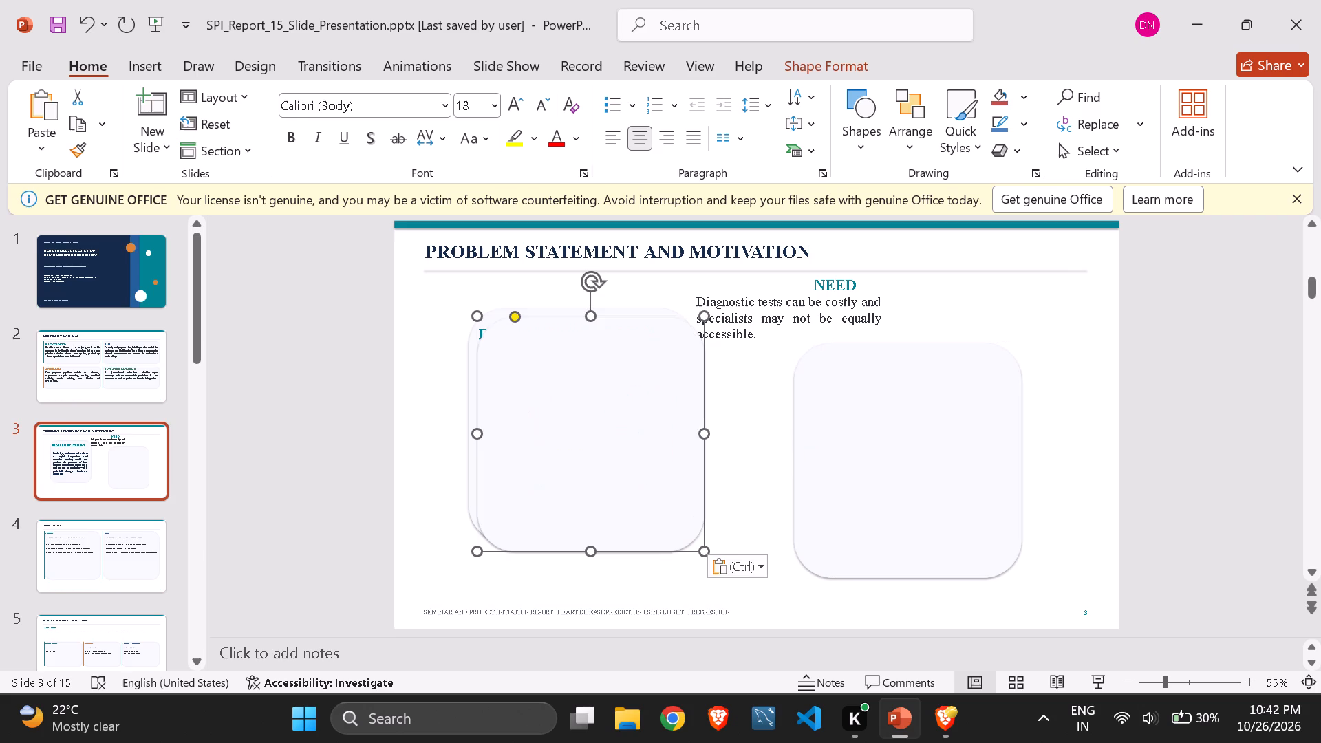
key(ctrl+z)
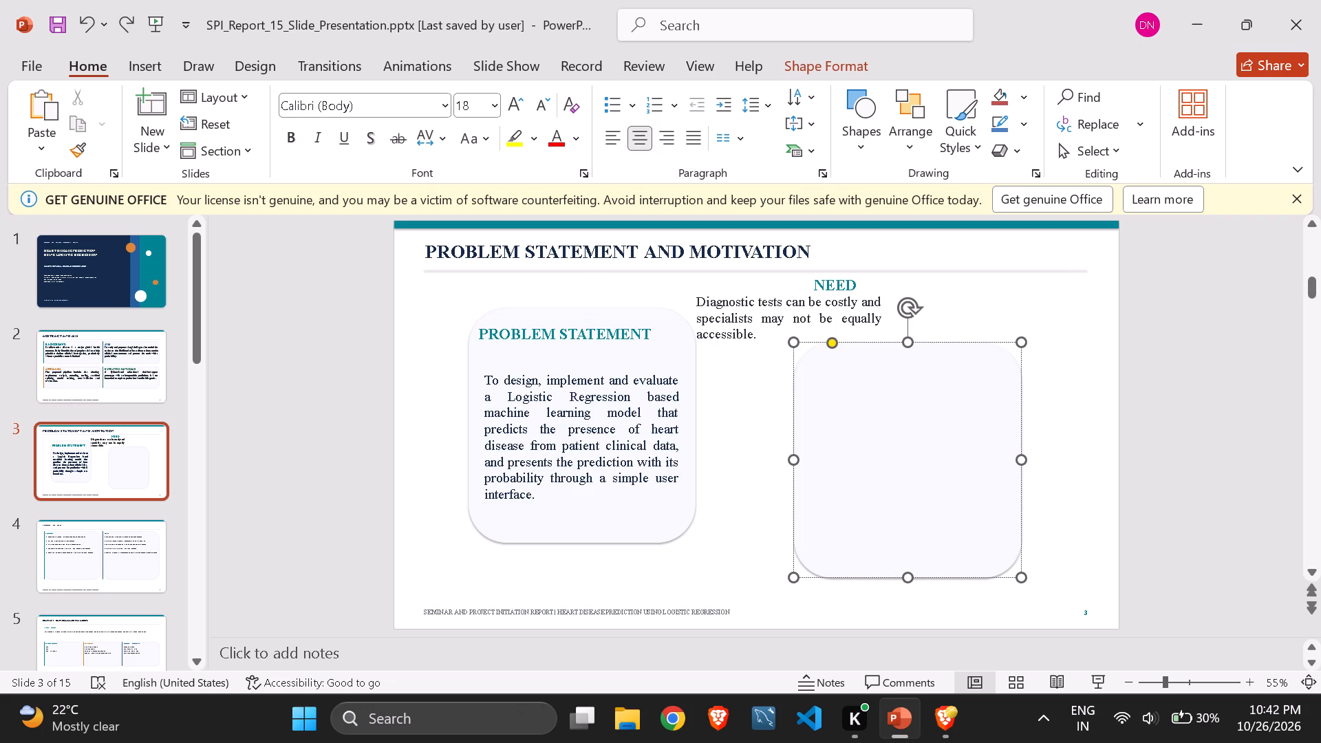
Cut the "Diagnostic tests can be costly" body text from its text box and paste it inside the empty rounded background.
triple_click(801, 309)
key(ctrl+x)
click(907, 492)
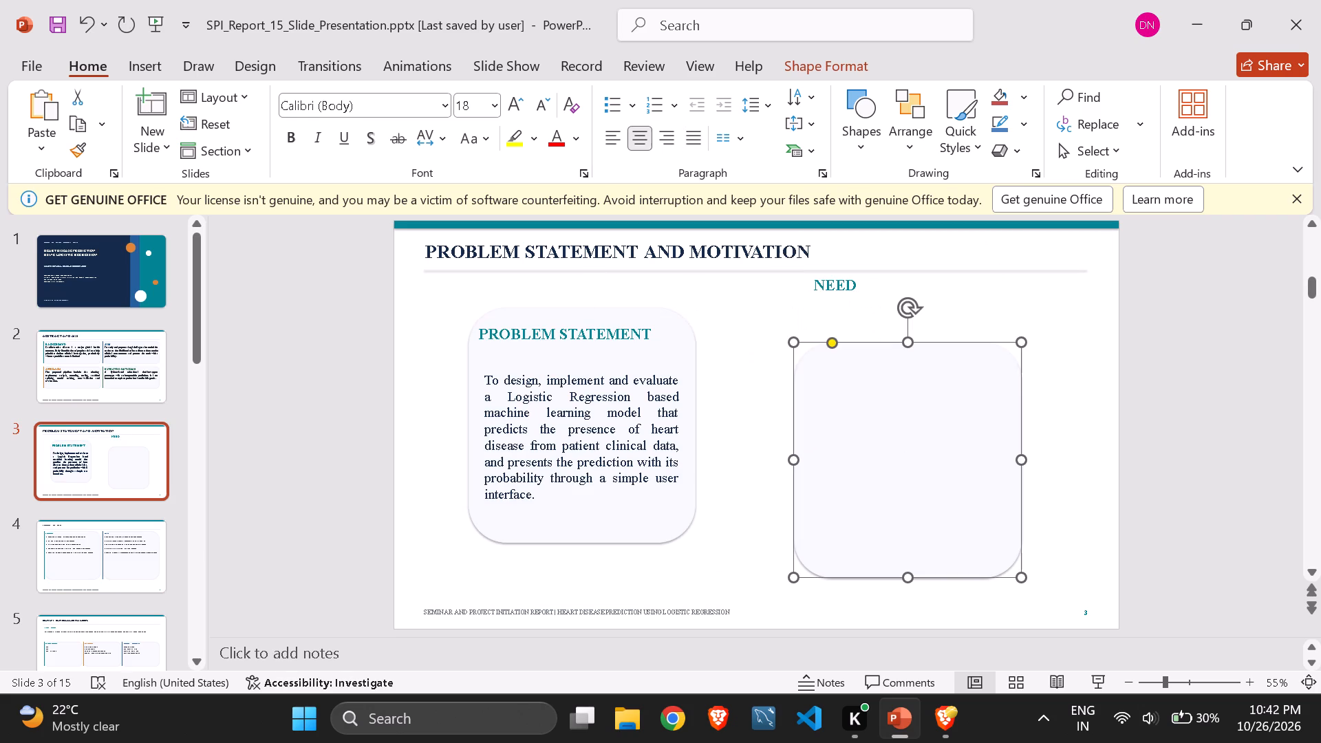
double_click(907, 492)
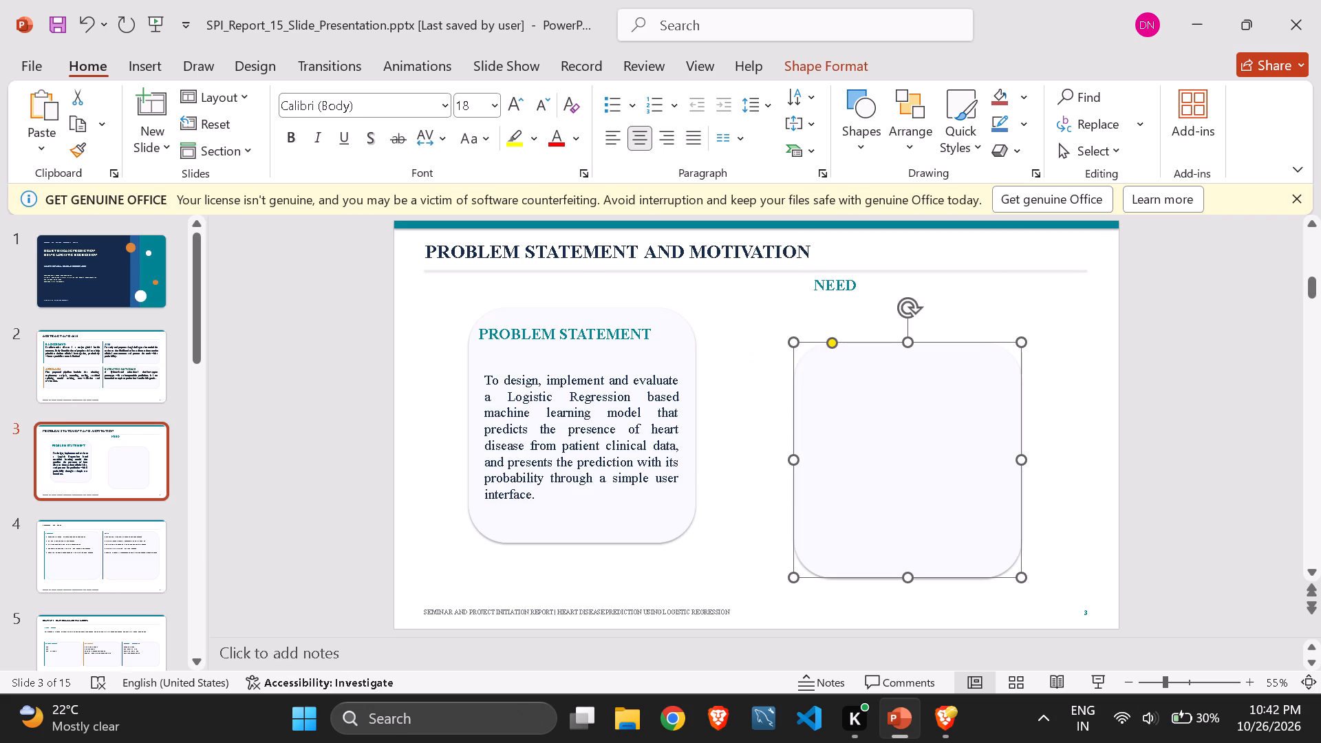
click(888, 440)
double_click(893, 438)
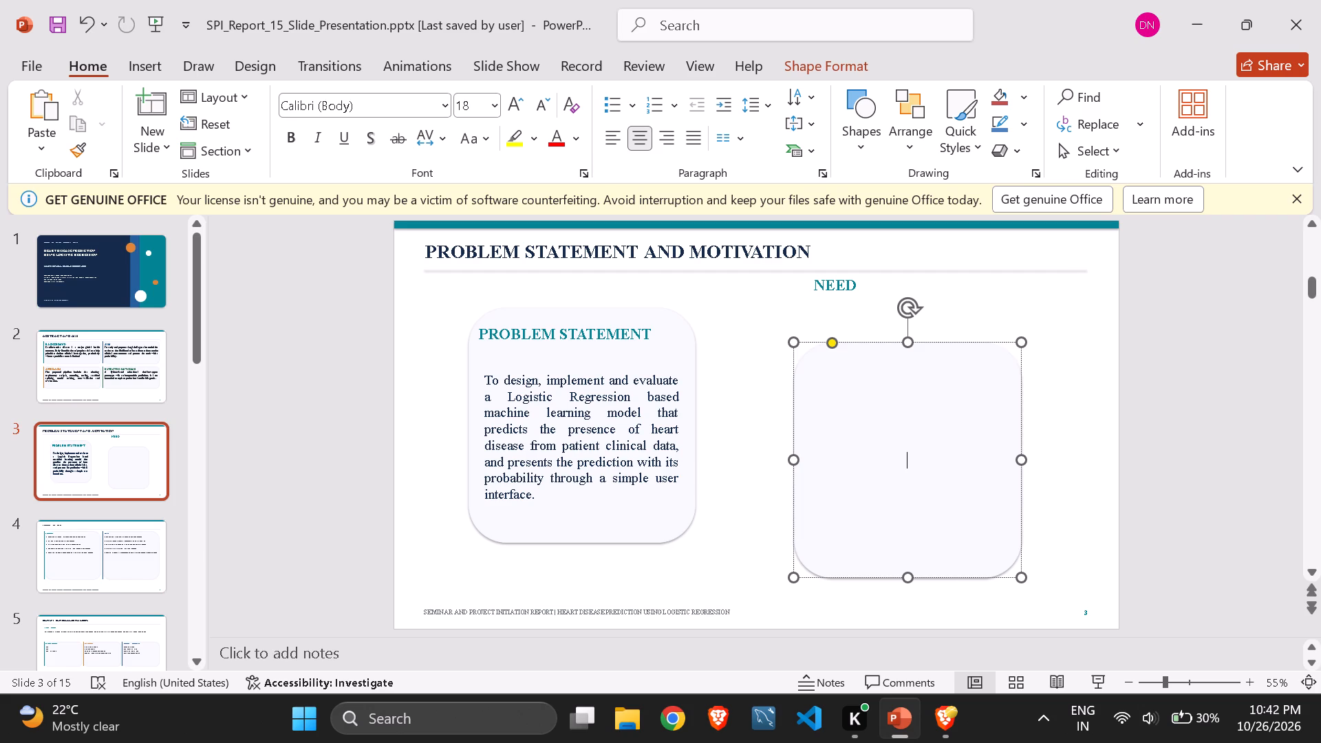
key(ctrl+v)
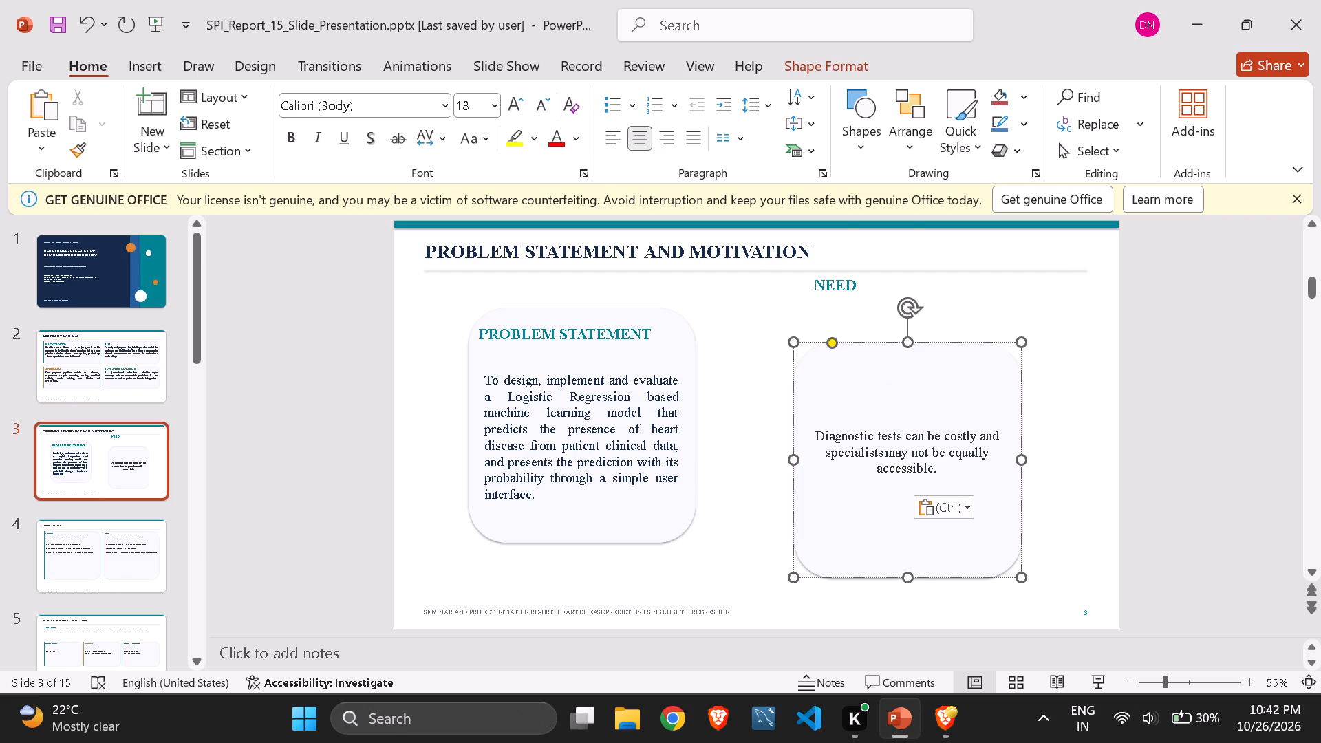
Move the NEED heading from its separate text box into the rounded card, above the body text with a blank line between them.
double_click(846, 288)
key(ctrl+x)
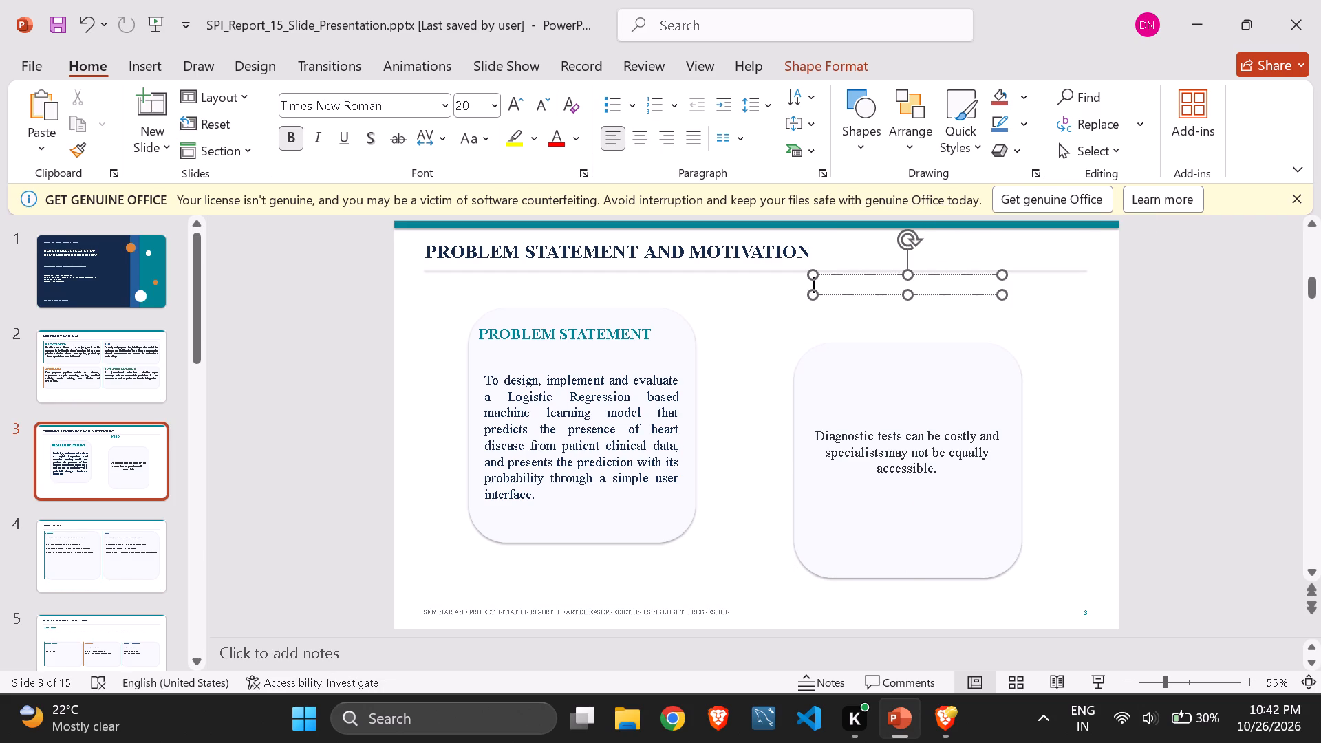
click(903, 426)
click(912, 430)
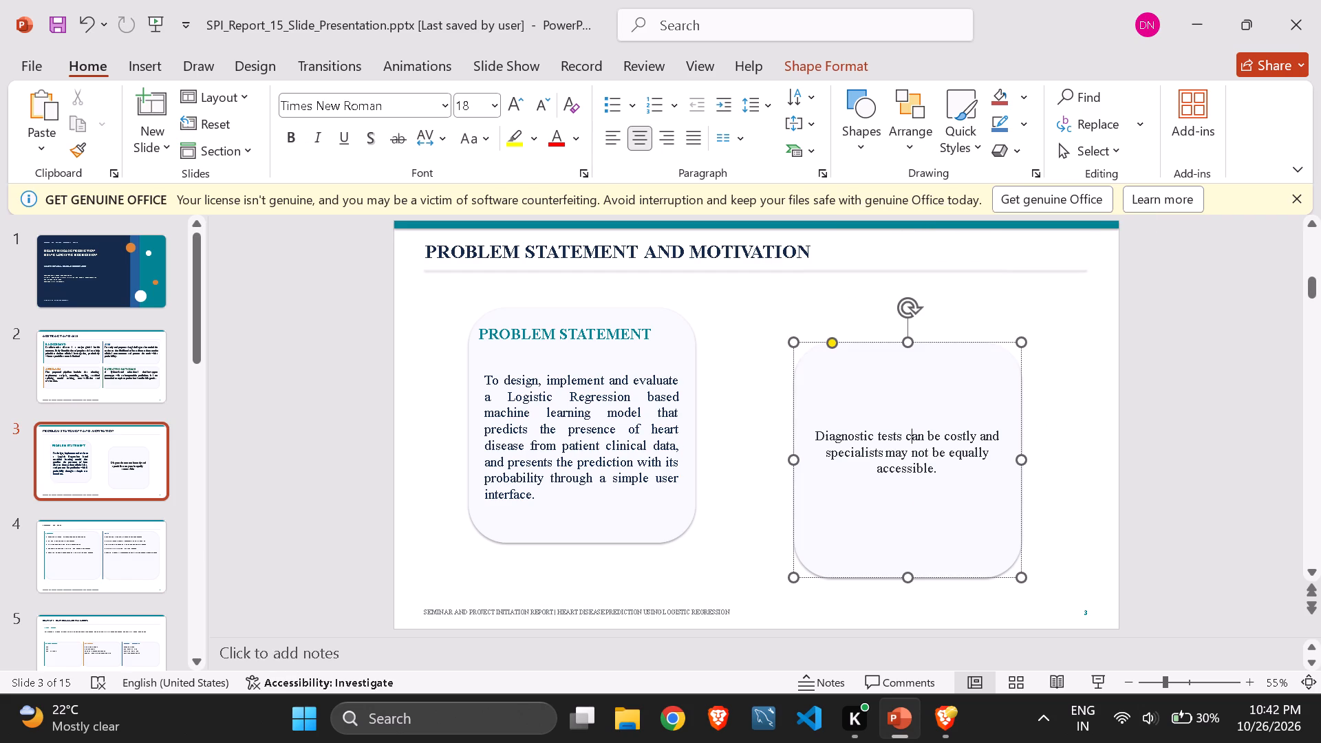
key(Up)
key(Left)
key(Left)
key(Left)
key(Left)
key(Left)
key(Left)
key(Left)
key(Left)
key(Left)
key(Left)
key(Left)
key(Left)
key(Left)
key(Left)
key(Left)
key(Left)
key(Left)
key(Left)
key(Left)
key(Left)
key(shift+Return)
key(Return)
key(Up)
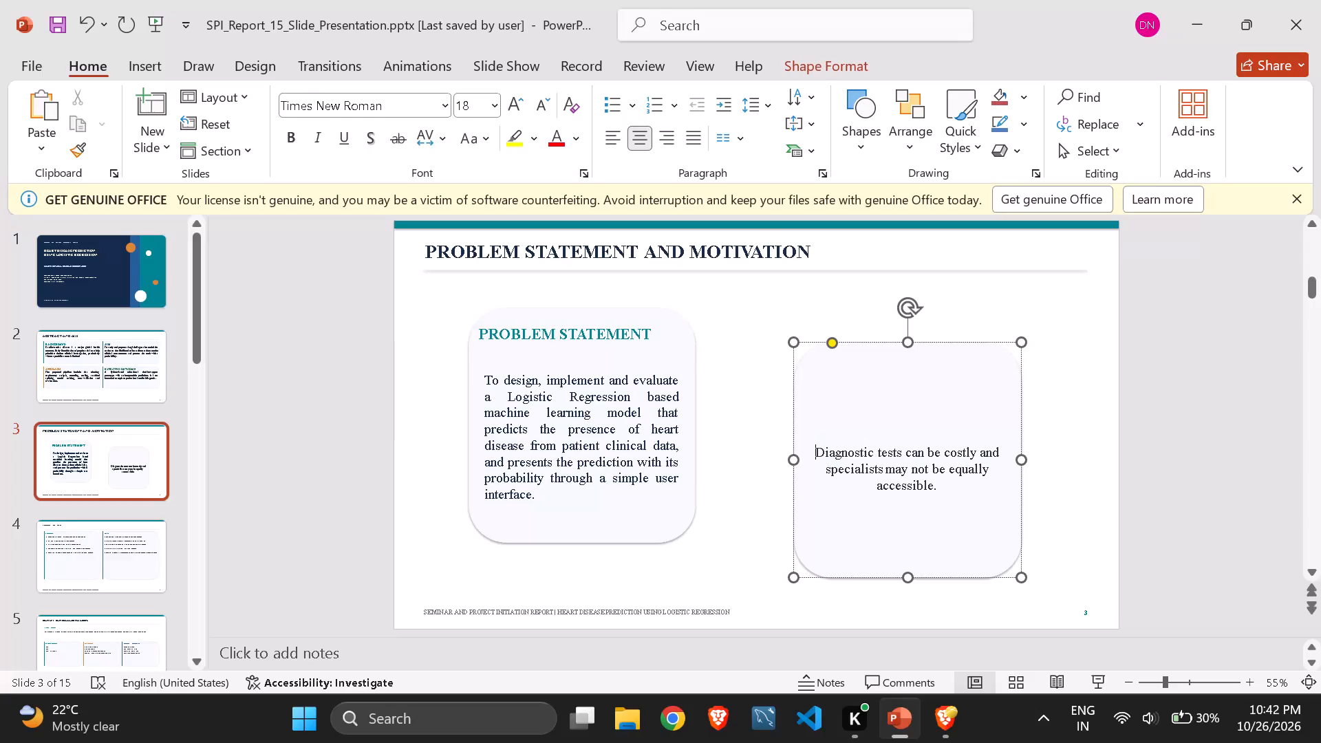
key(Up)
key(Up)
key(ctrl+v)
Move the NEED card up level with the PROBLEM STATEMENT card and slightly farther away from it.
click(718, 378)
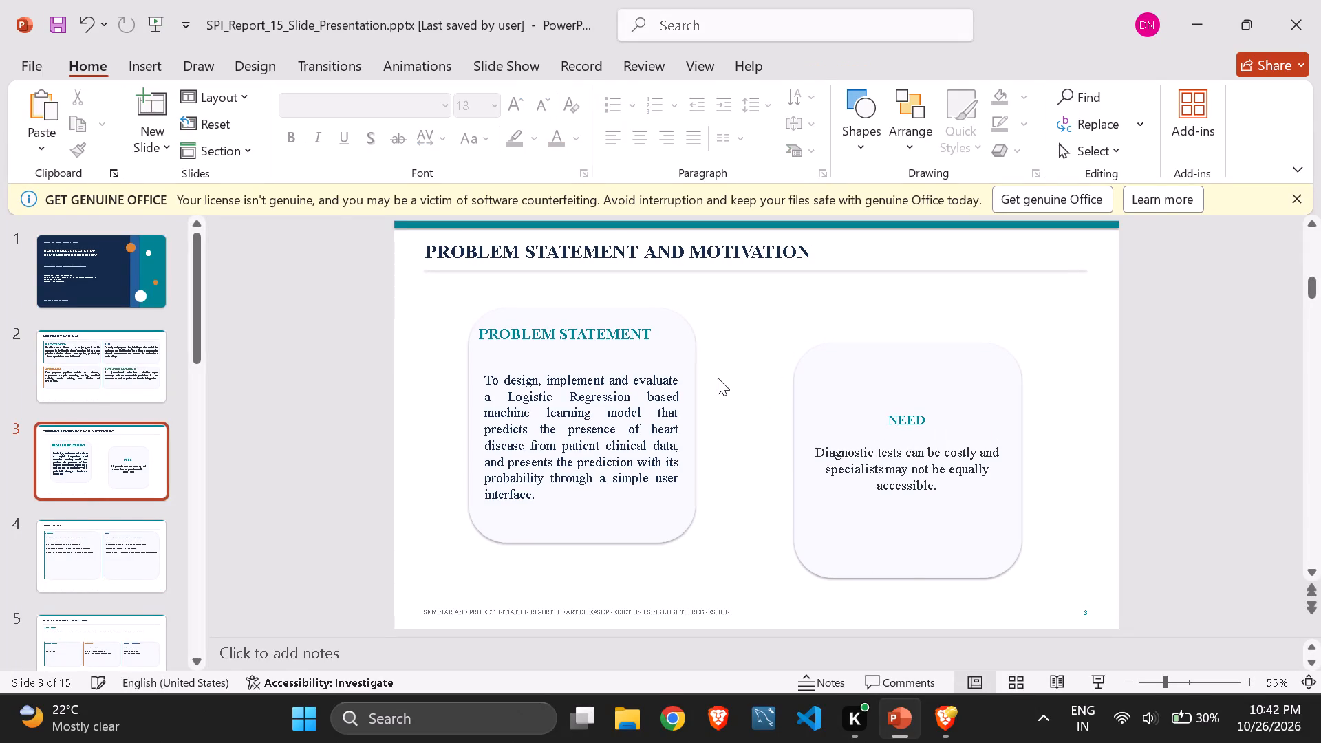
click(888, 391)
drag(888, 391, 874, 344)
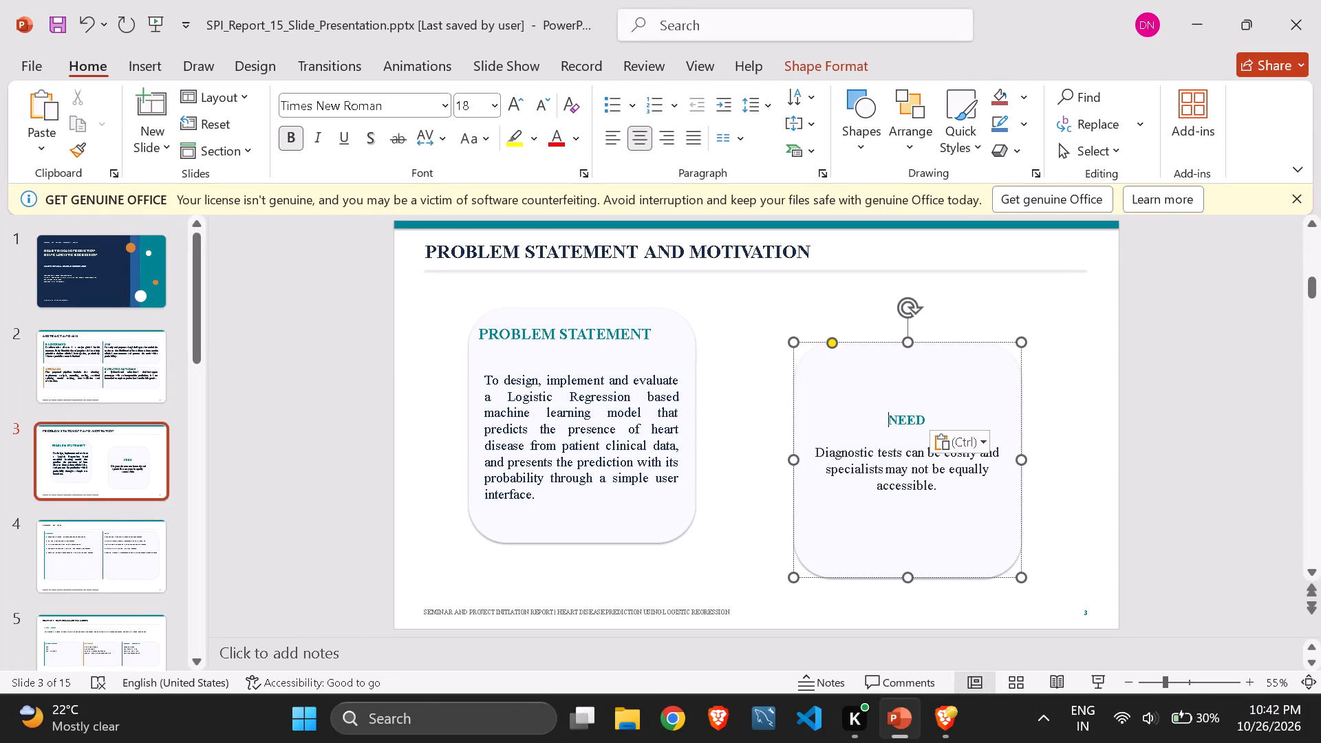
drag(874, 344, 853, 370)
drag(853, 370, 857, 334)
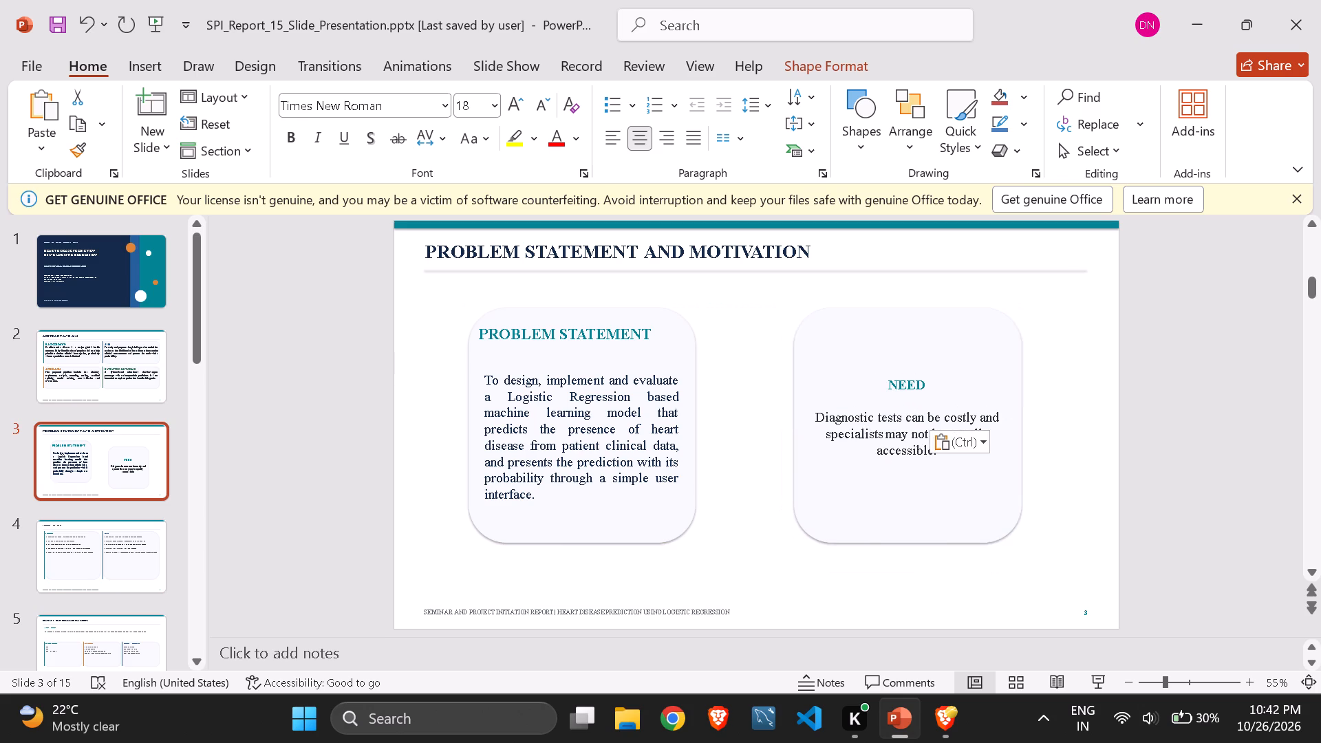
drag(857, 334, 861, 336)
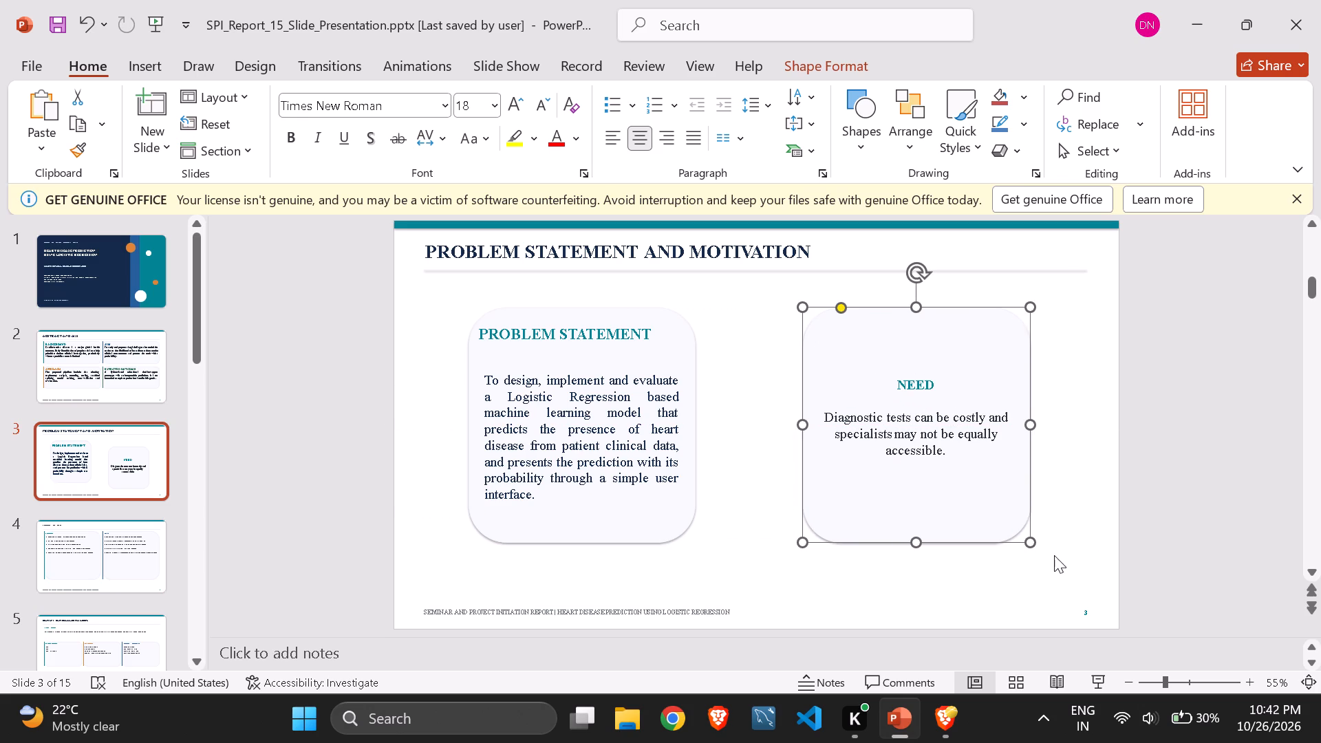
drag(1054, 555, 438, 306)
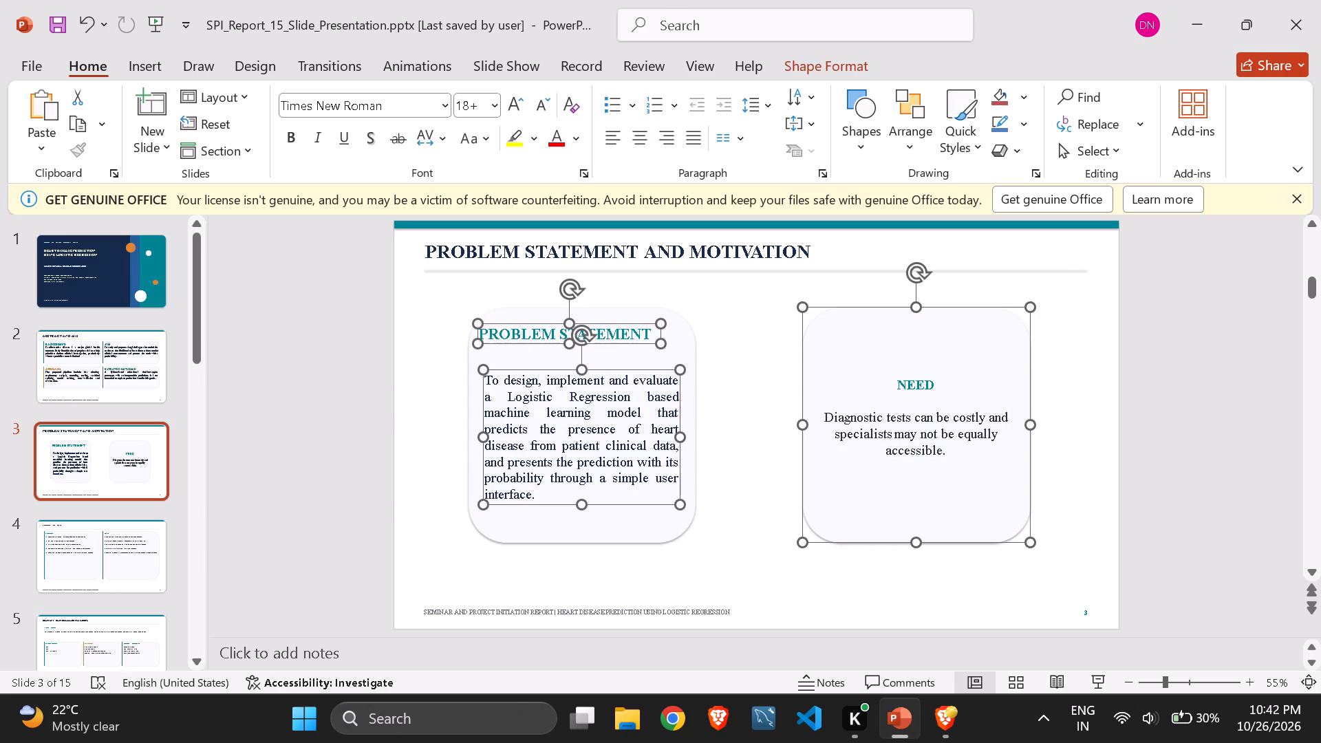
click(767, 475)
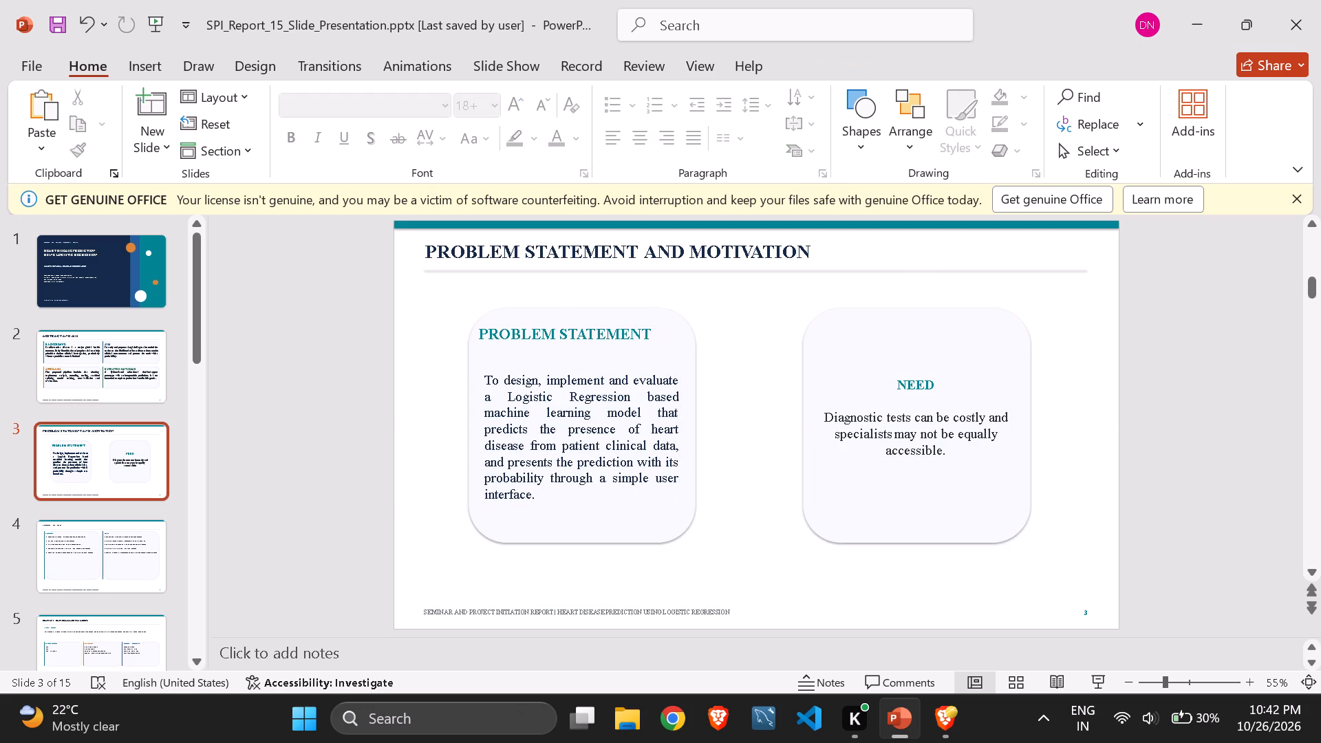
click(960, 522)
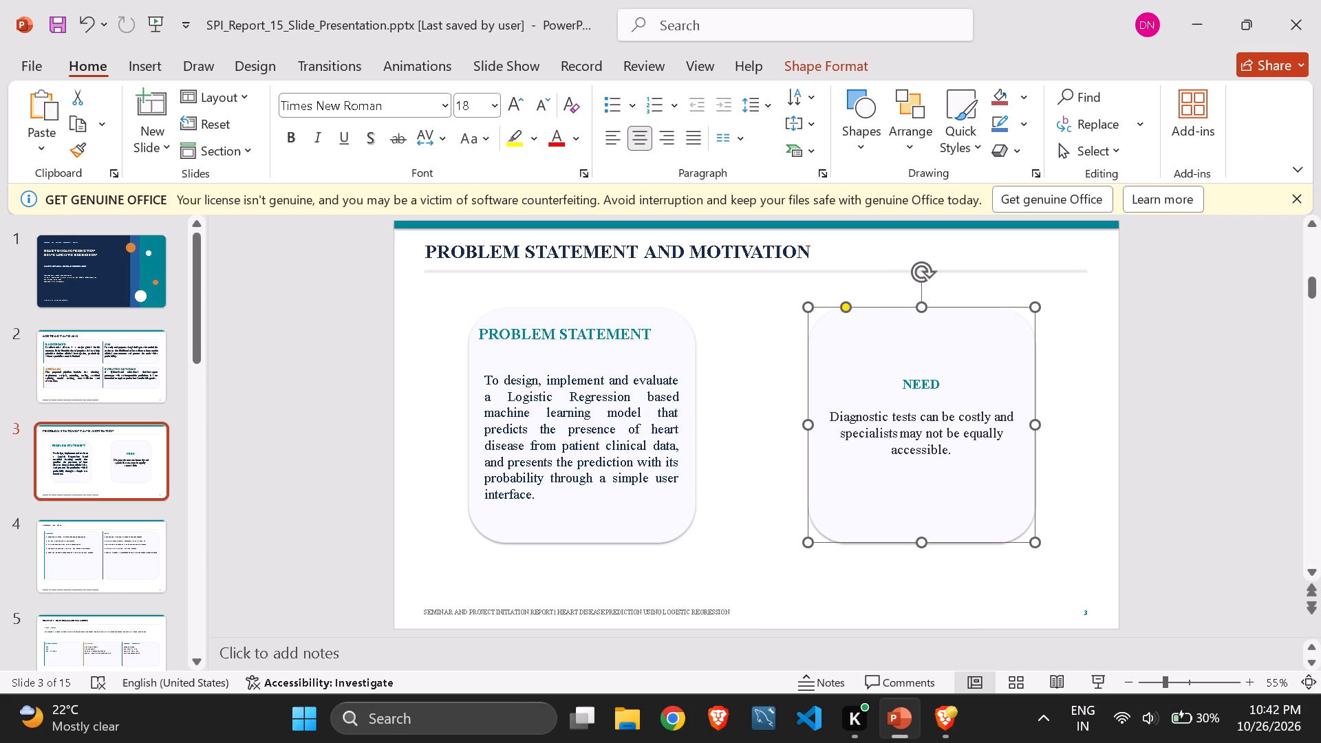
Widen the PROBLEM STATEMENT card's rounded background and its paragraph text box toward the NEED card.
click(638, 511)
drag(691, 422, 720, 433)
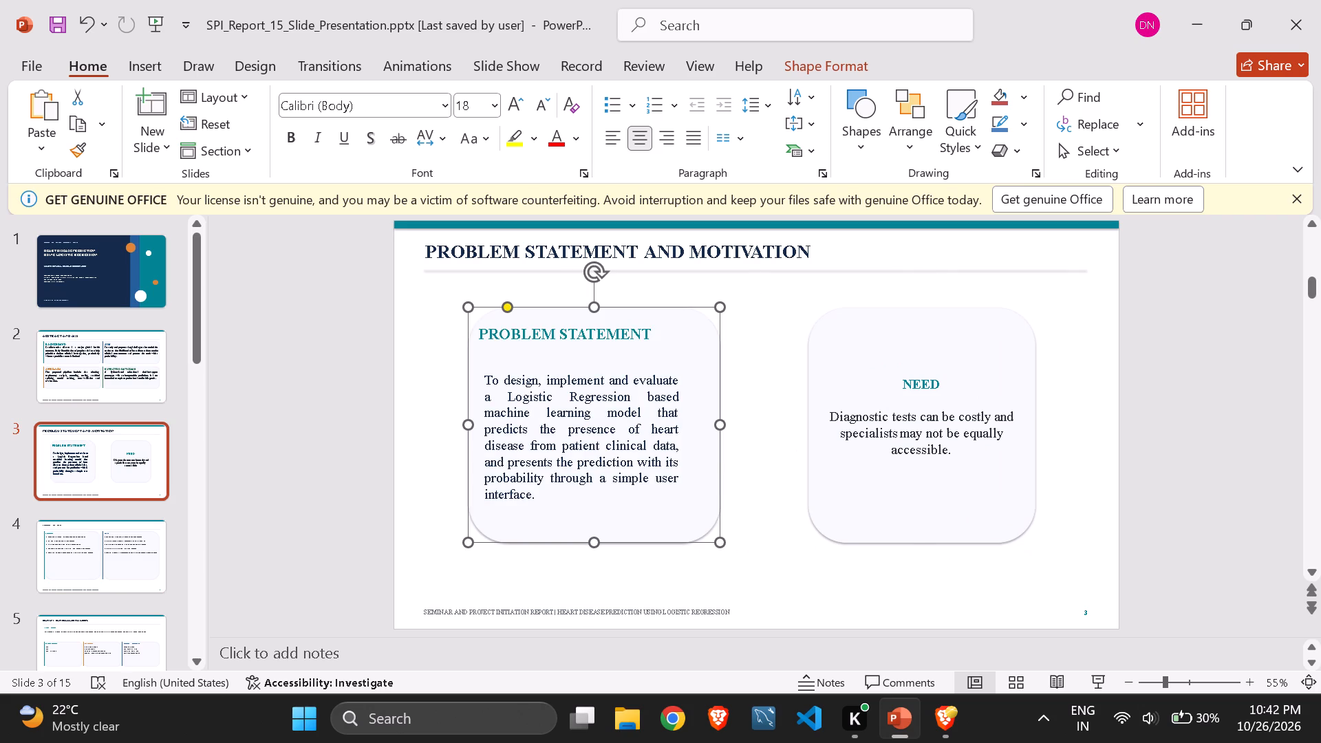
click(897, 486)
drag(897, 486, 872, 486)
click(645, 421)
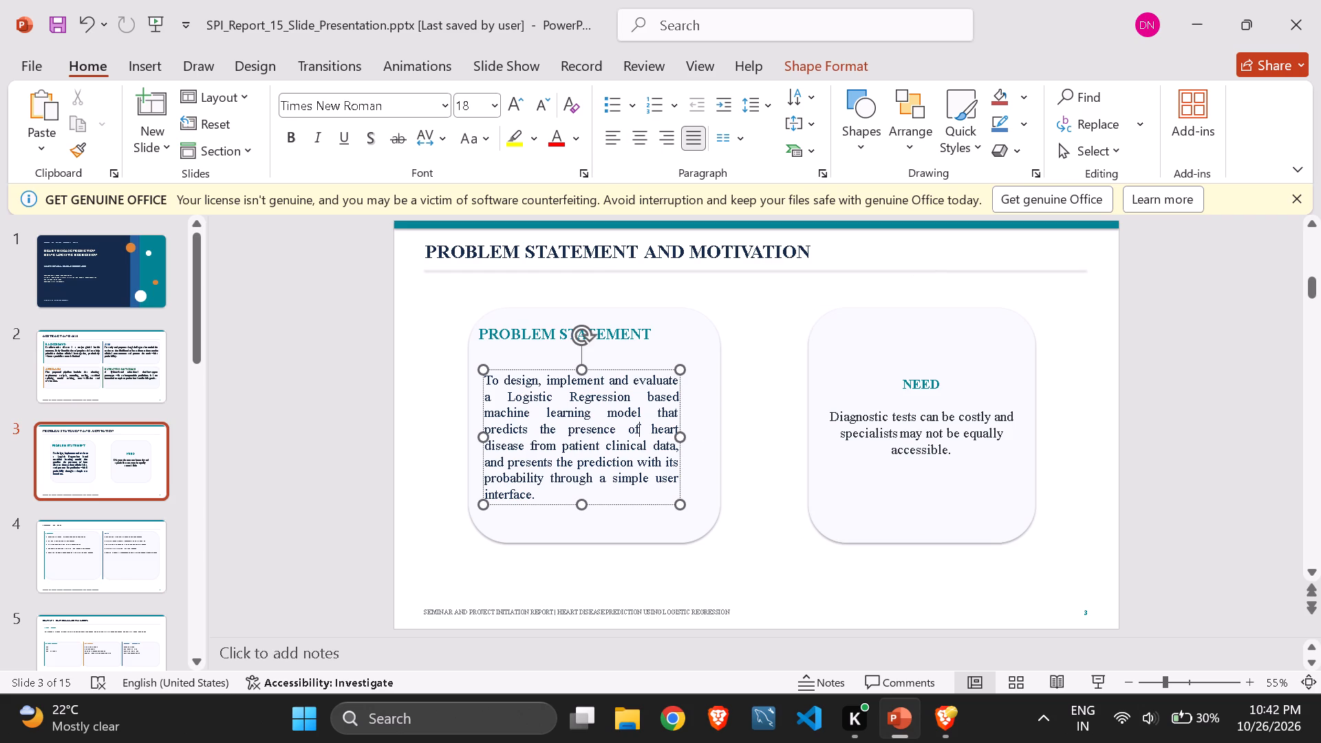
drag(680, 438, 700, 442)
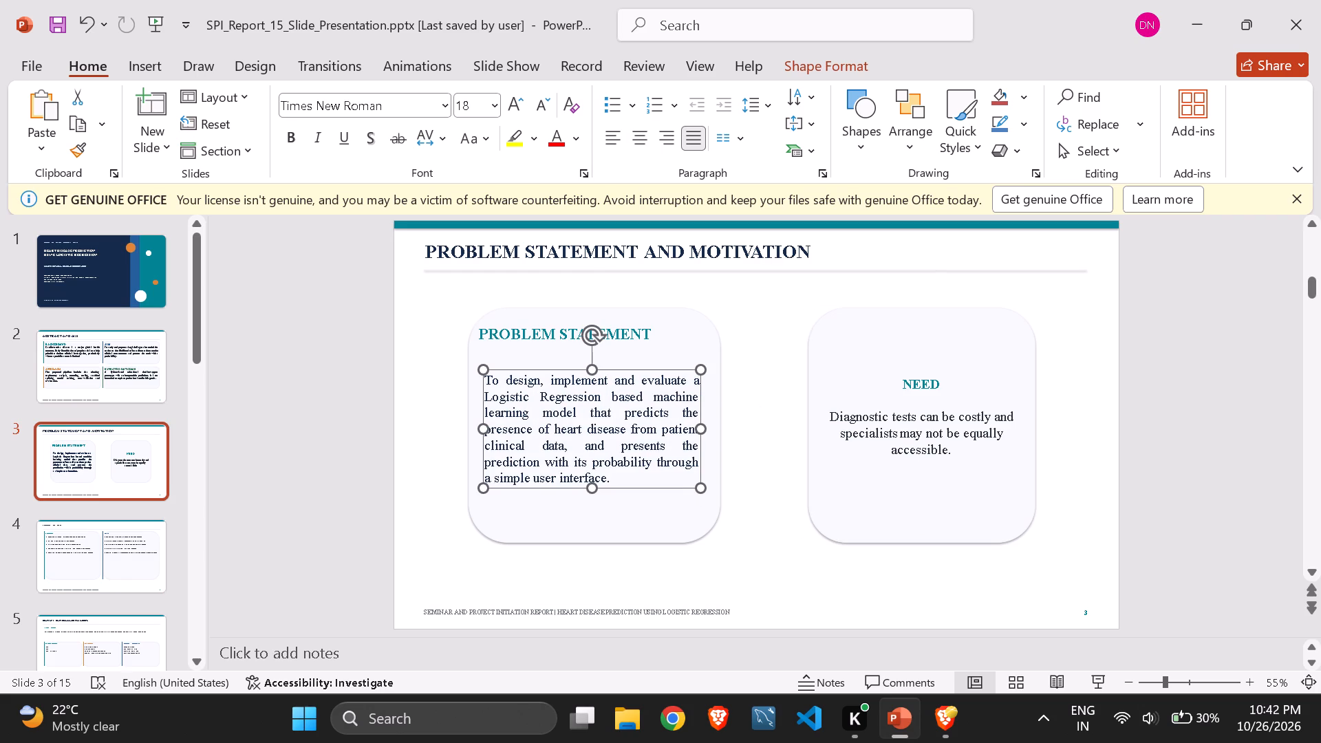
Insert three more blank lines between the NEED heading and its body text, pushing the two apart inside the card.
click(906, 379)
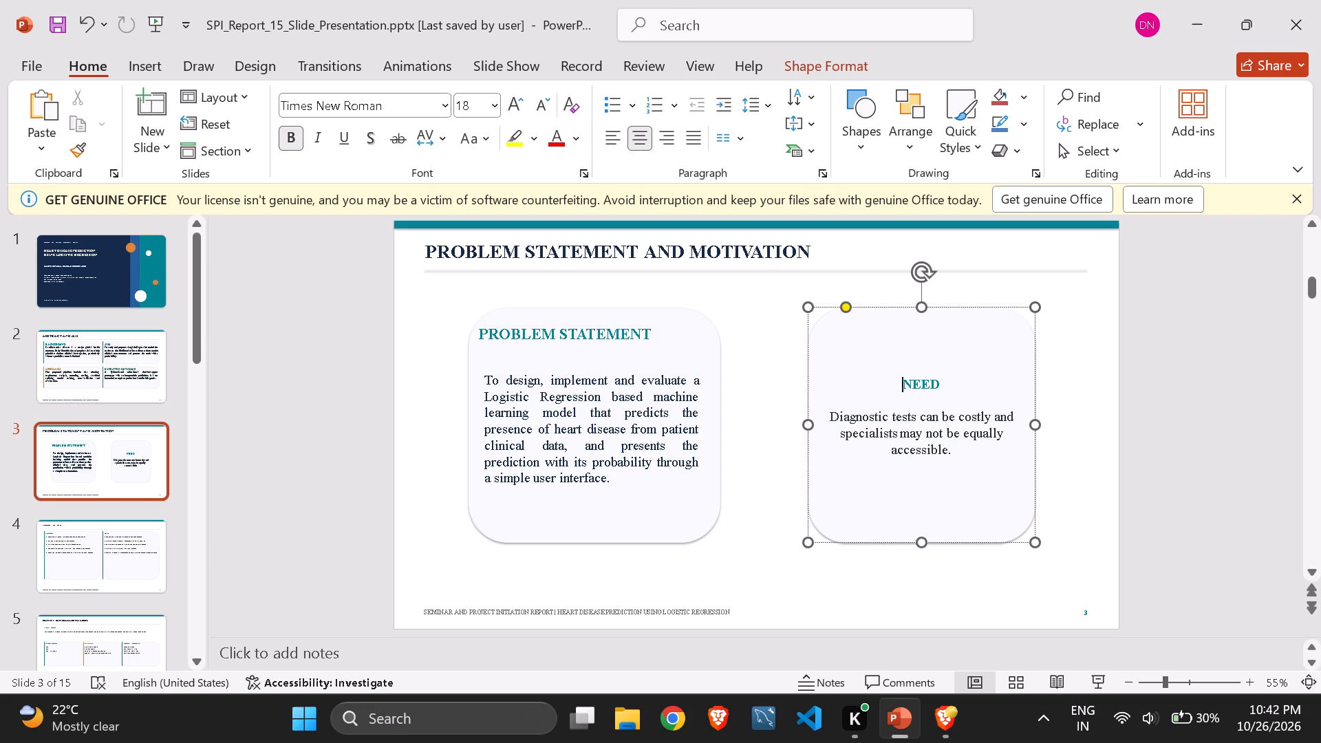
key(Down)
key(Return)
key(Return)
key(Return)
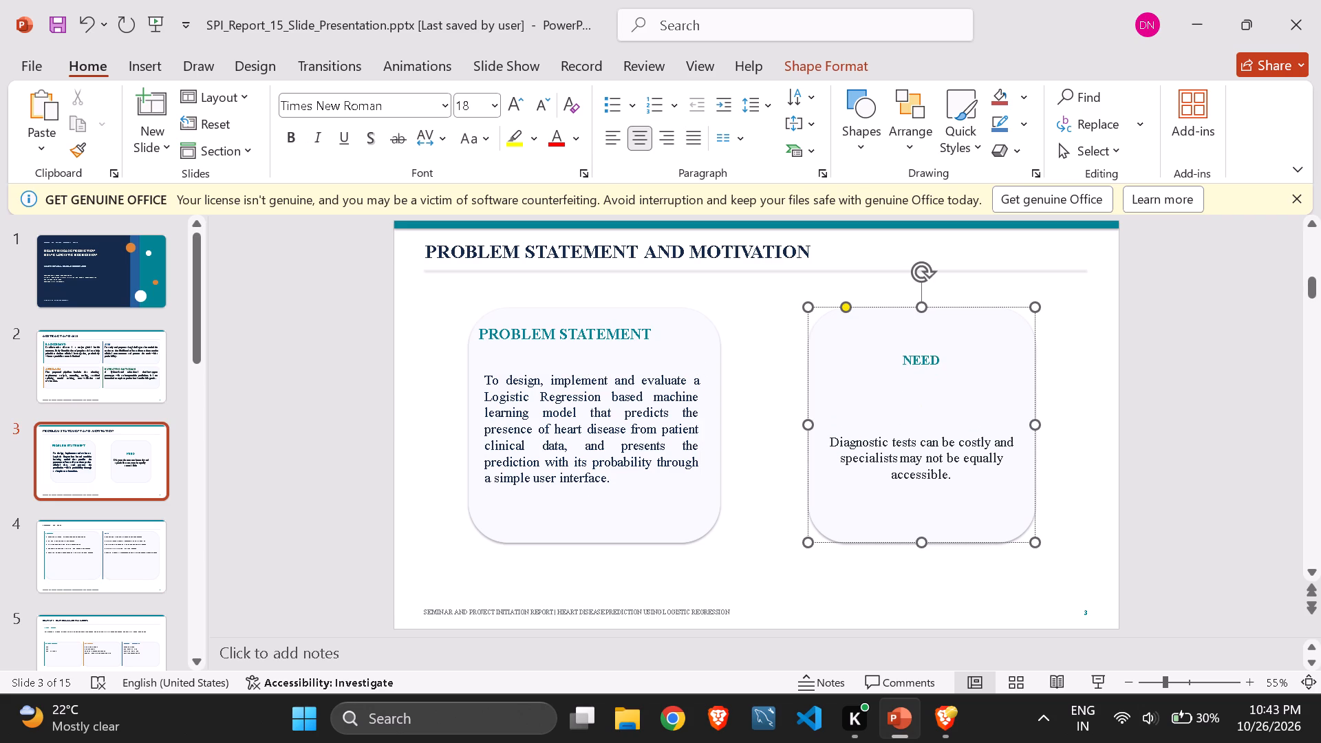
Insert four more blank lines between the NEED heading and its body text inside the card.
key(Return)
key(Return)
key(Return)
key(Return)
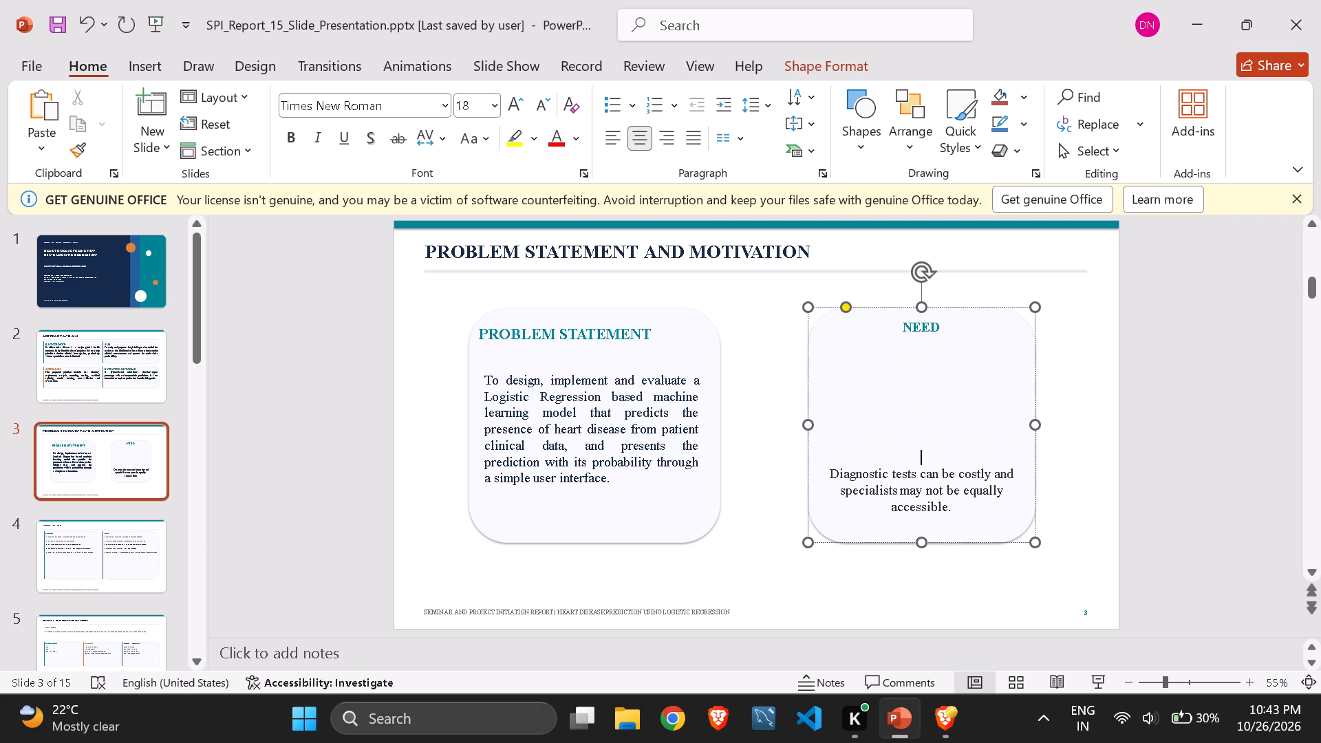
Left-align all the text in the NEED card, both the heading and the body.
drag(978, 513, 880, 333)
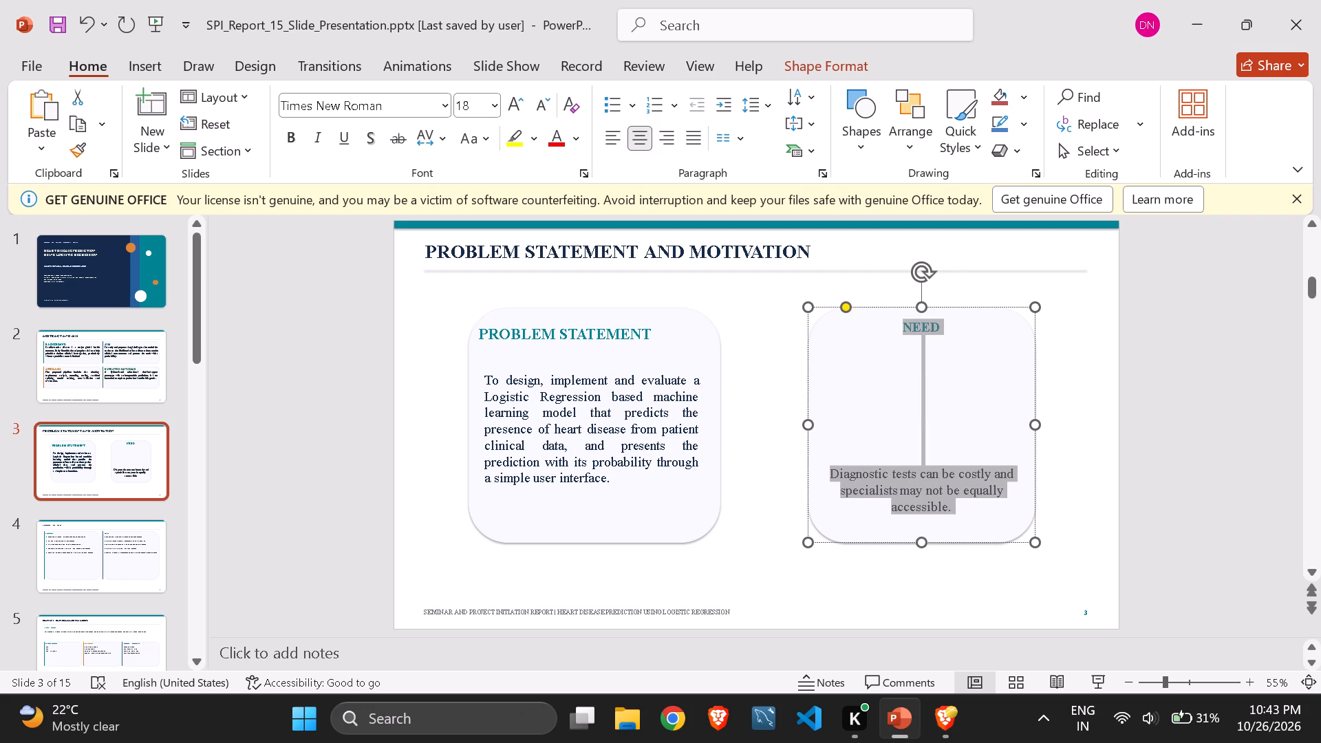
drag(880, 333, 877, 327)
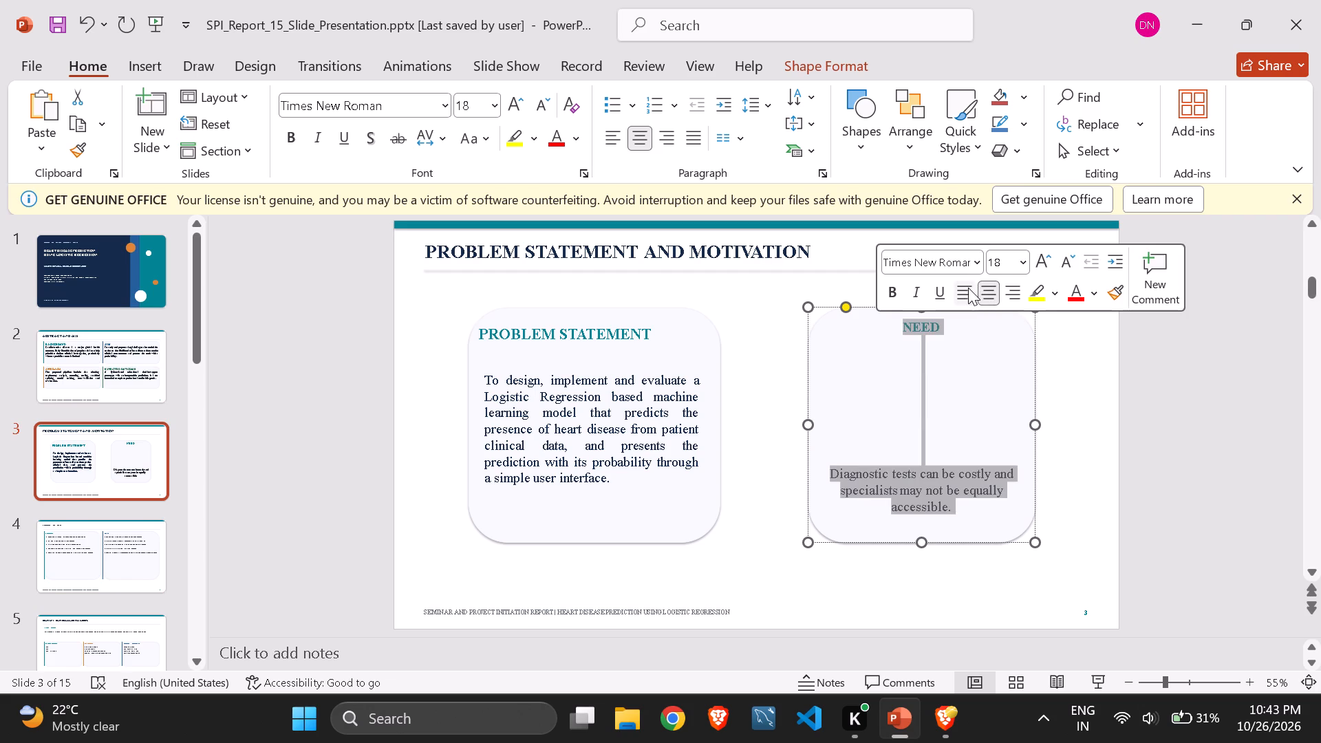
click(968, 288)
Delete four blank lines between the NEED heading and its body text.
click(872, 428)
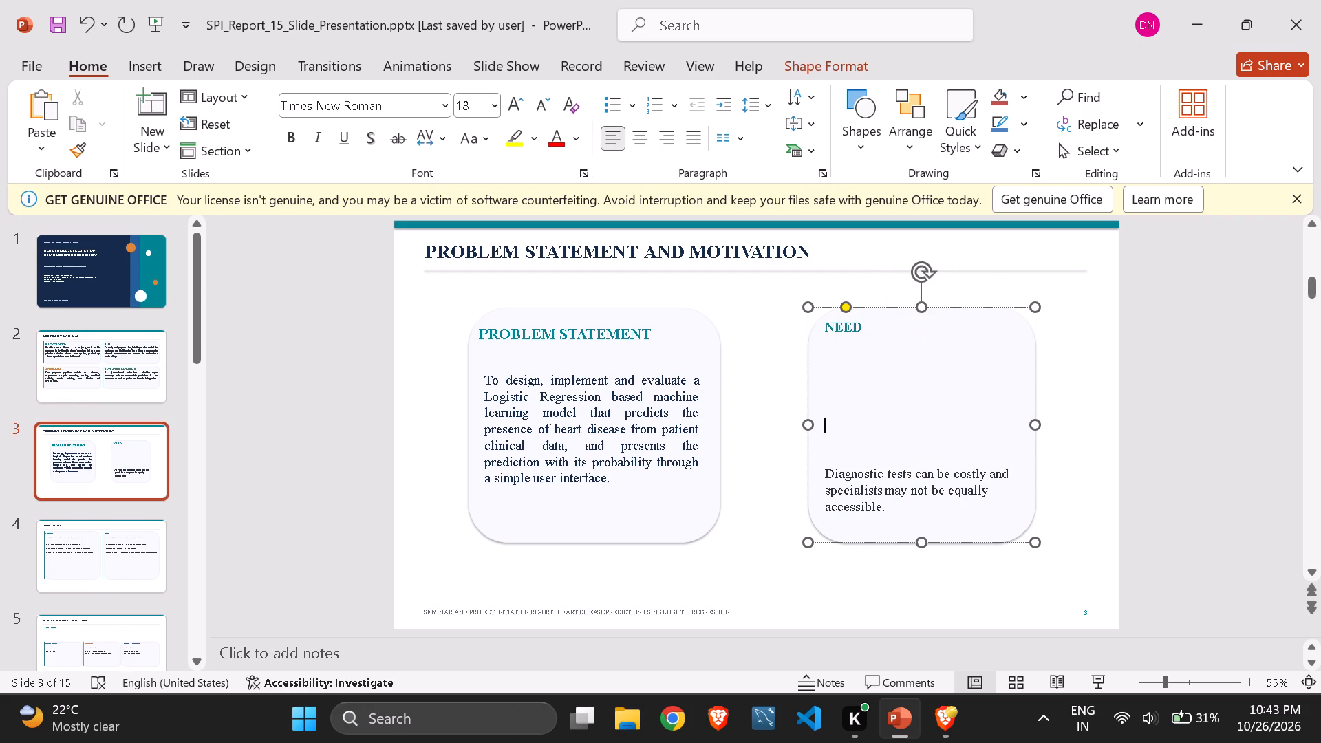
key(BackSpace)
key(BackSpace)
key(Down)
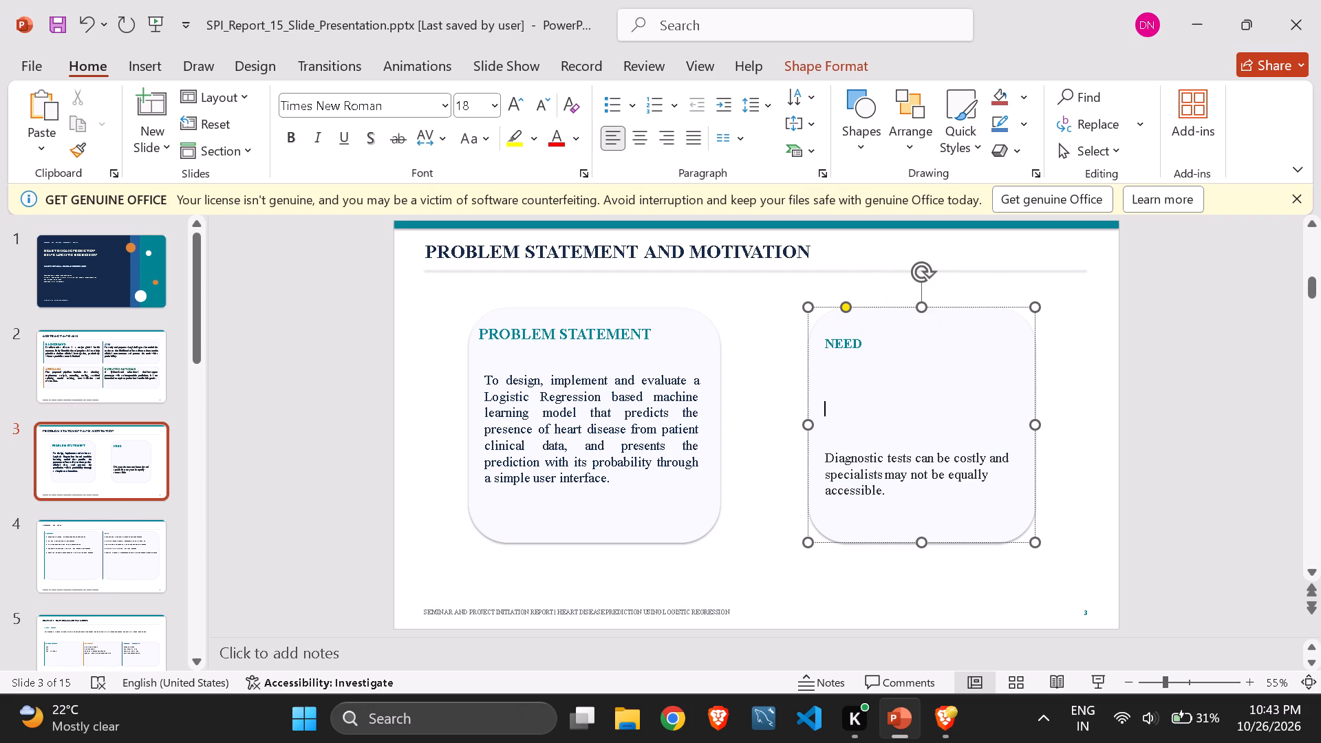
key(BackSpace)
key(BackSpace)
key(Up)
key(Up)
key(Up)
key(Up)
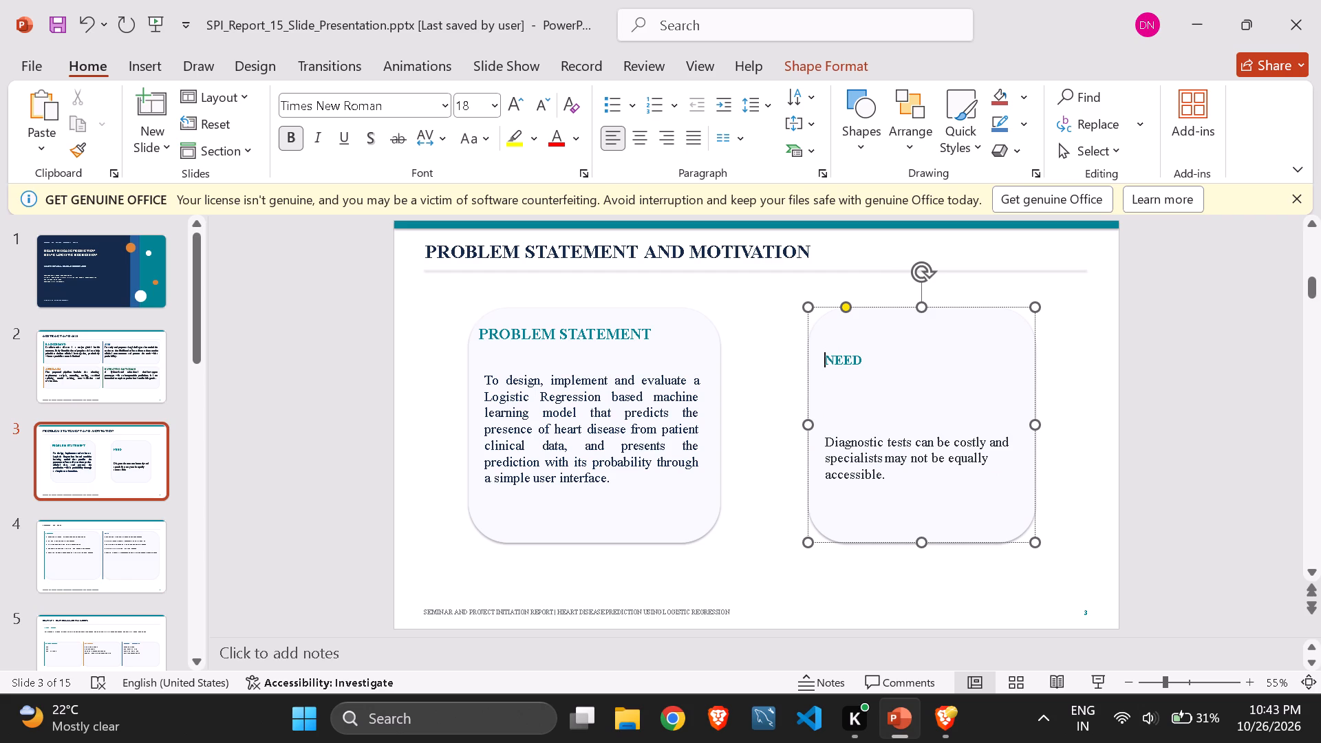
Delete the NEED heading and all blank lines above the body text, leaving only the body paragraph in the card.
drag(870, 359, 812, 350)
key(BackSpace)
key(Down)
key(Down)
key(Down)
key(Down)
key(Down)
key(BackSpace)
key(BackSpace)
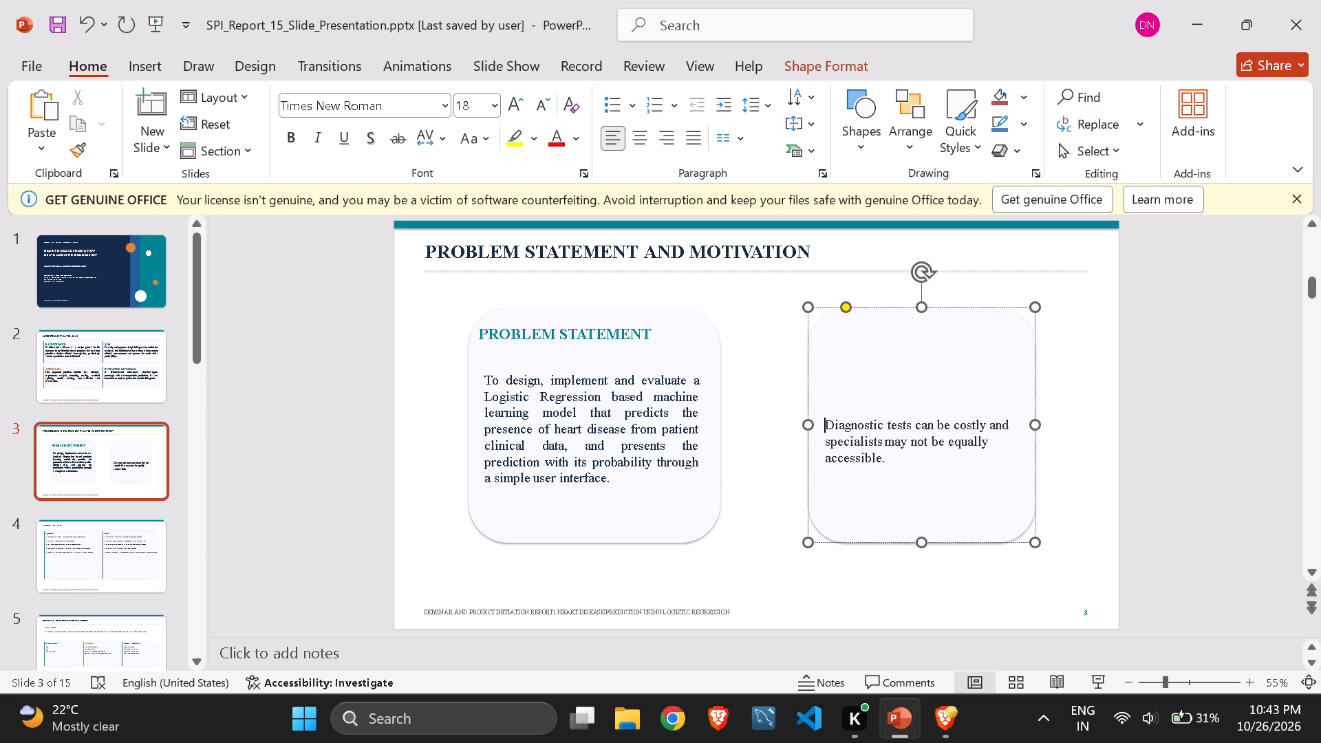
key(BackSpace)
key(BackSpace)
key(BackSpace)
key(BackSpace)
key(BackSpace)
key(BackSpace)
key(BackSpace)
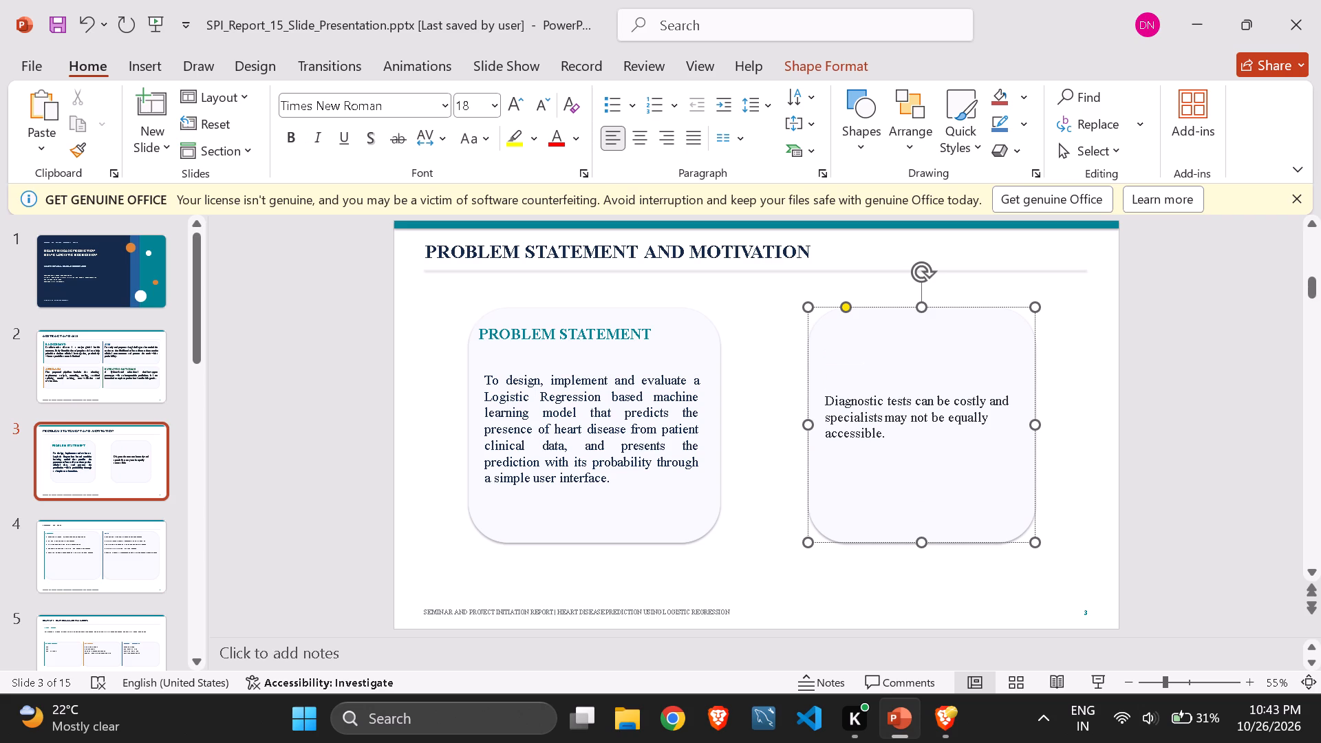
key(BackSpace)
key(Up)
key(Up)
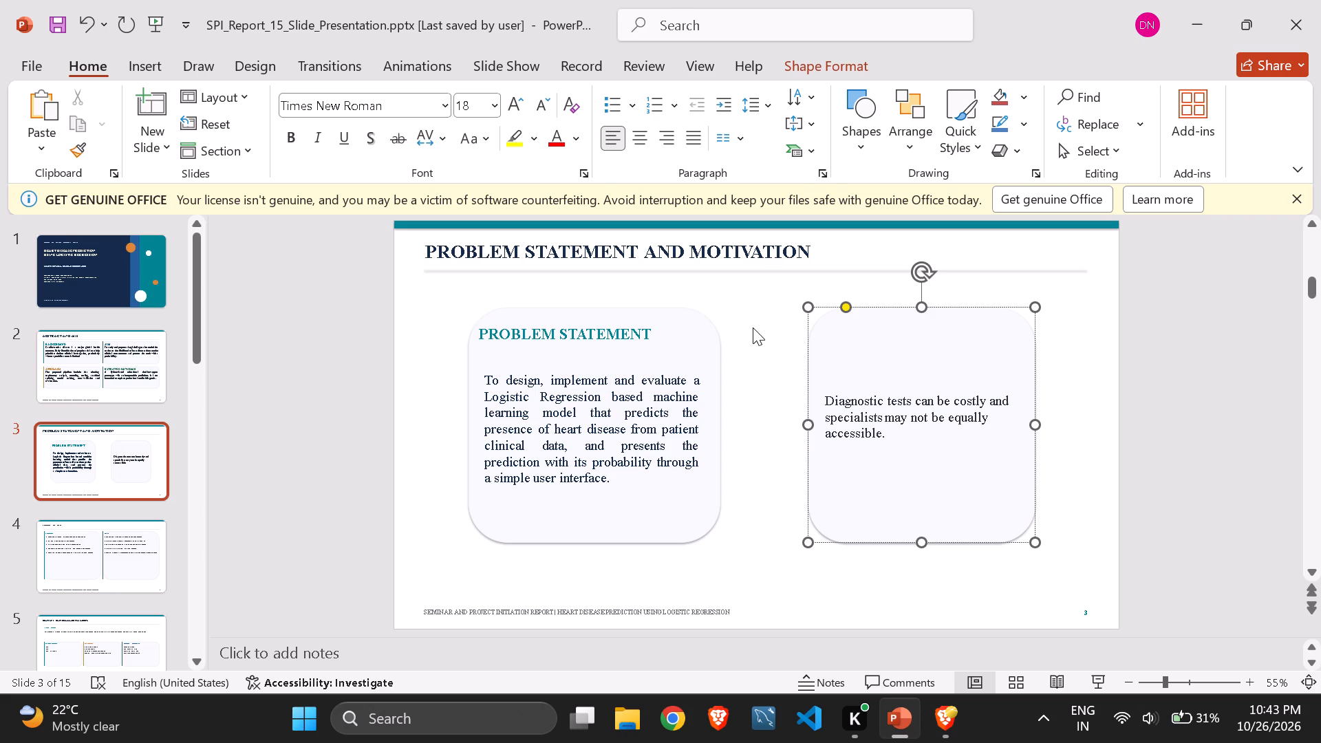
click(753, 327)
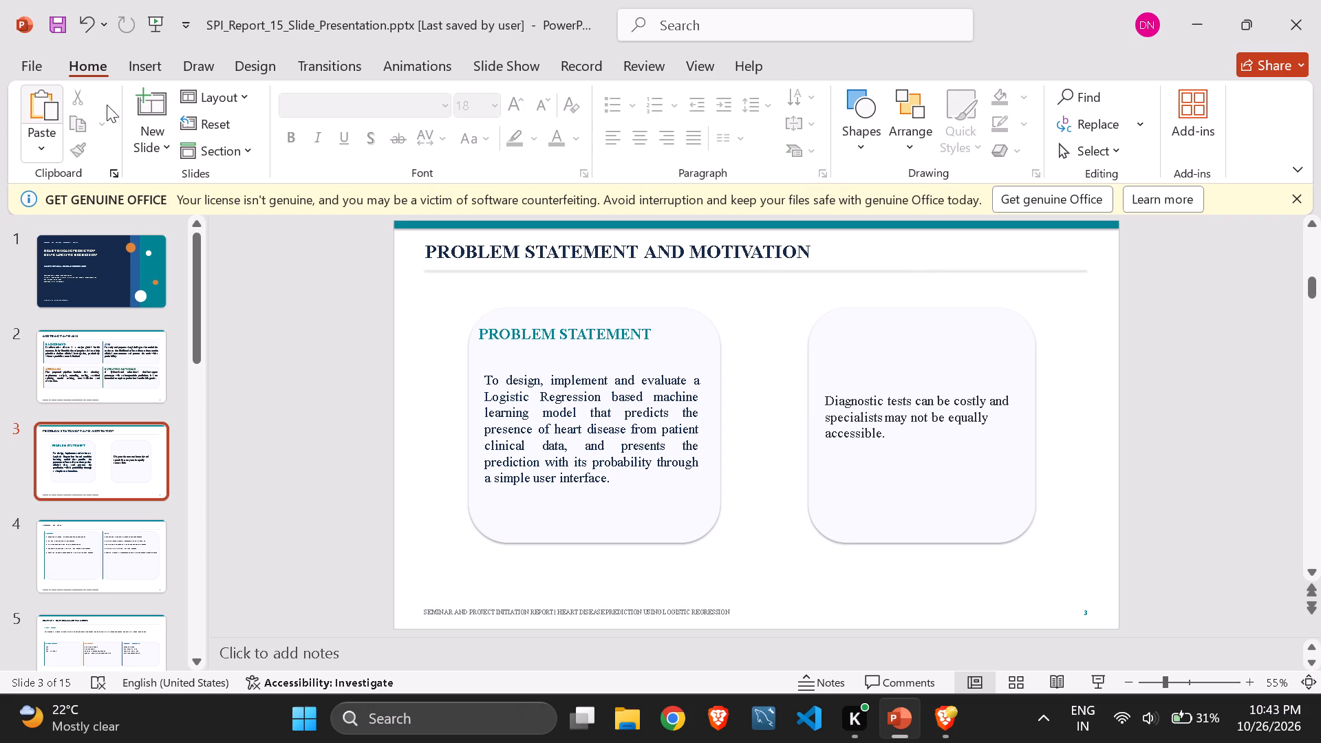
Add a separate text box reading NEED inside the second card, above its body text and level with the PROBLEM STATEMENT heading.
click(134, 61)
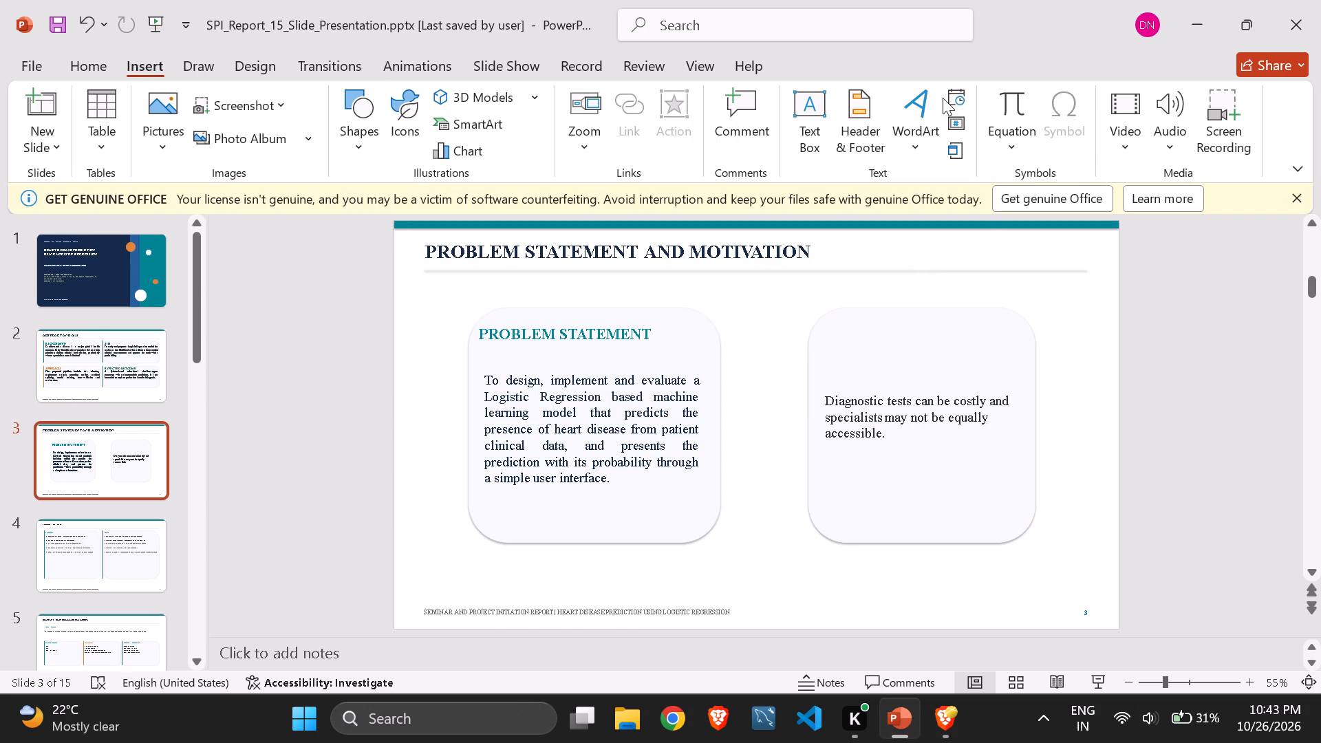
click(815, 117)
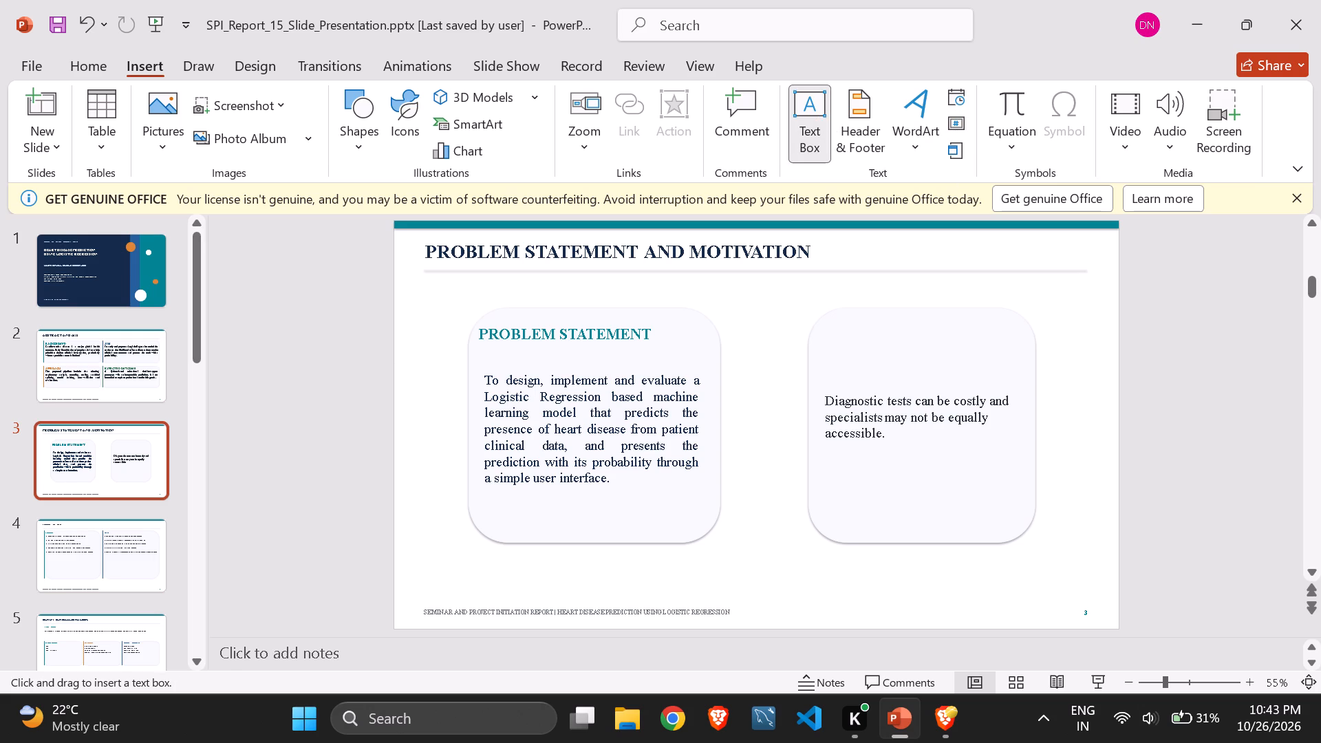
drag(842, 349, 945, 364)
drag(945, 364, 945, 318)
key(n)
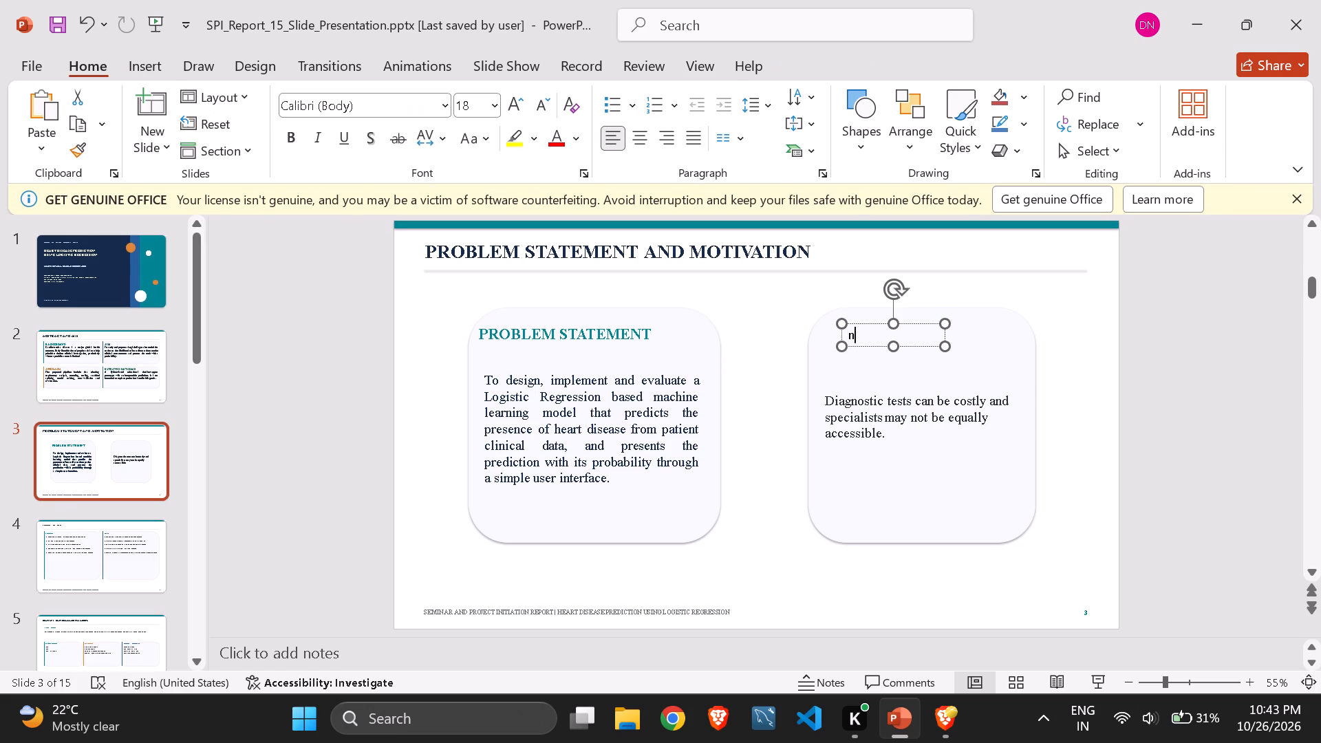
key(BackSpace)
text(NEES)
key(BackSpace)
key(d)
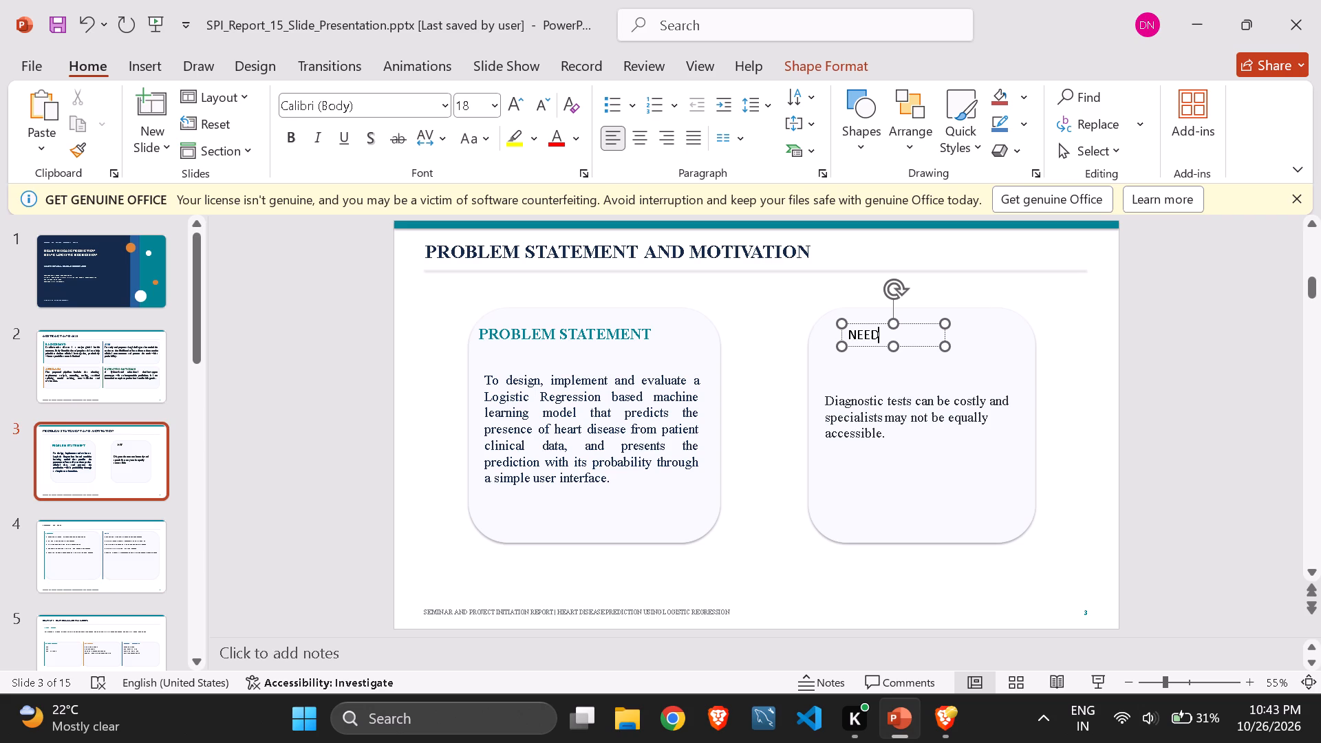
Set the new NEED heading's font to Times New Roman.
triple_click(862, 334)
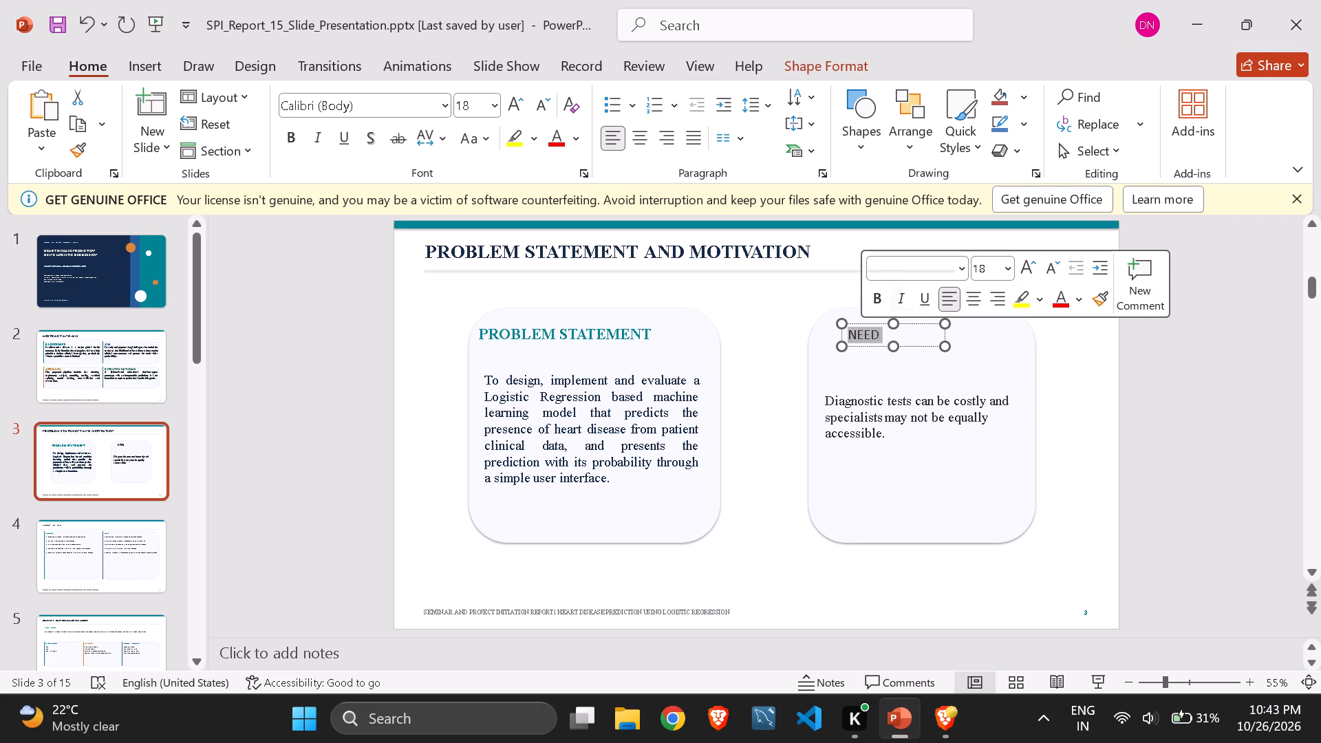
click(936, 263)
key(BackSpace)
text(TIME)
key(Return)
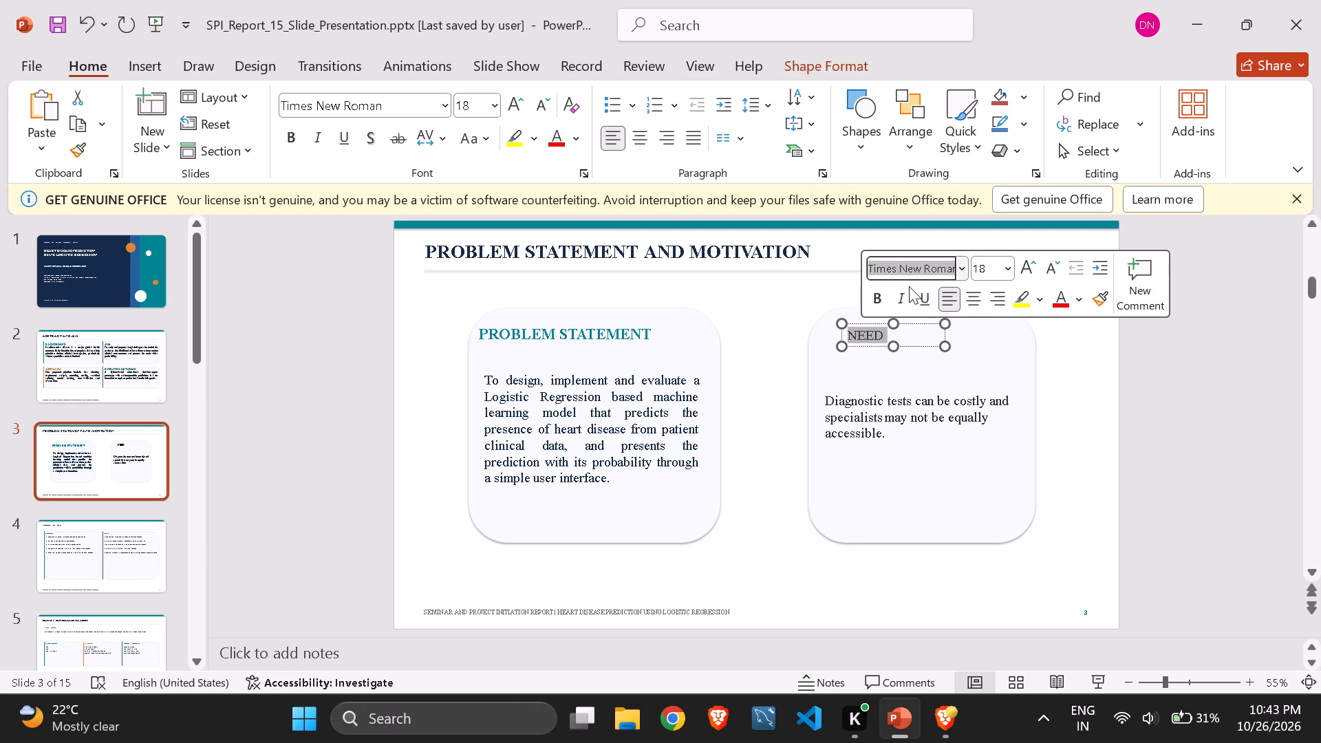
click(994, 272)
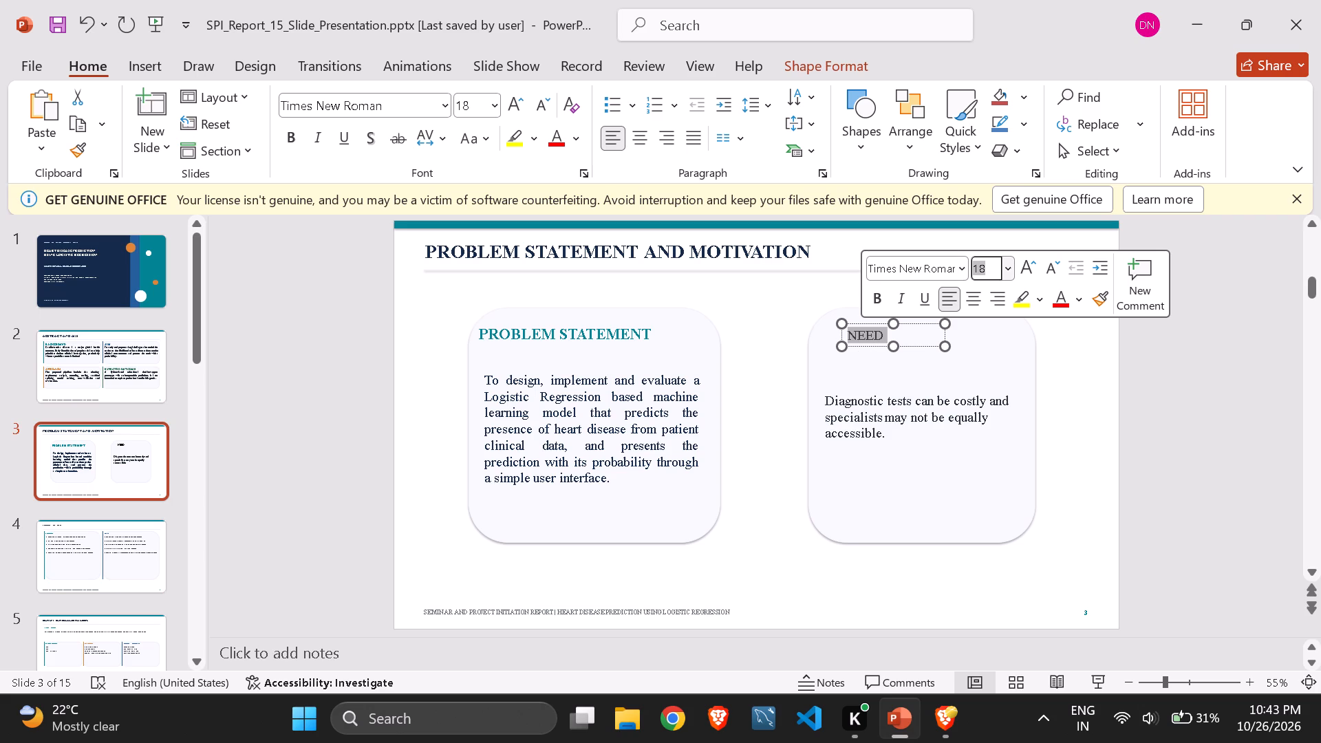
click(576, 142)
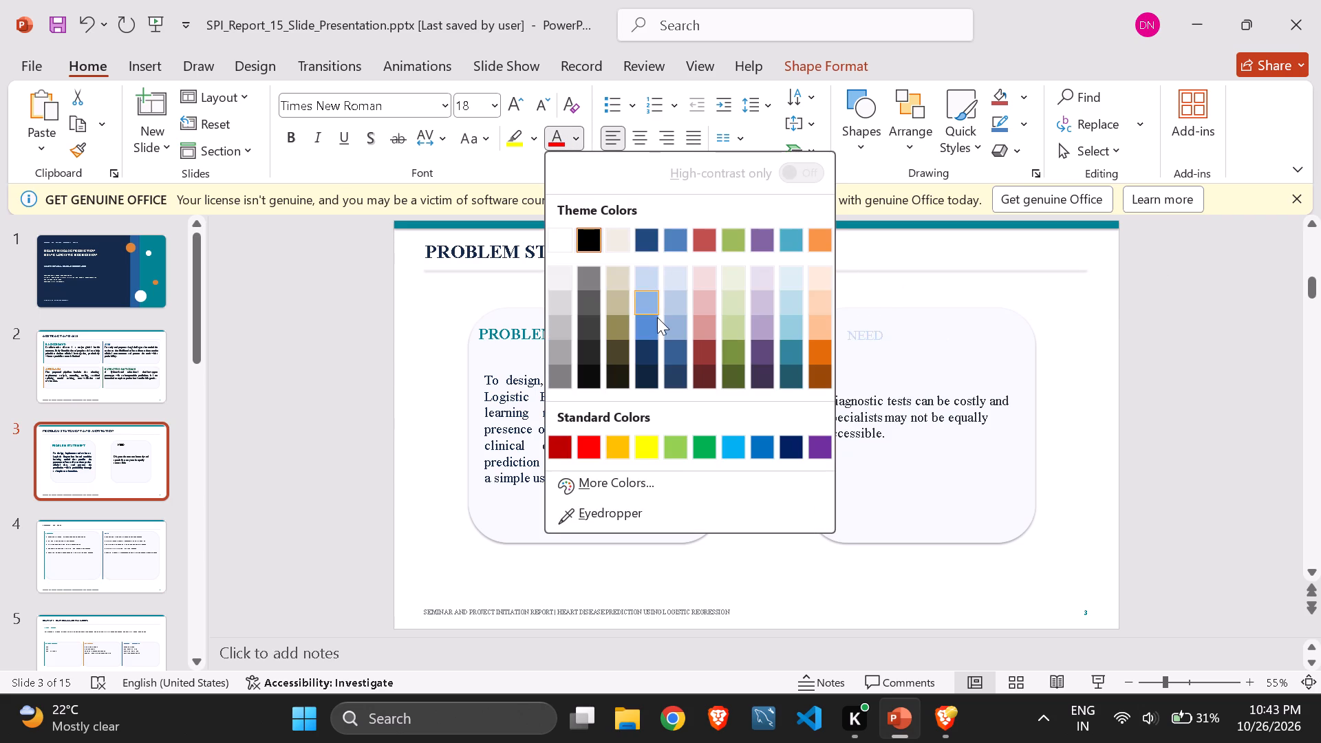
click(932, 382)
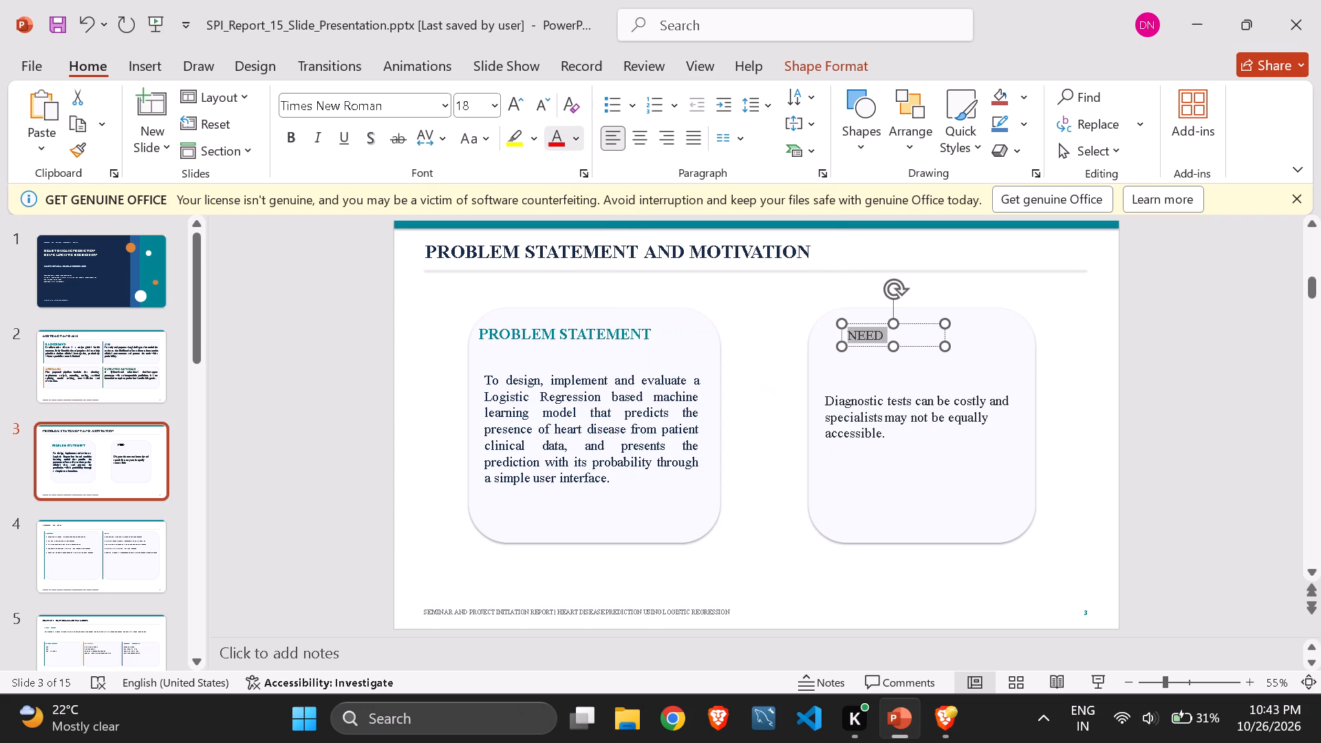
Replace the NEED heading text with a copy of the formatted PROBLEM STATEMENT heading.
triple_click(627, 336)
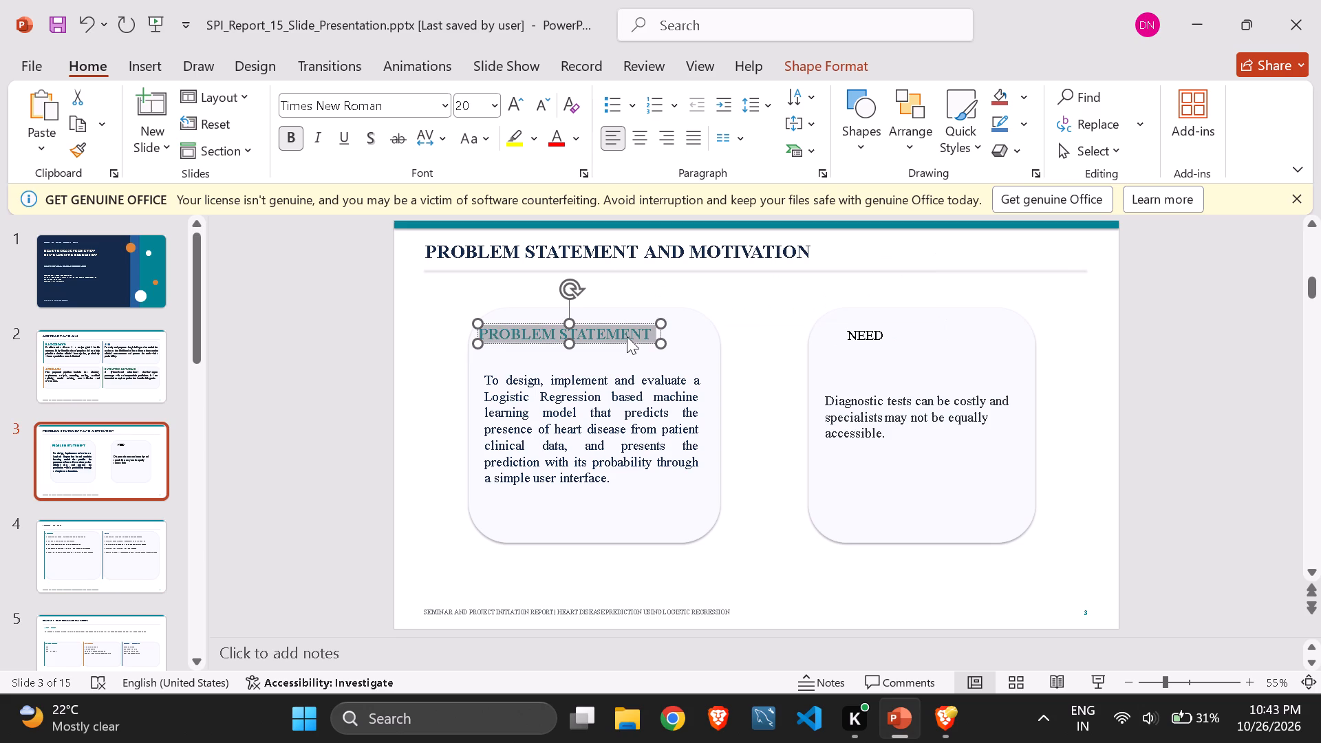
key(ctrl+c)
triple_click(874, 337)
key(ctrl+v)
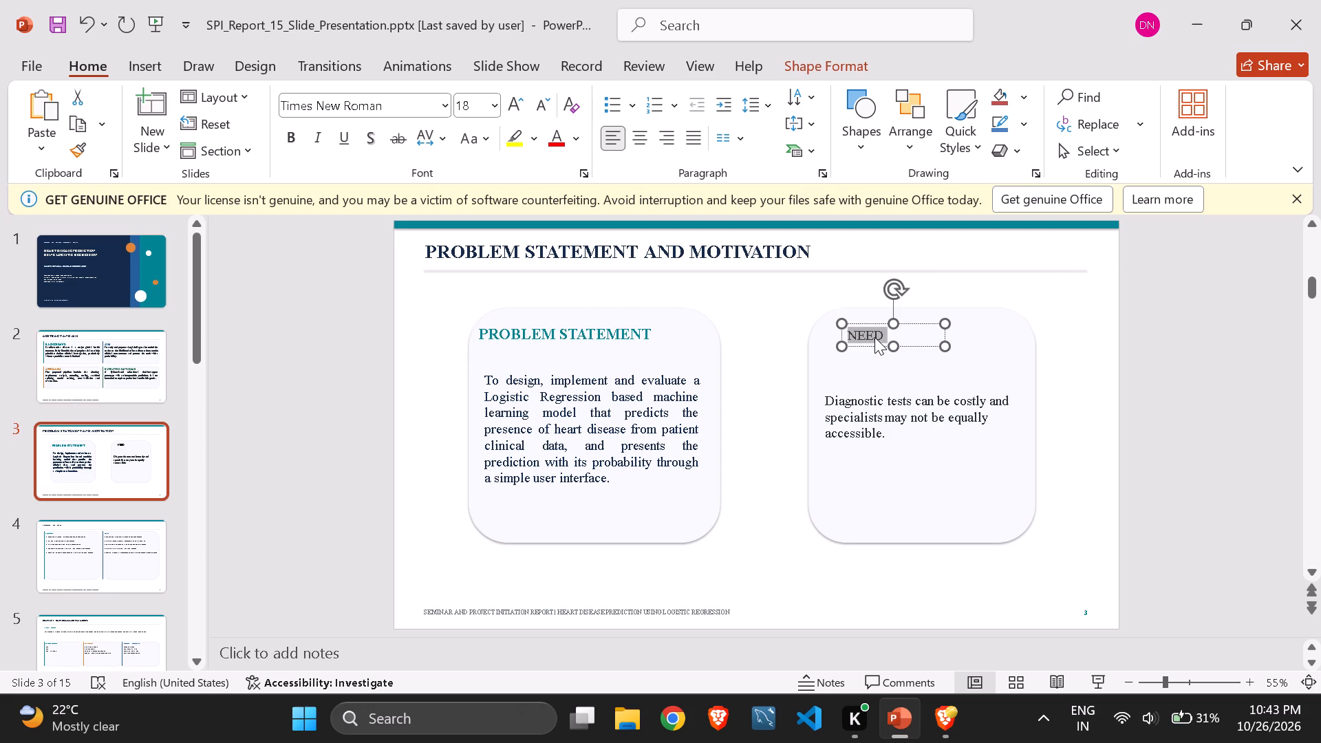
Change the wording of the pasted heading in the second card to NEED, keeping its bold teal formatting.
key(BackSpace)
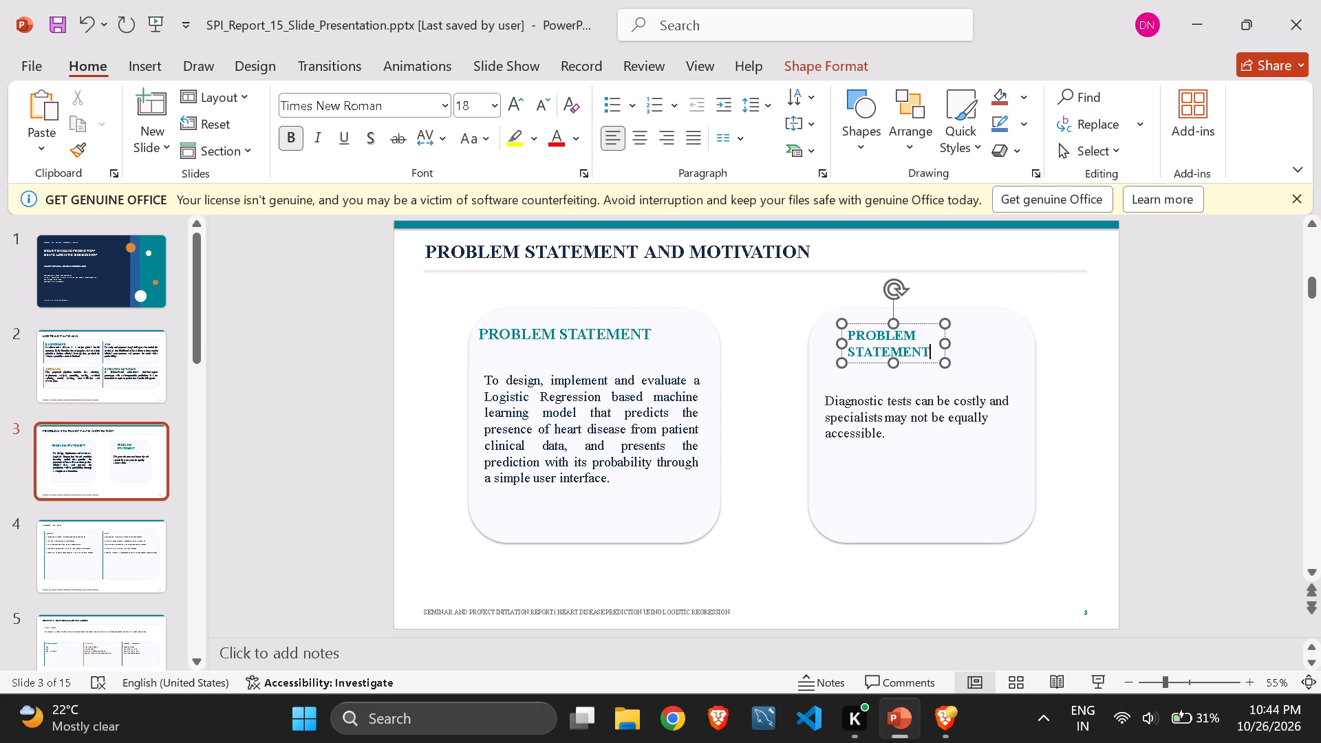
key(BackSpace)
key(BackSpace)
key(BackSpace)
key(BackSpace)
key(BackSpace)
key(BackSpace)
key(BackSpace)
key(BackSpace)
key(BackSpace)
key(BackSpace)
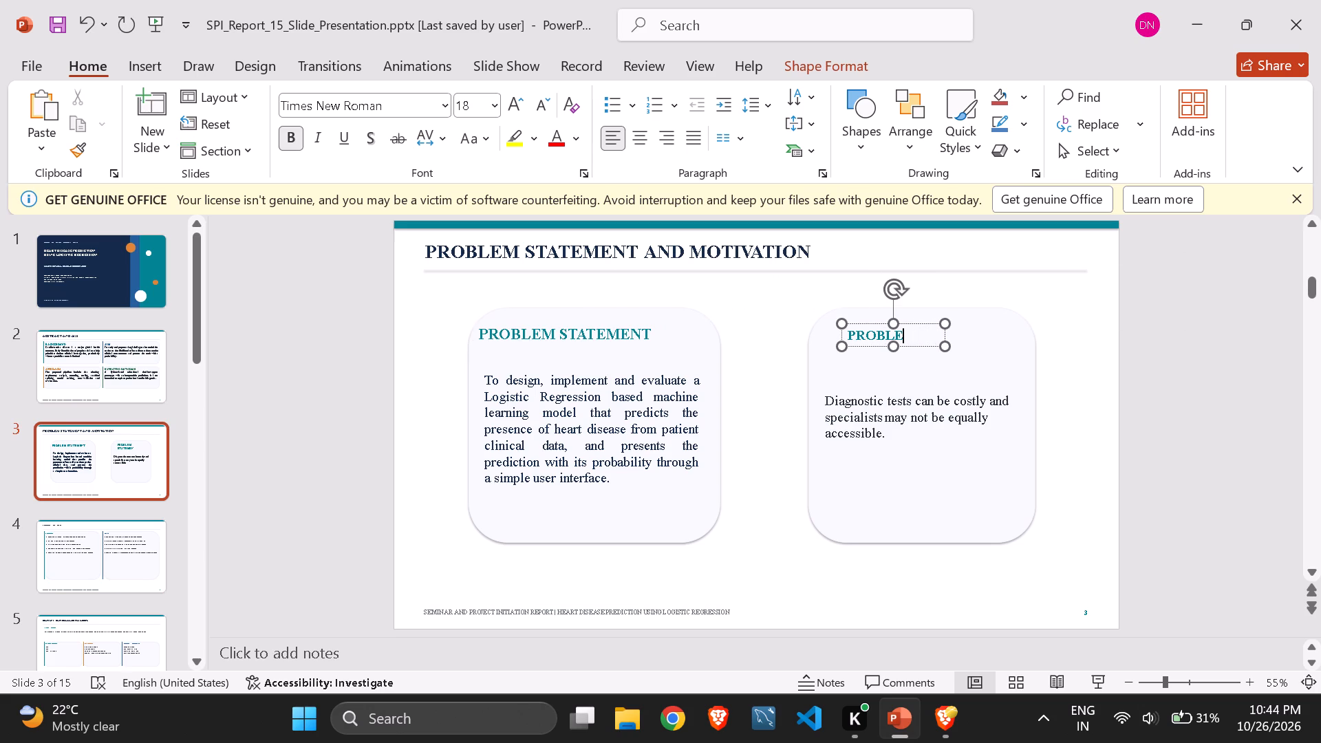
key(BackSpace)
key(BackSpace)
key(BackSpace)
key(BackSpace)
key(BackSpace)
key(n)
text(EED)
key(Left)
key(Left)
key(Left)
key(Left)
key(BackSpace)
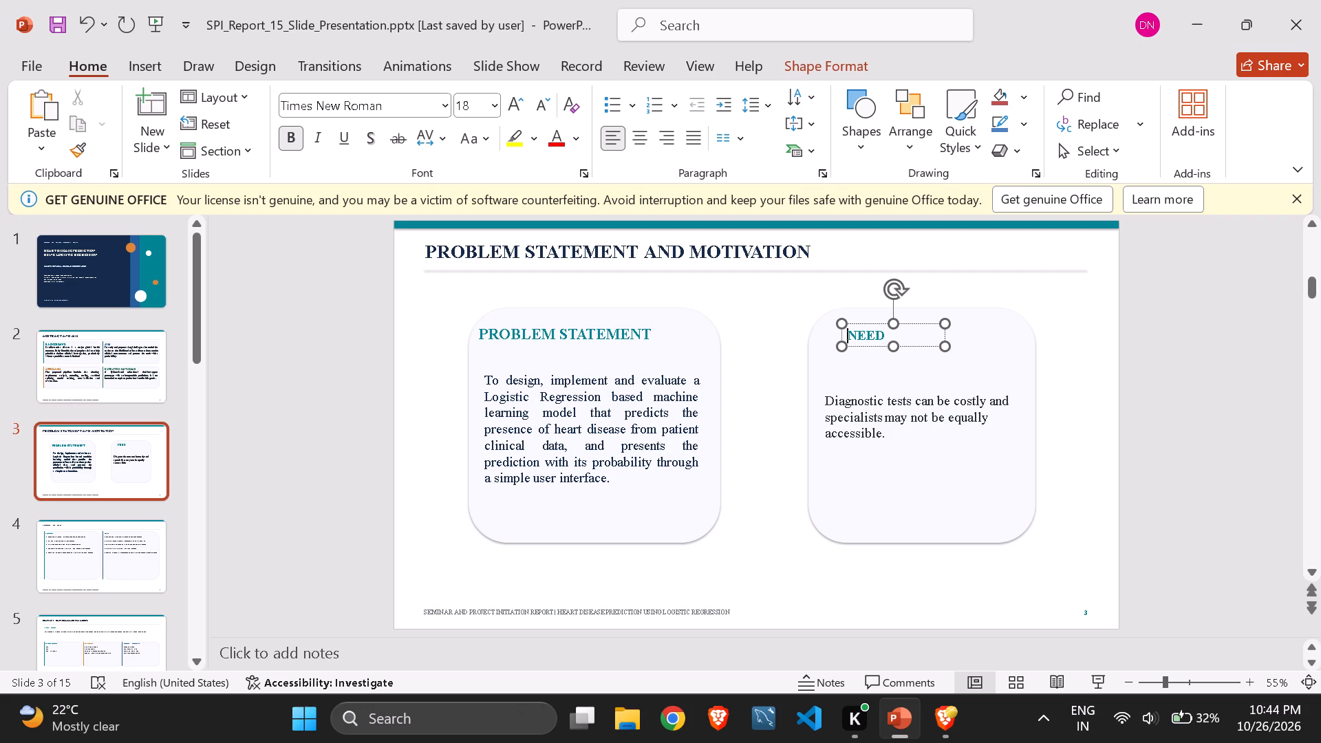
click(987, 359)
Move the NEED heading to roughly the middle of its card's width, above the body text.
click(892, 334)
drag(892, 334, 871, 340)
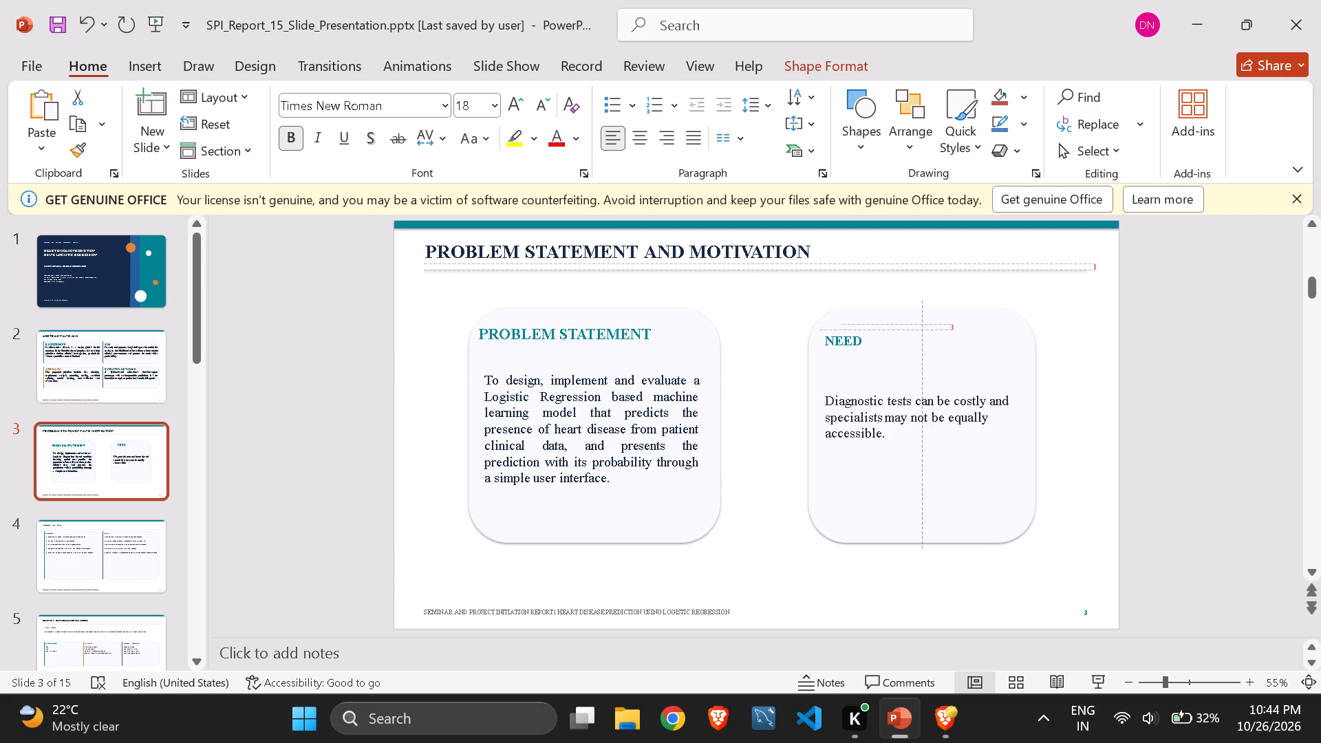
drag(871, 340, 872, 331)
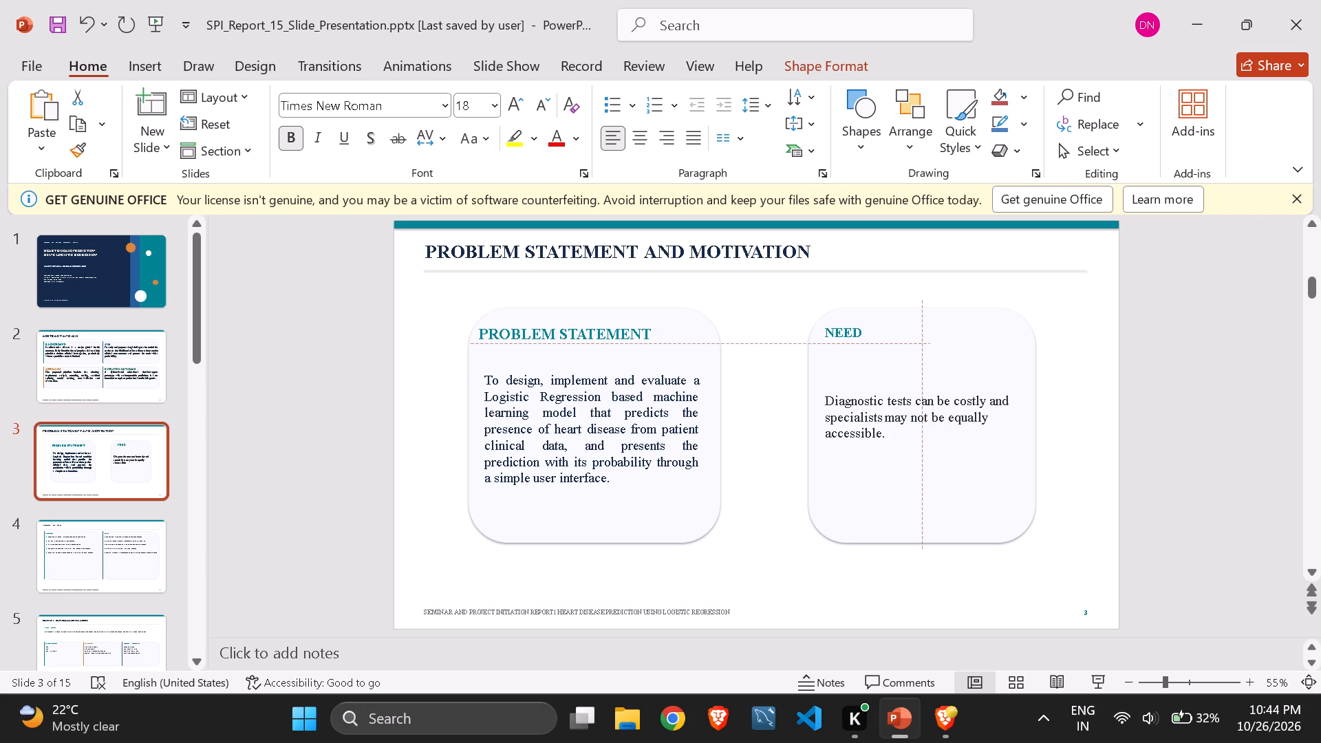
drag(872, 331, 937, 334)
Move the PROBLEM STATEMENT heading to the horizontal centre of its paragraph, level with the NEED heading.
click(627, 330)
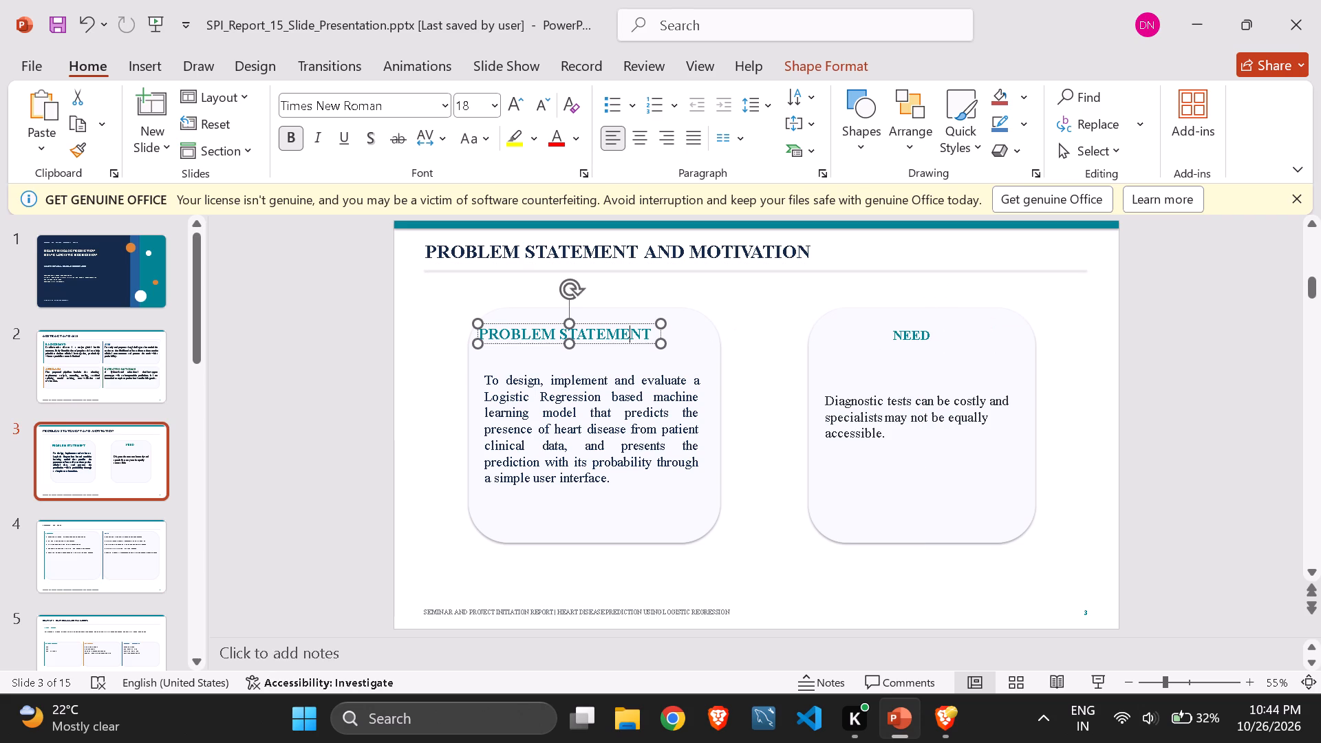
drag(604, 343, 627, 345)
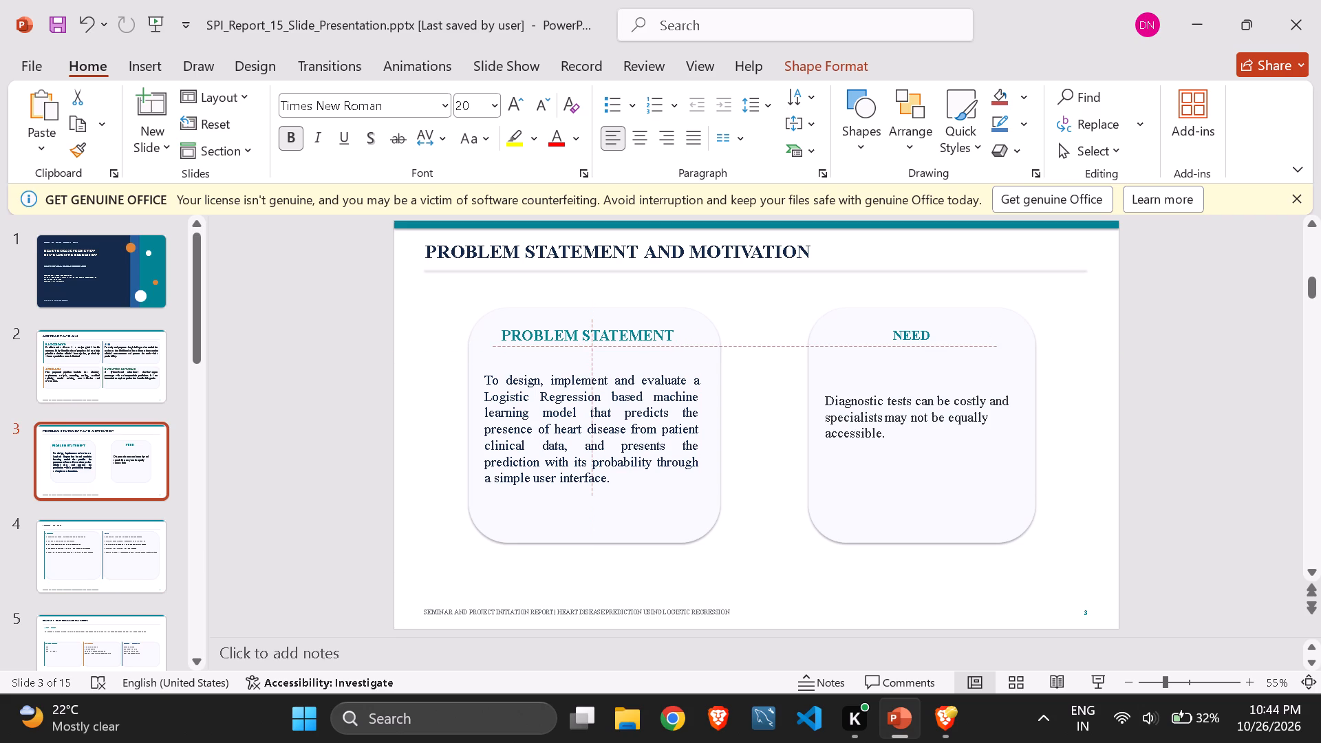
drag(627, 345, 627, 346)
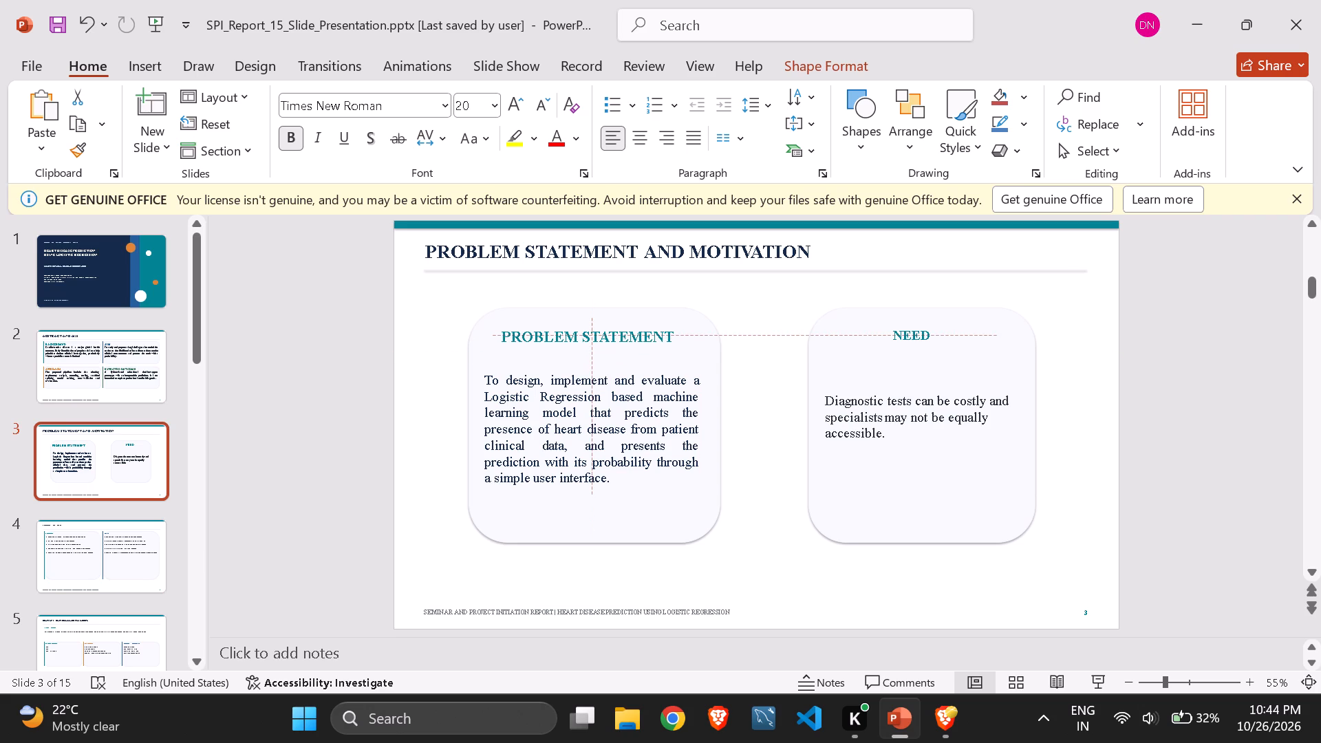
drag(627, 346, 625, 347)
Widen the PROBLEM STATEMENT card on slide 3 toward the NEED card, leaving a narrow gap between them.
click(901, 422)
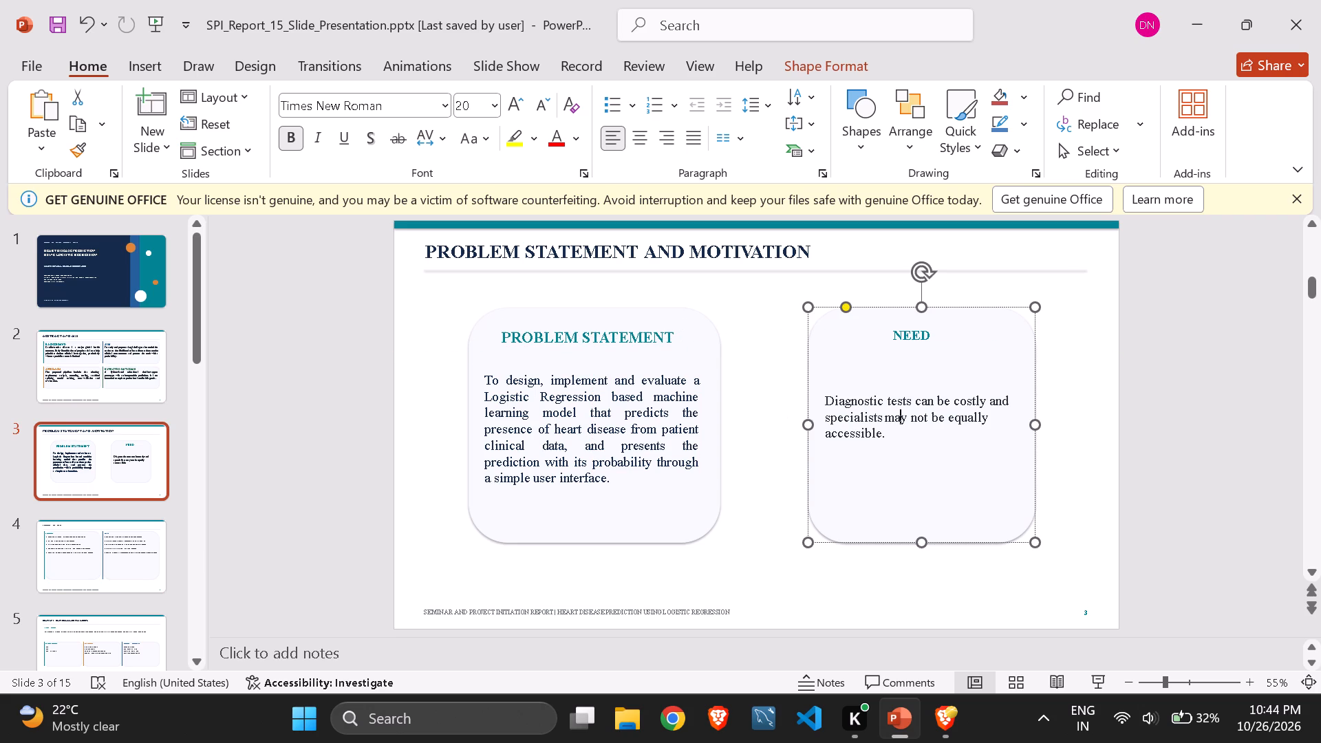
click(737, 533)
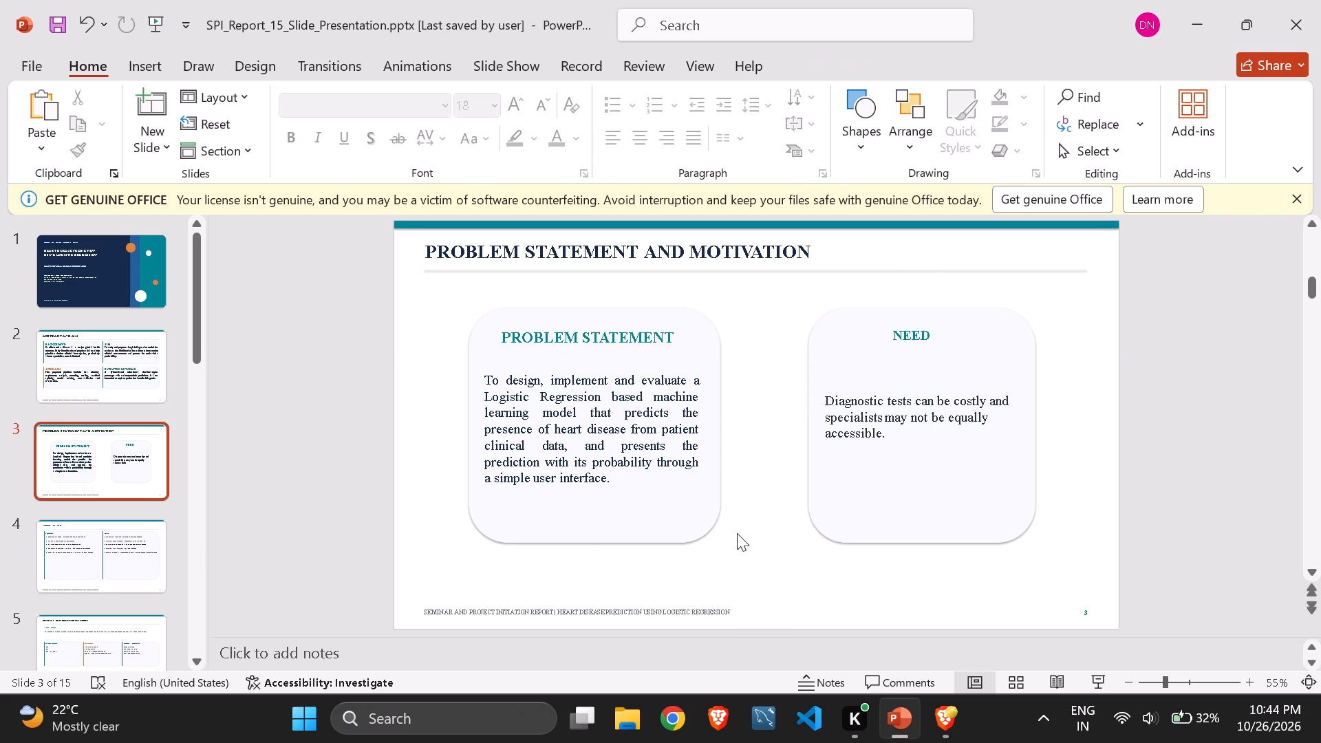
click(641, 520)
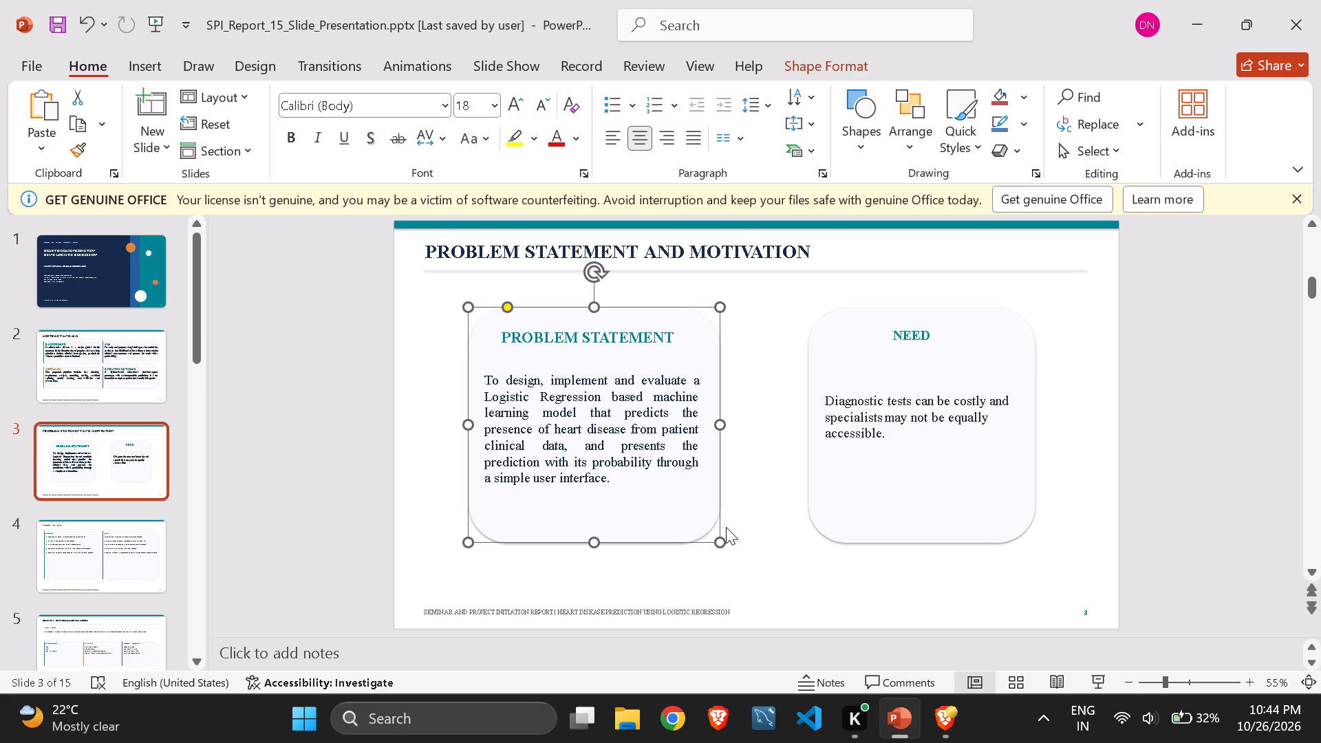
drag(718, 543, 777, 548)
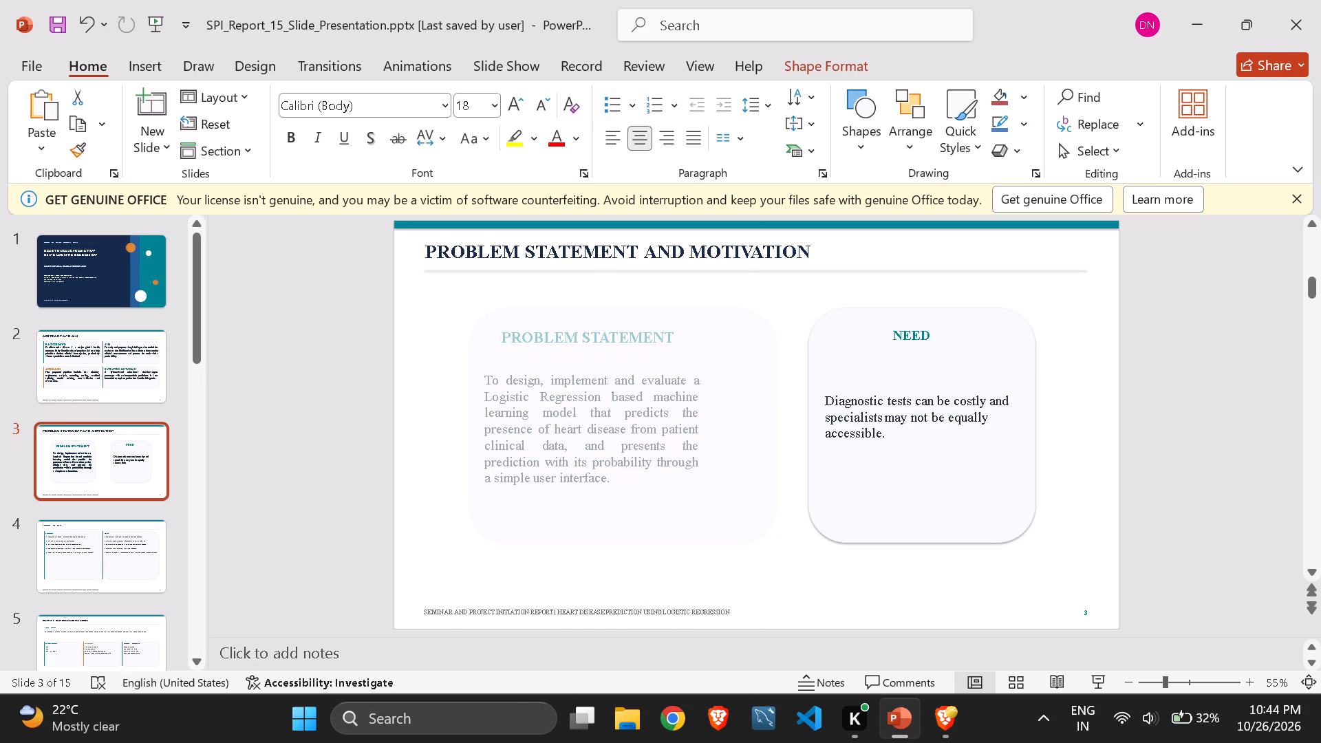
drag(777, 548, 780, 544)
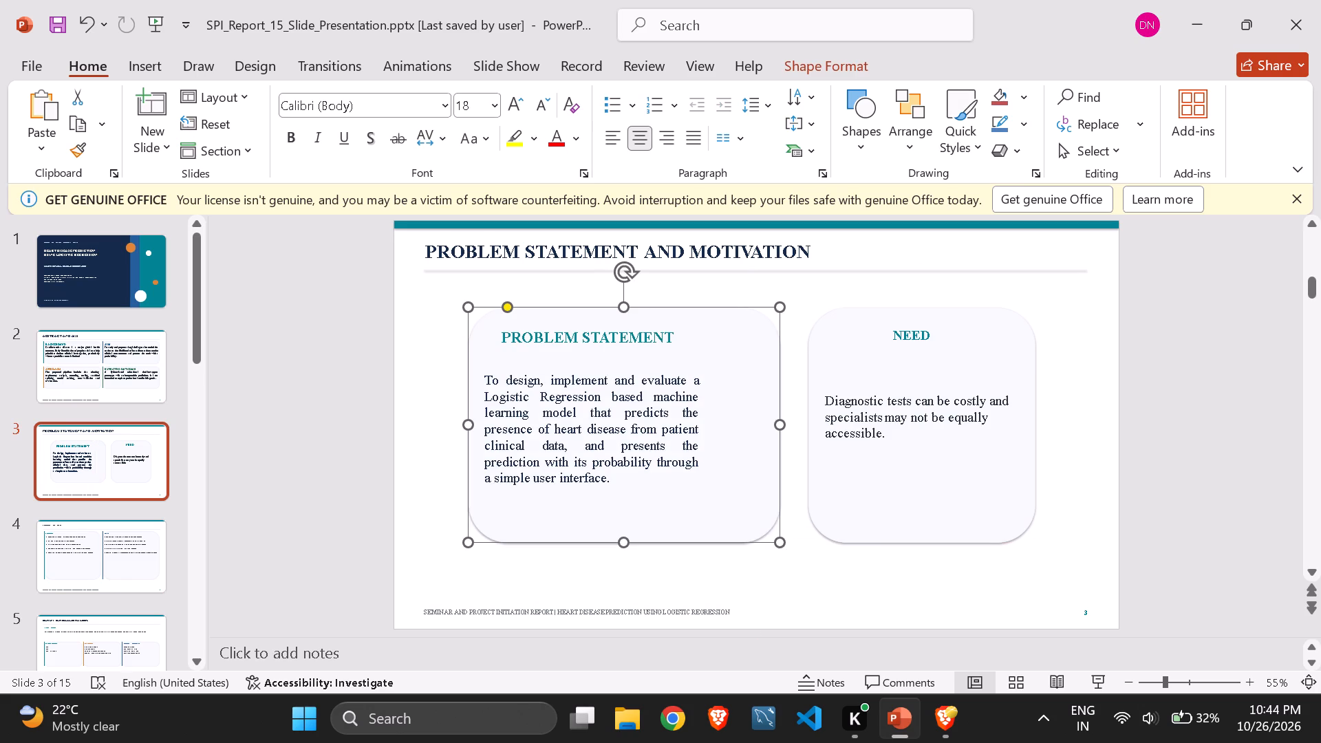
Widen the problem statement paragraph's text box to fill most of the enlarged card's width.
click(632, 431)
drag(700, 427, 748, 430)
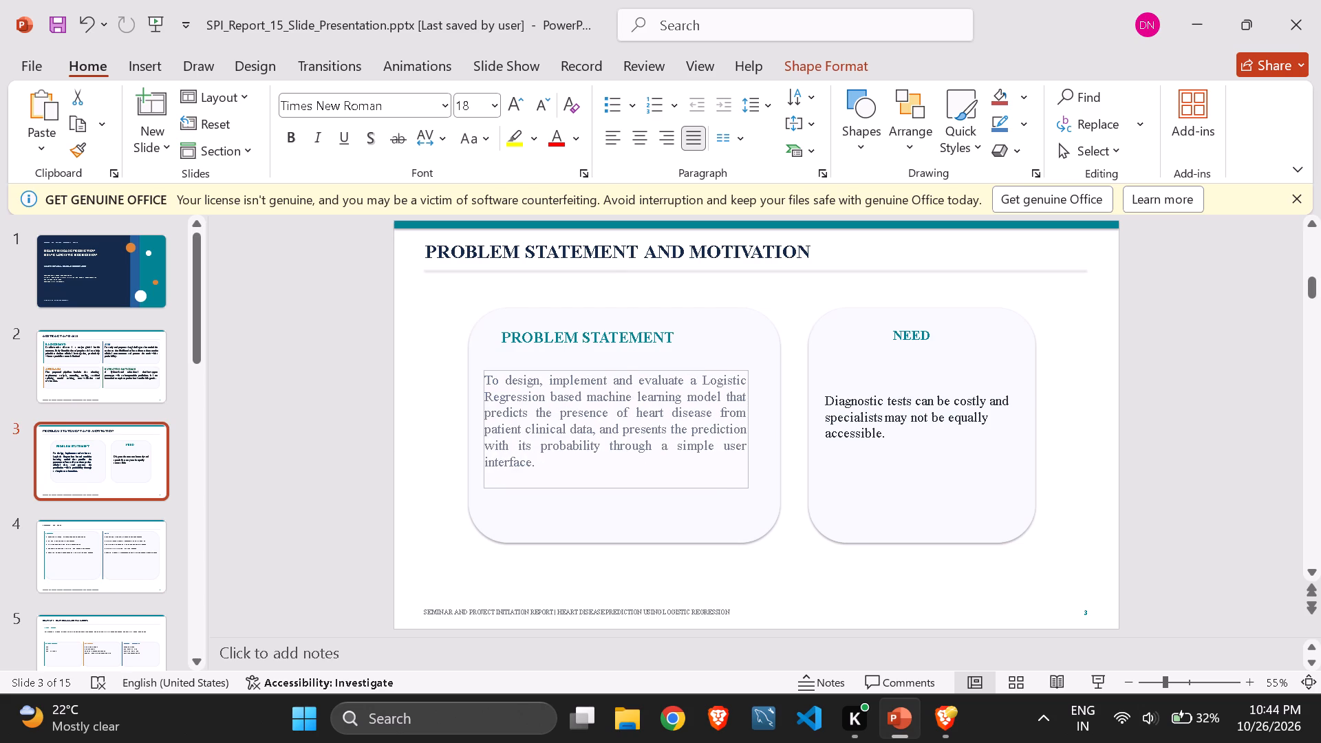
drag(748, 430, 758, 430)
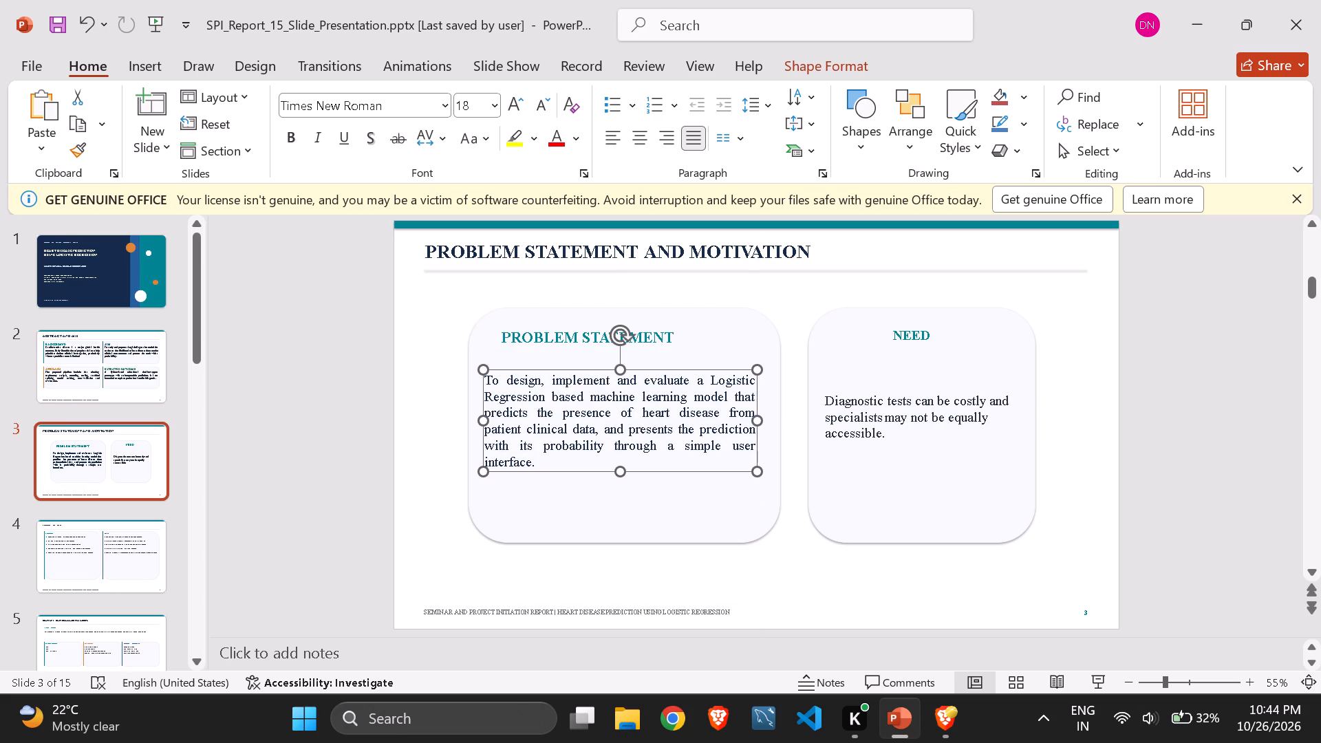
click(385, 462)
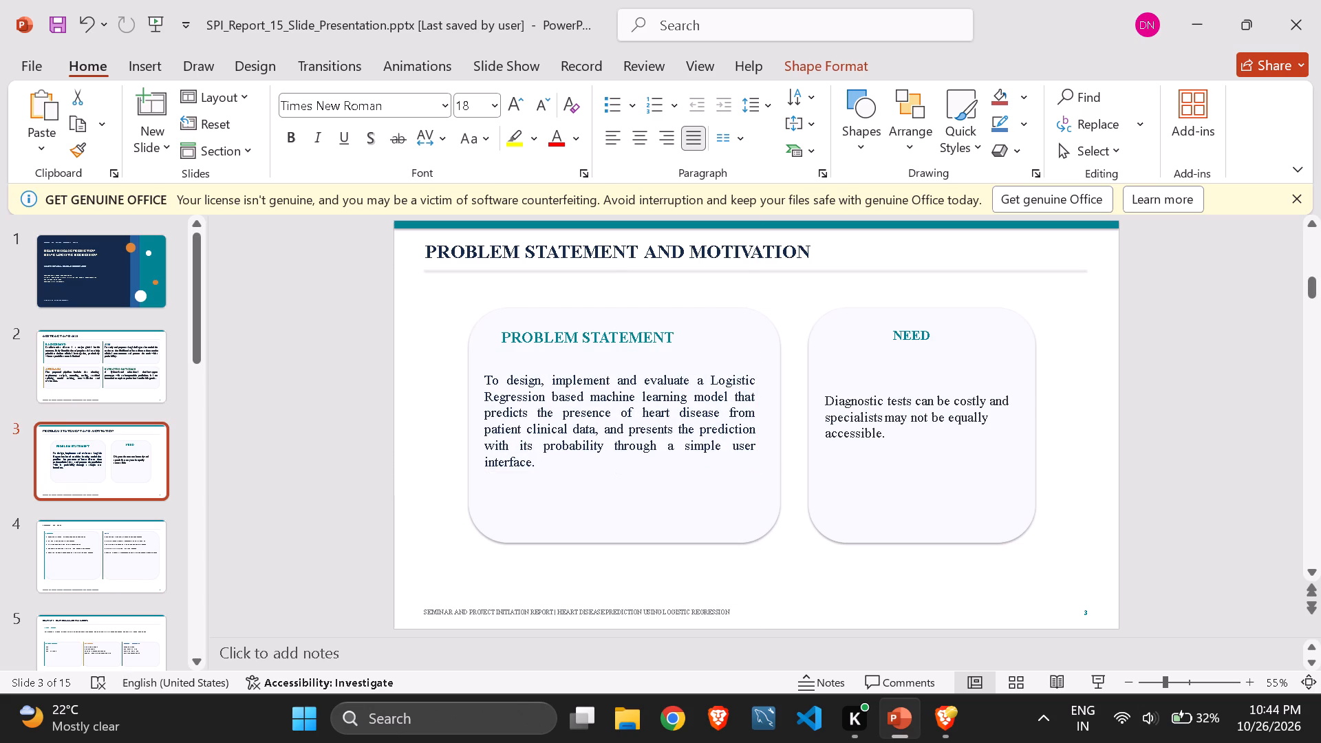
Move the PROBLEM STATEMENT heading to the horizontal centre of the widened card, keeping it level with NEED.
click(590, 339)
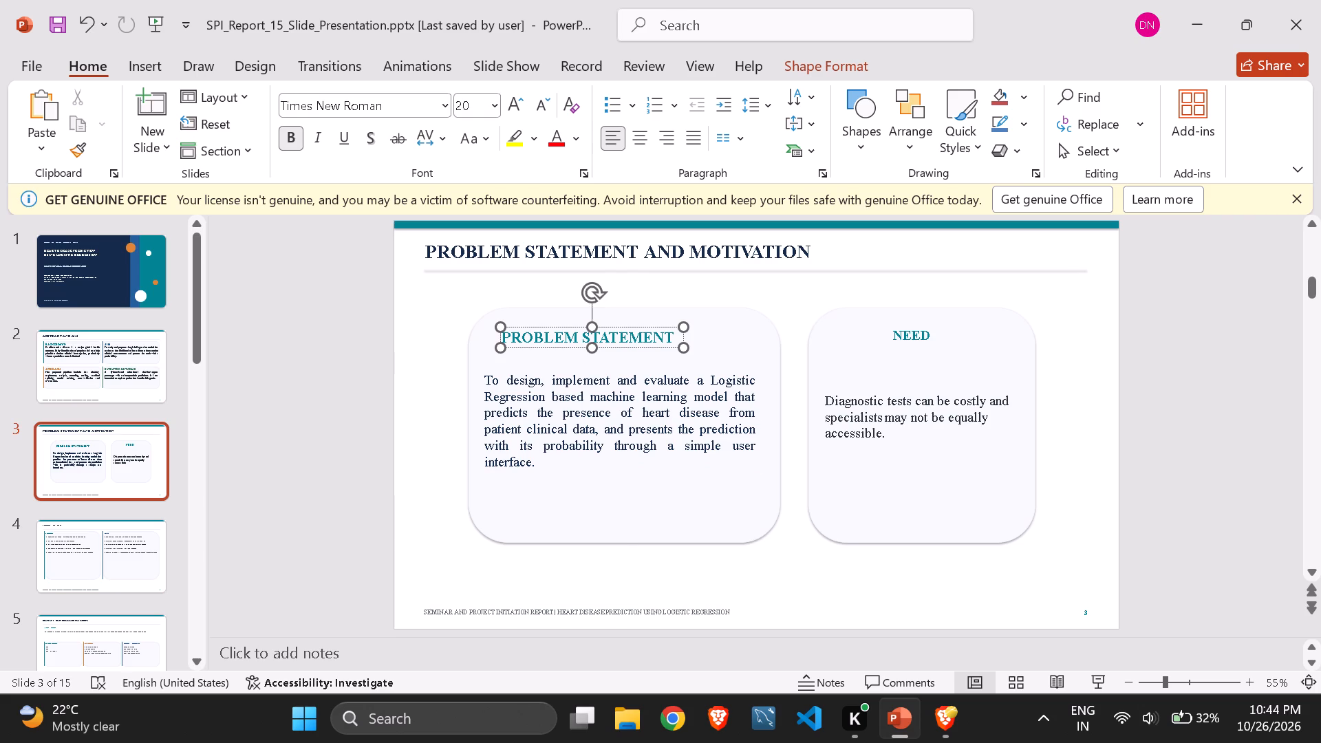
click(656, 351)
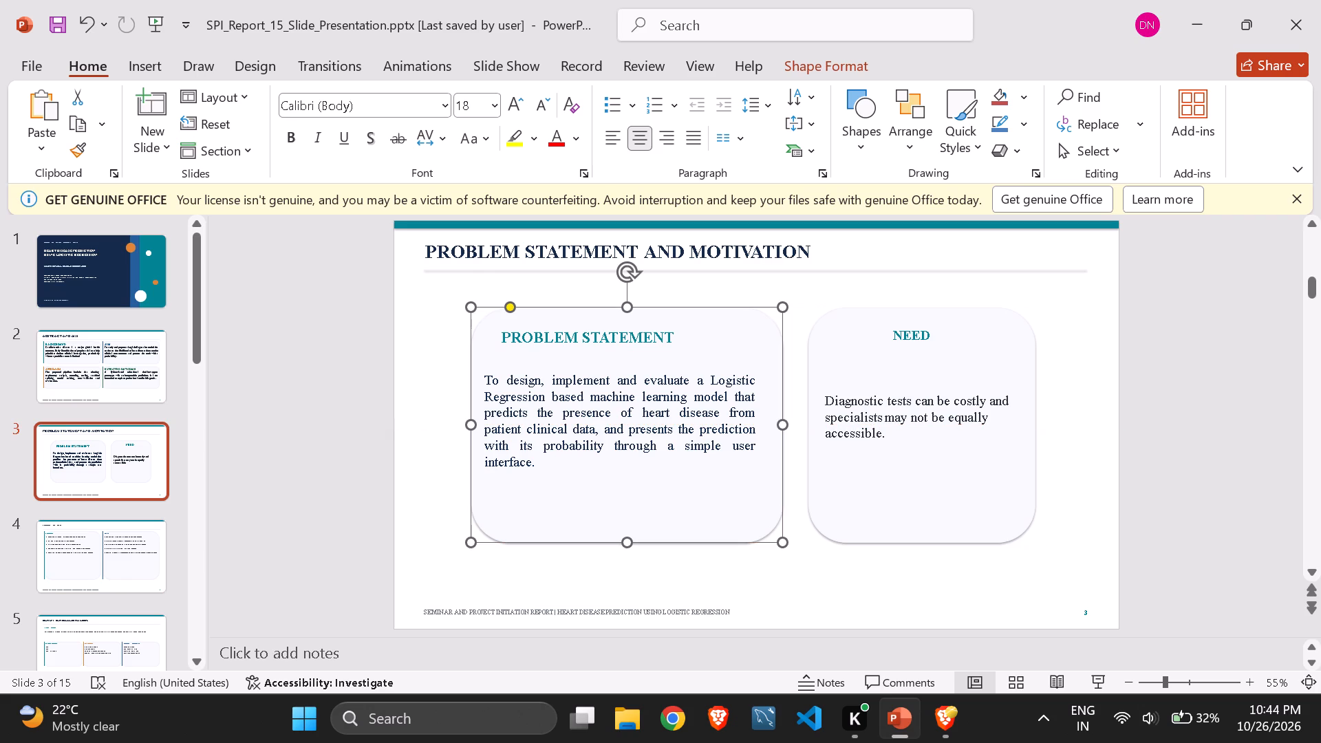
click(642, 336)
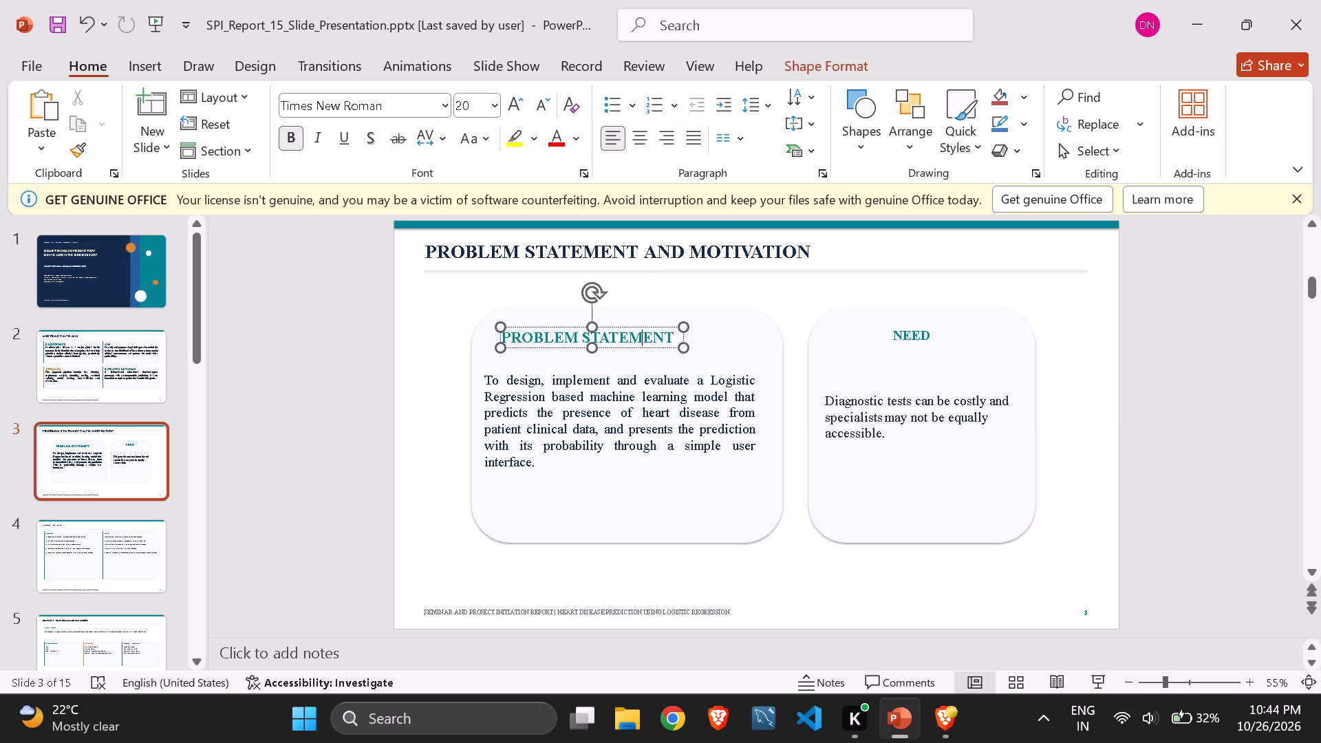
drag(667, 349, 699, 348)
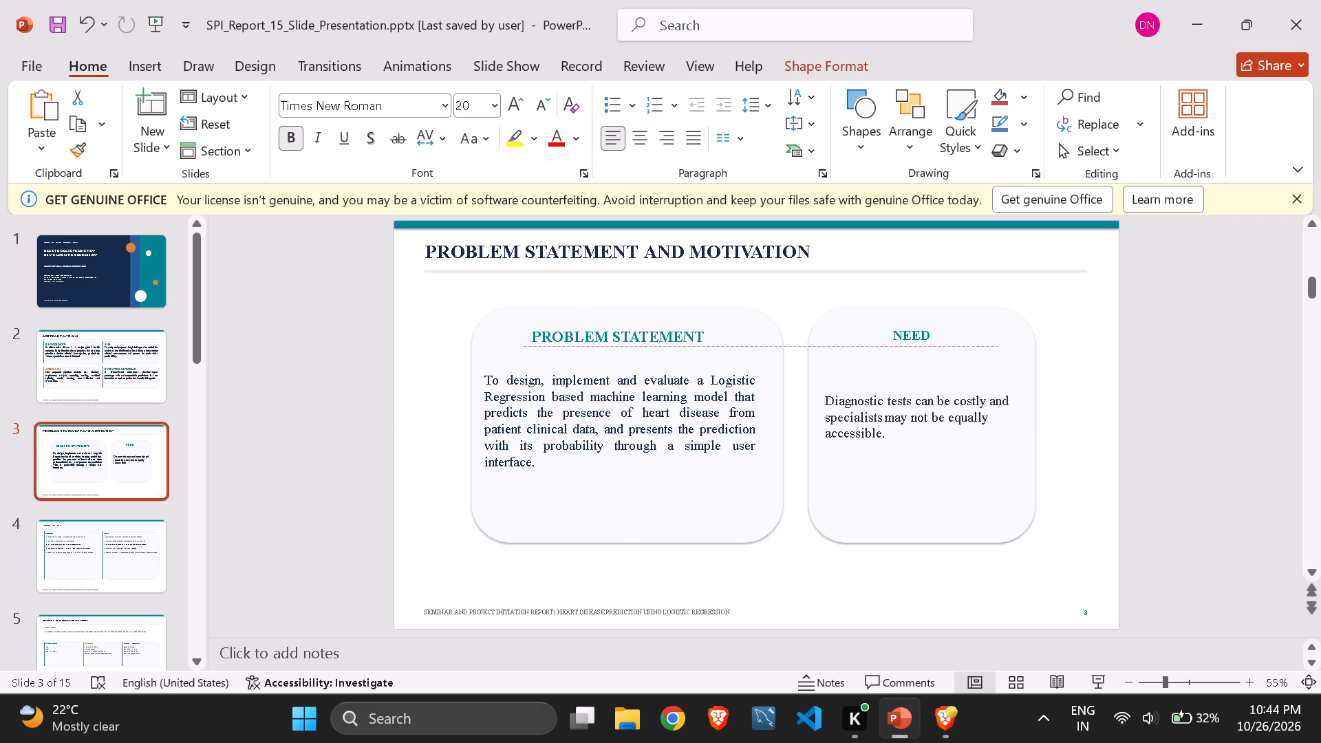
drag(699, 348, 707, 348)
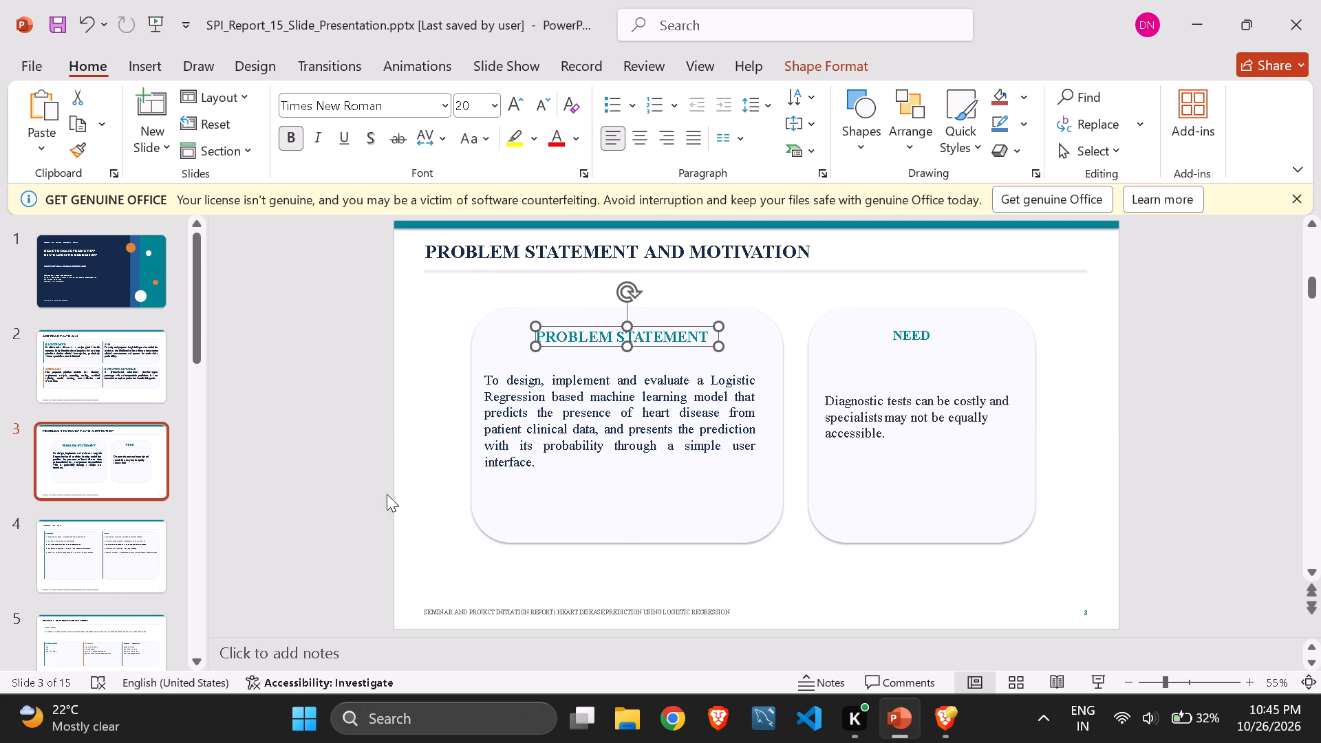
Set the OBJECTIVES AND SCOPE title on slide 4 to font size 25.
click(74, 541)
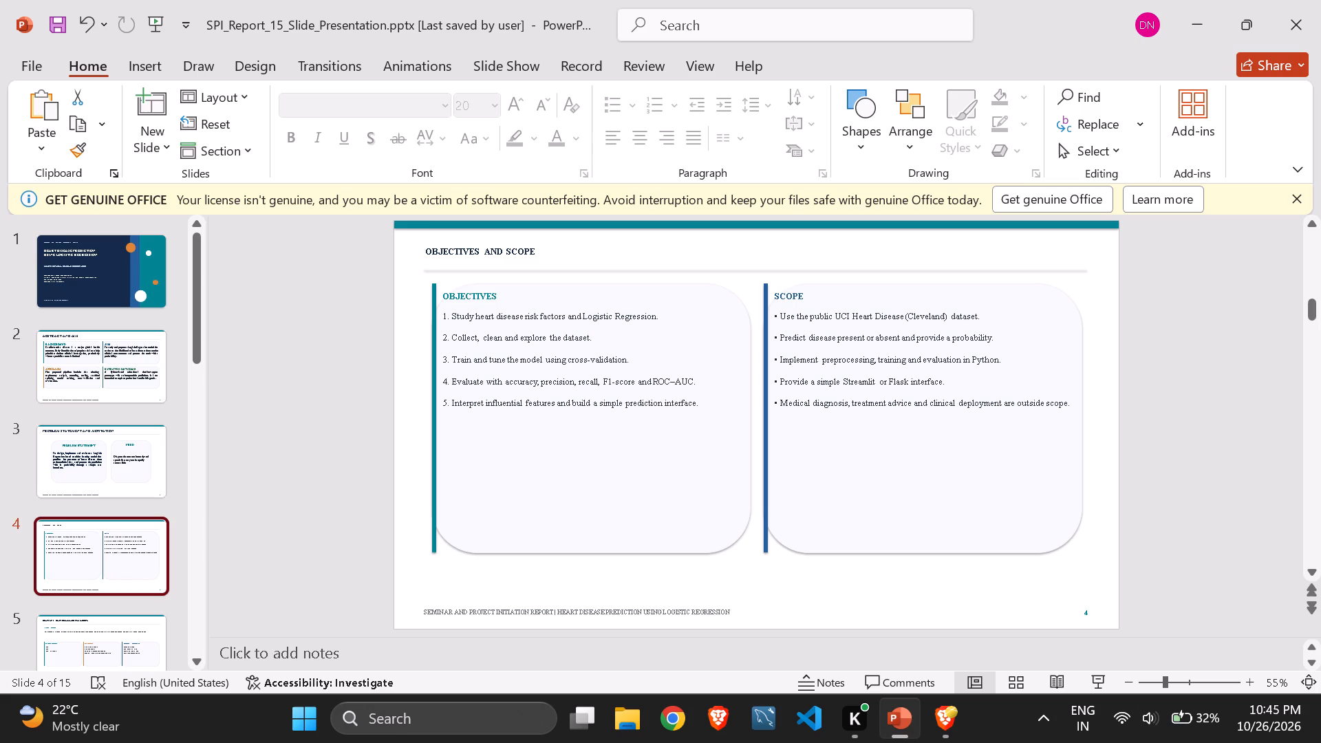
triple_click(473, 246)
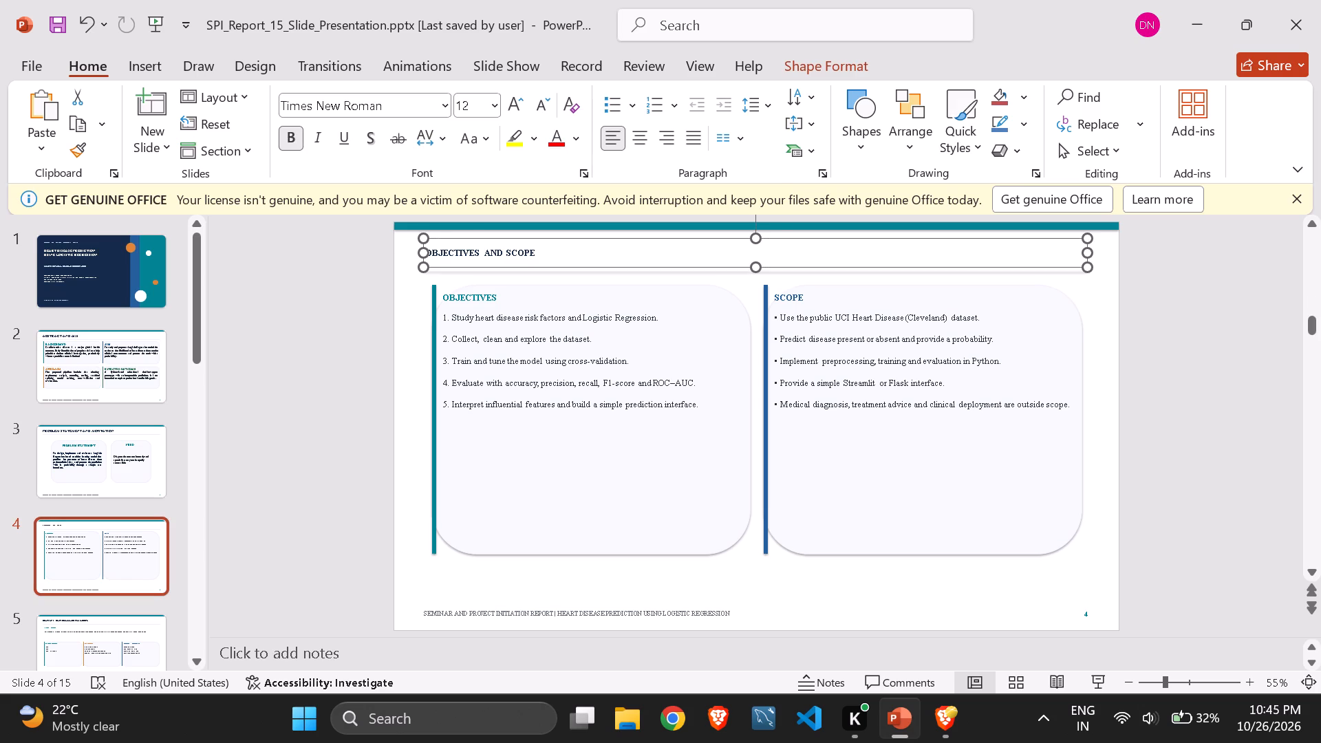
triple_click(473, 255)
click(603, 186)
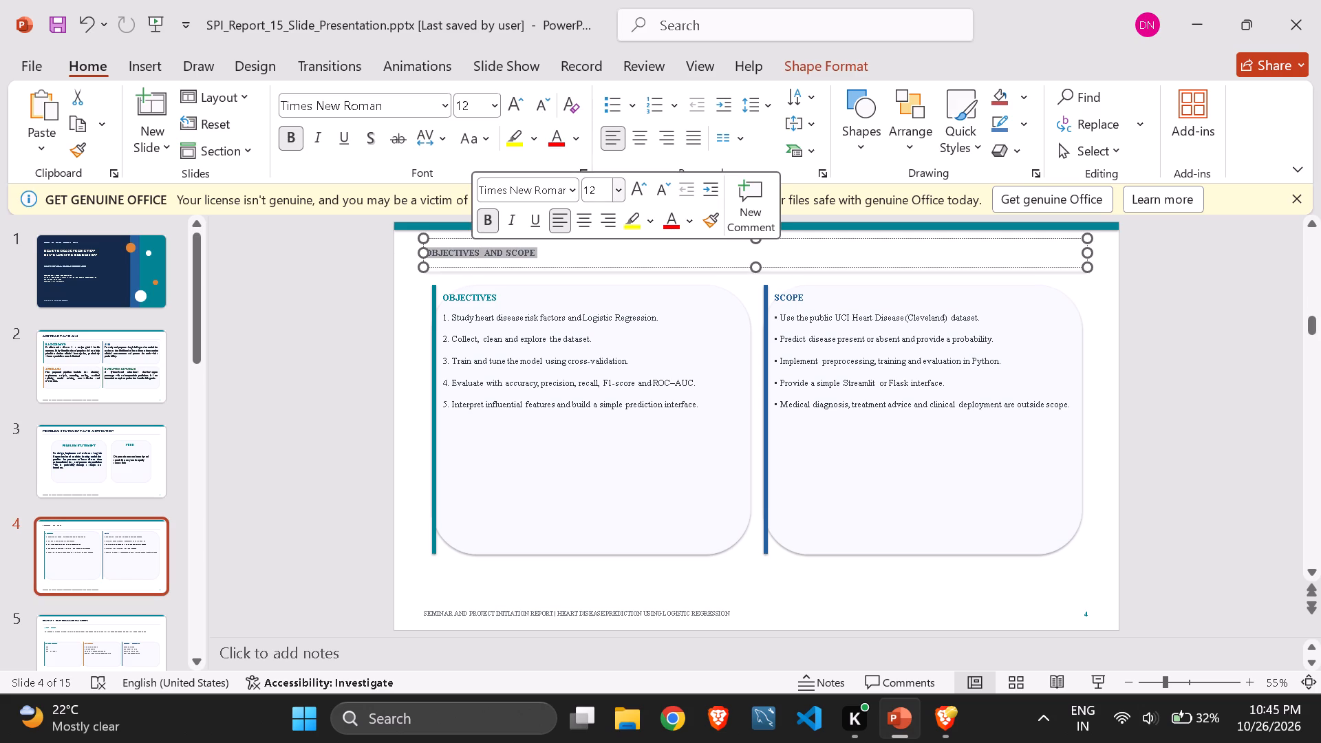
key(BackSpace)
text(25)
key(Return)
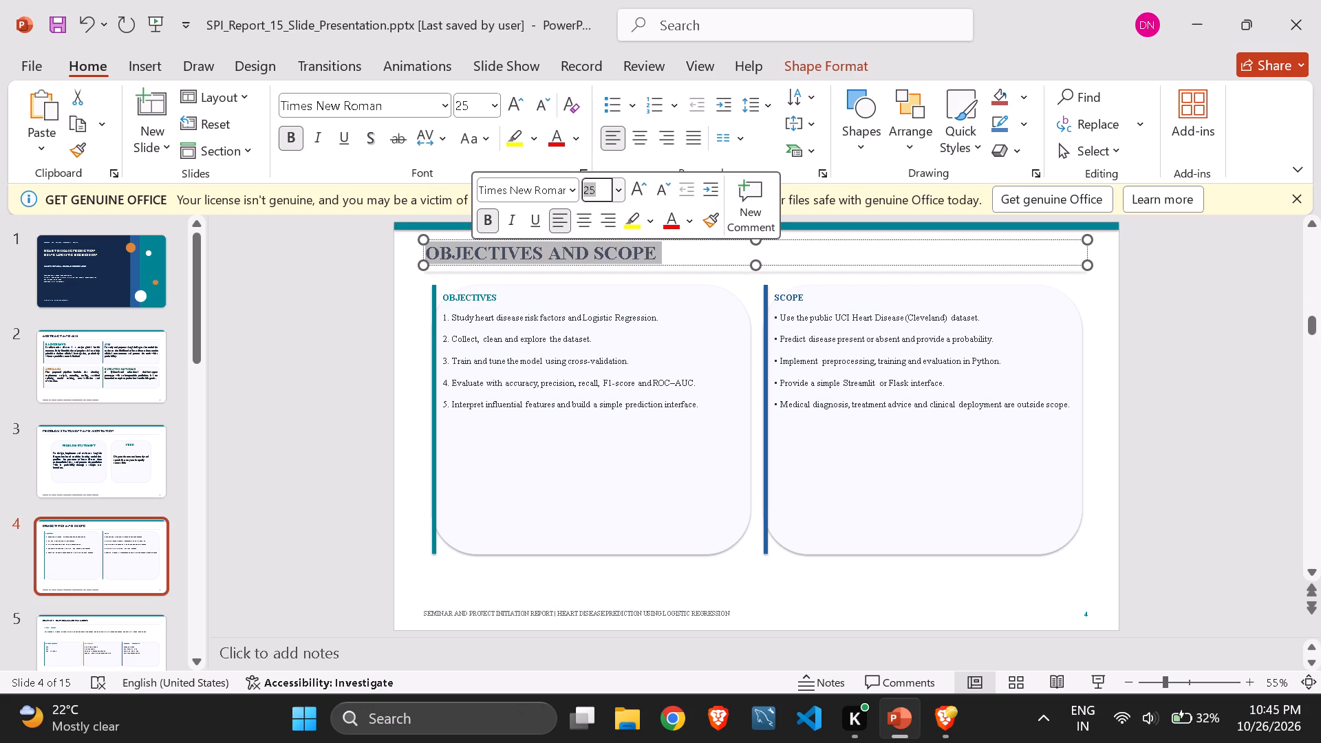
Format the whole numbered objectives list on slide 4 as bold at font size 18.
double_click(705, 402)
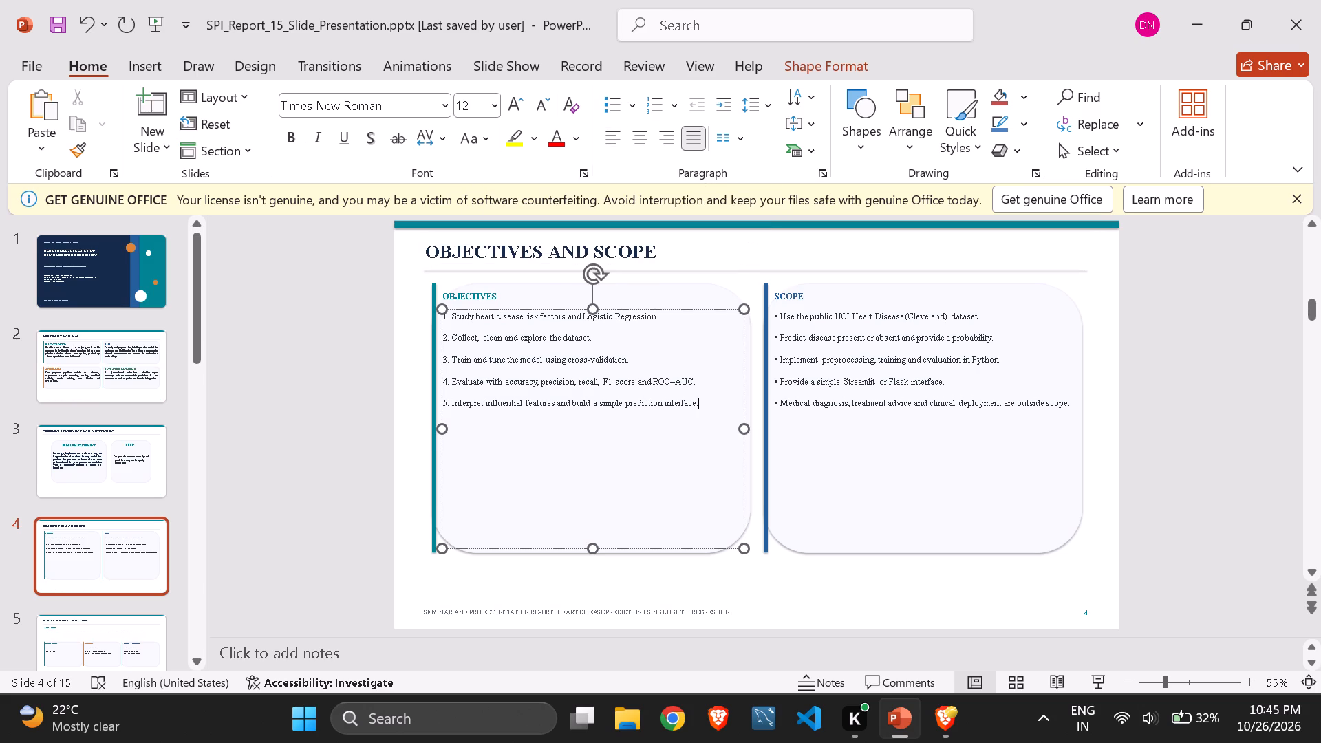
key(ctrl+a)
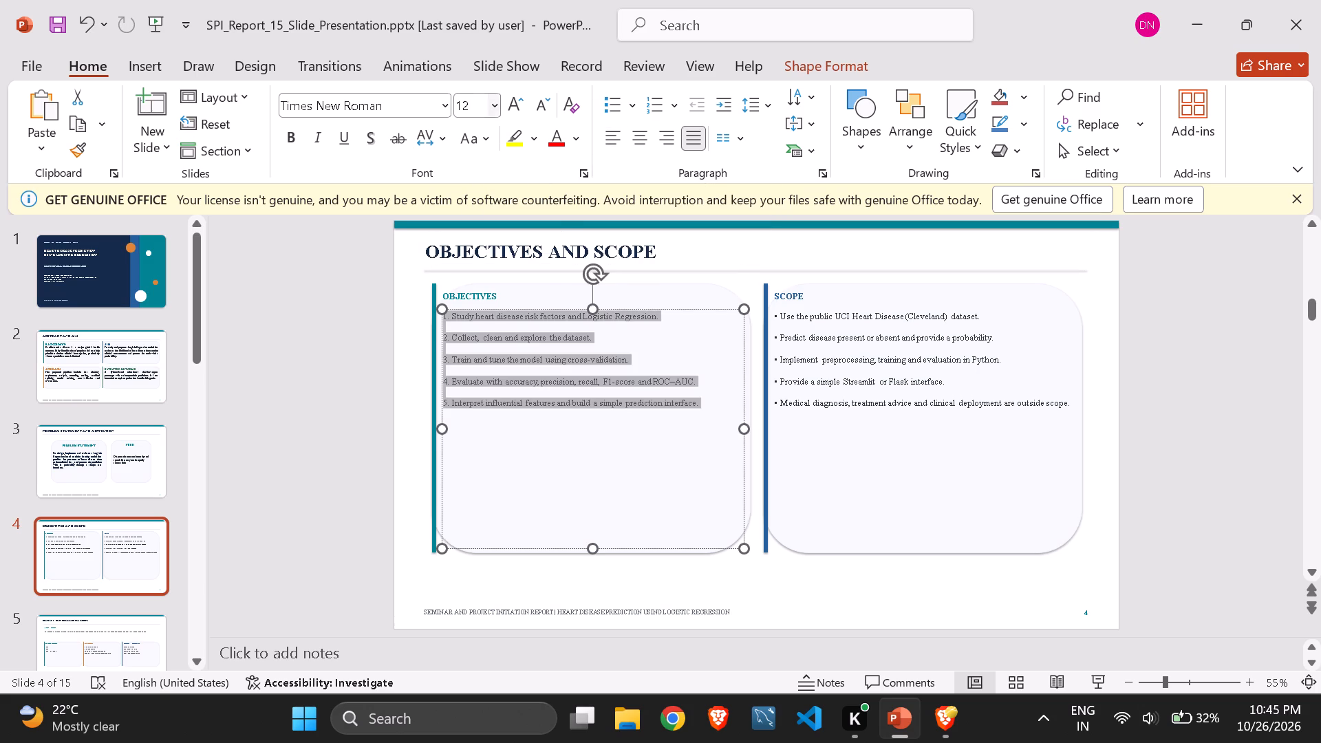
click(474, 97)
key(BackSpace)
text(18)
key(Return)
click(294, 146)
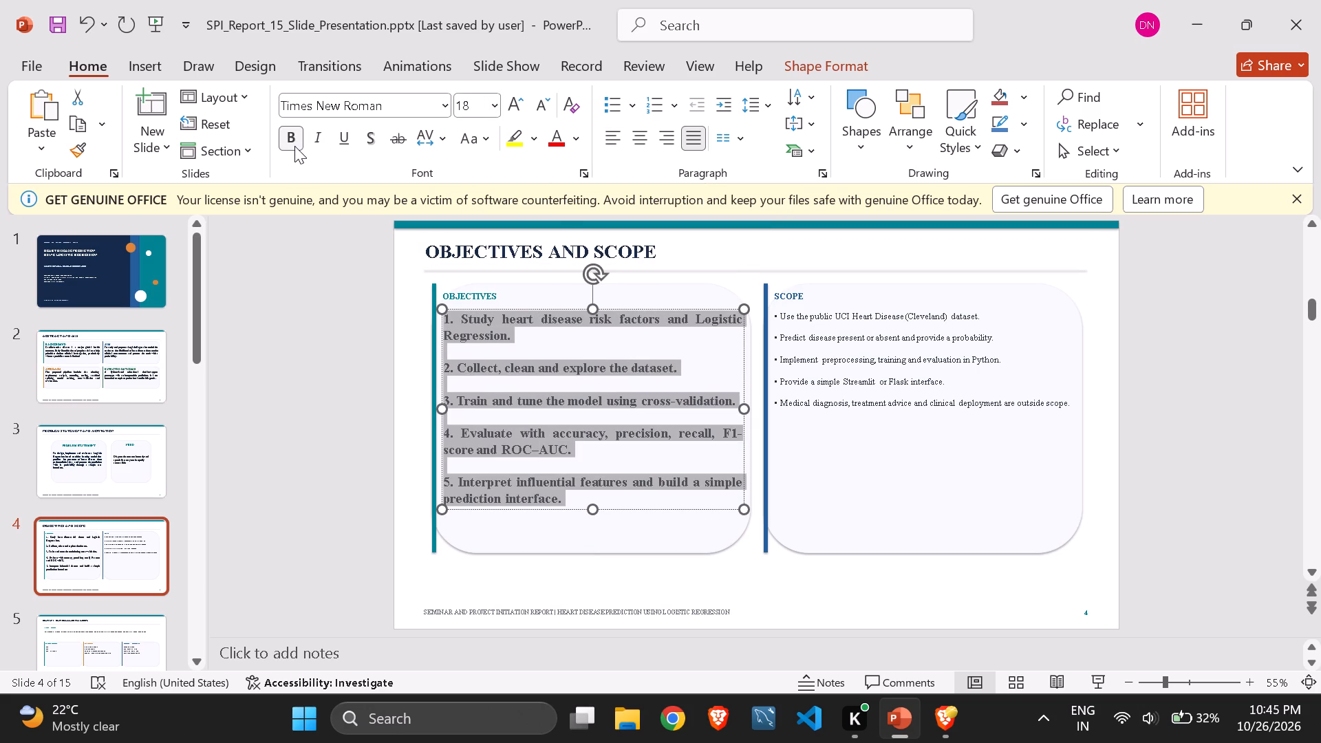
Format the whole bulleted scope list on slide 4 as bold at font size 18.
click(852, 364)
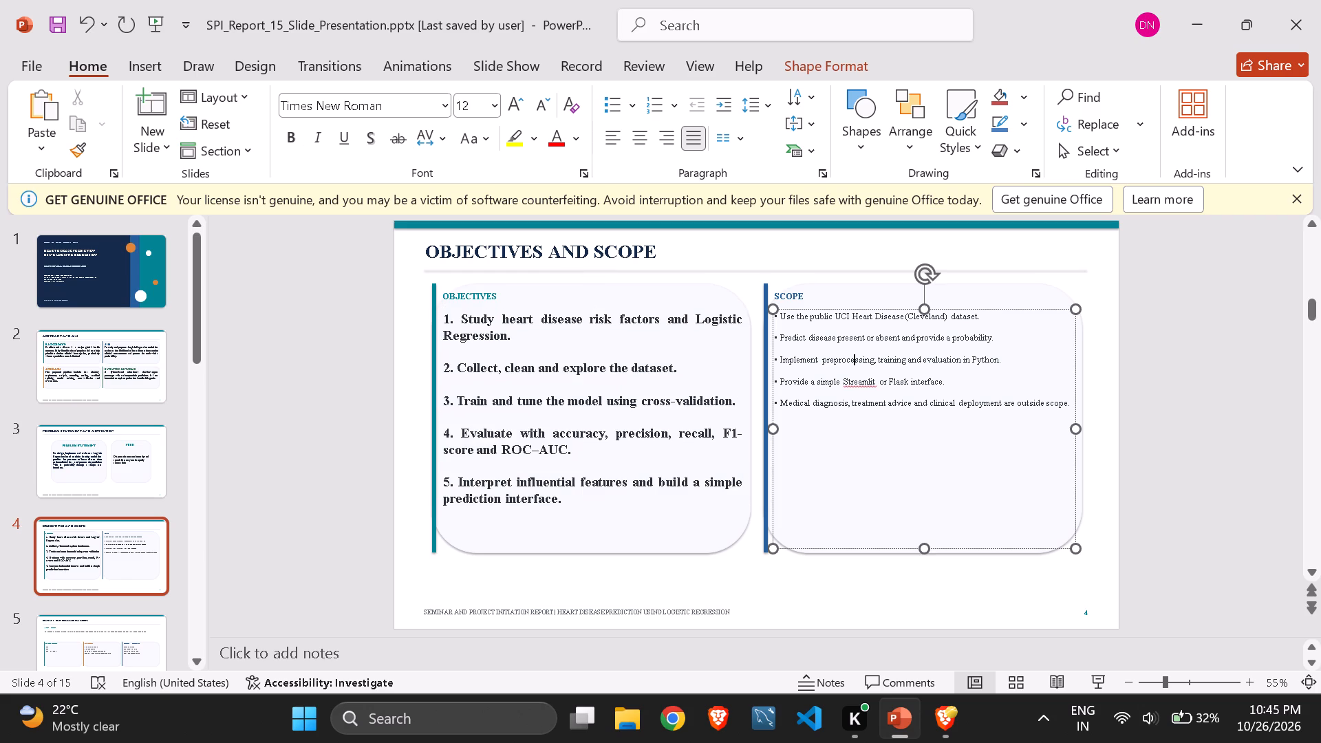
key(ctrl+a)
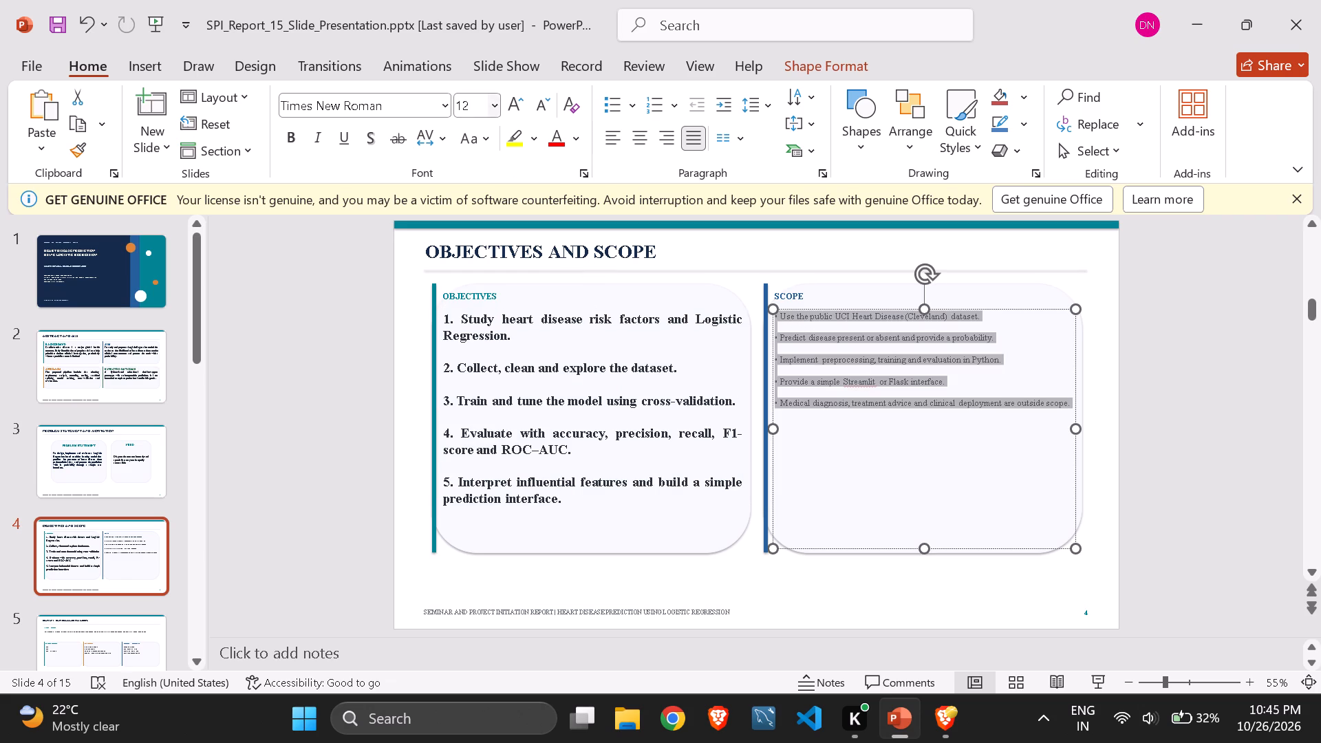
click(473, 107)
key(BackSpace)
text(18)
key(Return)
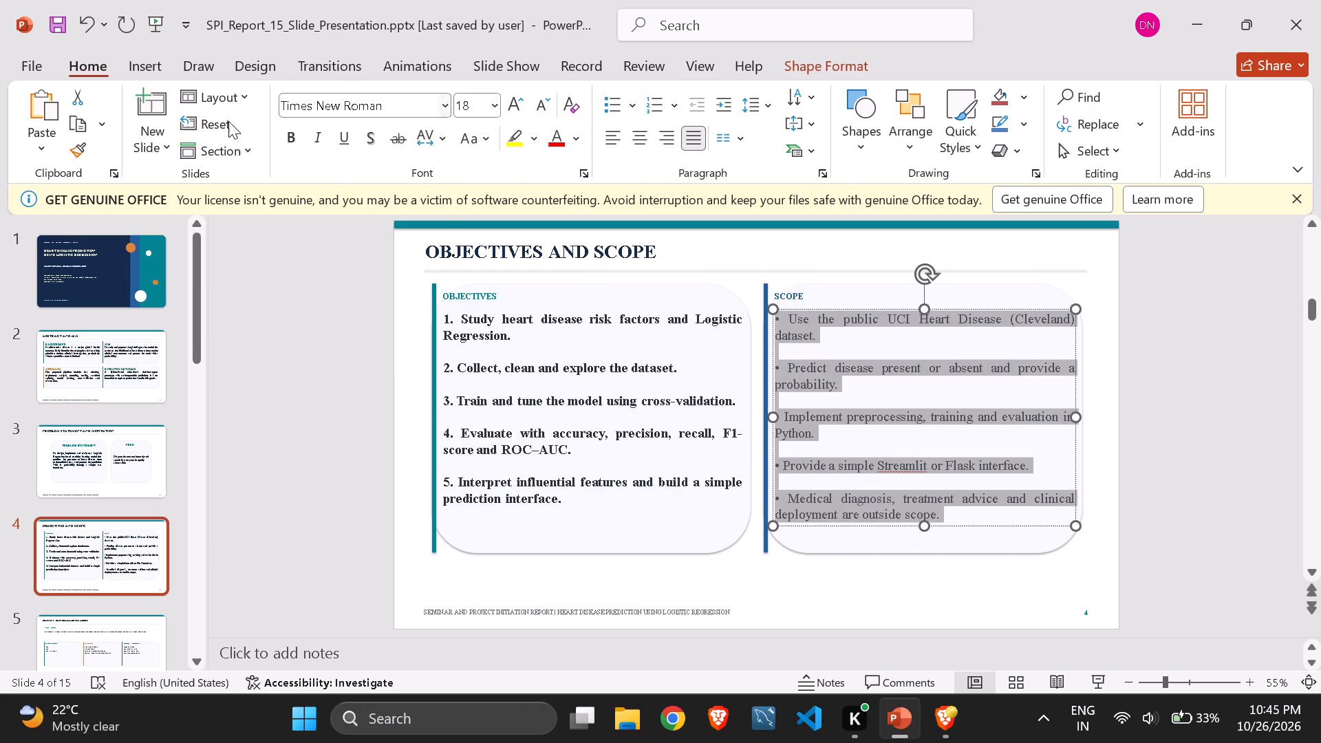
click(289, 141)
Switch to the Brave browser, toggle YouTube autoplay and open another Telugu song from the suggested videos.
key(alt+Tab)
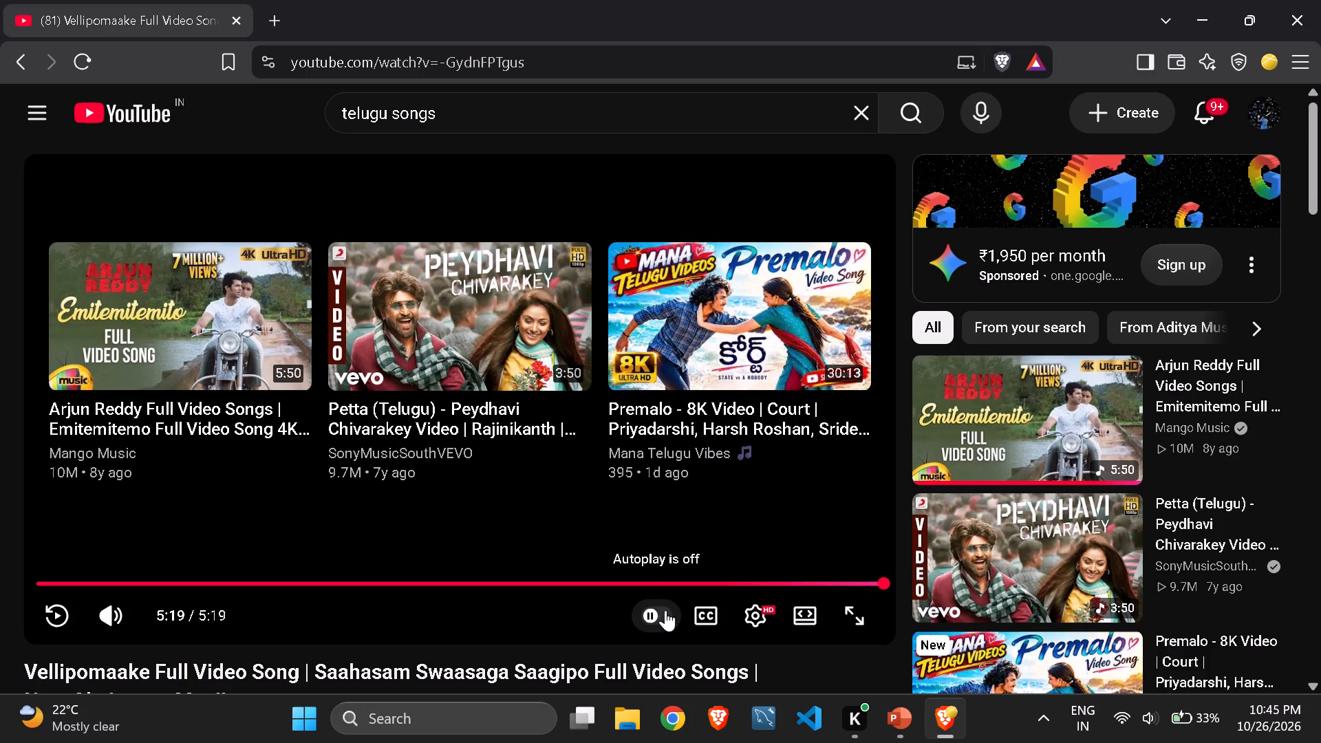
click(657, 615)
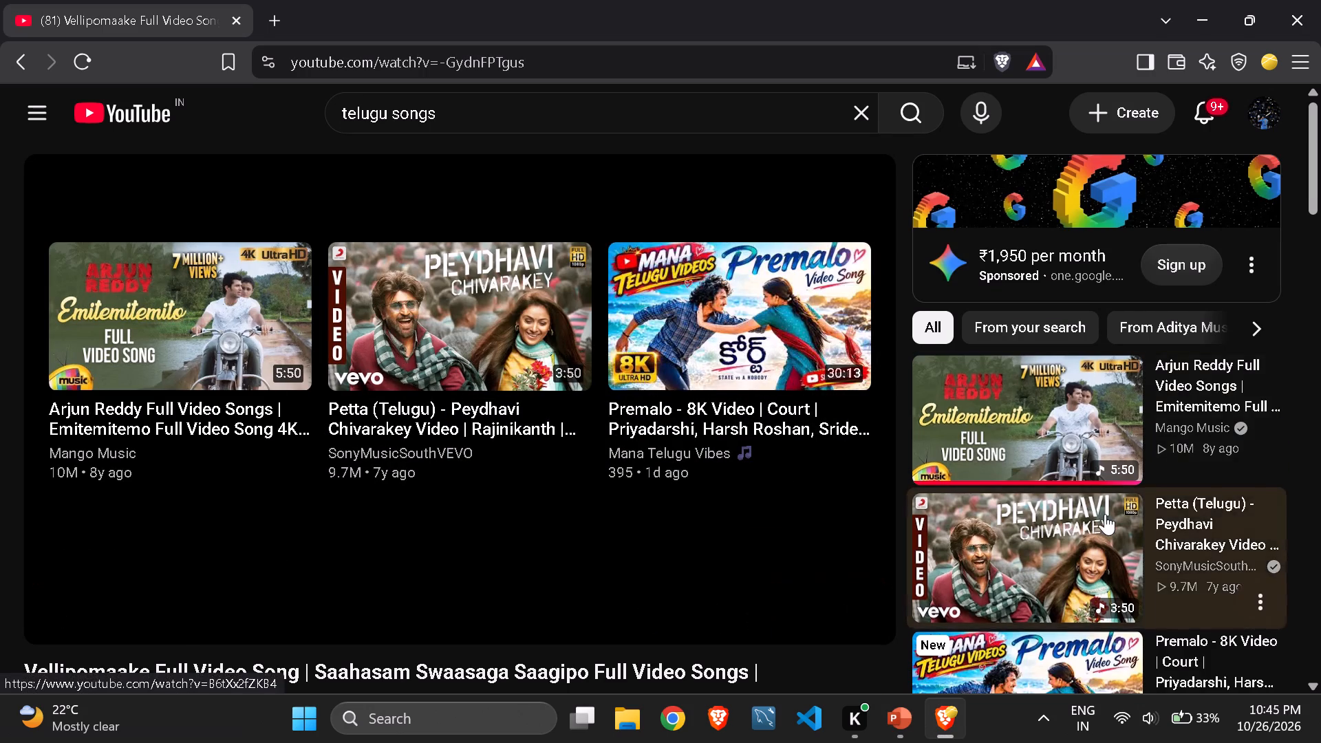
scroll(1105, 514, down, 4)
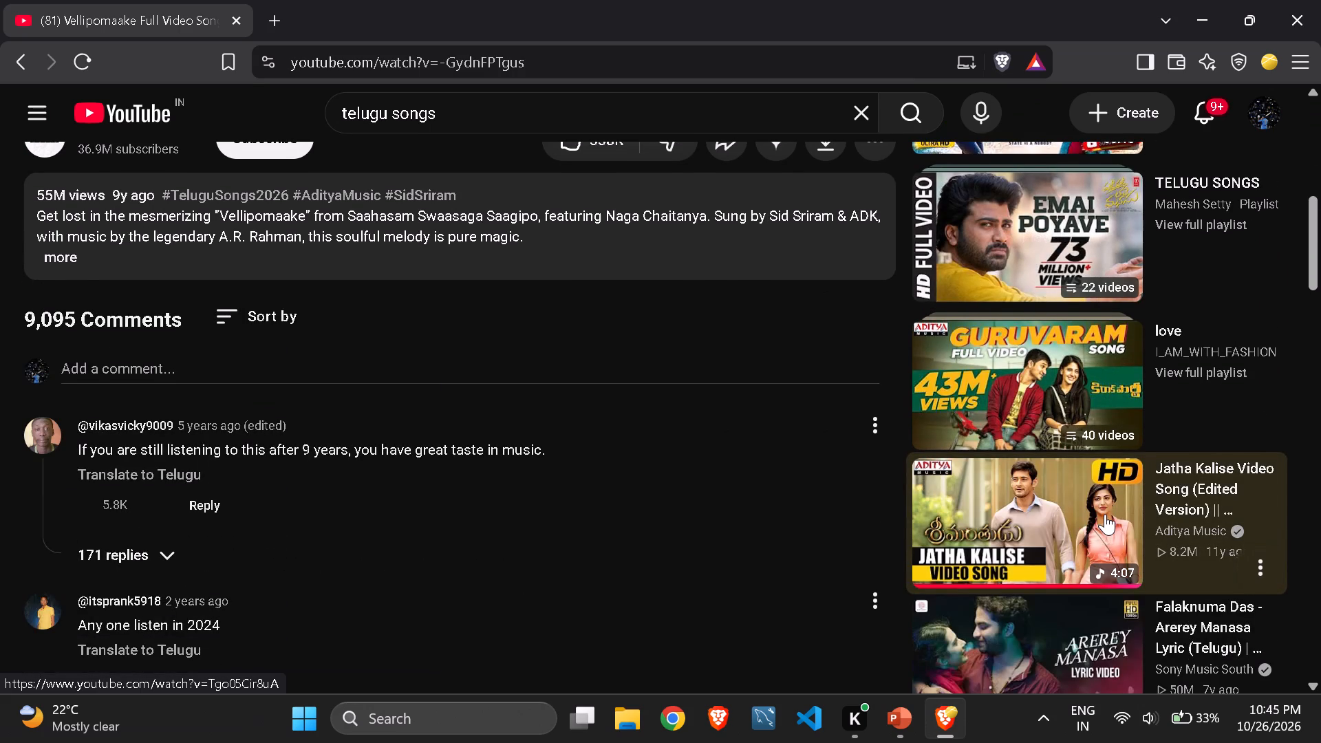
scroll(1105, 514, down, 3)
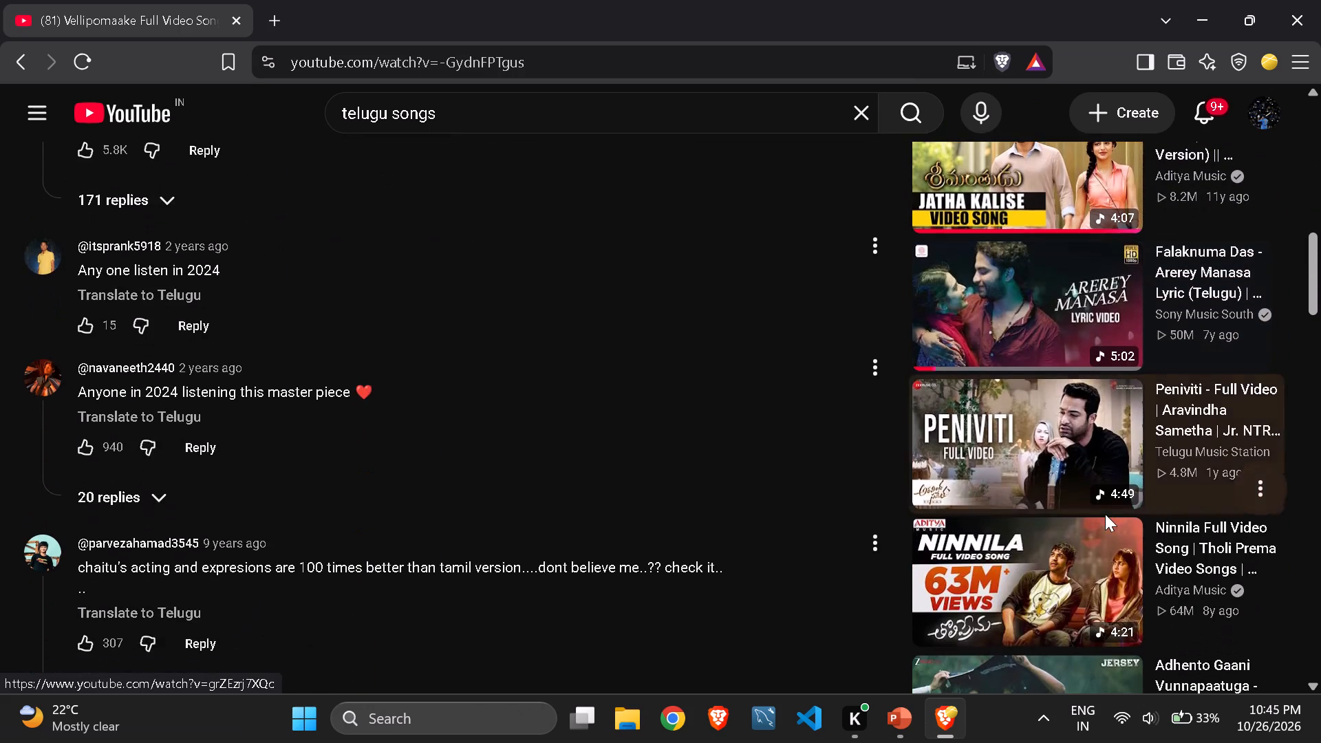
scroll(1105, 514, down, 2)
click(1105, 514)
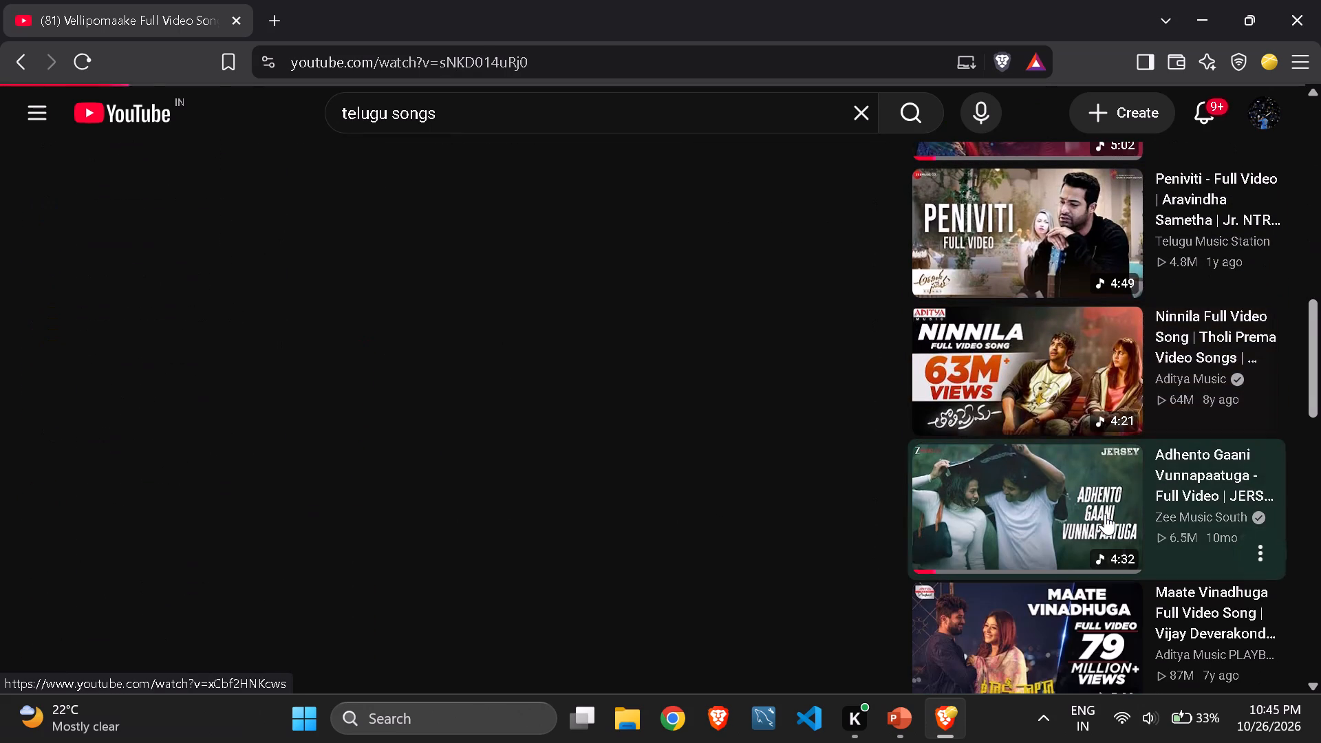
Switch back to PowerPoint and set the OBJECTIVES heading on slide 4 to font size 20, centred.
key(alt+Tab)
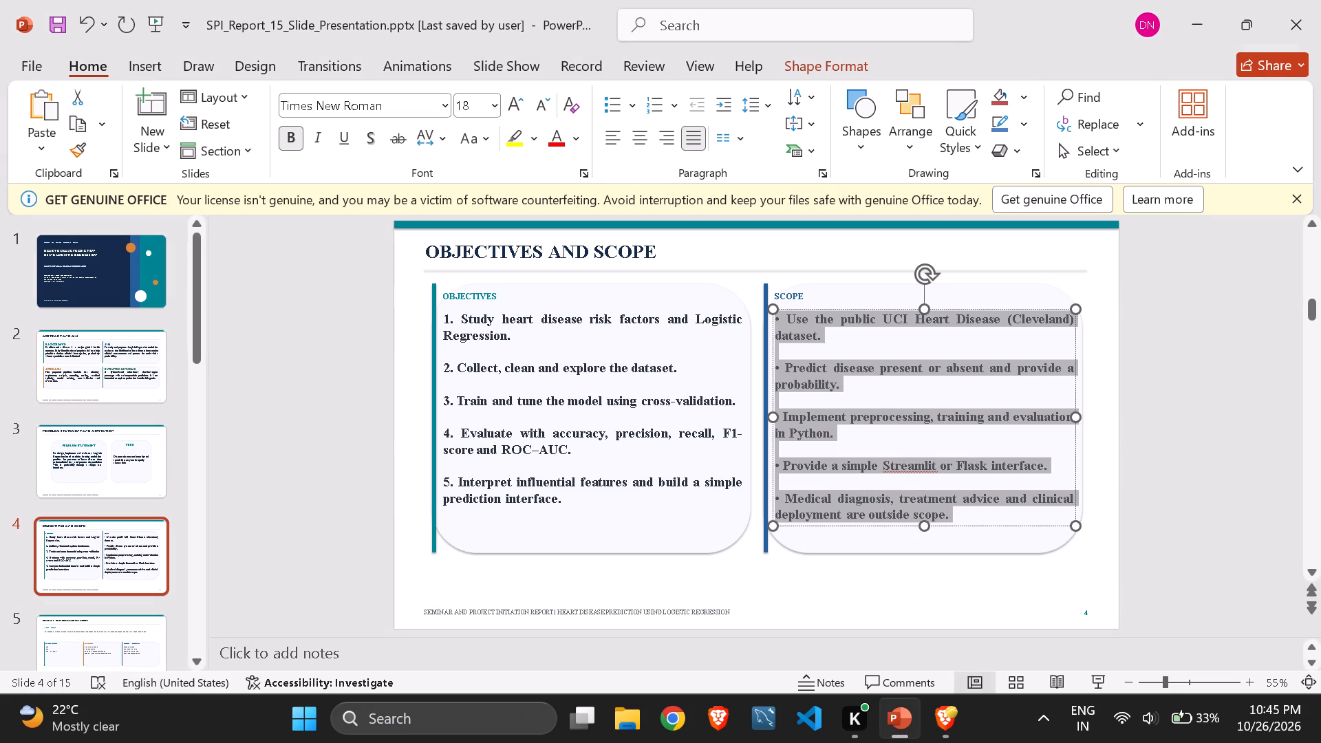
click(643, 429)
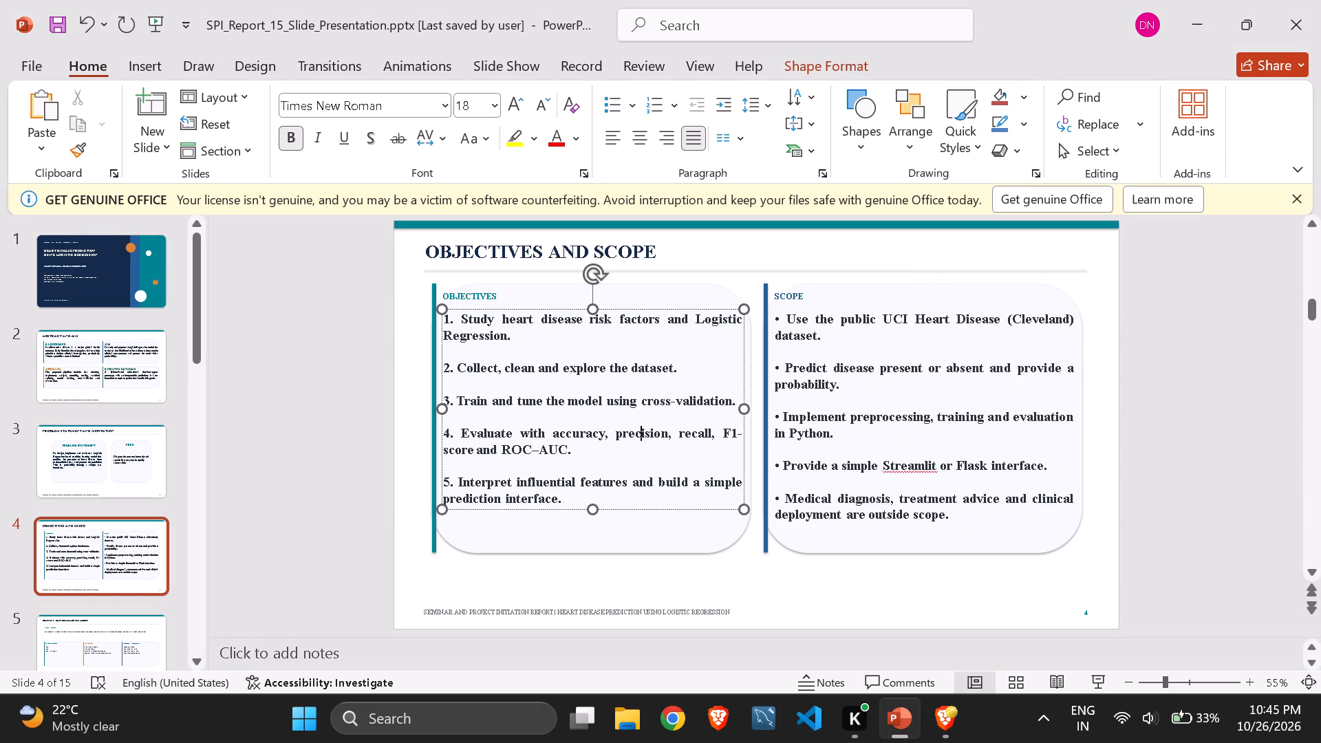
triple_click(473, 296)
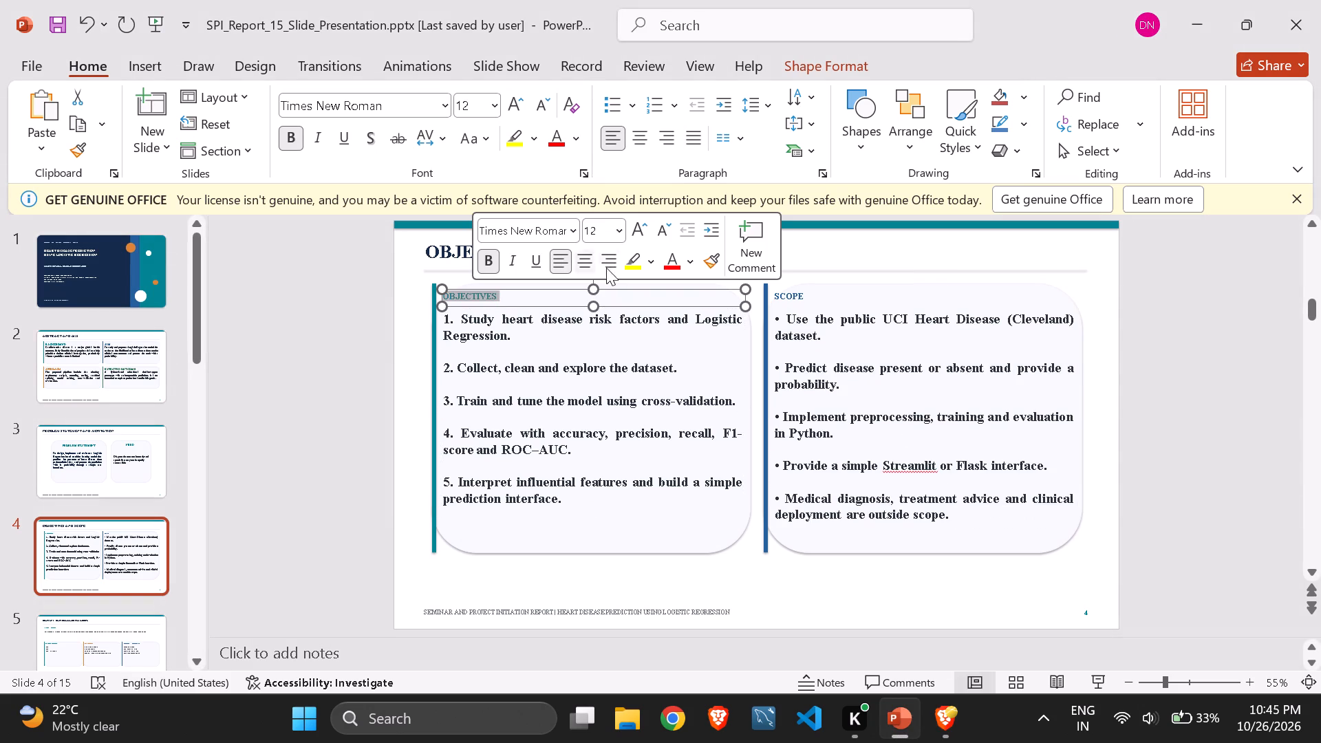
click(603, 233)
key(BackSpace)
text(20\)
key(Return)
key(BackSpace)
text(20)
key(Return)
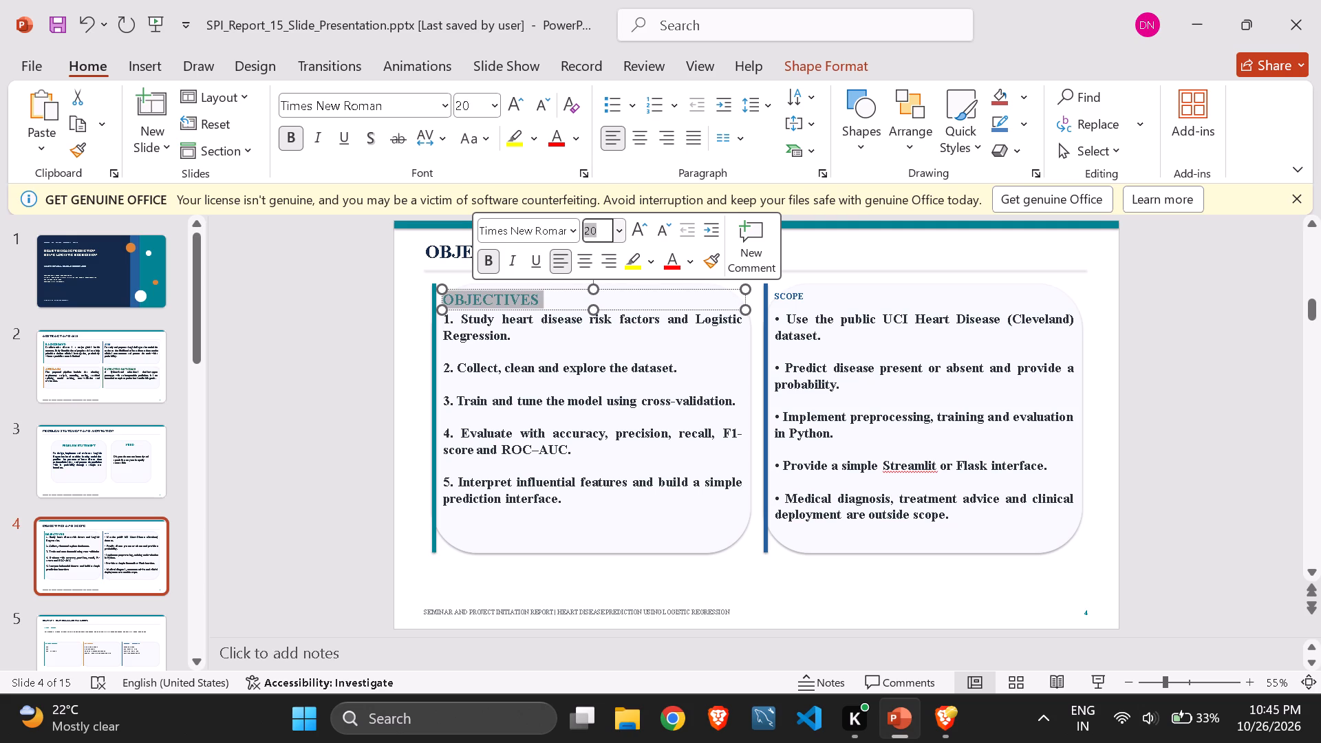
click(580, 263)
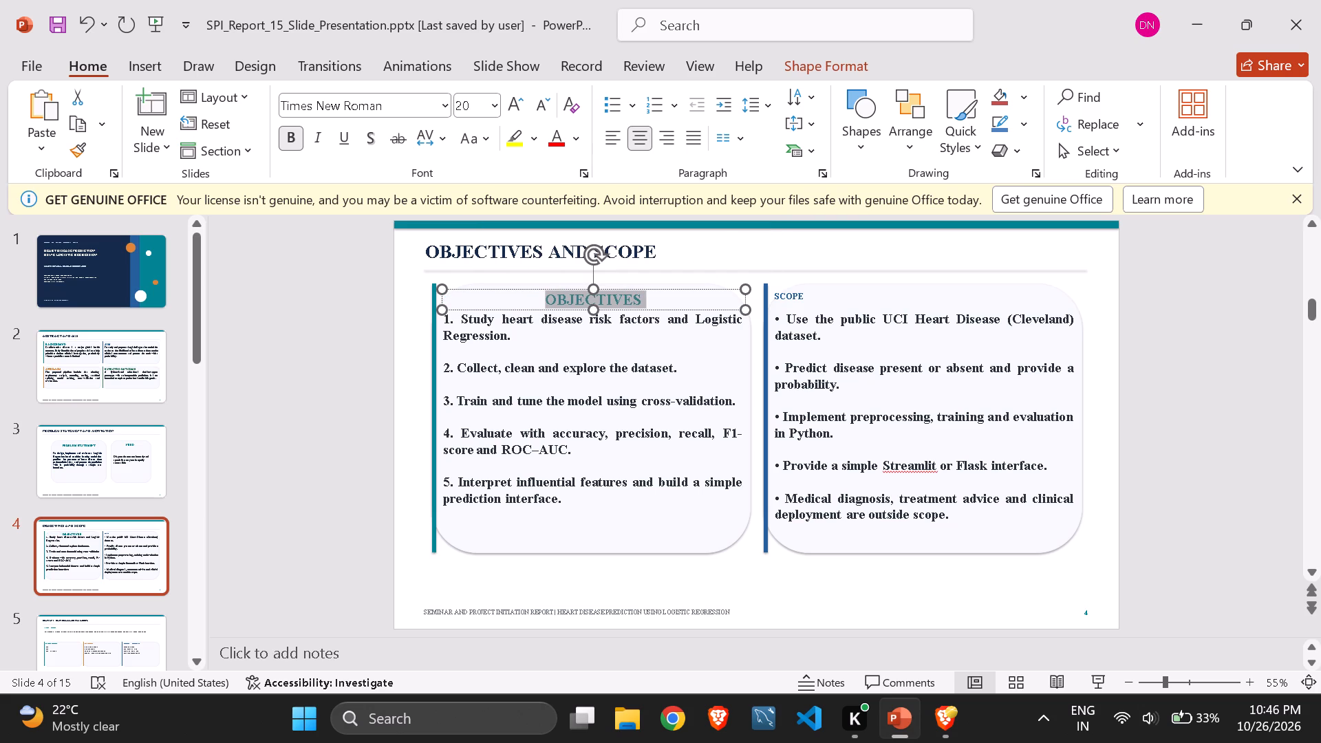
Set the SCOPE heading on slide 4 to font size 20 and centre it.
triple_click(780, 298)
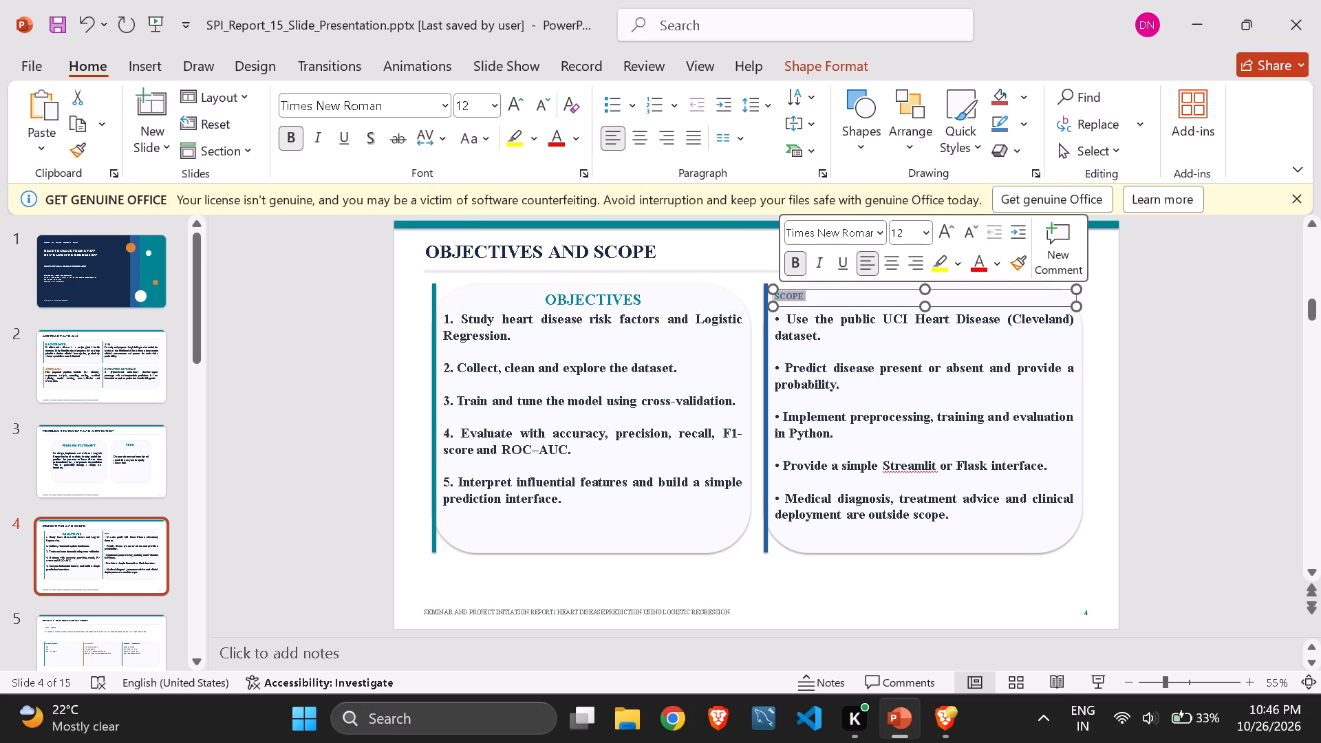
click(903, 238)
key(BackSpace)
text(20)
key(Return)
click(884, 263)
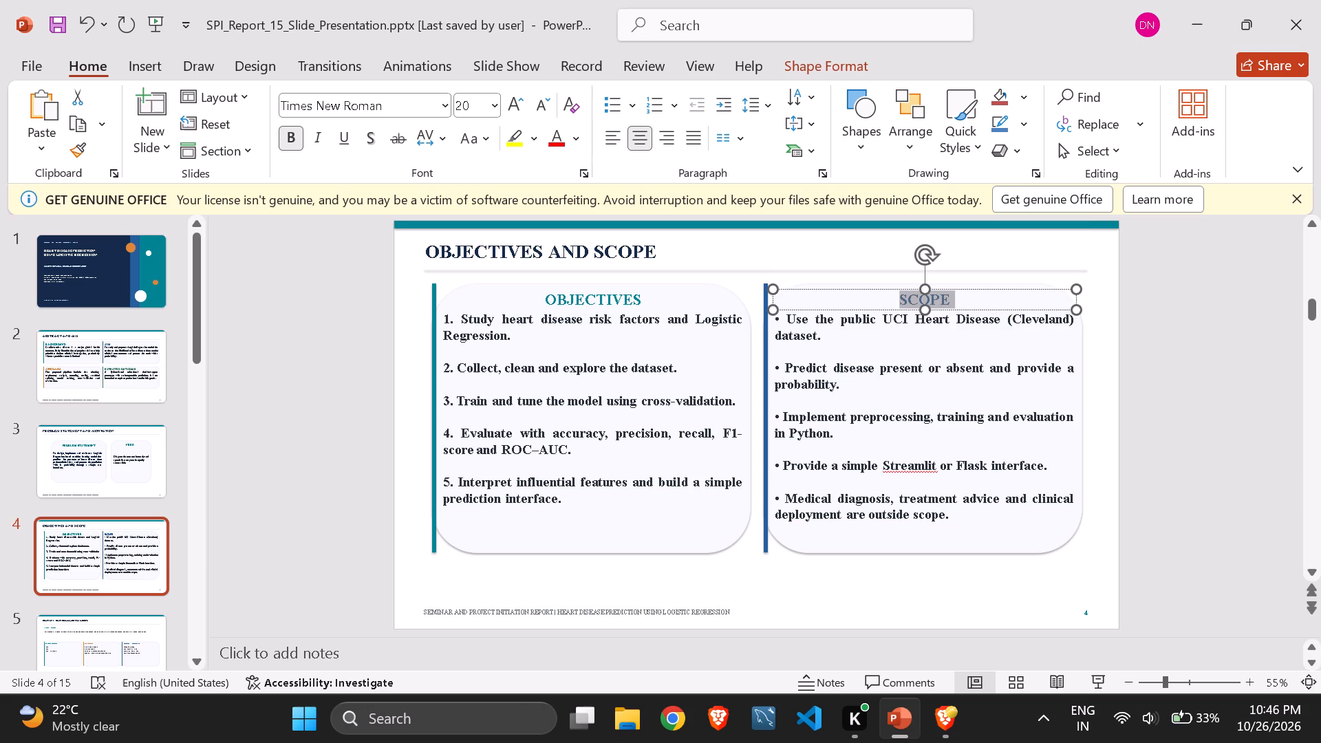
Delete the teal and blue vertical accent bars beside the objectives and scope cards on slide 4.
click(436, 291)
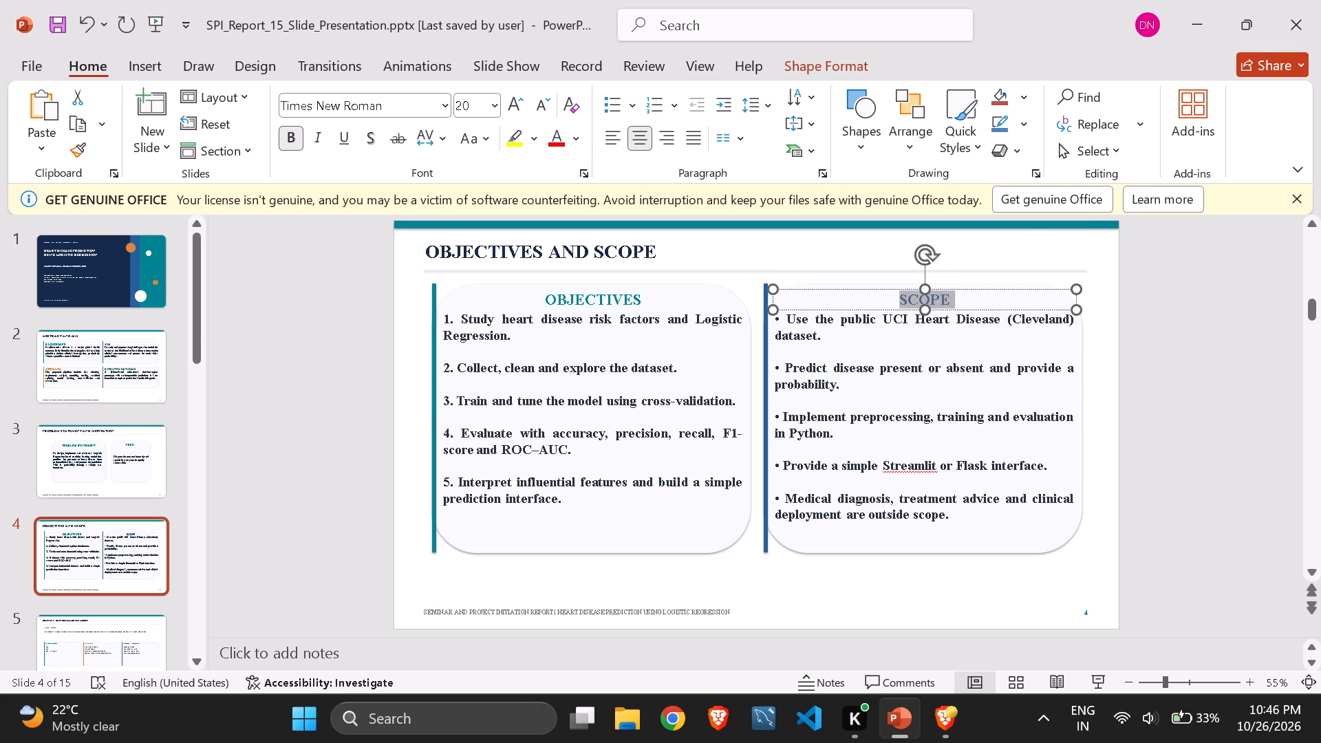
click(431, 291)
key(Delete)
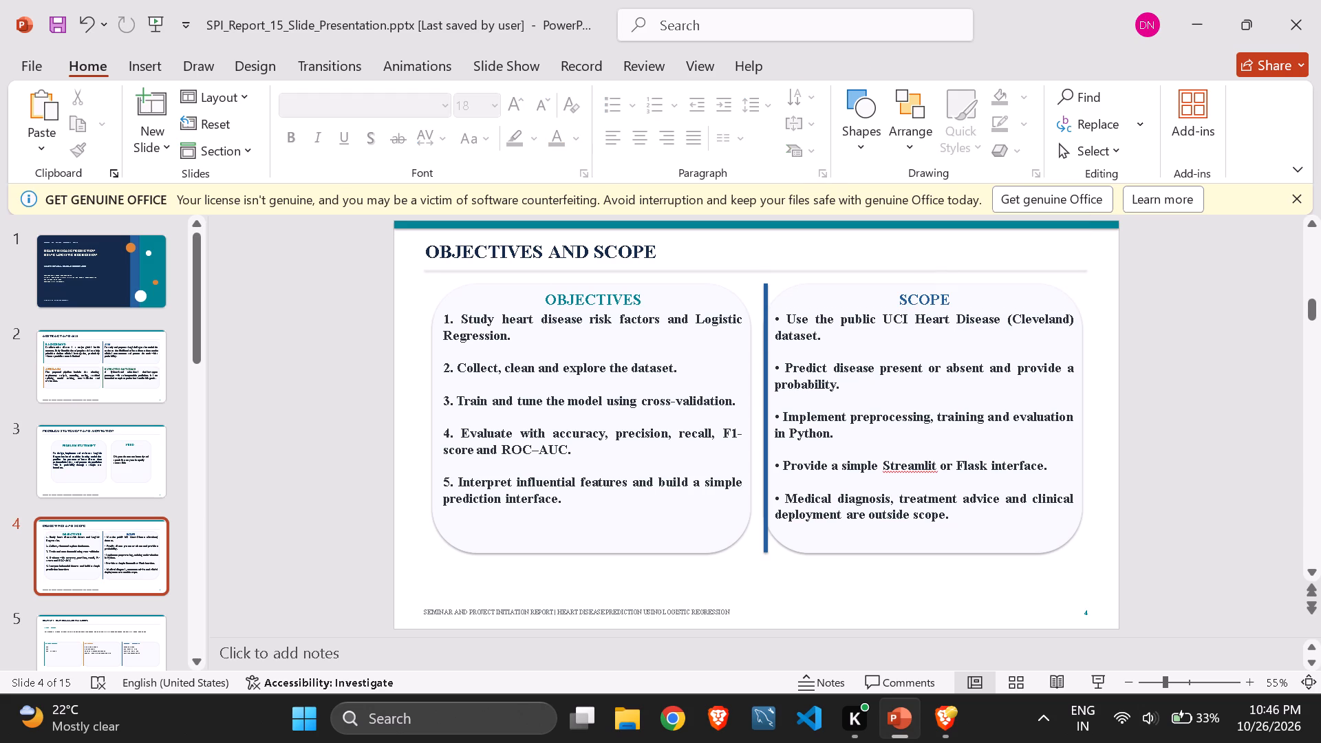
click(764, 294)
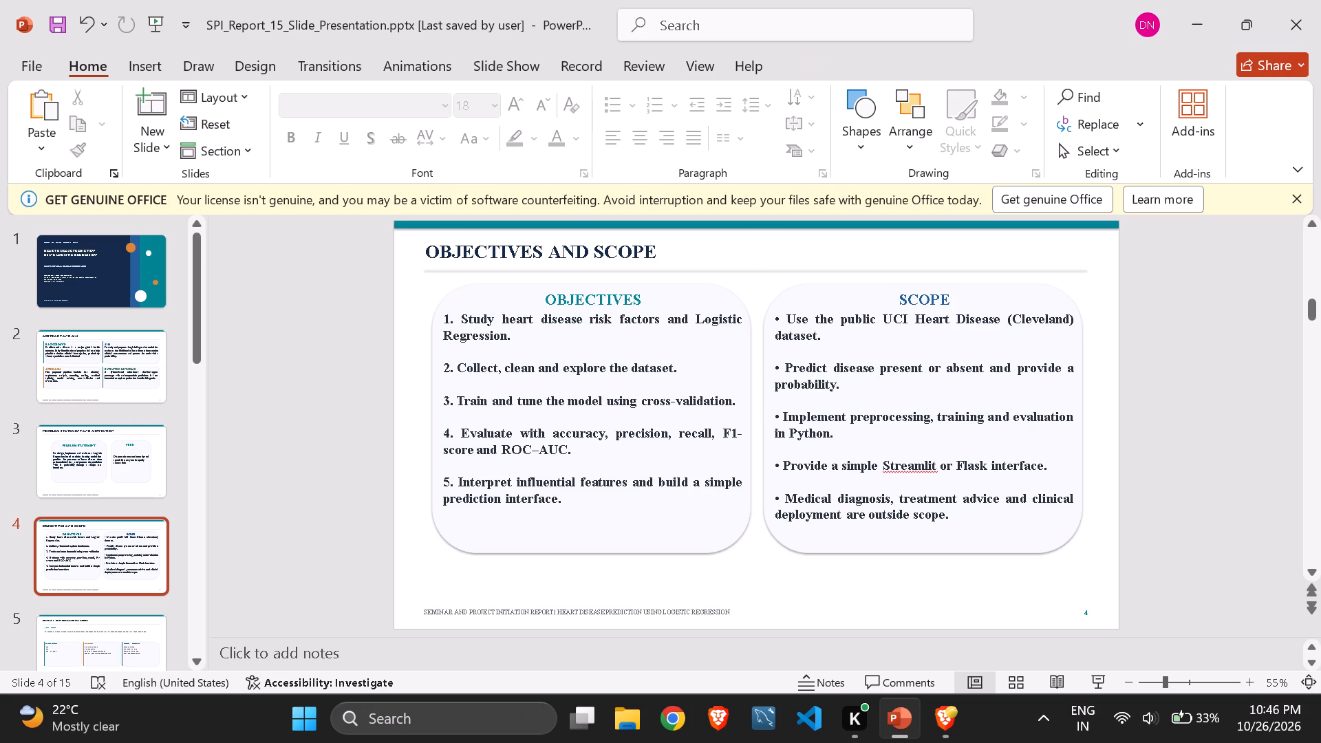
Format the Chapter 1 title on slide 5 as bold at font size 25.
scroll(134, 497, down, 1)
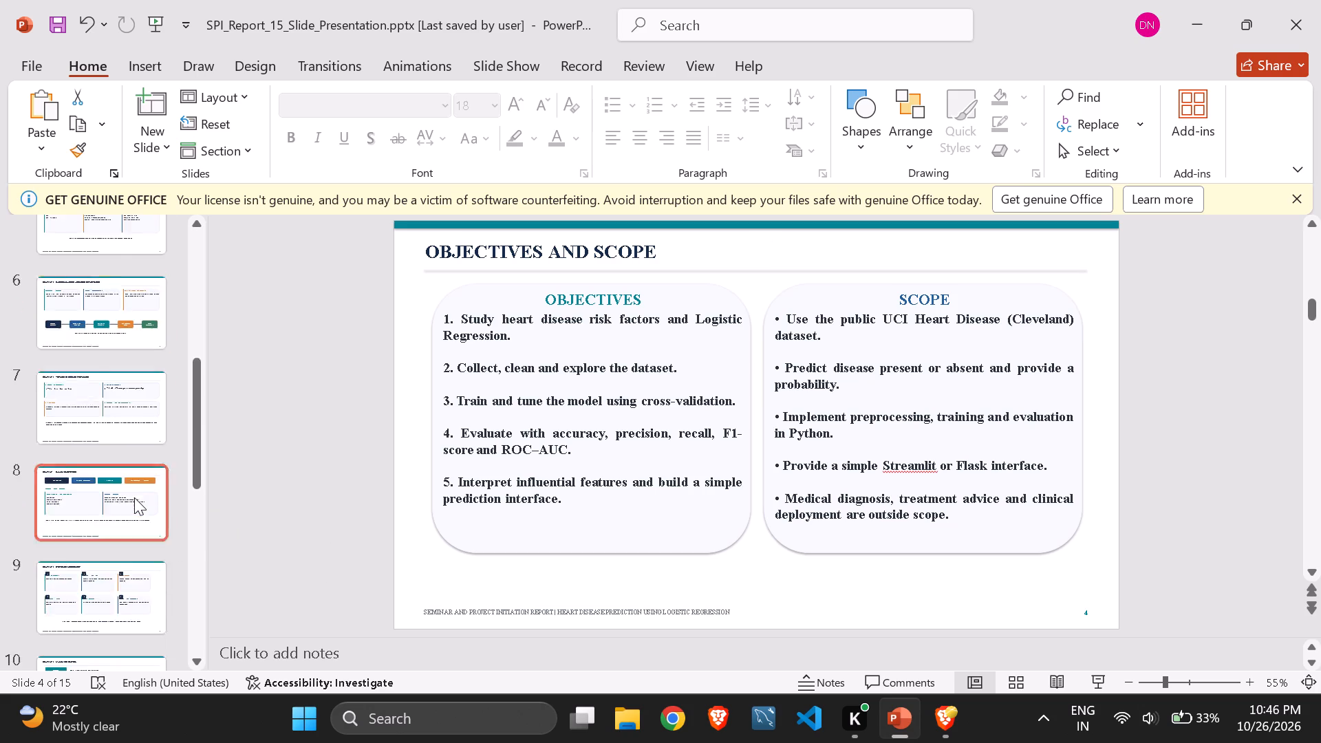
scroll(134, 497, down, 1)
scroll(134, 497, up, 1)
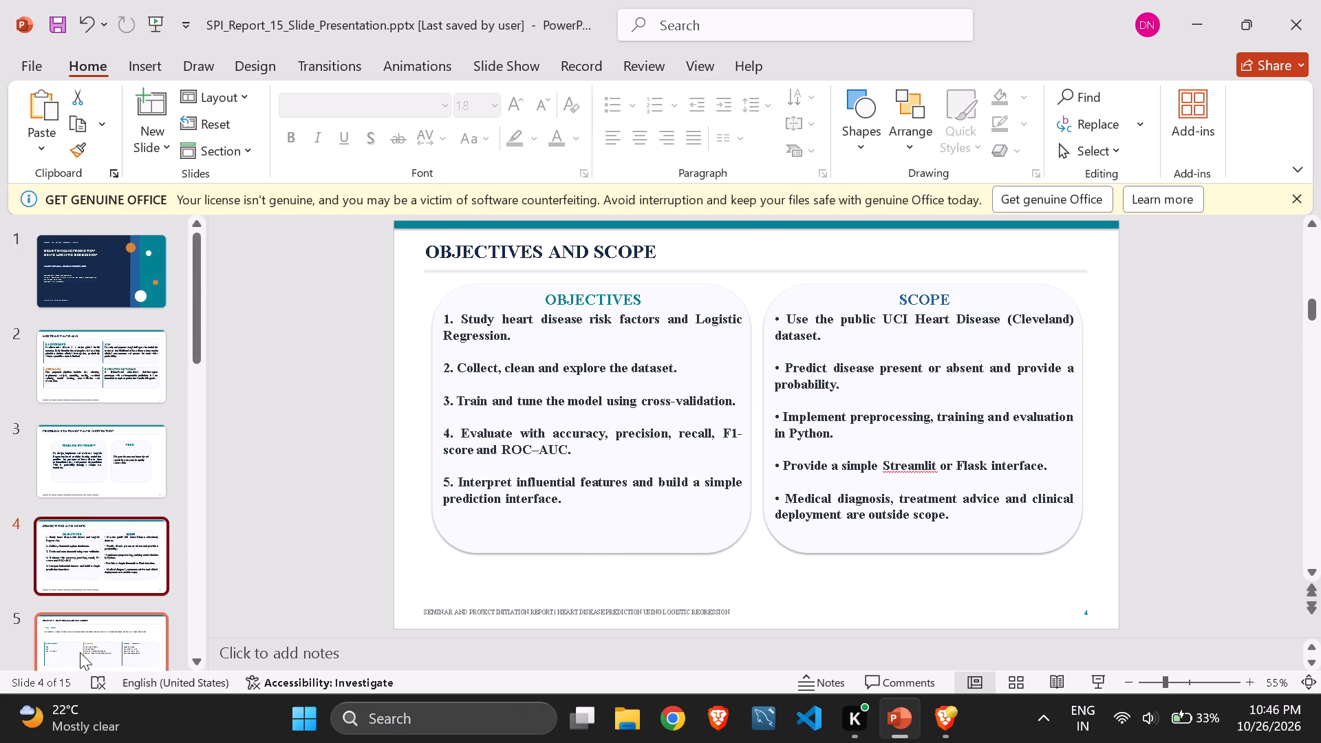
click(80, 652)
triple_click(541, 247)
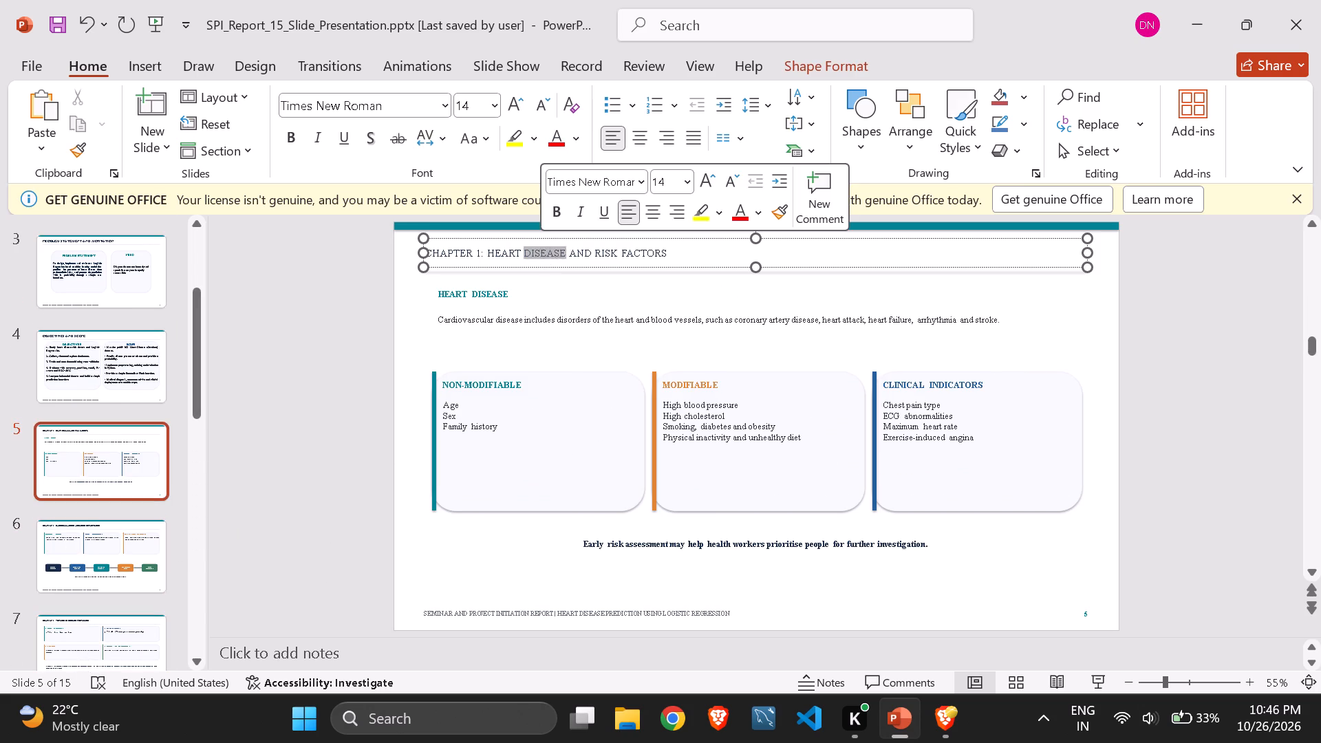
click(479, 101)
key(BackSpace)
text(25)
key(Return)
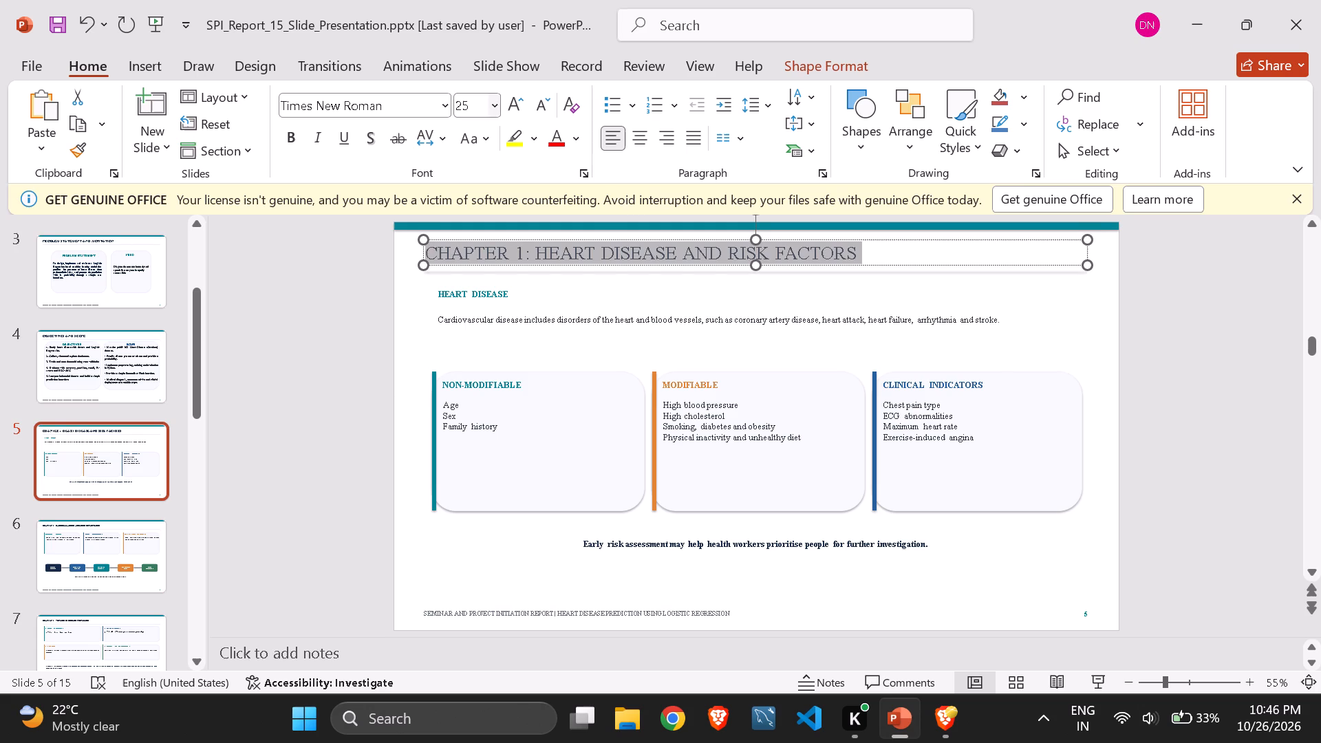
click(294, 136)
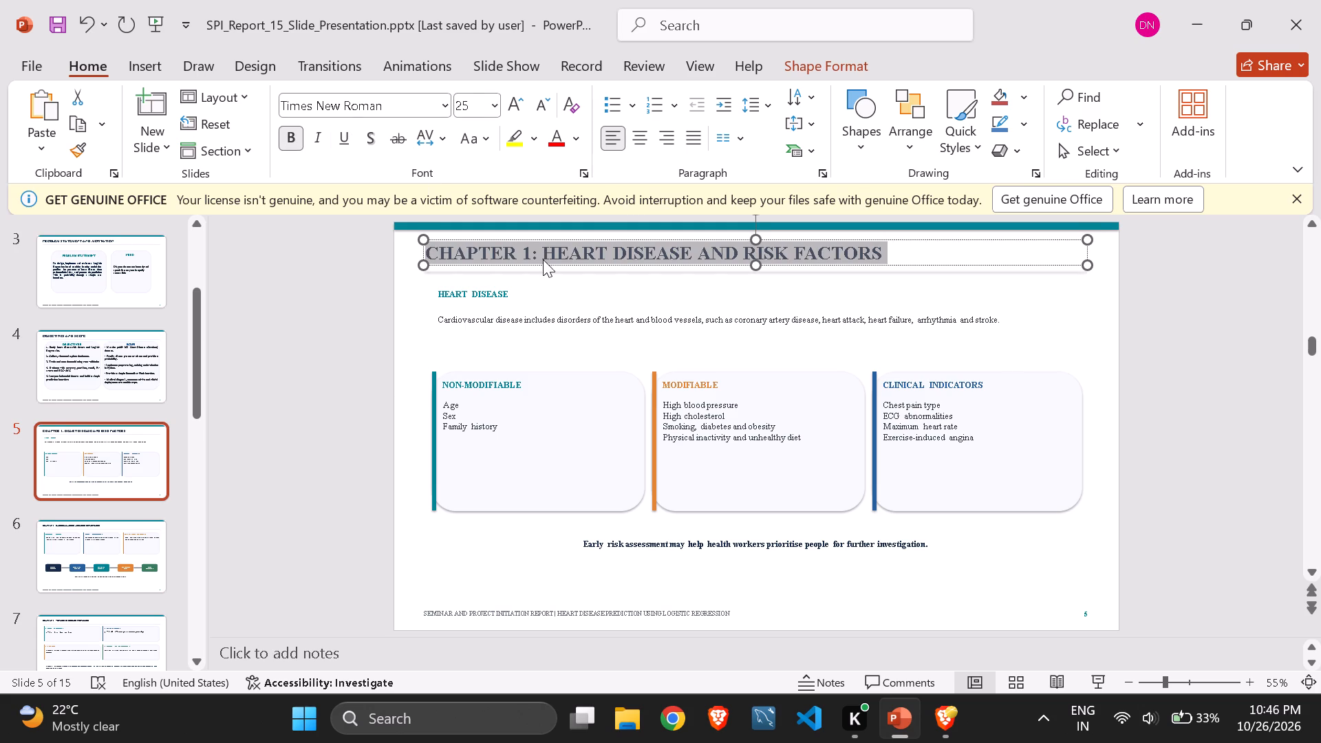
Remove the "CHAPTER 1:" prefix from slide 5's title, leaving HEART DISEASE AND RISK FACTORS.
click(543, 251)
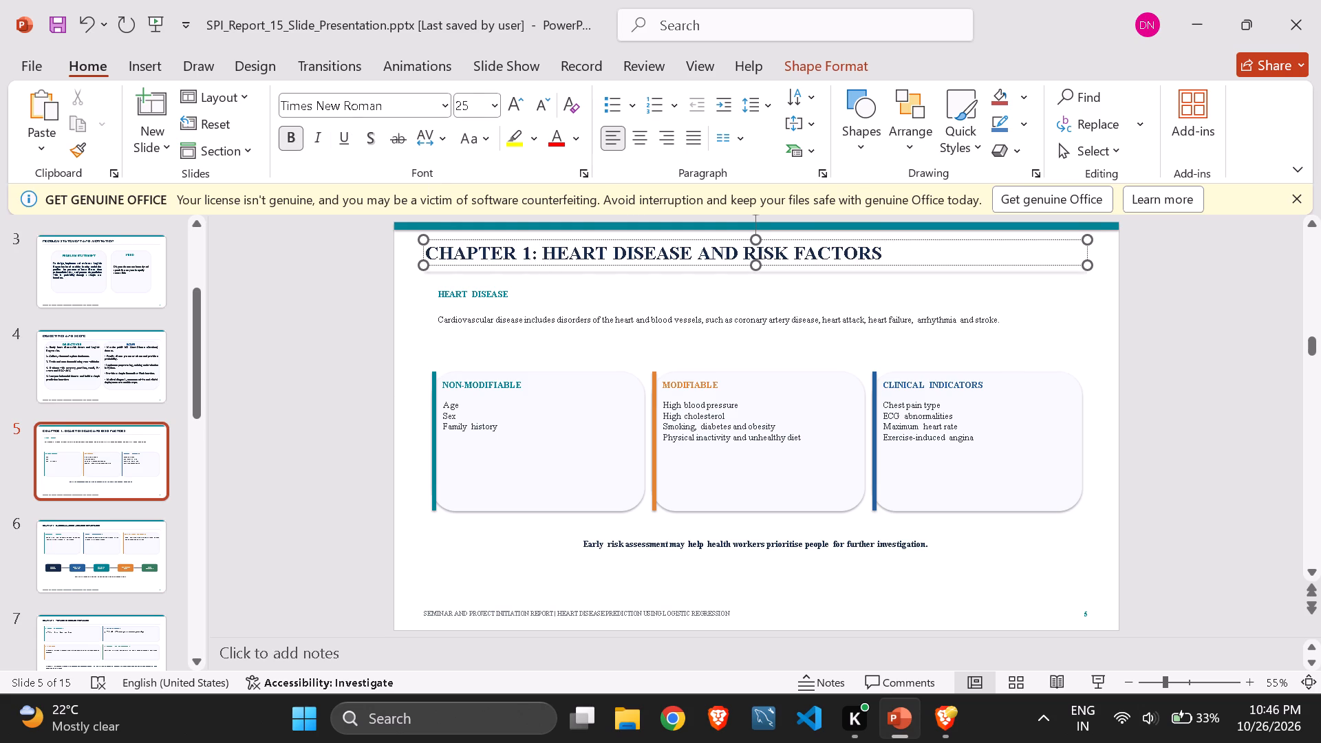
key(BackSpace)
key(BackSpace)
key(BackSpace)
key(BackSpace)
key(BackSpace)
key(BackSpace)
key(BackSpace)
key(BackSpace)
key(BackSpace)
key(BackSpace)
key(BackSpace)
key(BackSpace)
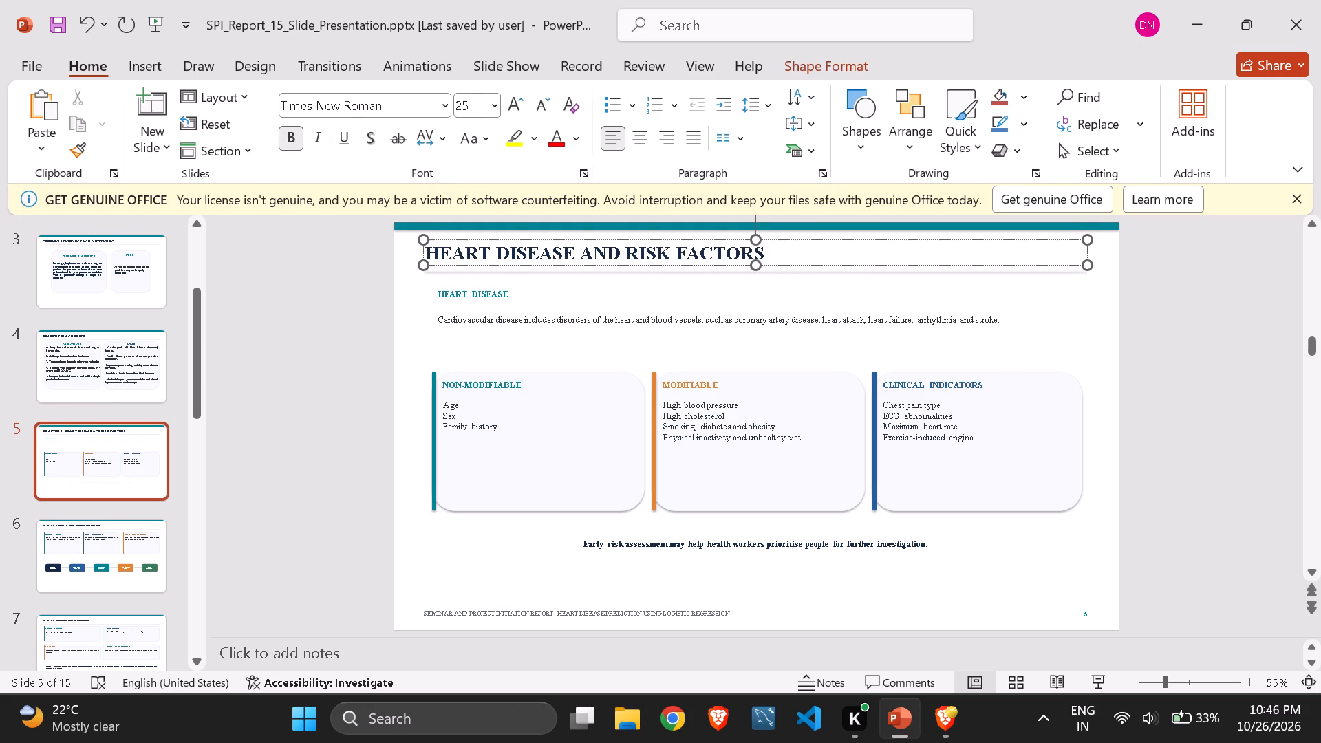
Format the cardiovascular disease description paragraph on slide 5 as bold at font size 18.
click(1000, 322)
triple_click(1000, 322)
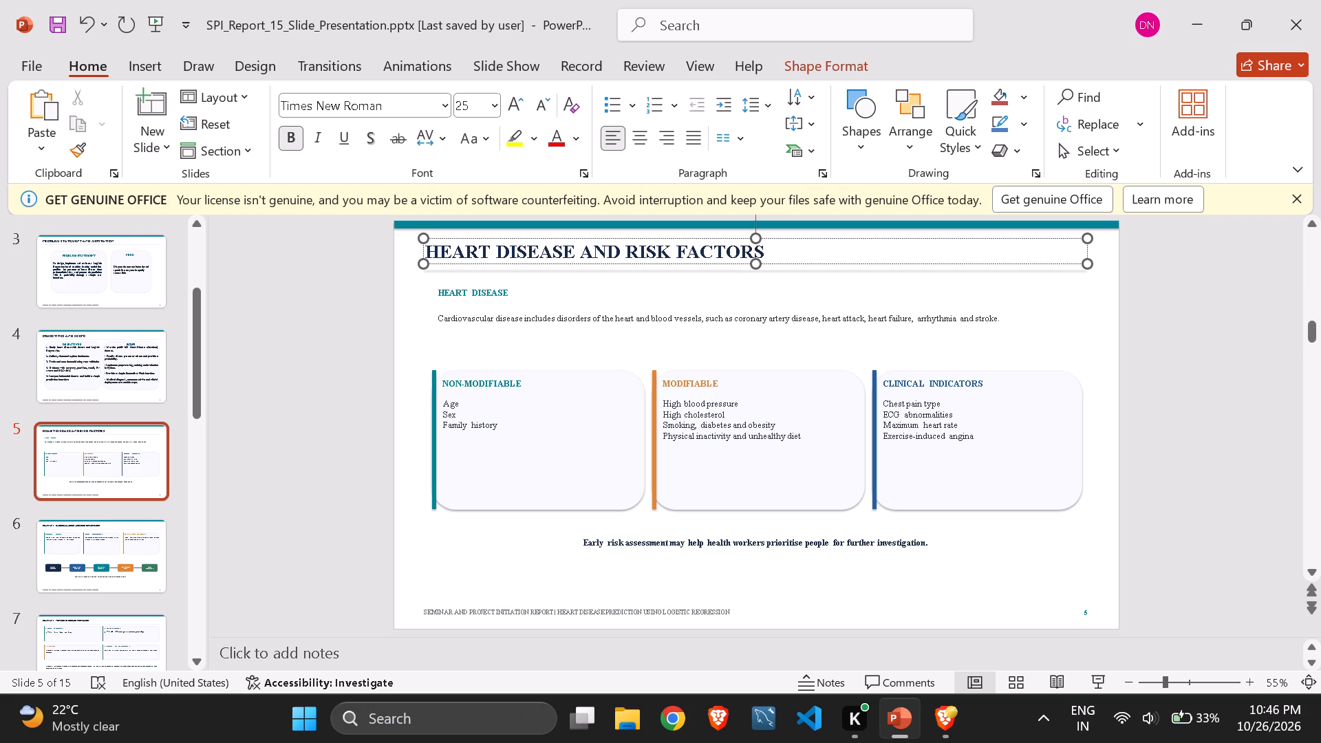
key(ctrl+a)
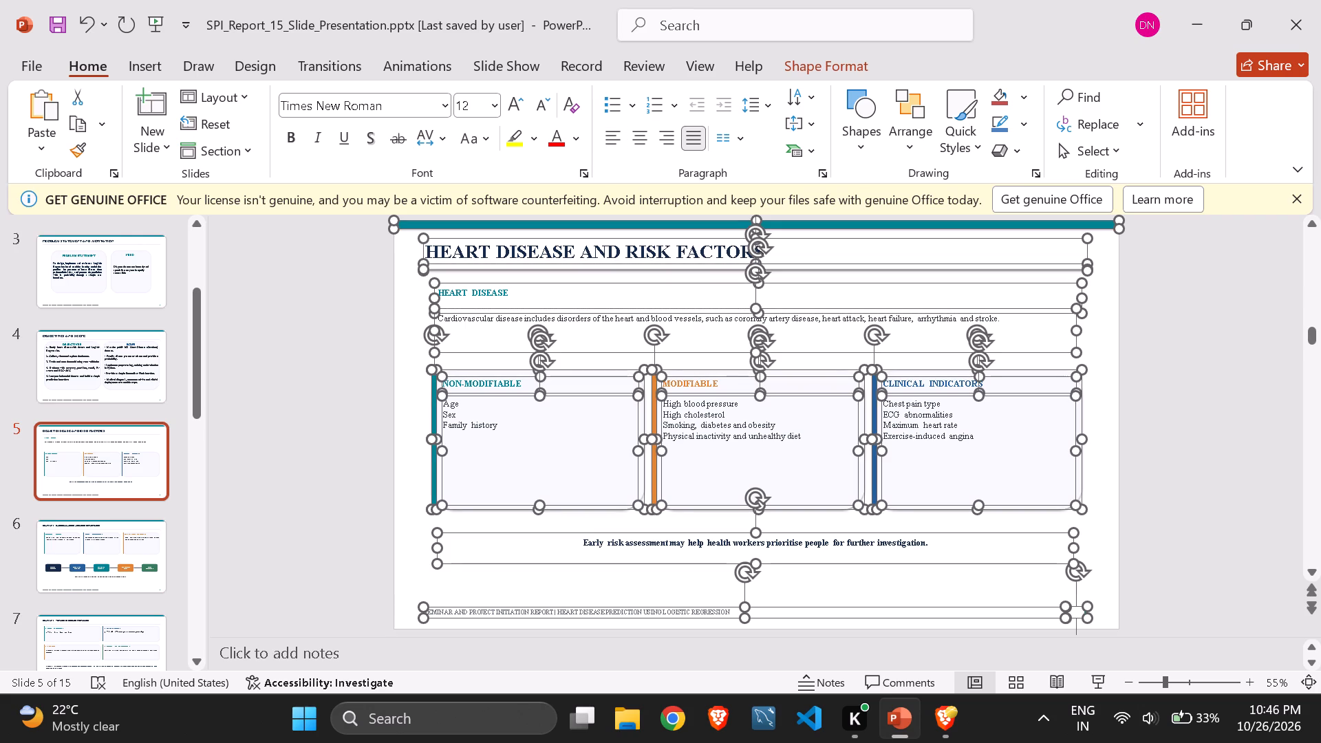
click(1042, 324)
click(1200, 347)
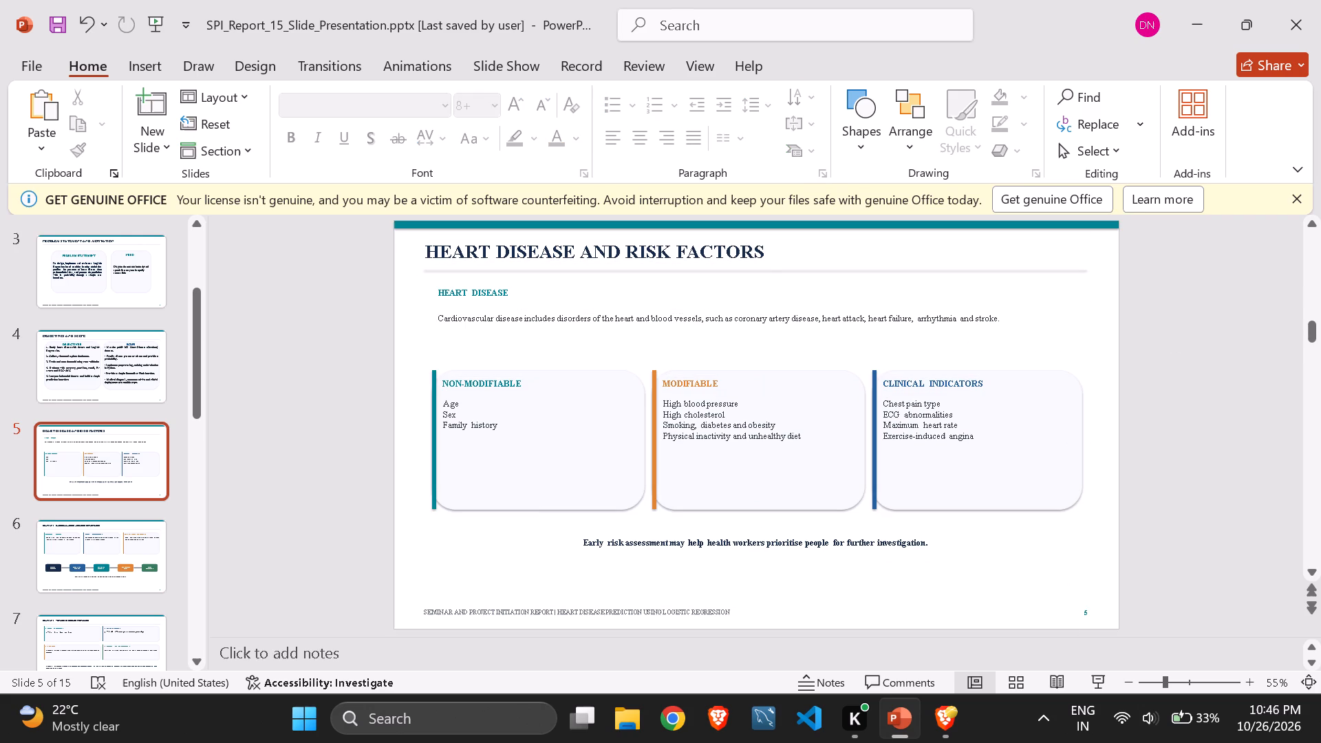
click(961, 320)
key(ctrl+a)
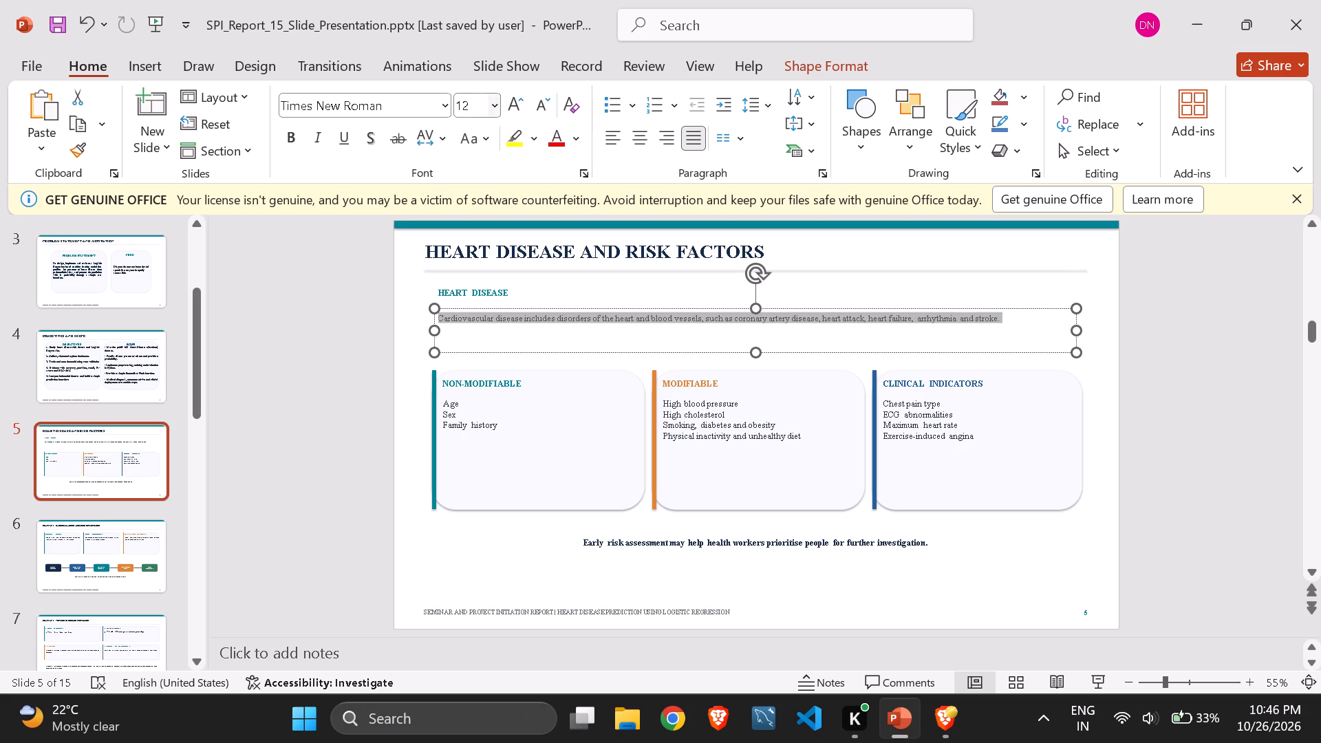
click(477, 97)
key(BackSpace)
text(18)
key(Return)
click(286, 134)
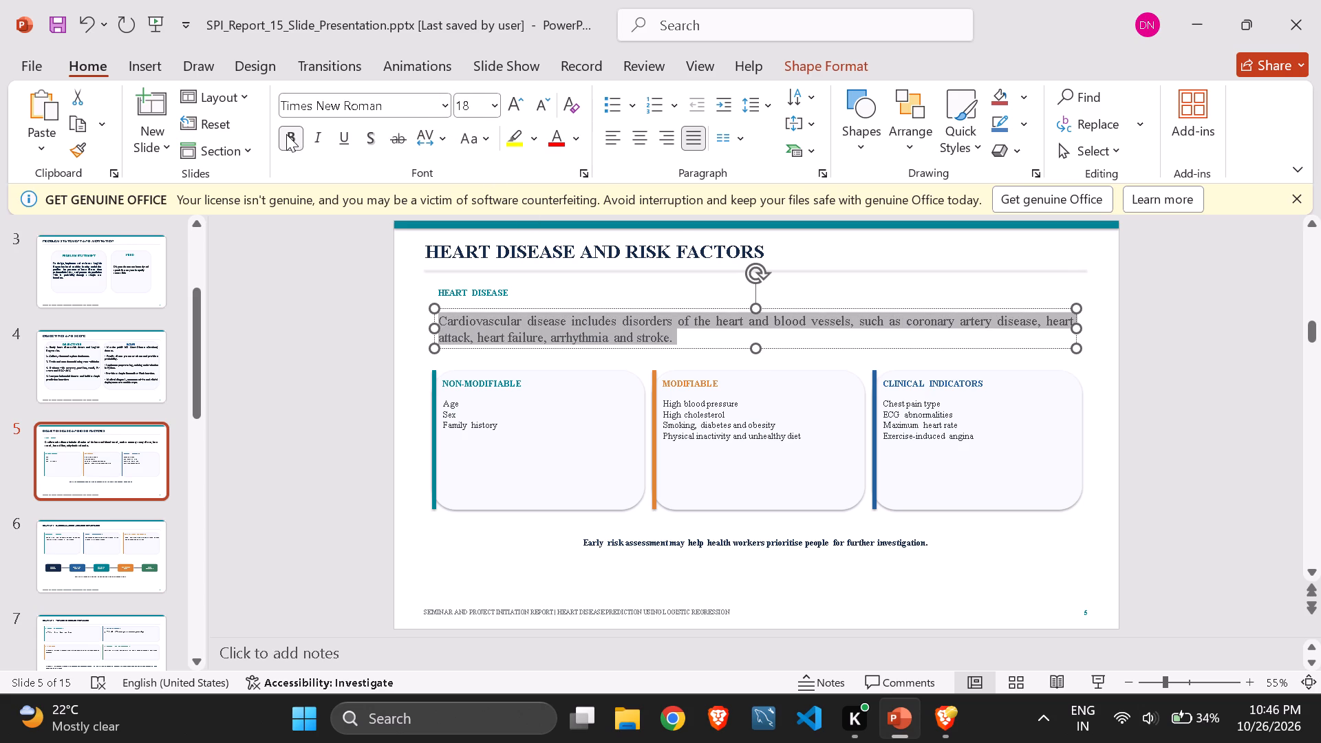
Set the HEART DISEASE subheading on slide 5 to bold at font size 20.
double_click(485, 297)
click(485, 297)
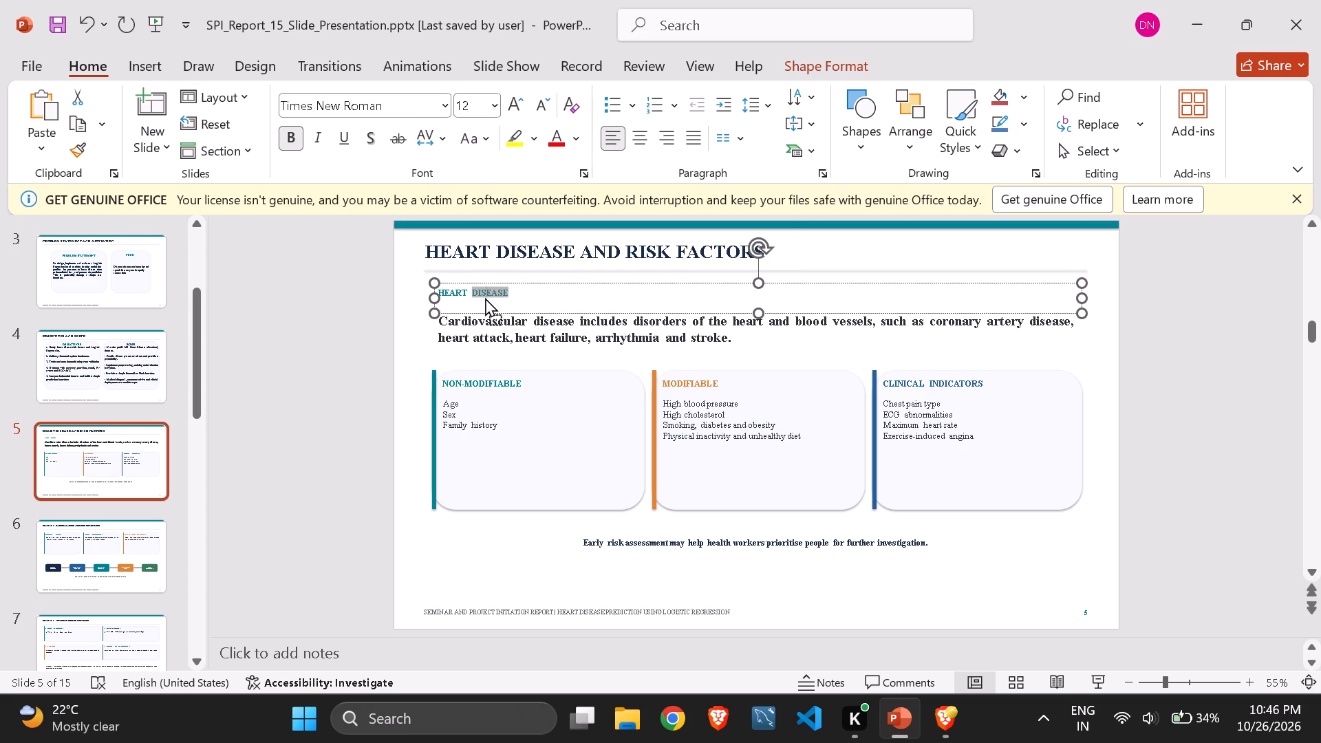
triple_click(484, 294)
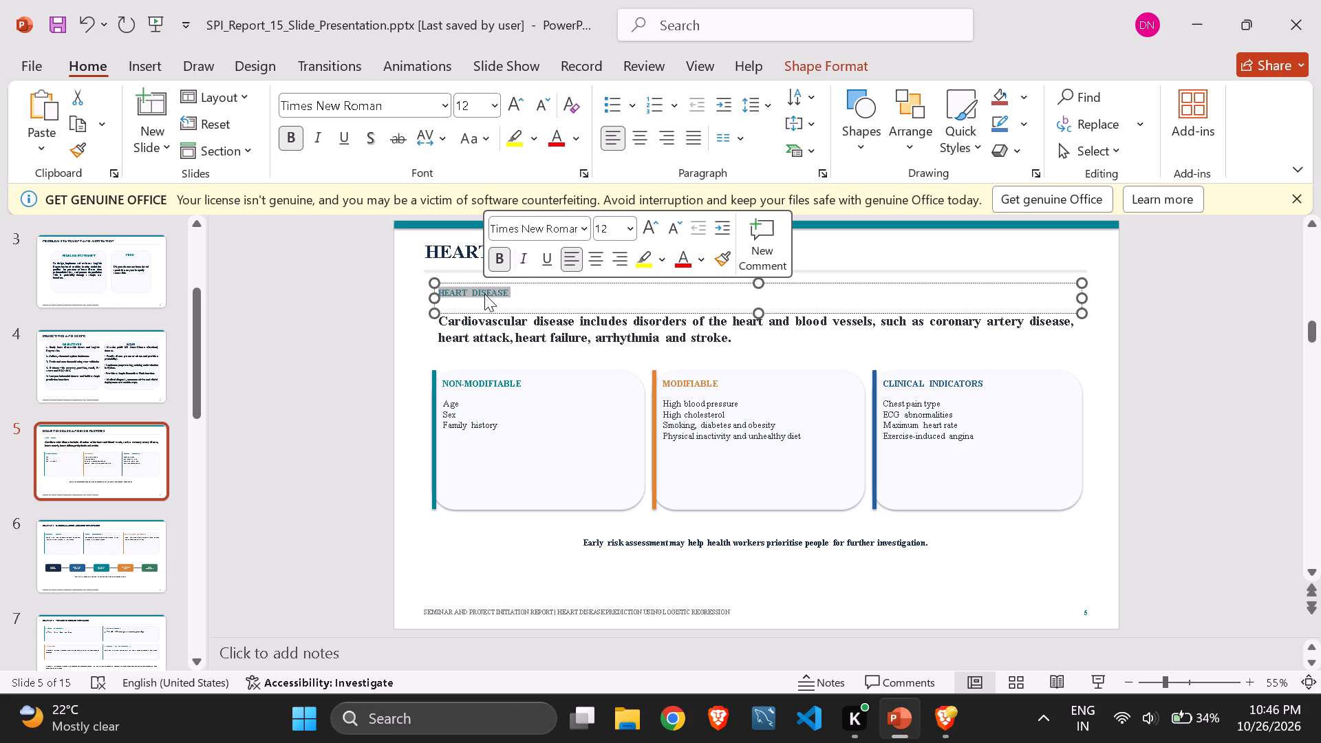
click(615, 227)
key(BackSpace)
text(20)
key(Return)
click(495, 253)
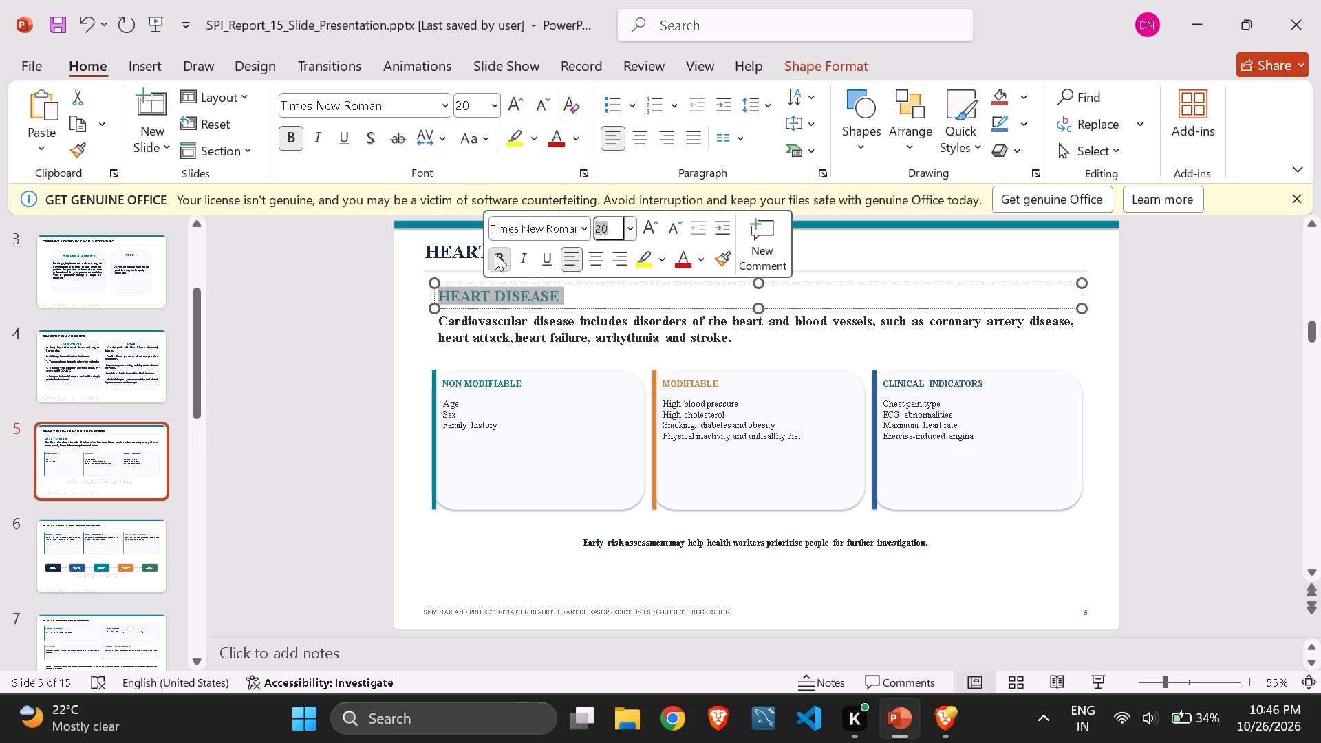
click(490, 258)
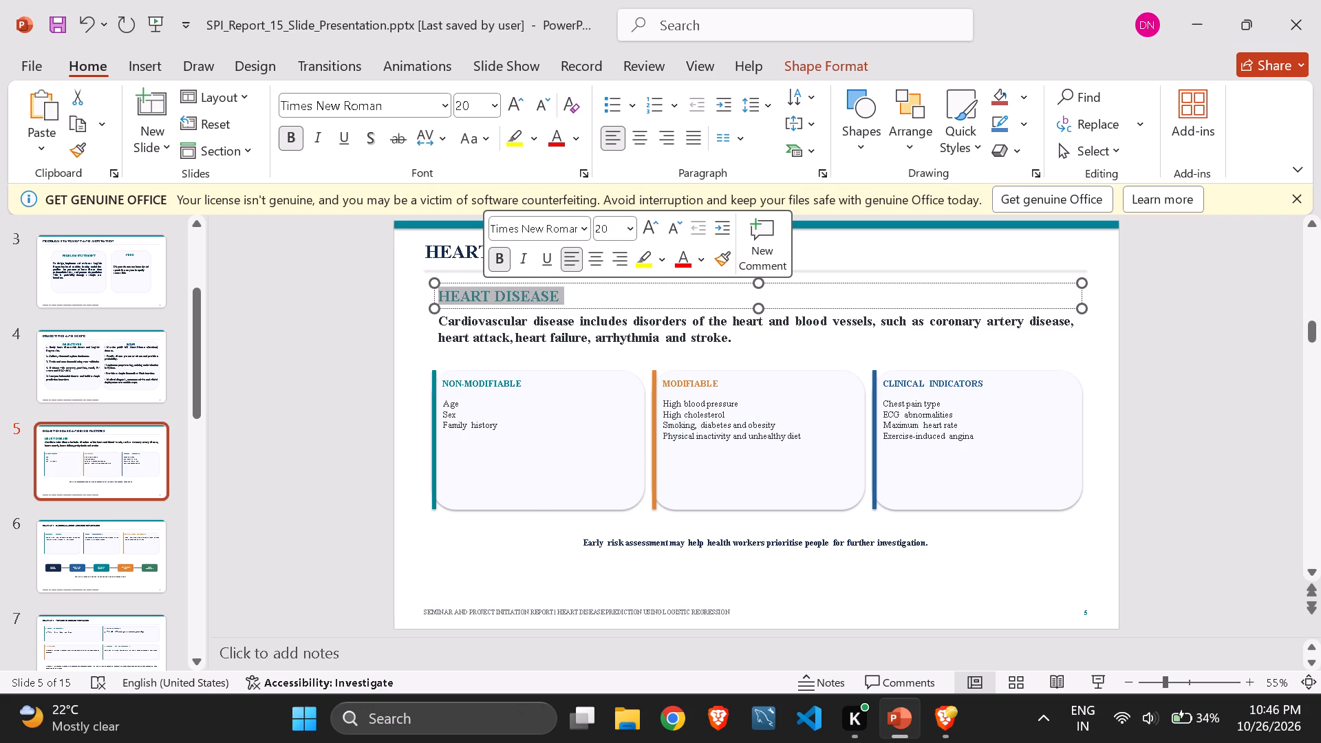
Format the whole list in the NON-MODIFIABLE card on slide 5 as bold at font size 18.
click(514, 431)
click(507, 428)
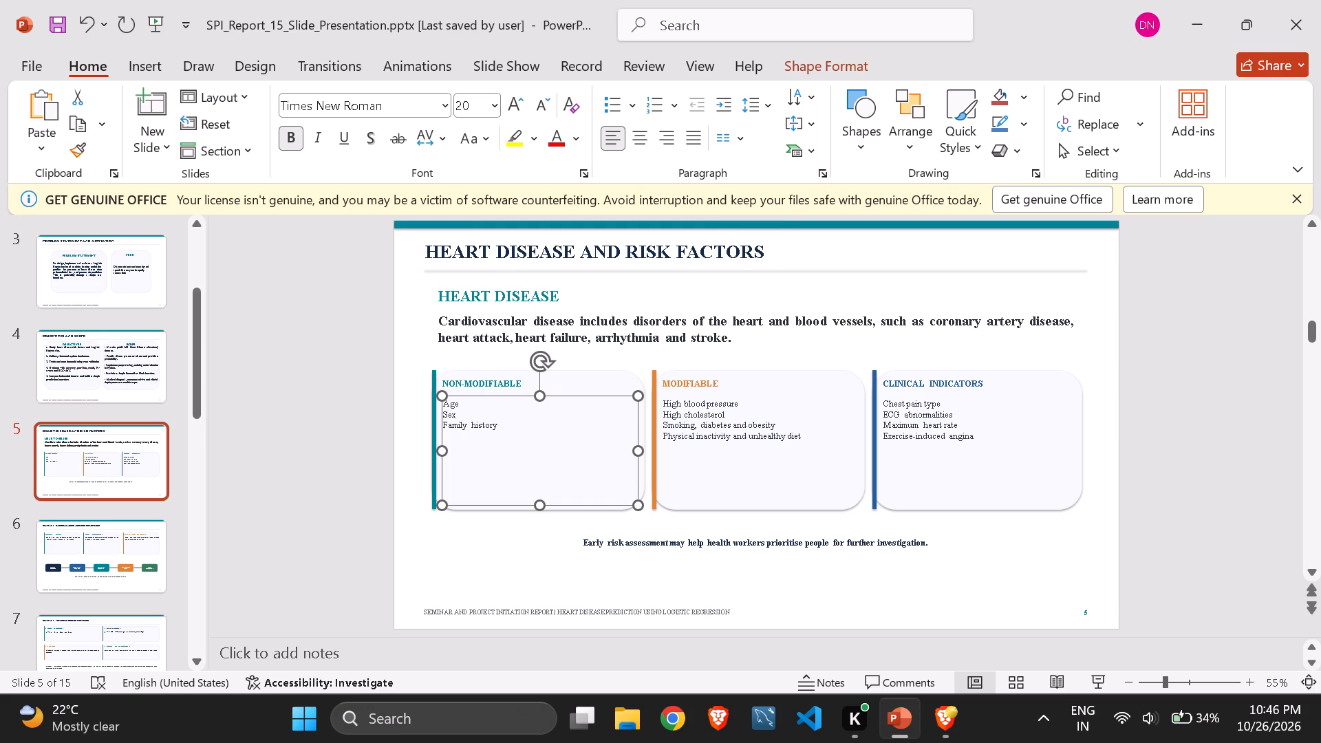
click(507, 428)
click(490, 426)
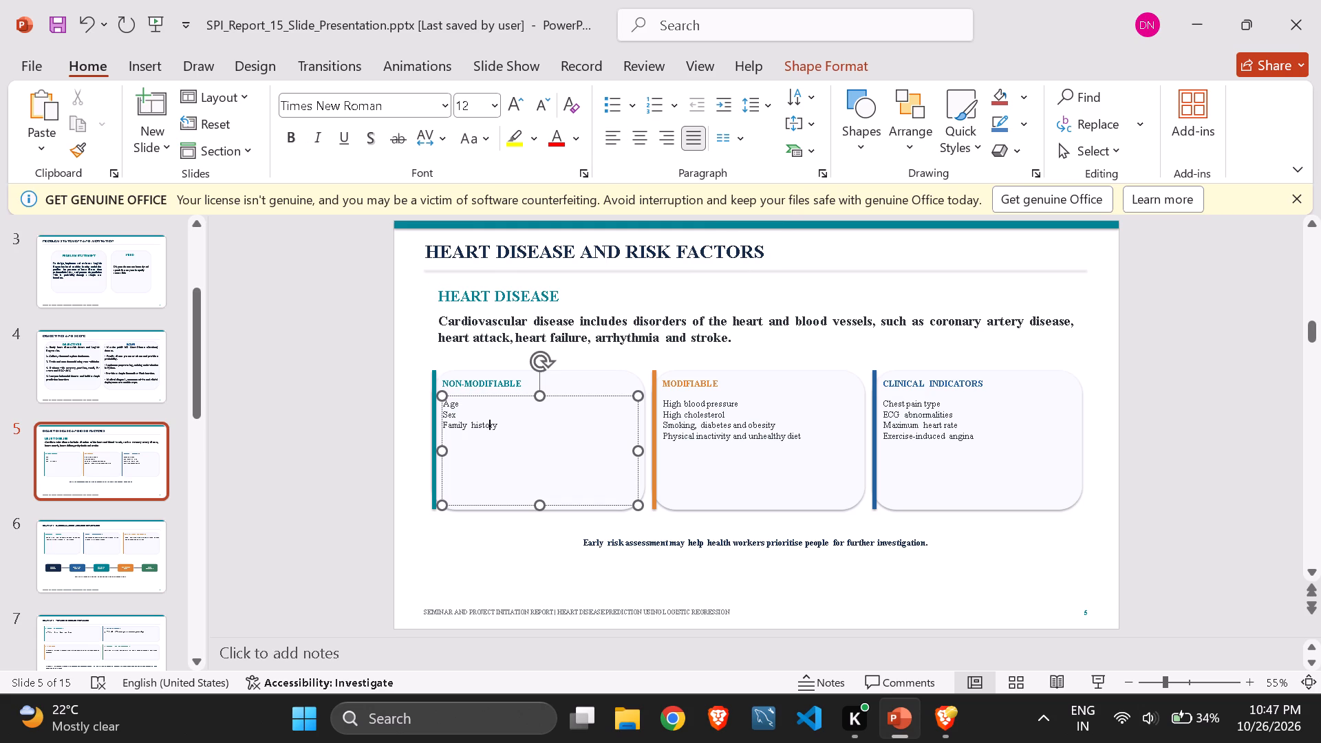
key(ctrl+a)
click(479, 110)
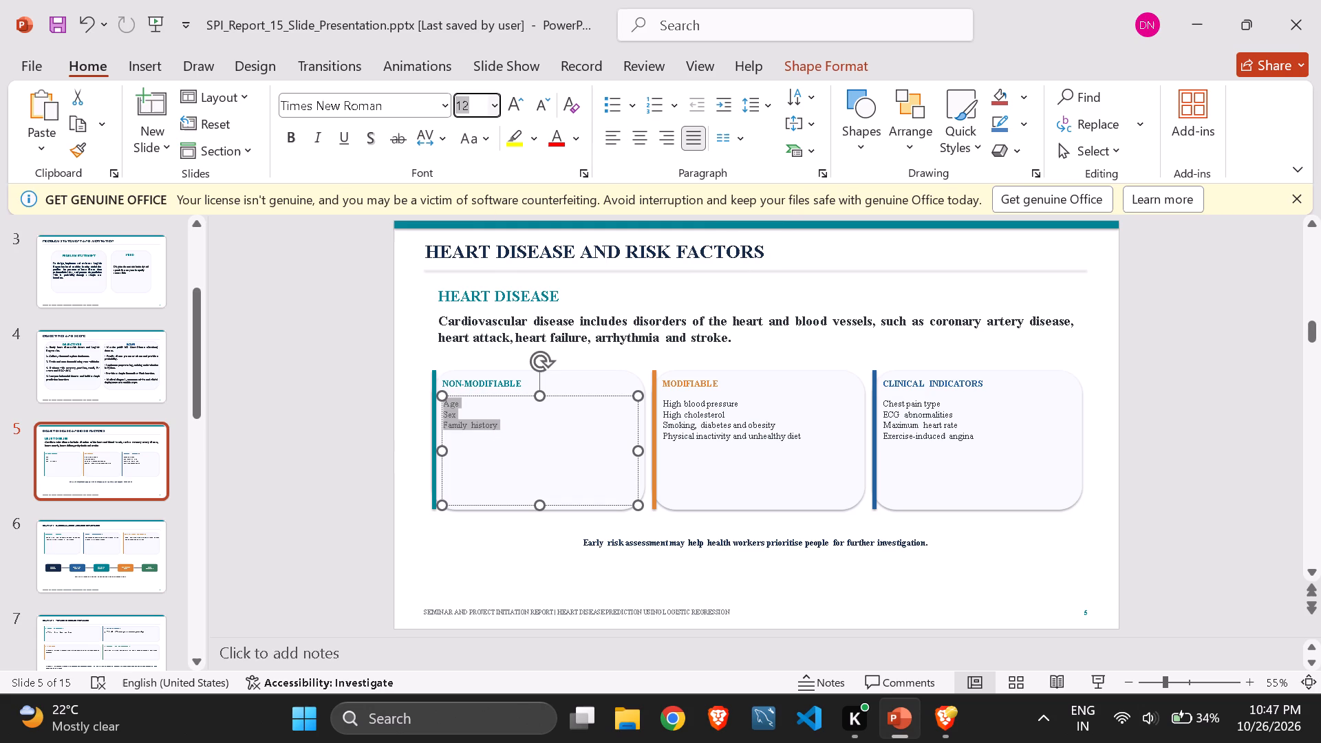
key(BackSpace)
text(18)
key(Return)
click(294, 129)
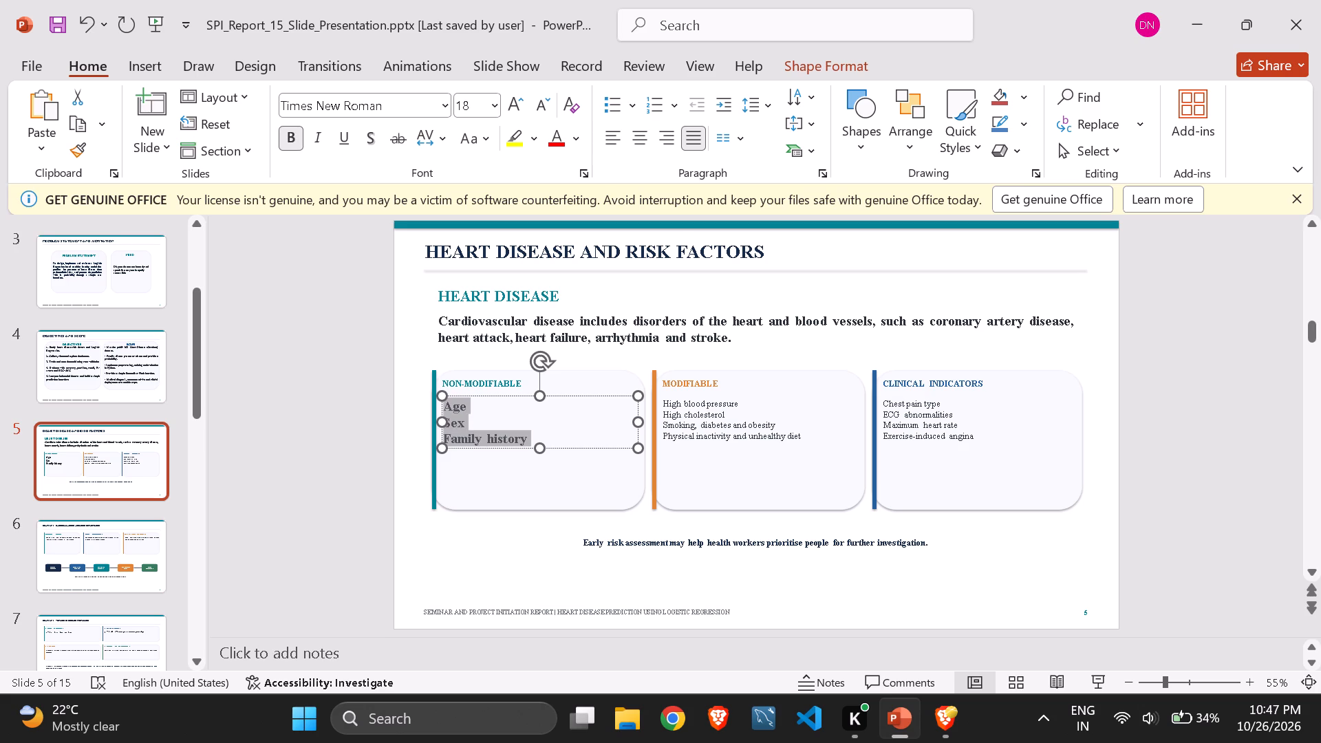
Replace Sex with gender in the NON-MODIFIABLE card's list on slide 5.
click(477, 425)
key(BackSpace)
key(BackSpace)
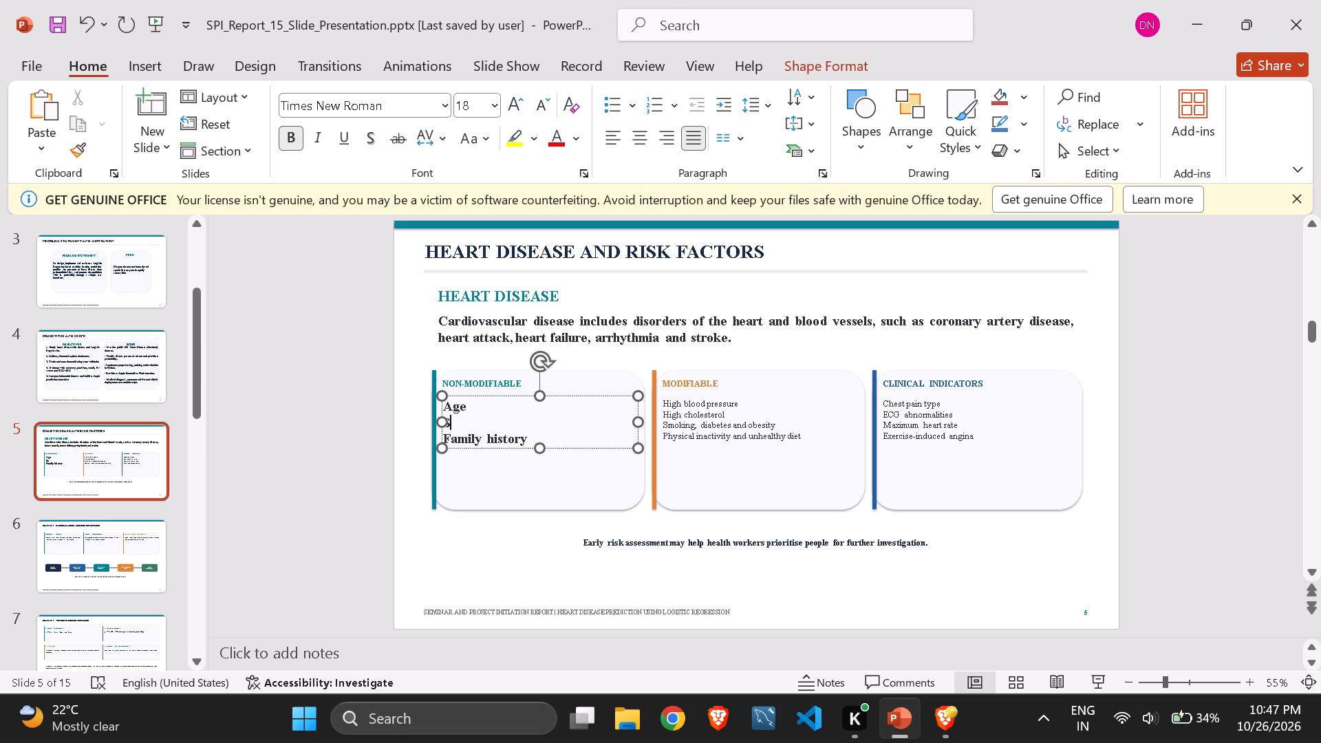
key(BackSpace)
text(gEN)
key(BackSpace)
key(BackSpace)
text(ender)
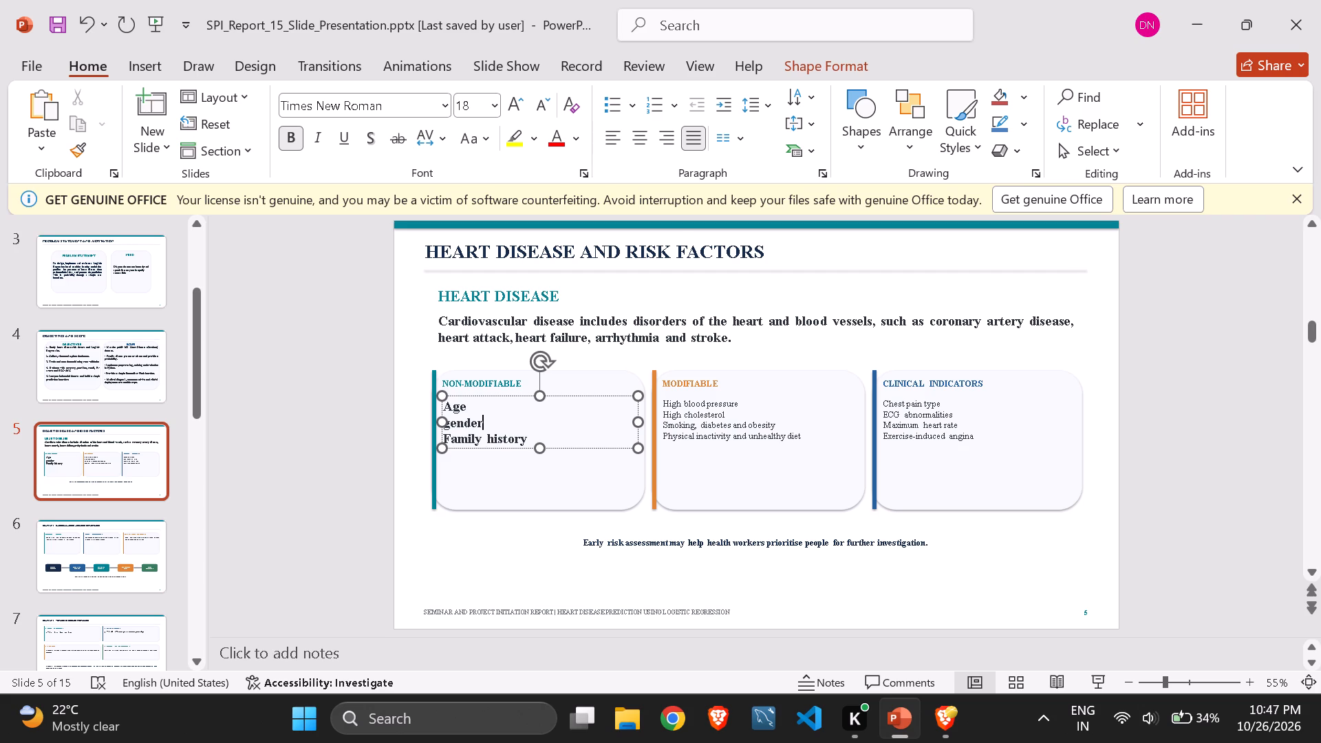
Format the whole list in the MODIFIABLE card on slide 5 as bold, font size 18, with bullets.
click(785, 433)
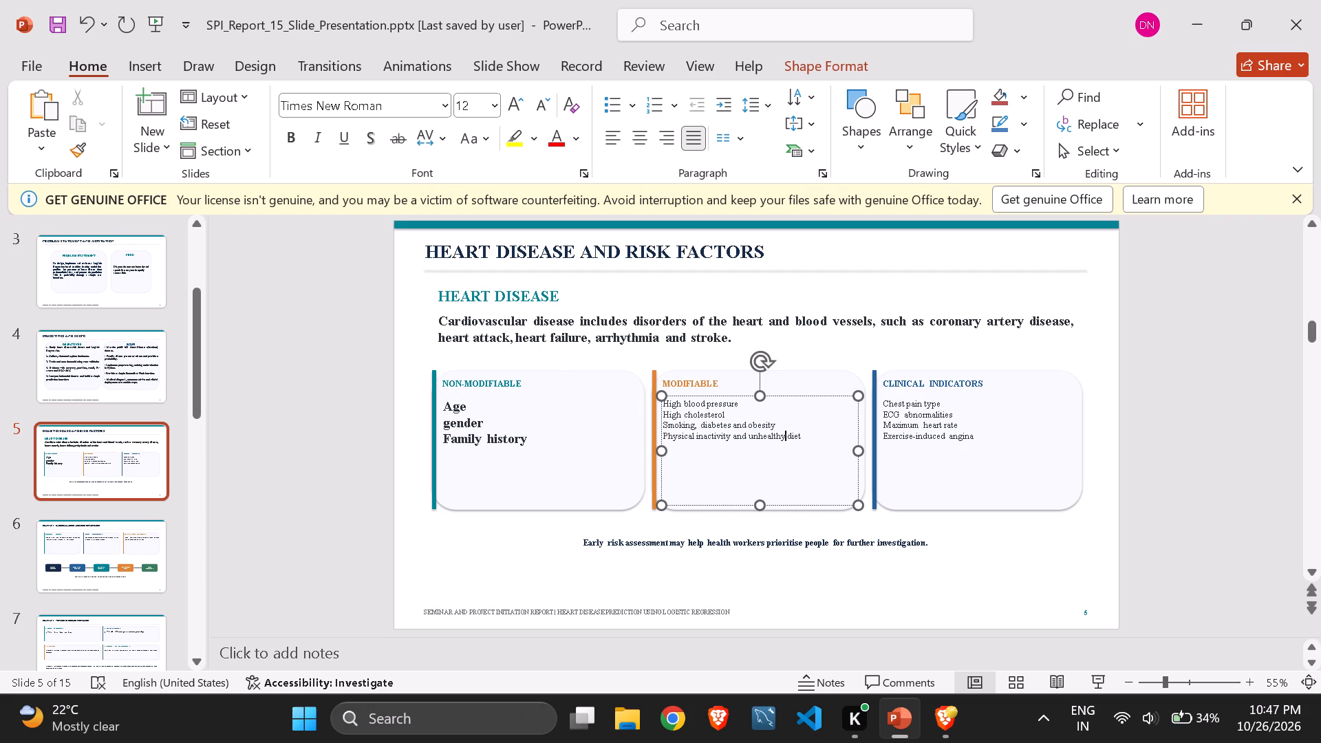
key(ctrl+a)
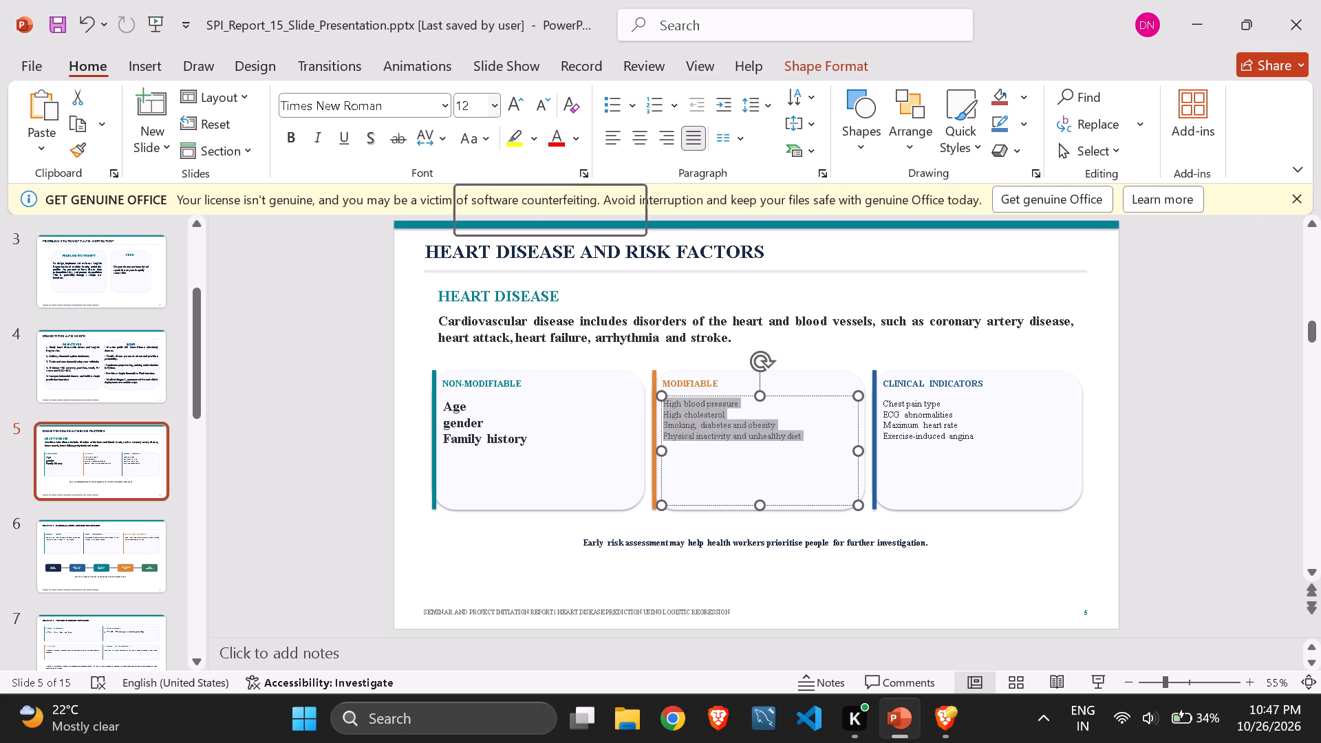
click(473, 102)
key(BackSpace)
text(18)
key(Return)
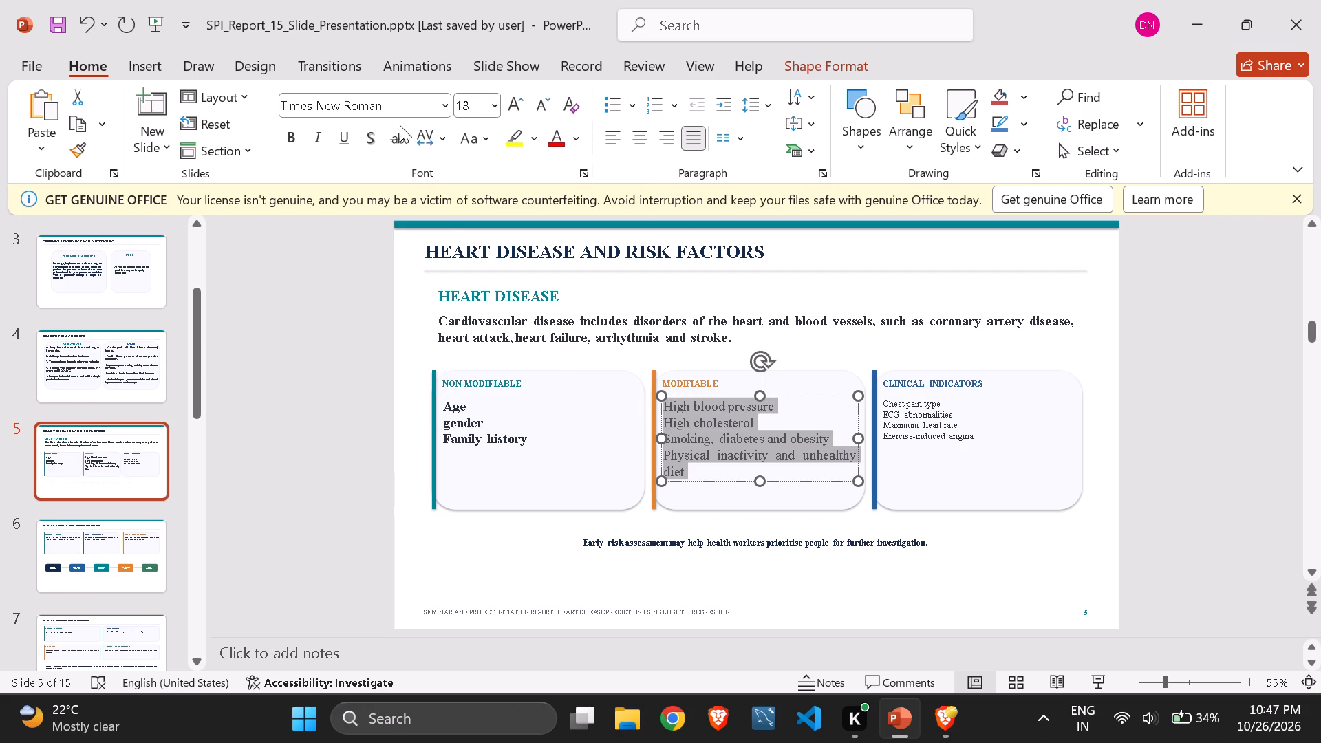
click(290, 137)
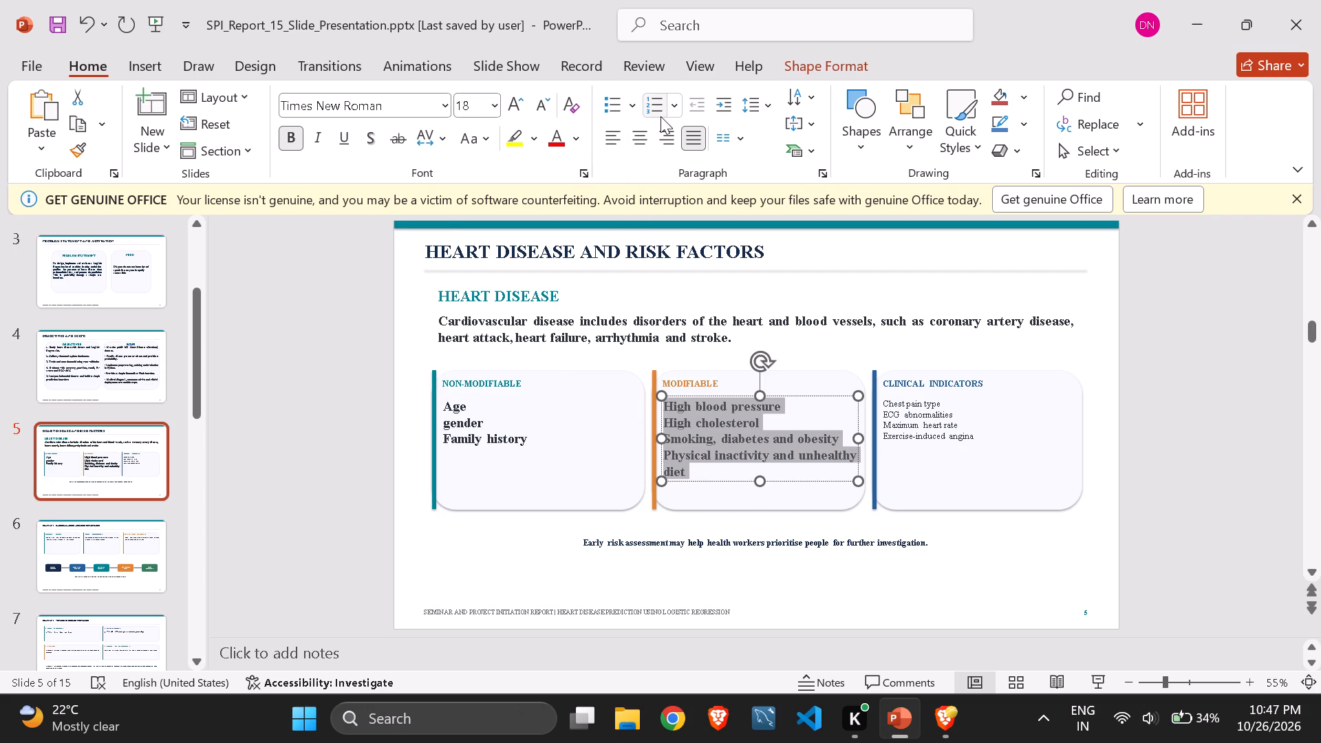
click(614, 107)
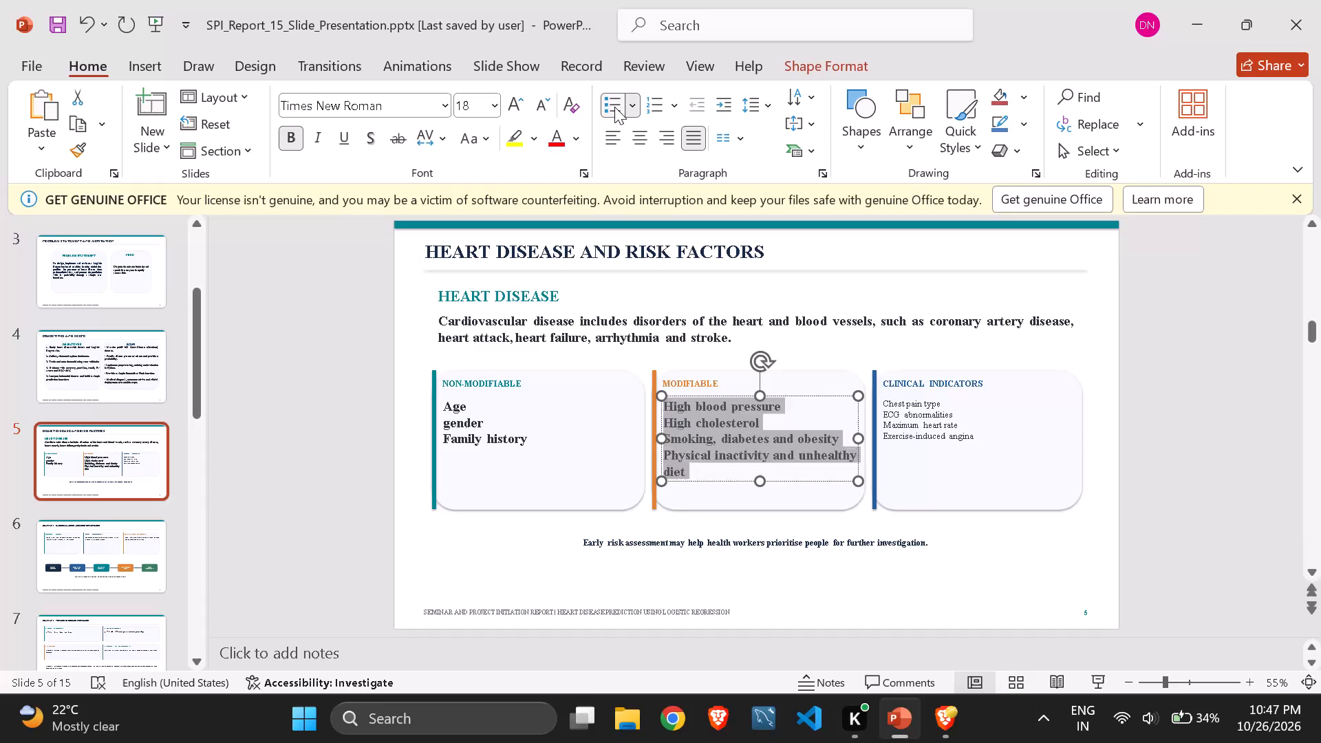
Add a bullet to the Family history line and the other entries of the NON-MODIFIABLE card's list.
click(502, 432)
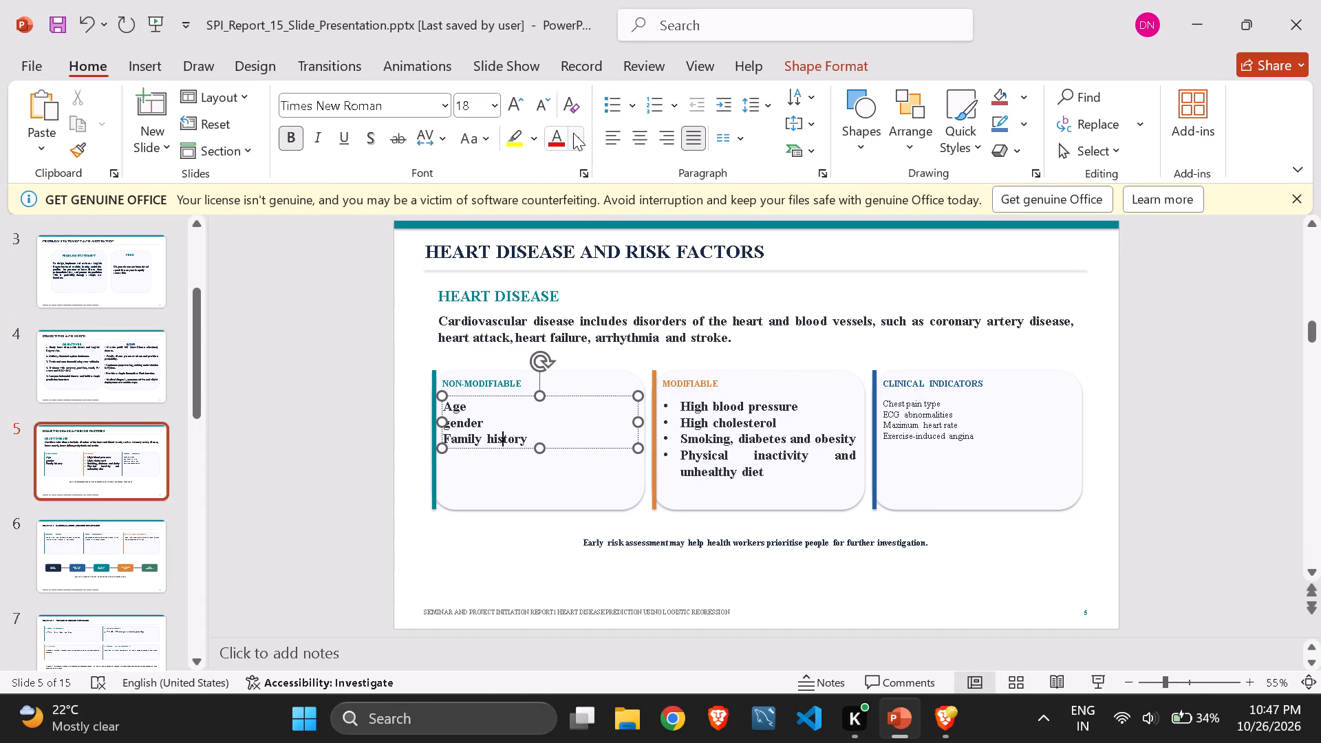
click(608, 109)
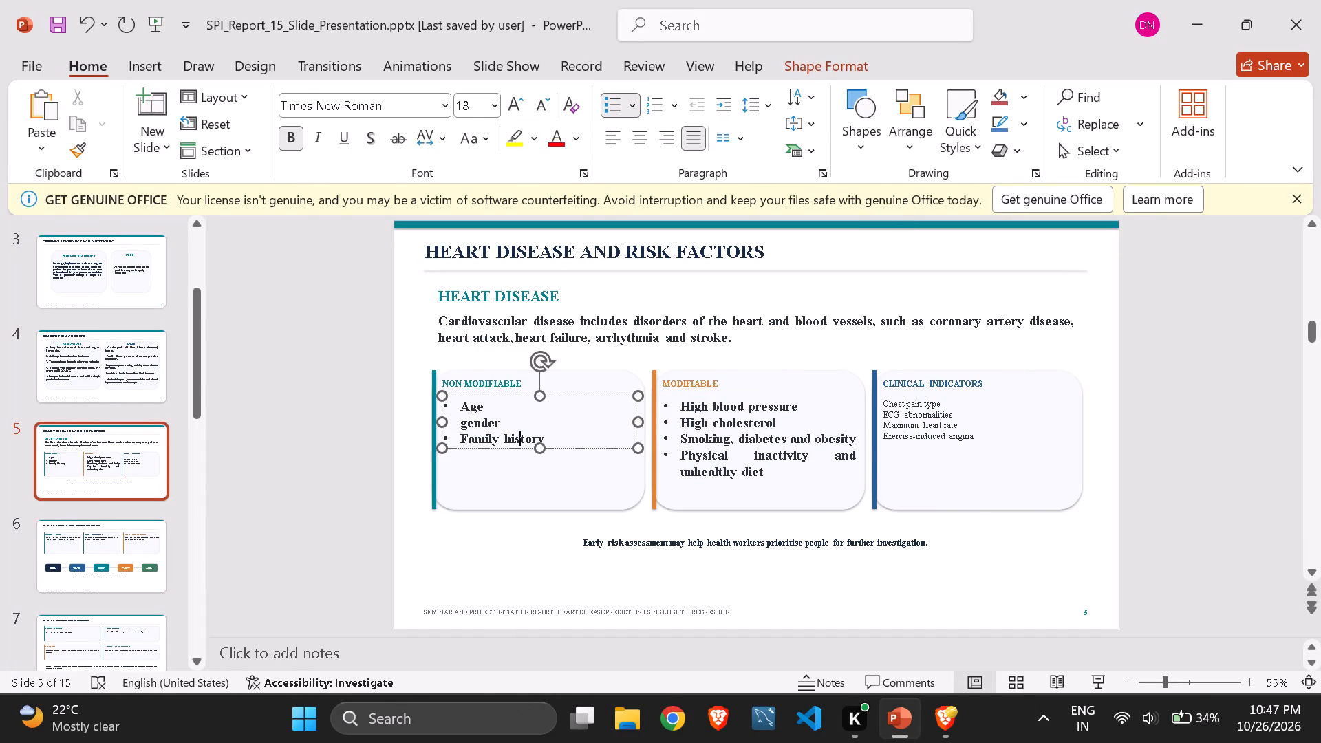
Format the whole list in the CLINICAL INDICATORS card on slide 5 as bold, font size 18, with bullets.
triple_click(930, 410)
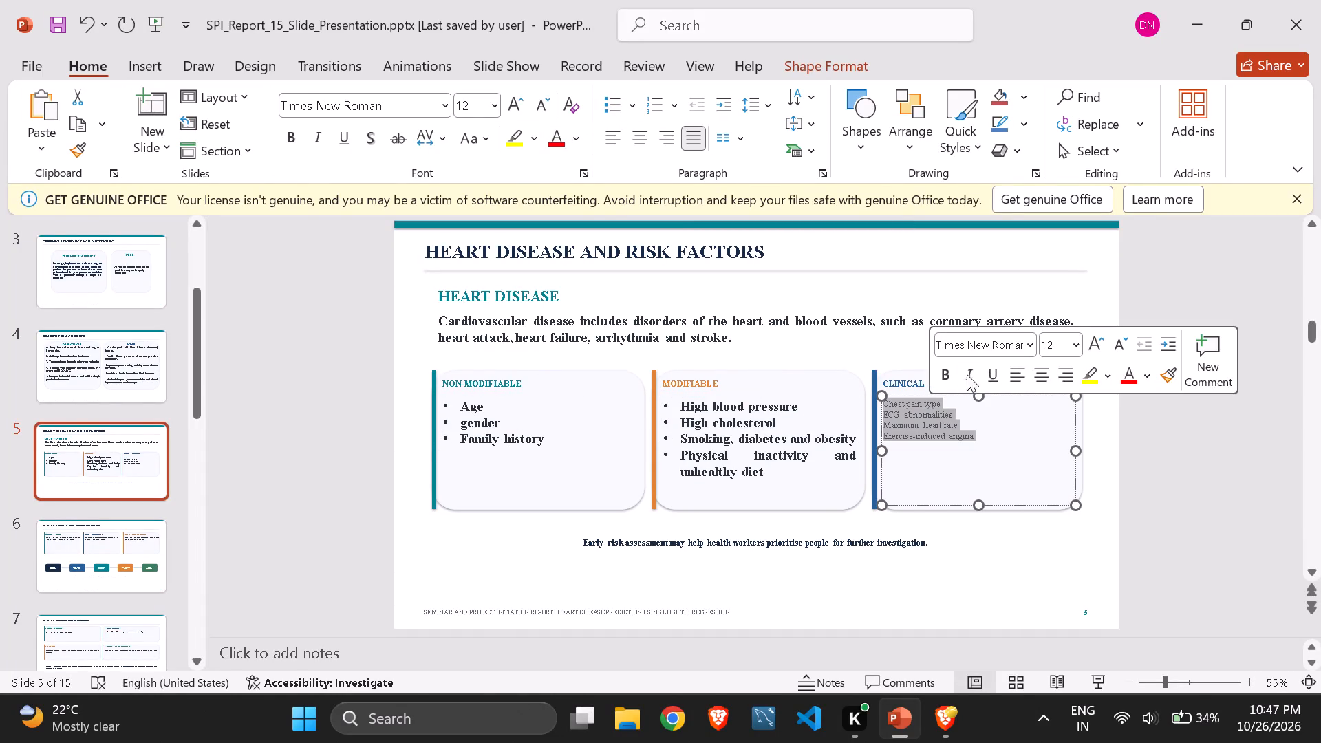
click(1064, 346)
key(BackSpace)
text(18)
key(Return)
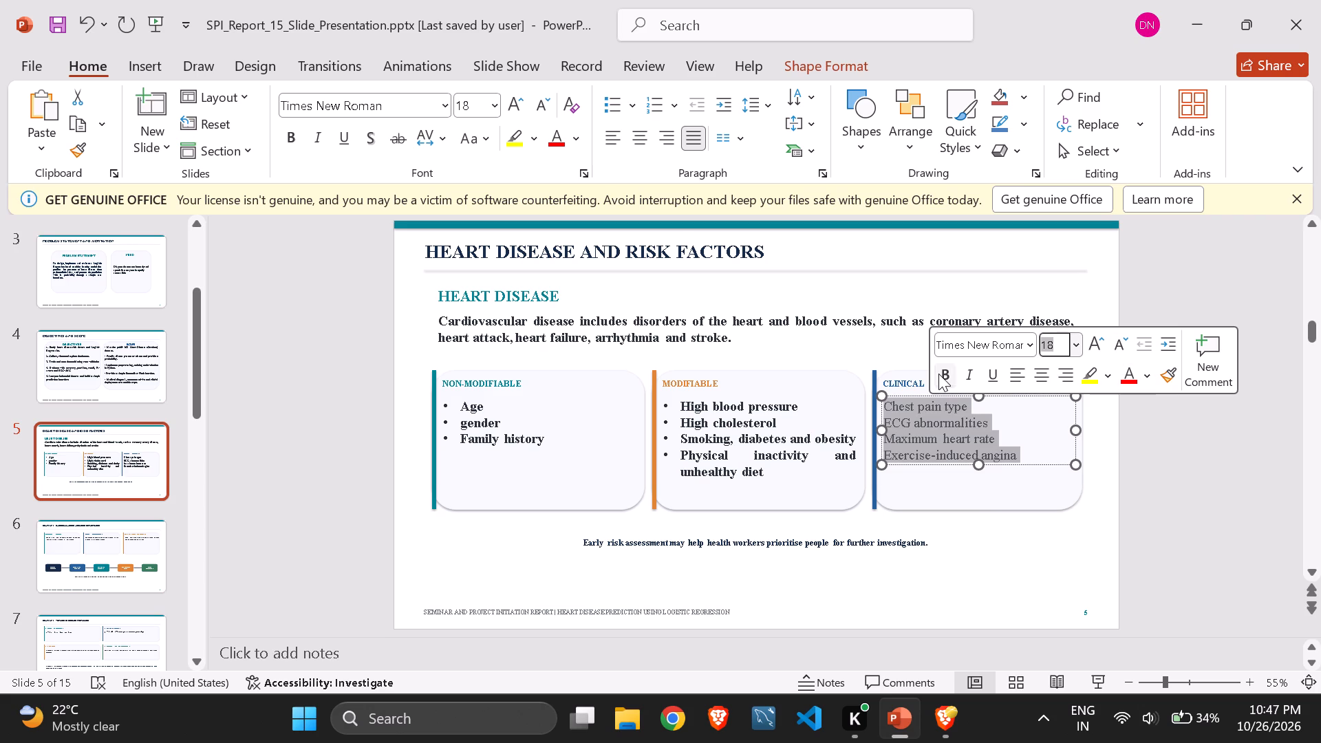
click(938, 374)
click(610, 113)
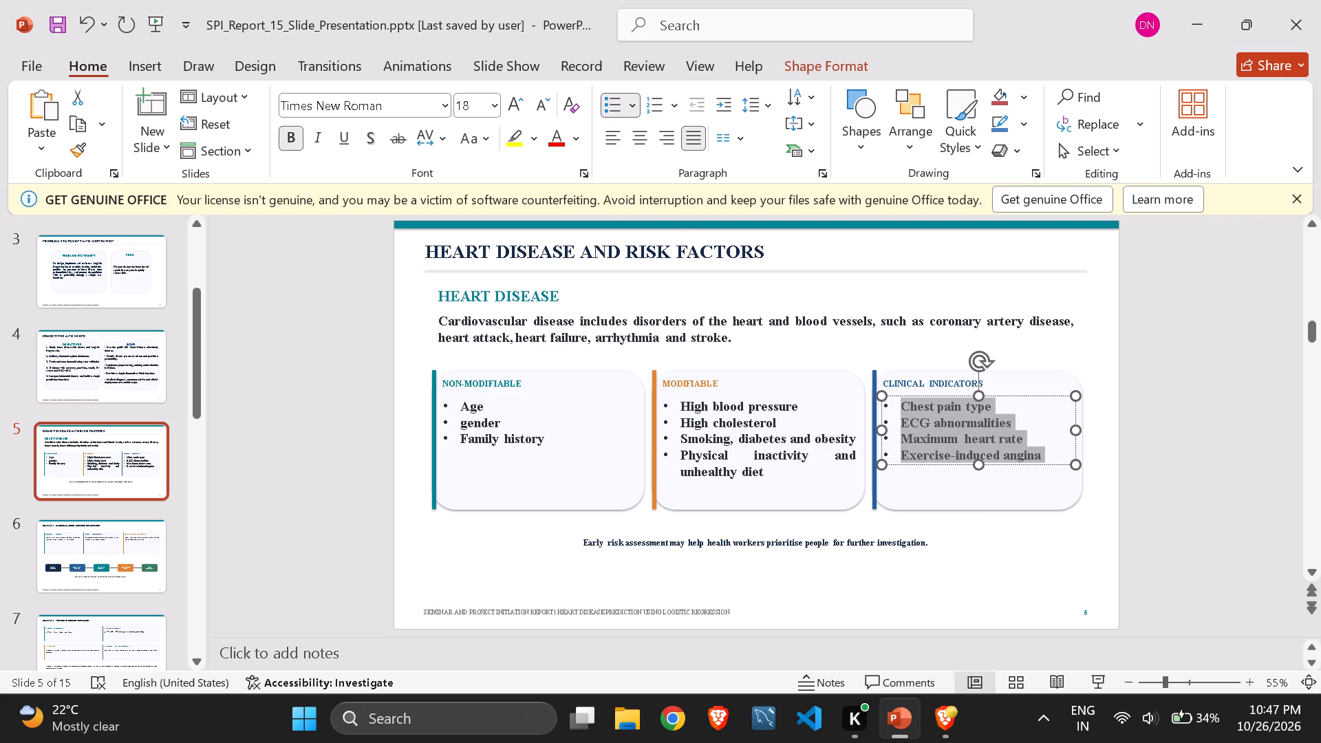
Set the MODIFIABLE card heading on slide 5 to font size 20.
double_click(702, 380)
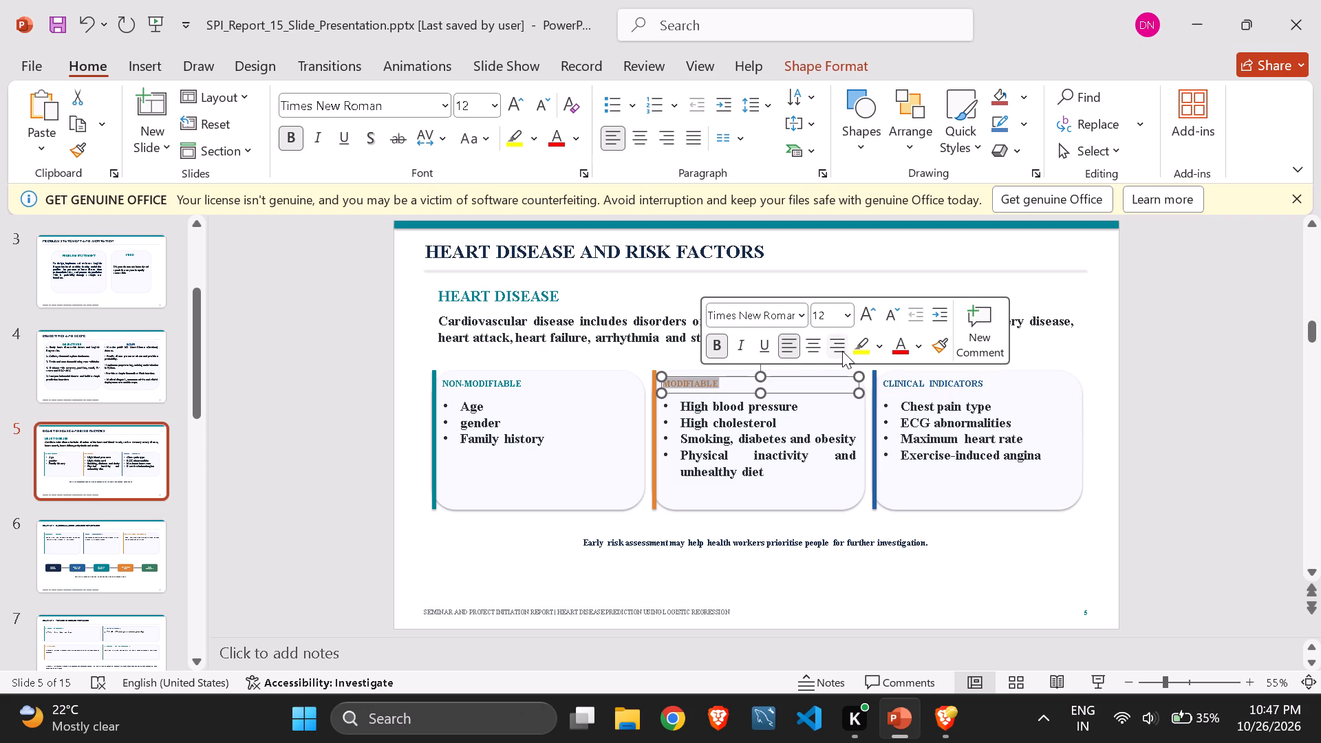
click(825, 310)
key(BackSpace)
text(20)
key(Return)
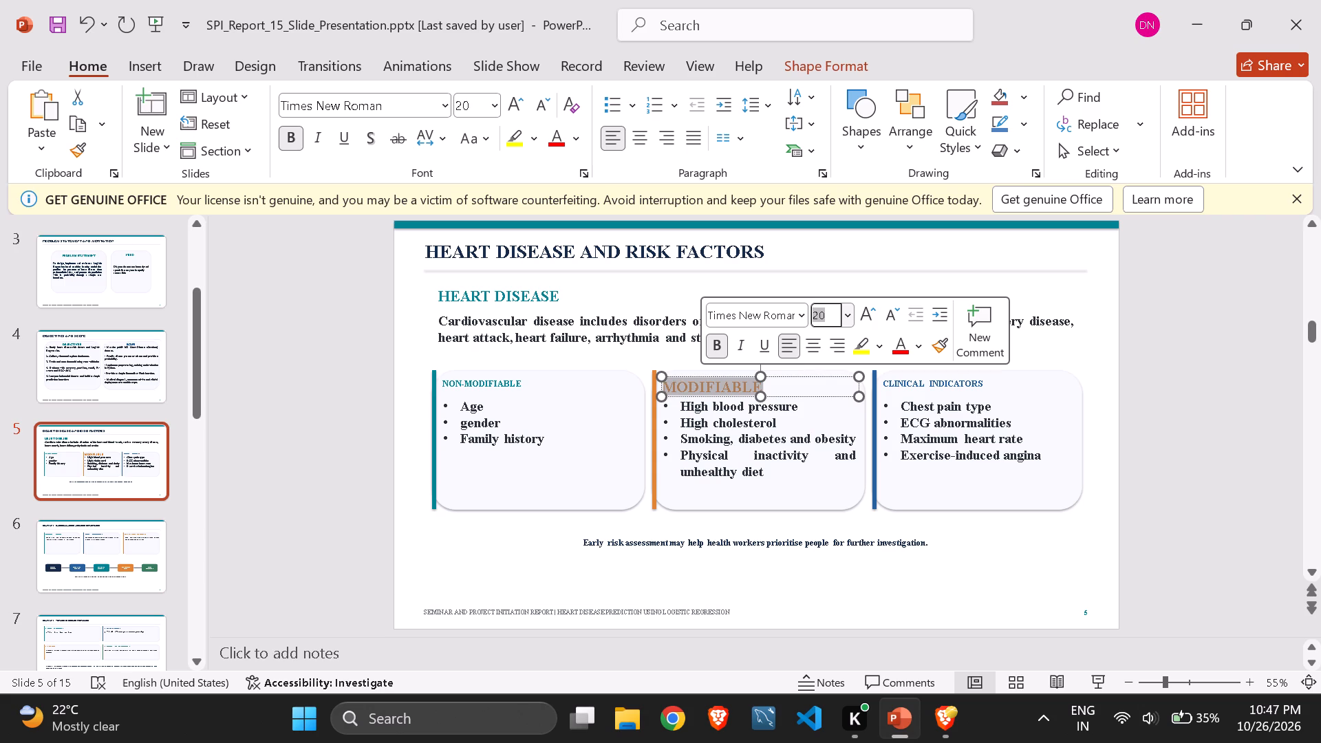
Set the NON-MODIFIABLE card heading on slide 5 to font size 20.
double_click(495, 384)
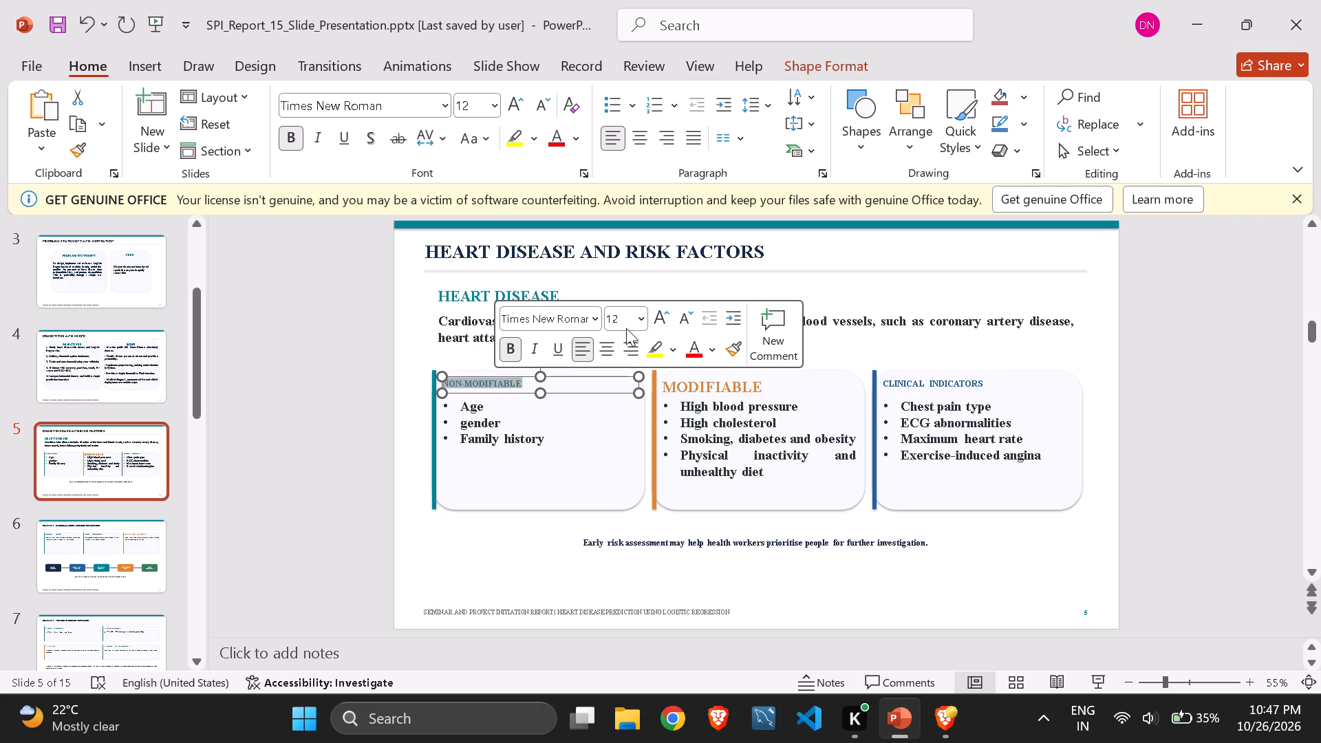
click(625, 316)
key(BackSpace)
text(20)
key(Return)
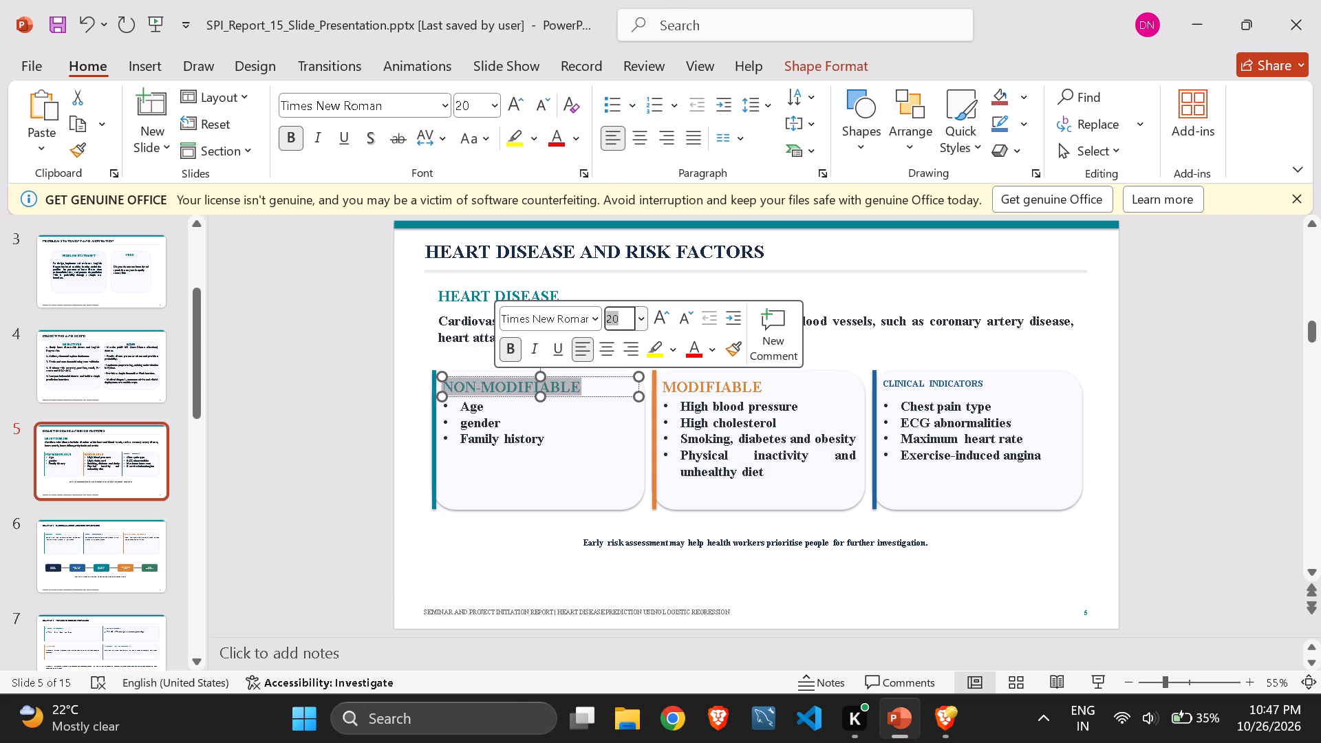
Set the CLINICAL INDICATORS card heading on slide 5 to font size 20.
triple_click(914, 385)
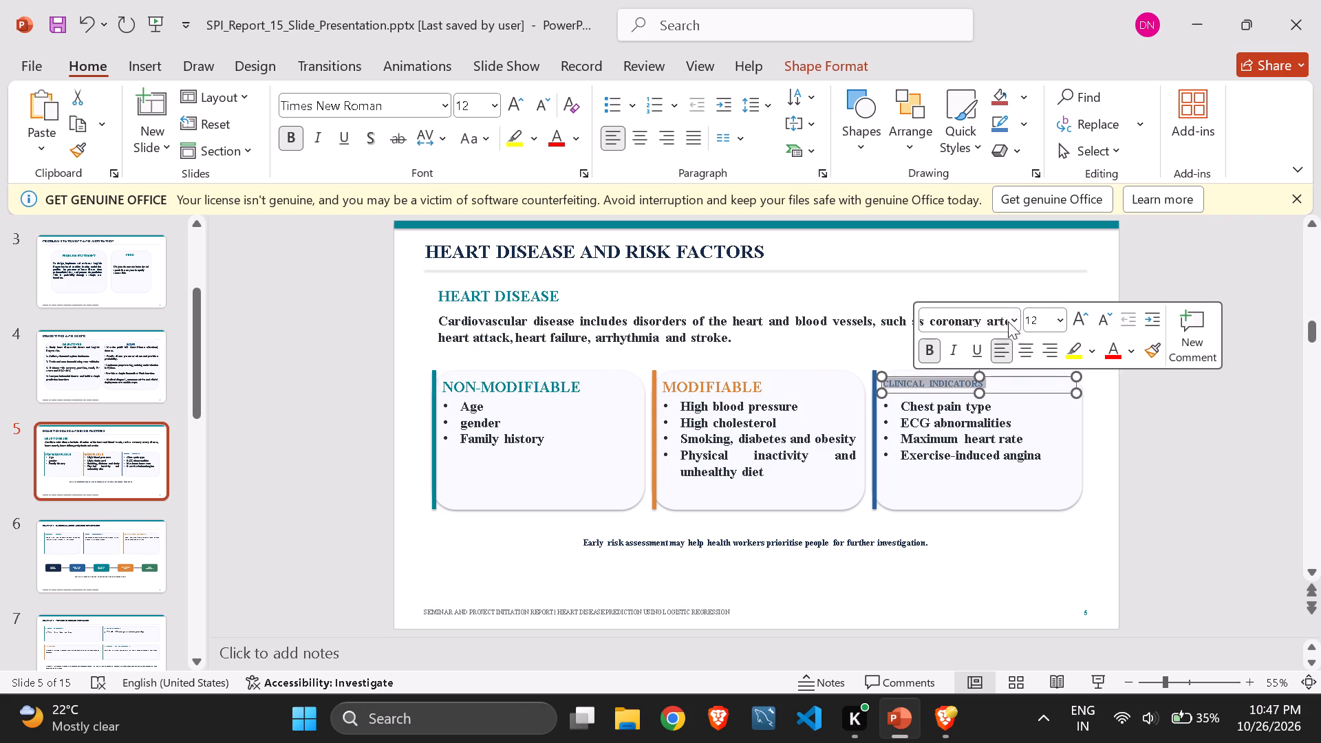
click(1039, 323)
key(BackSpace)
text(20)
key(Return)
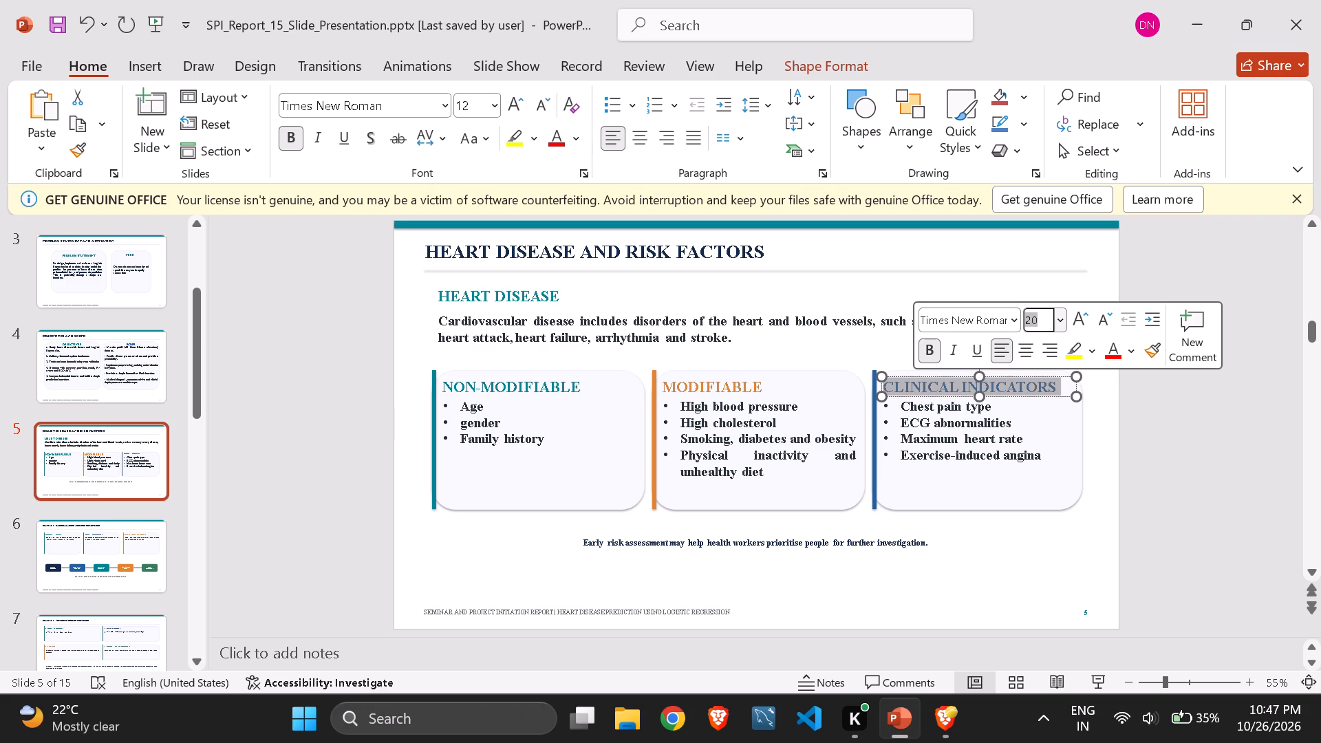
Format slide 6's whole title about machine learning and logistic regression as bold at font size 25.
click(103, 549)
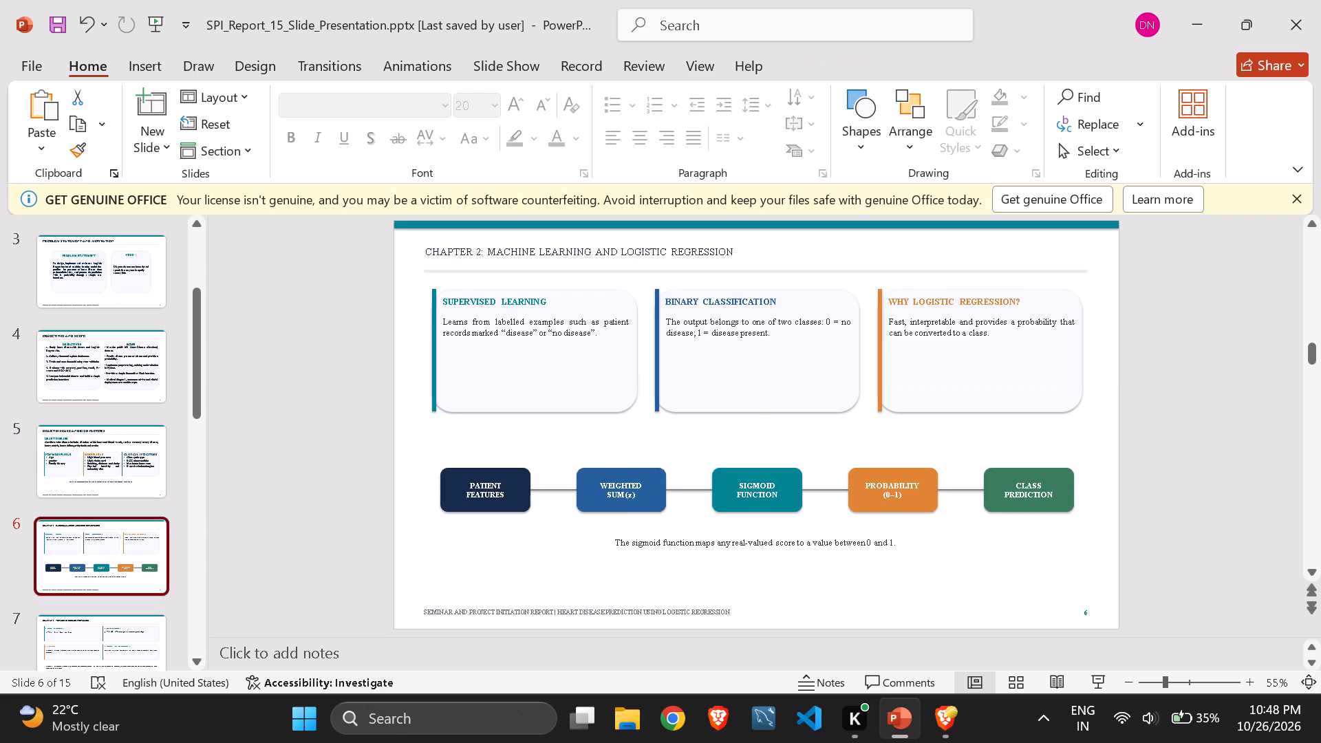
click(69, 455)
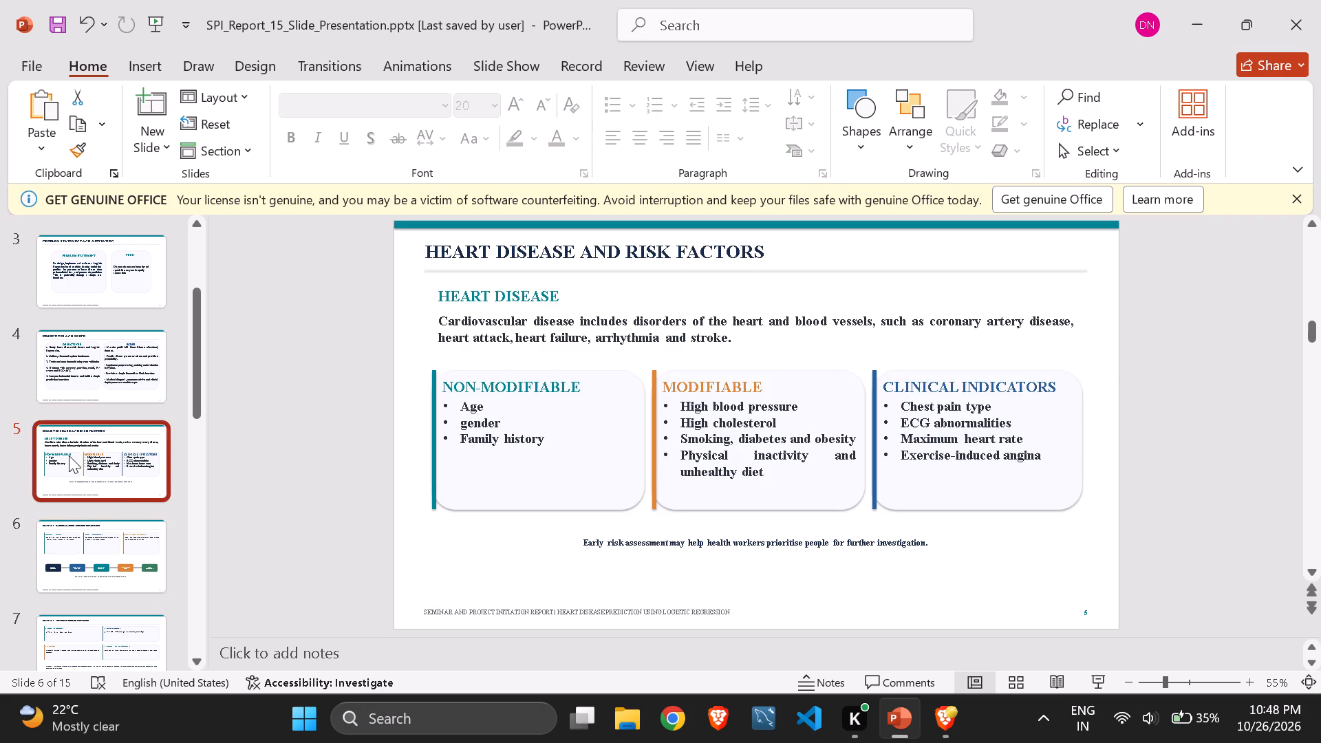
click(129, 550)
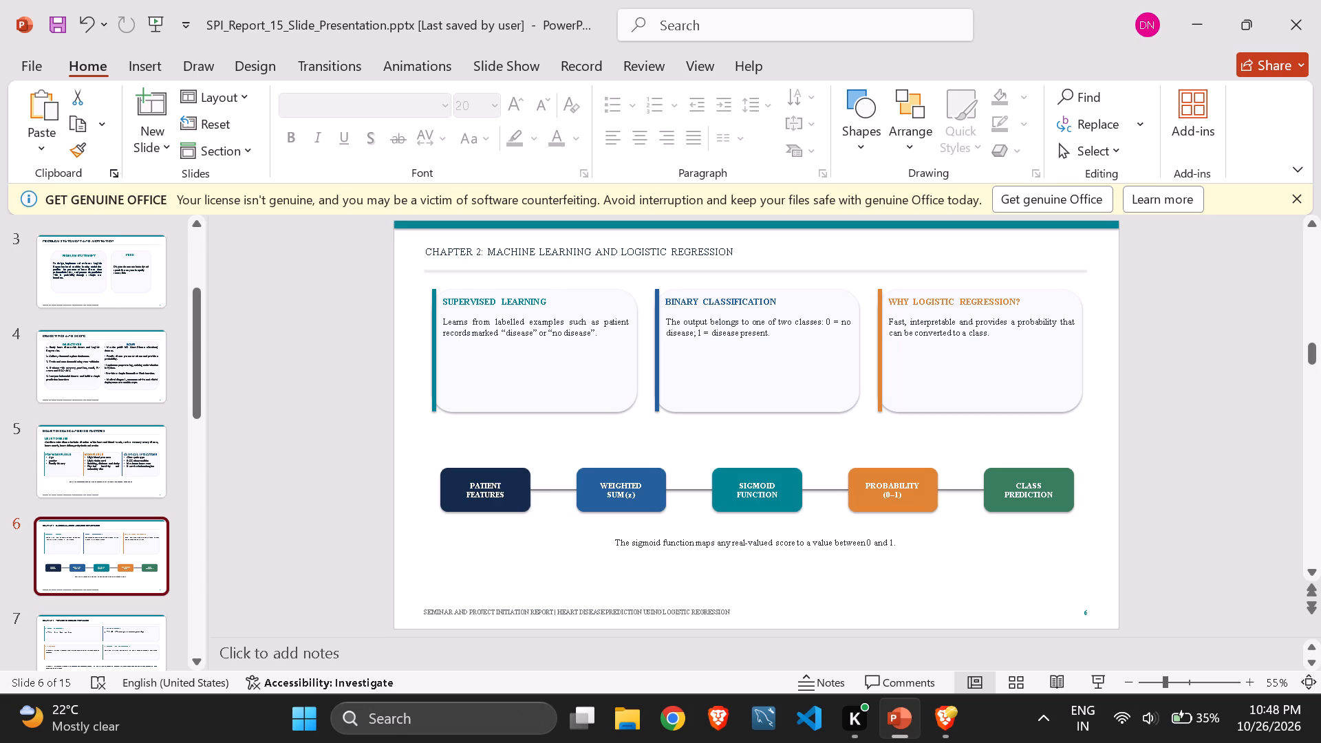
double_click(597, 250)
key(ctrl+a)
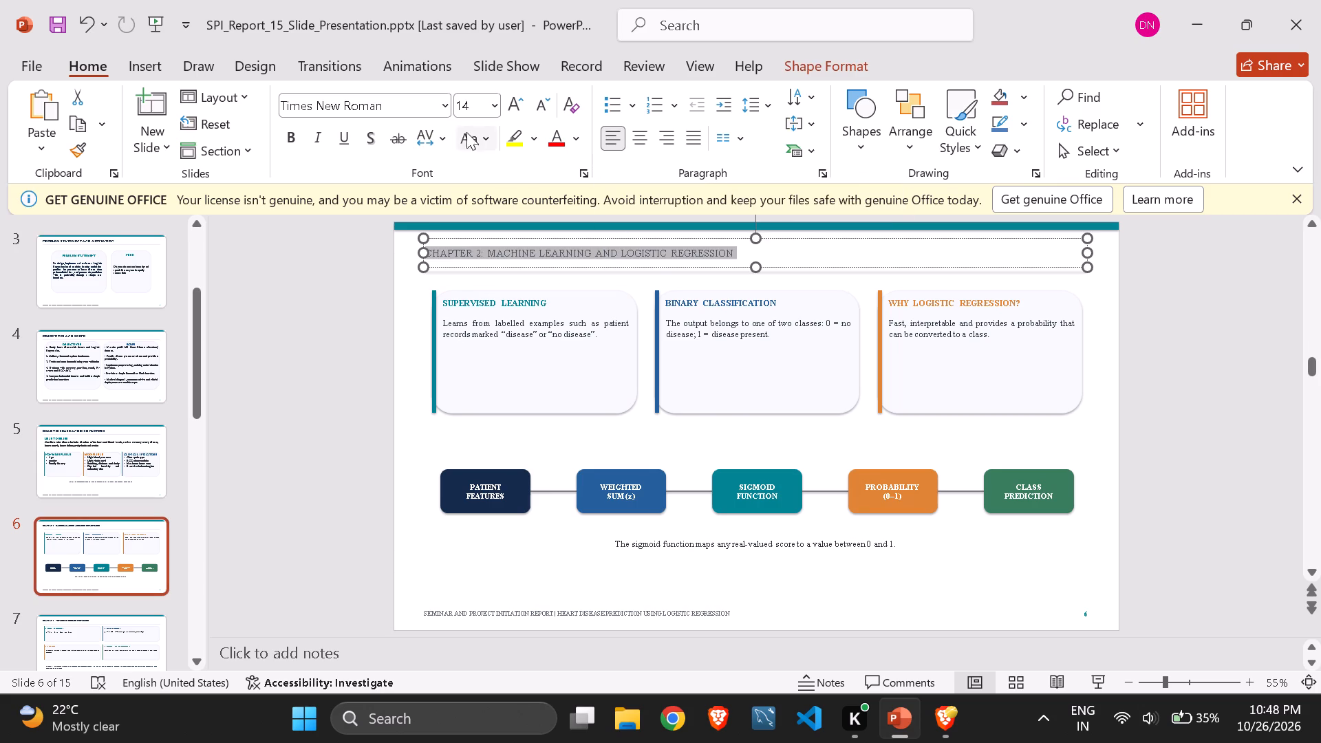
click(480, 105)
key(BackSpace)
text(25)
key(Return)
click(293, 138)
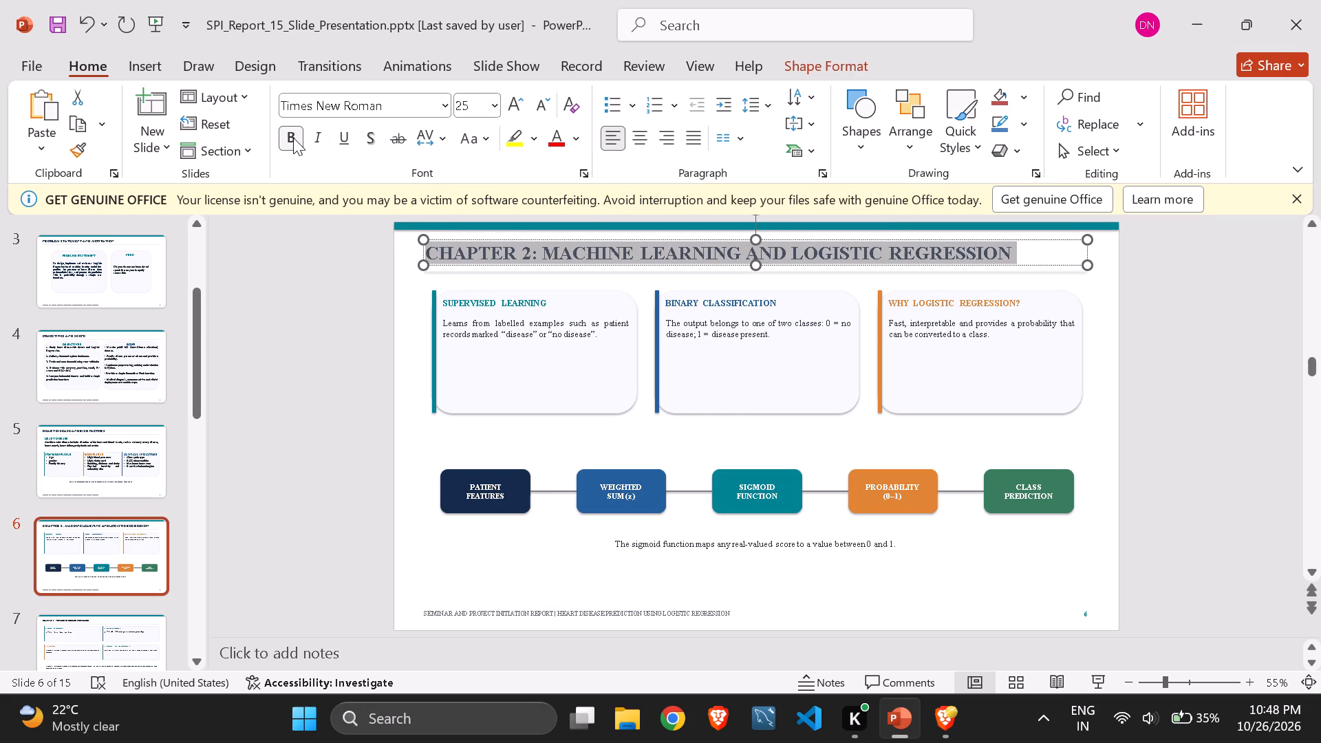
Remove the "CHAPTER 2:" prefix from slide 6's title, leaving MACHINE LEARNING AND LOGISTIC REGRESSION.
click(544, 248)
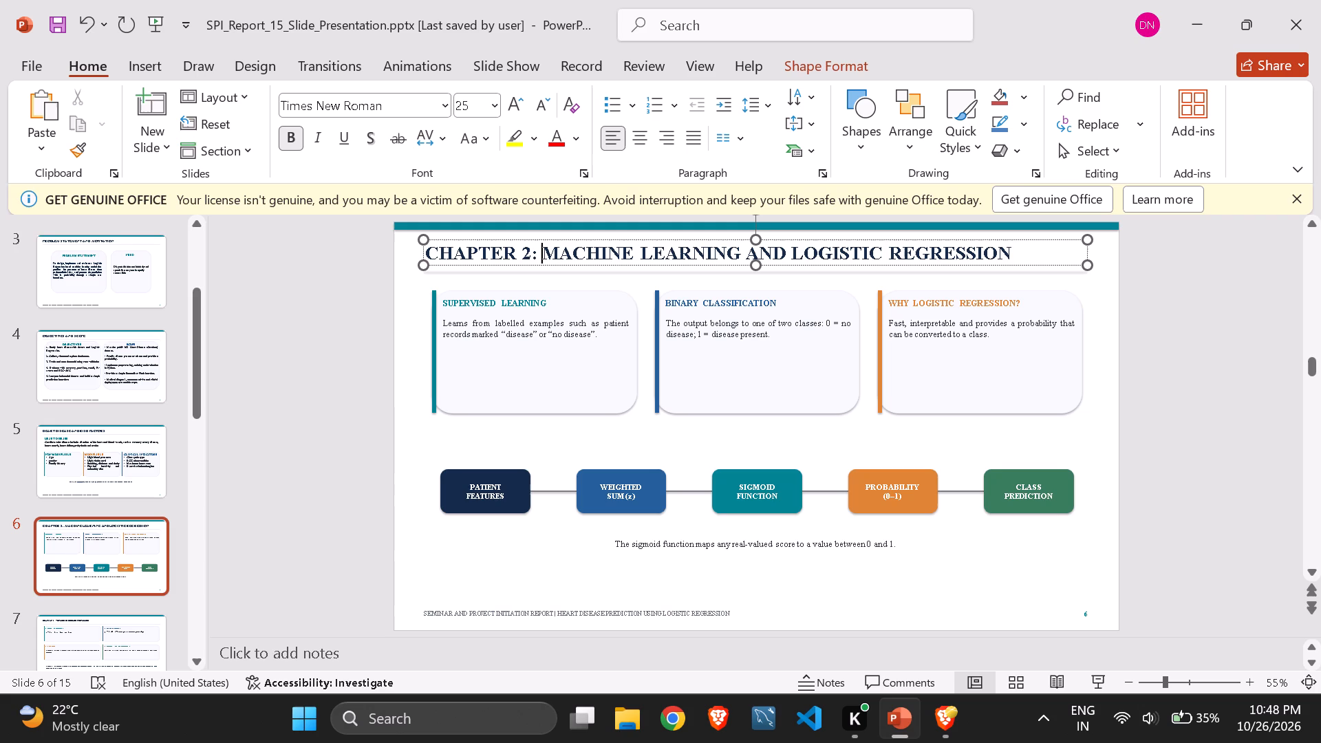
key(BackSpace)
key(BackSpace)
key(BackSpace)
key(BackSpace)
key(BackSpace)
key(BackSpace)
key(BackSpace)
key(BackSpace)
key(BackSpace)
key(BackSpace)
key(BackSpace)
key(BackSpace)
key(BackSpace)
key(BackSpace)
key(BackSpace)
key(BackSpace)
key(BackSpace)
key(BackSpace)
key(BackSpace)
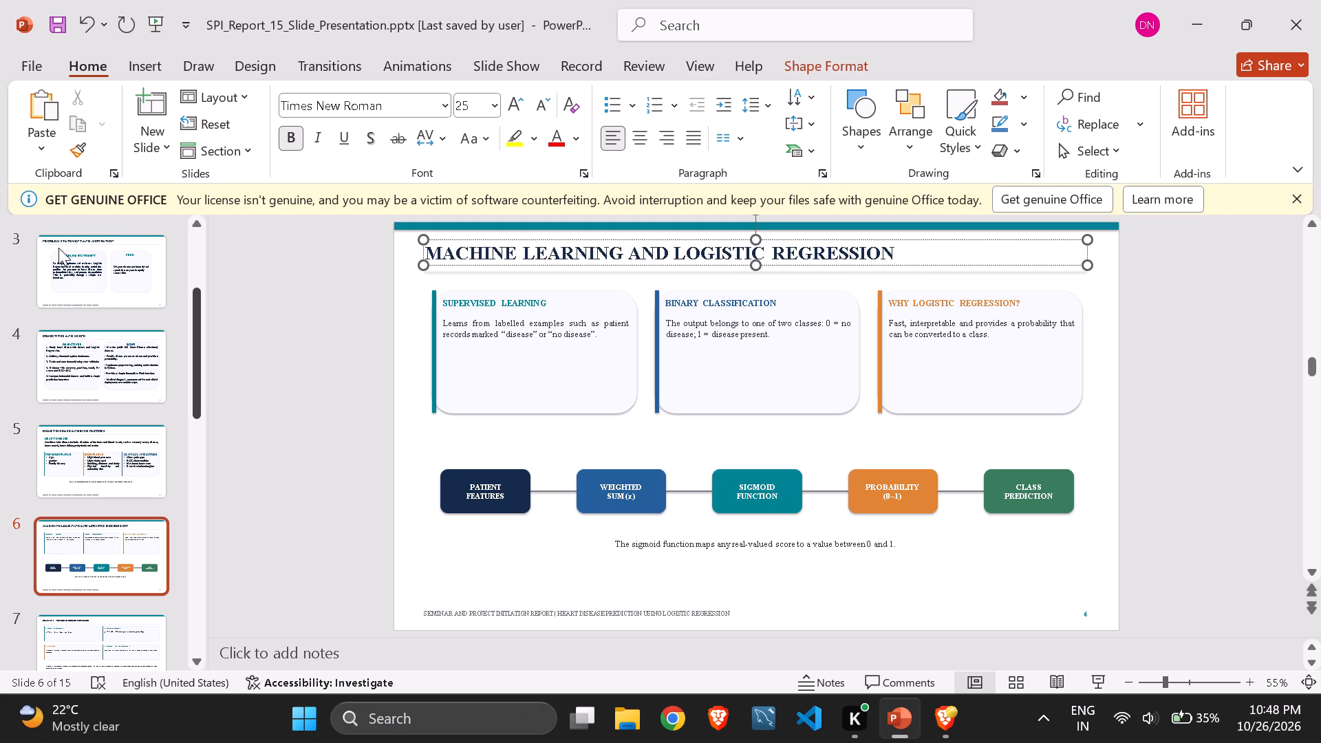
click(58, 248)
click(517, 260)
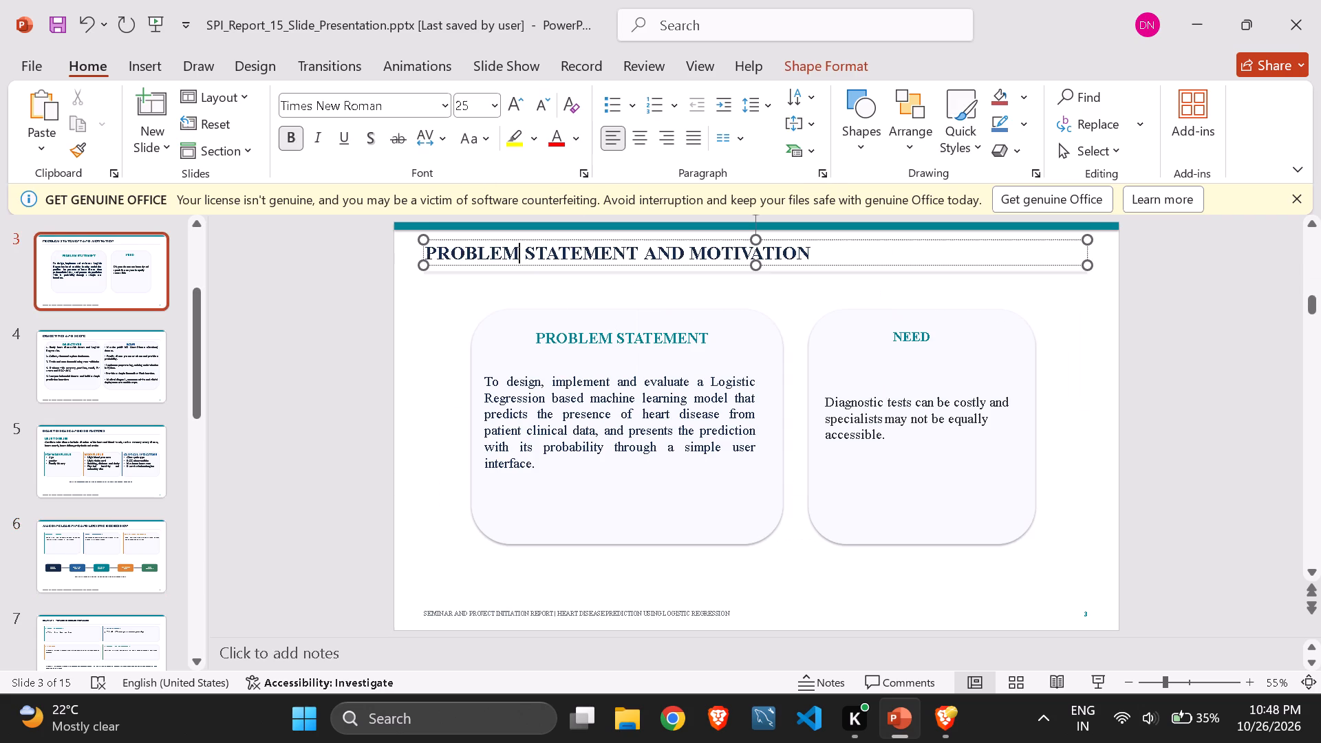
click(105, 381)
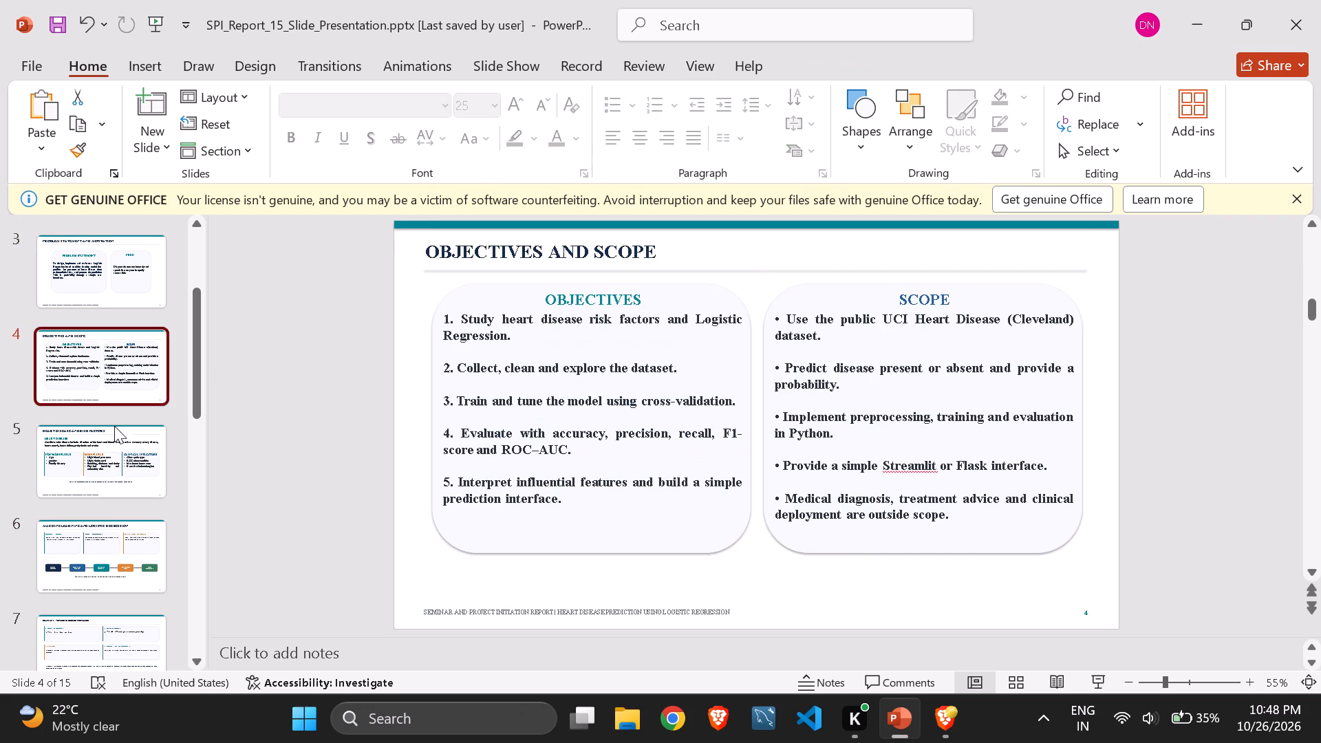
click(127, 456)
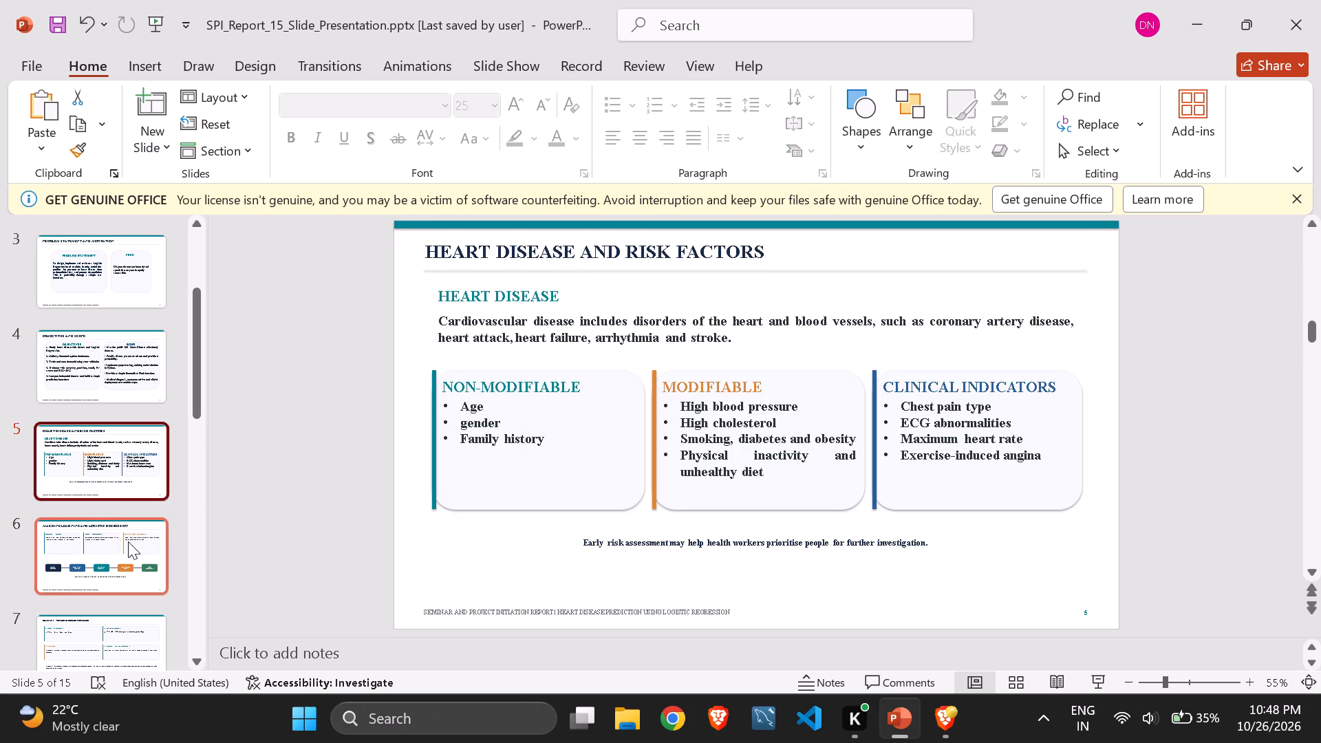
Set the description paragraph in the SUPERVISED LEARNING card on slide 6 to font size 18.
click(128, 541)
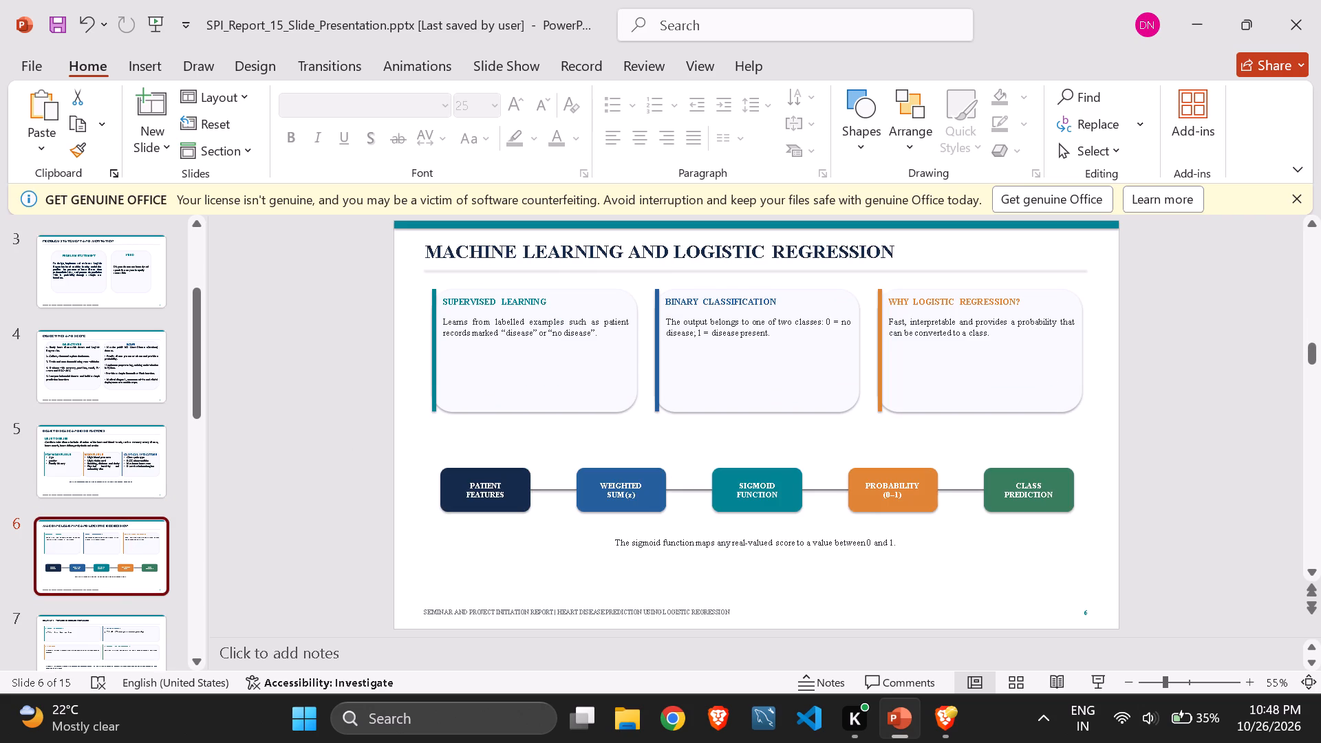
click(546, 328)
key(ctrl+a)
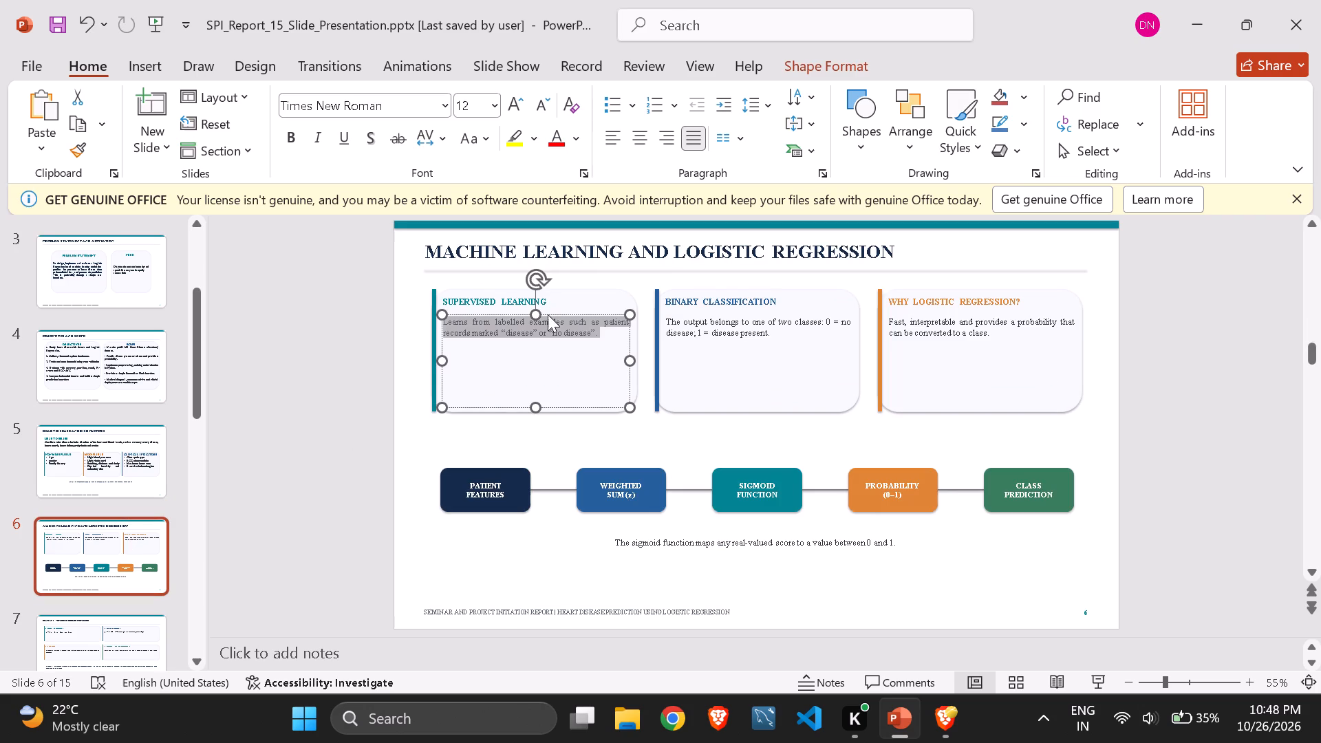
click(473, 107)
key(BackSpace)
key(1)
key(8)
key(Return)
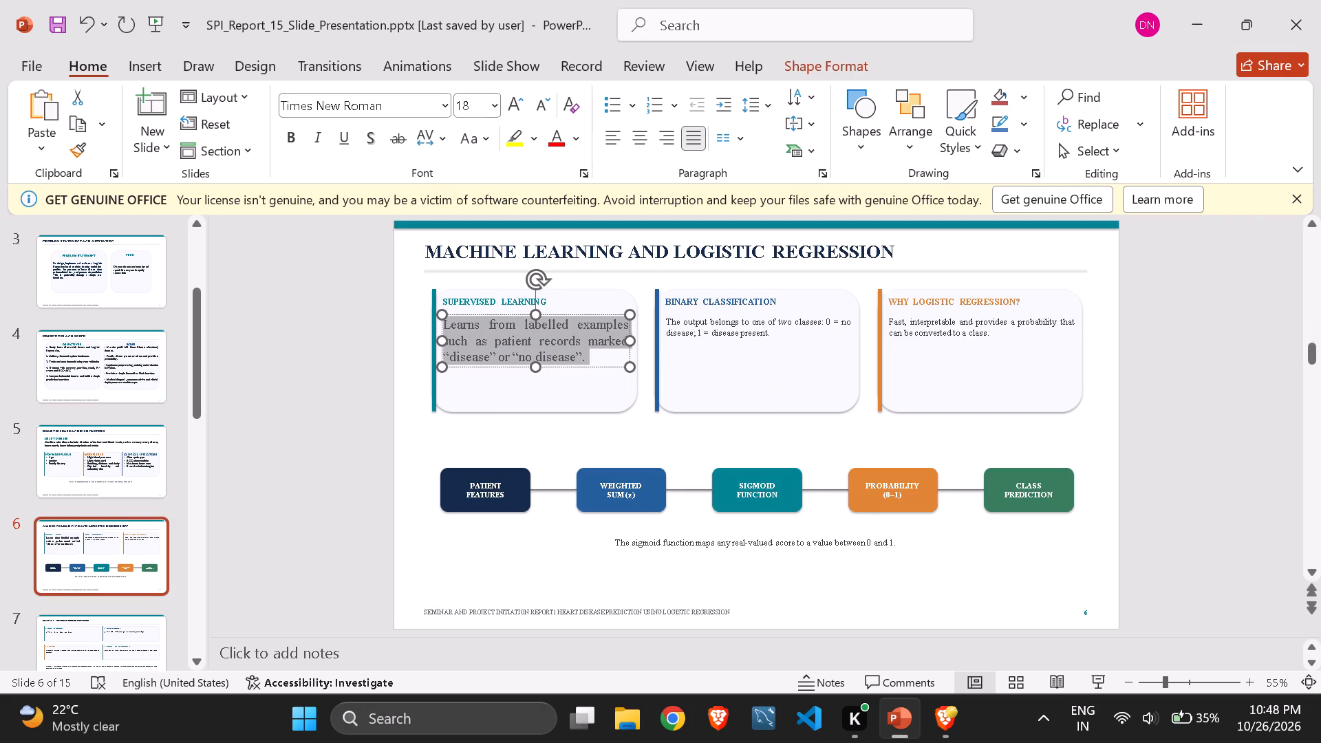
Set the description paragraph in slide 6's BINARY CLASSIFICATION card to font size 18.
click(705, 323)
key(ctrl+a)
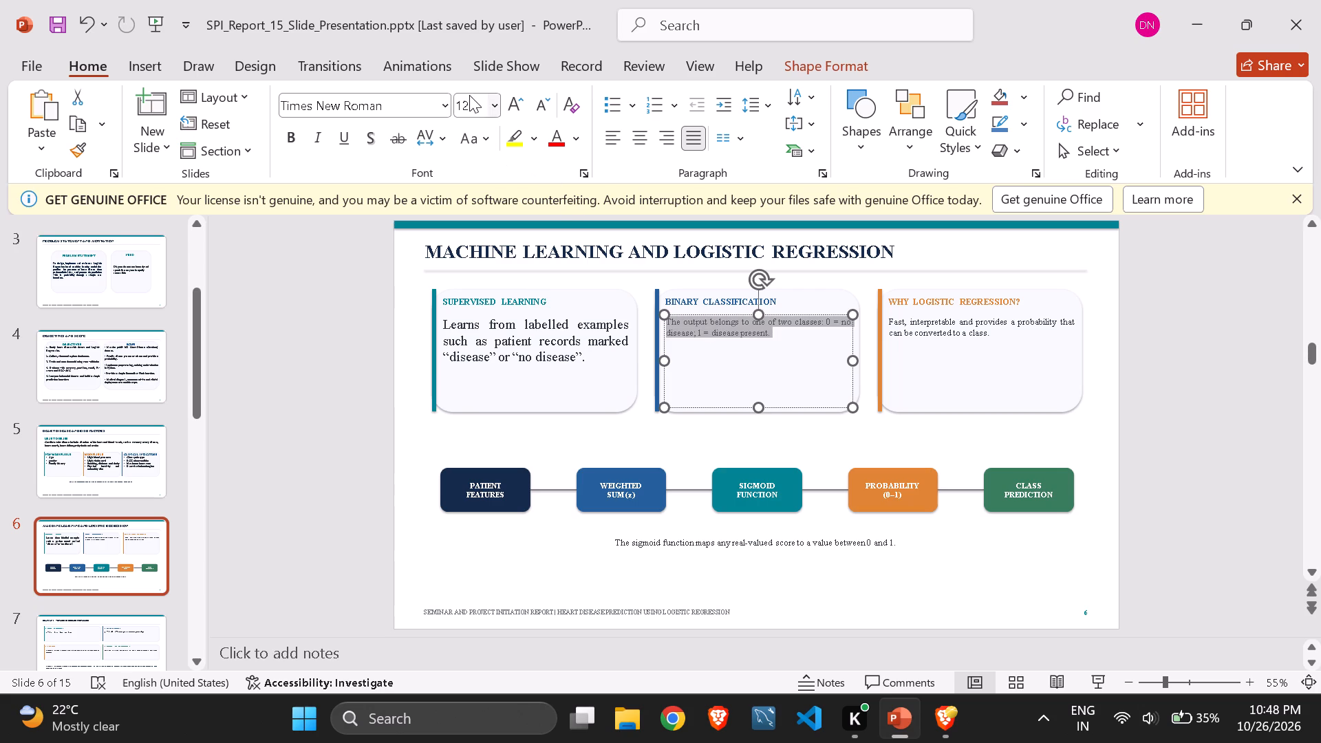
click(476, 100)
key(BackSpace)
text(18)
key(Return)
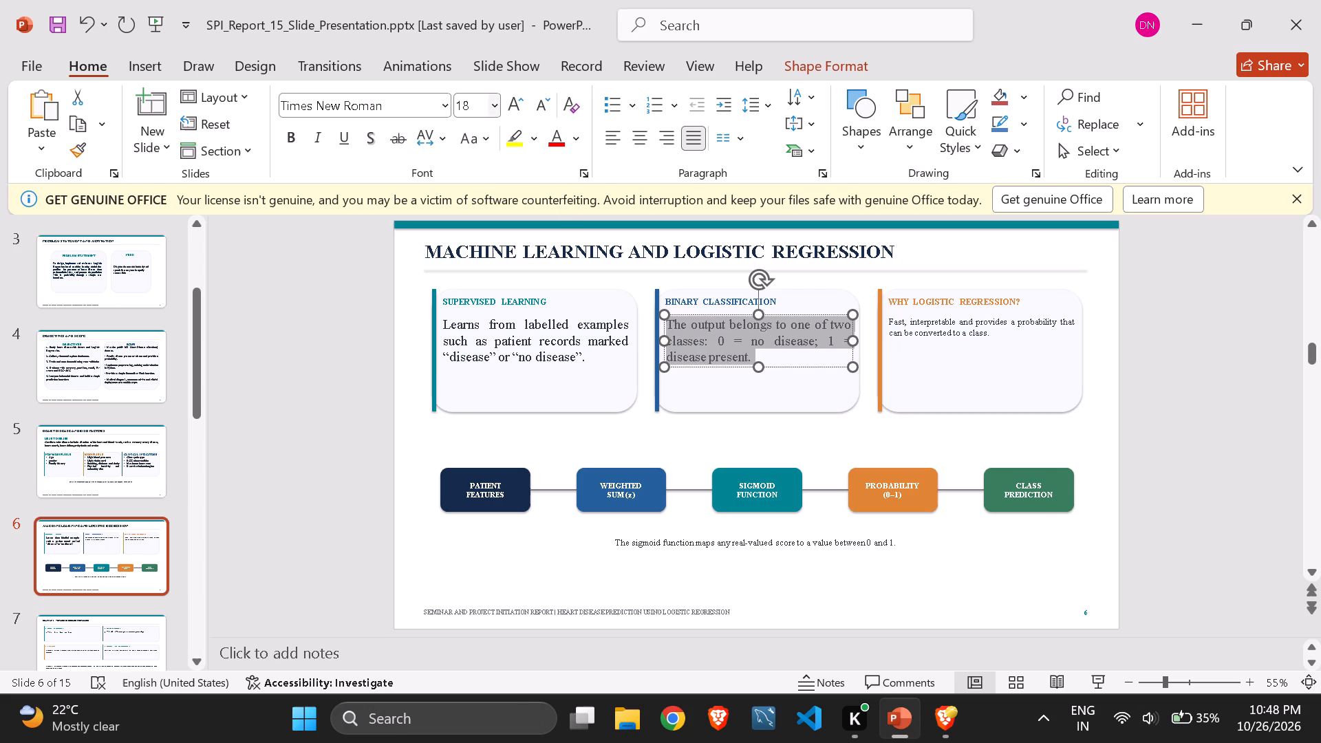
Set the description paragraph in slide 6's WHY LOGISTIC REGRESSION? card to font size 18.
click(952, 332)
key(ctrl+a)
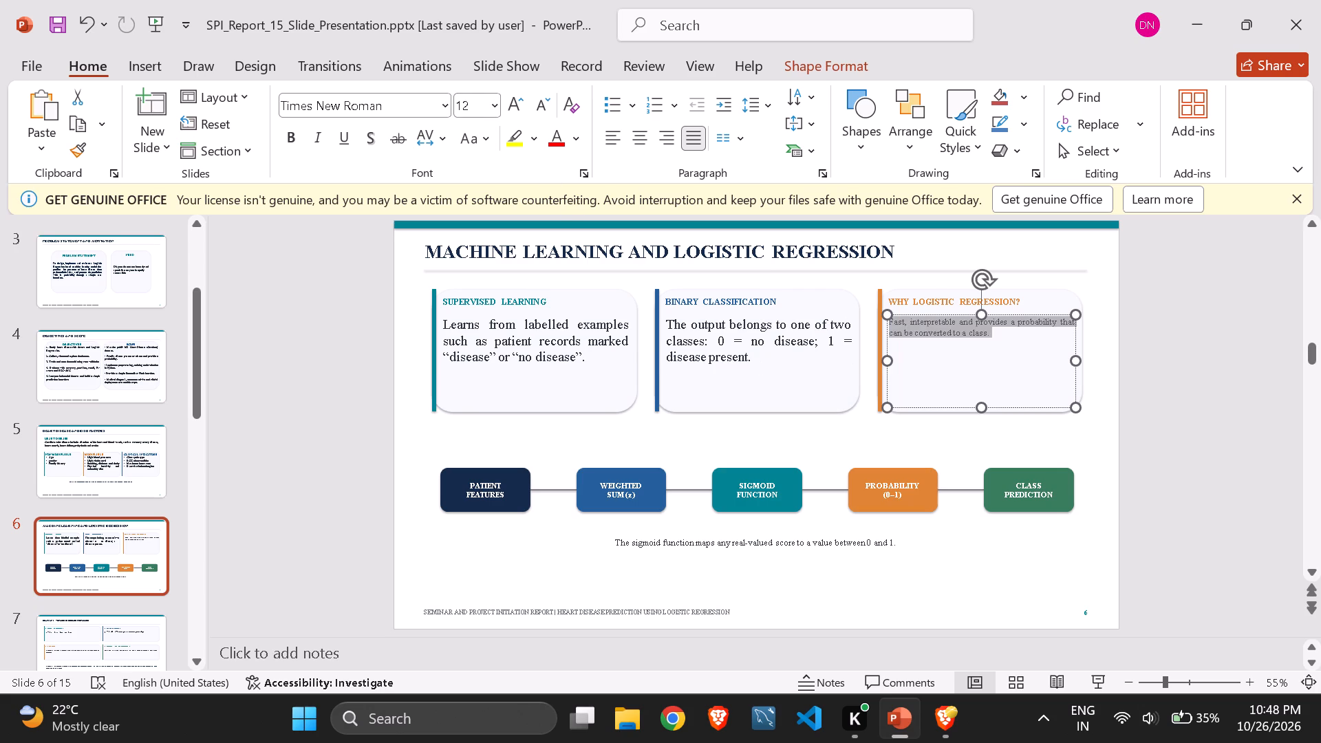
click(475, 102)
key(BackSpace)
key(1)
key(8)
key(Return)
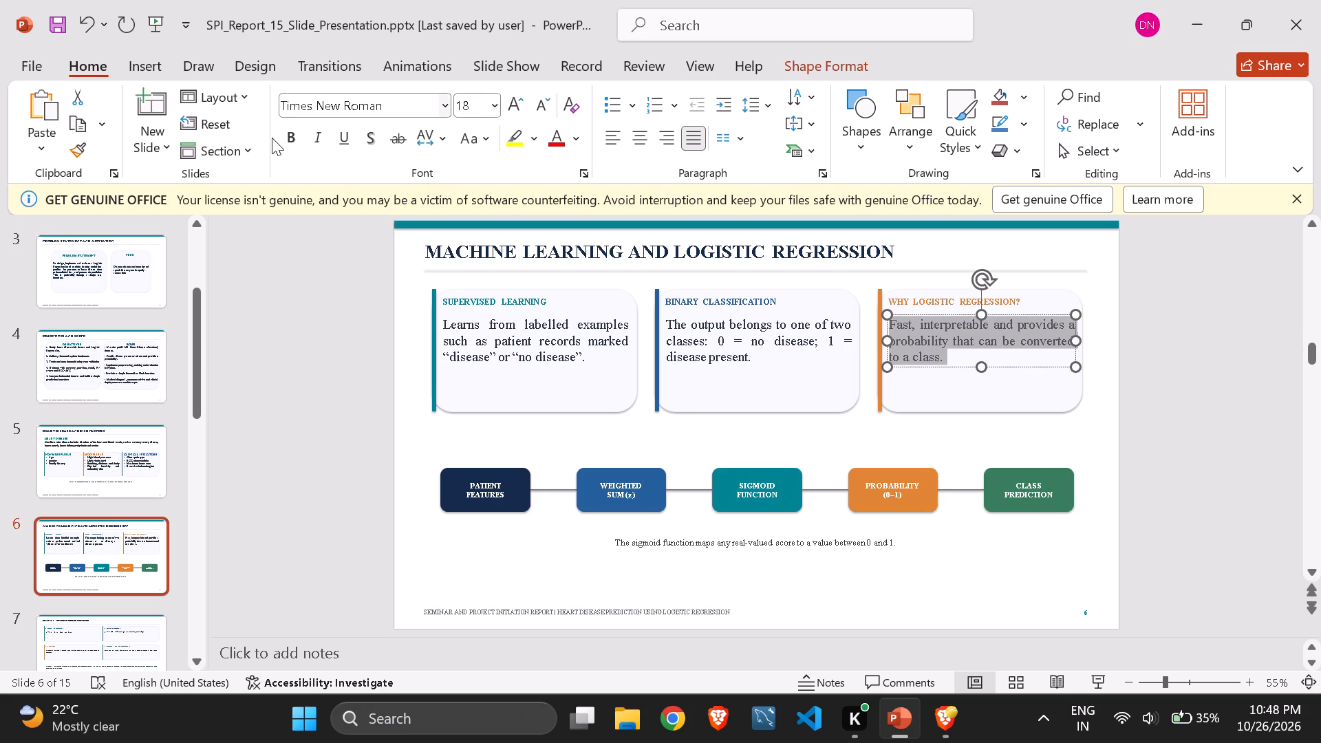
Make the description paragraphs in all three of slide 6's cards bold.
click(283, 133)
click(739, 354)
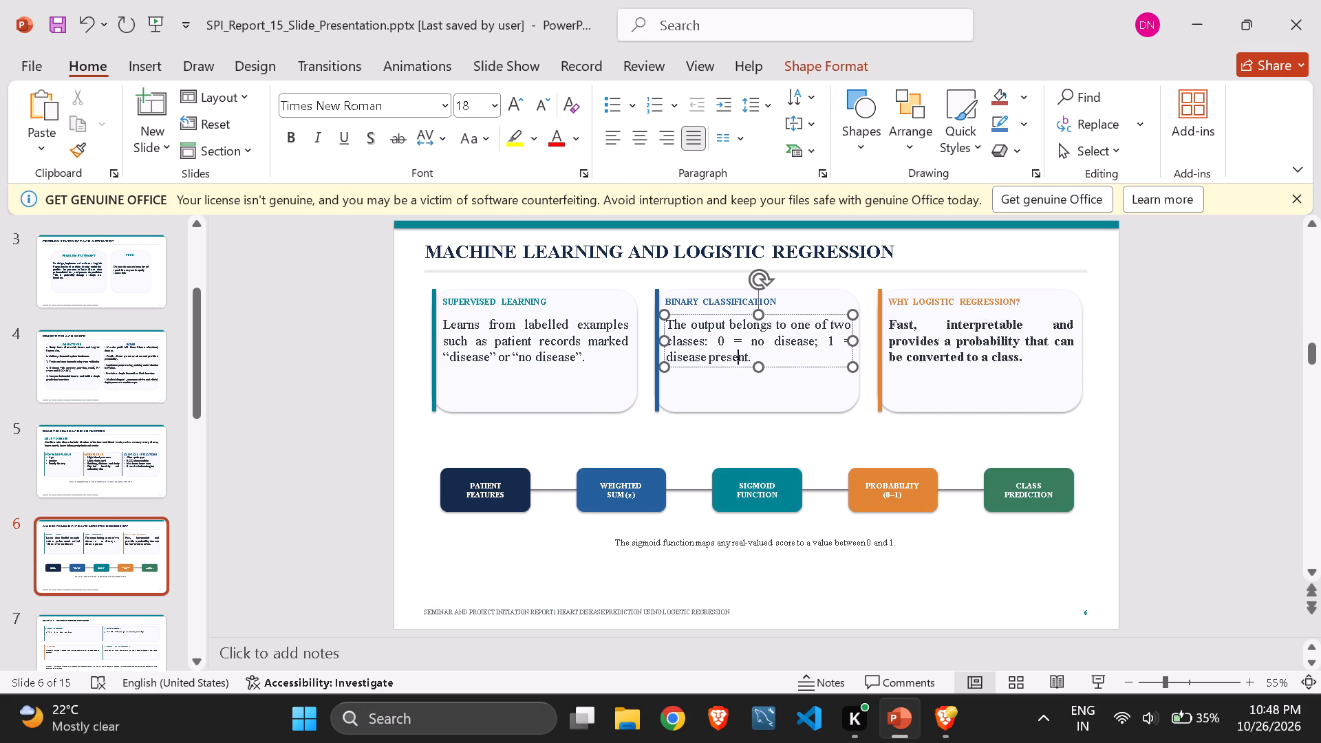
key(ctrl+a)
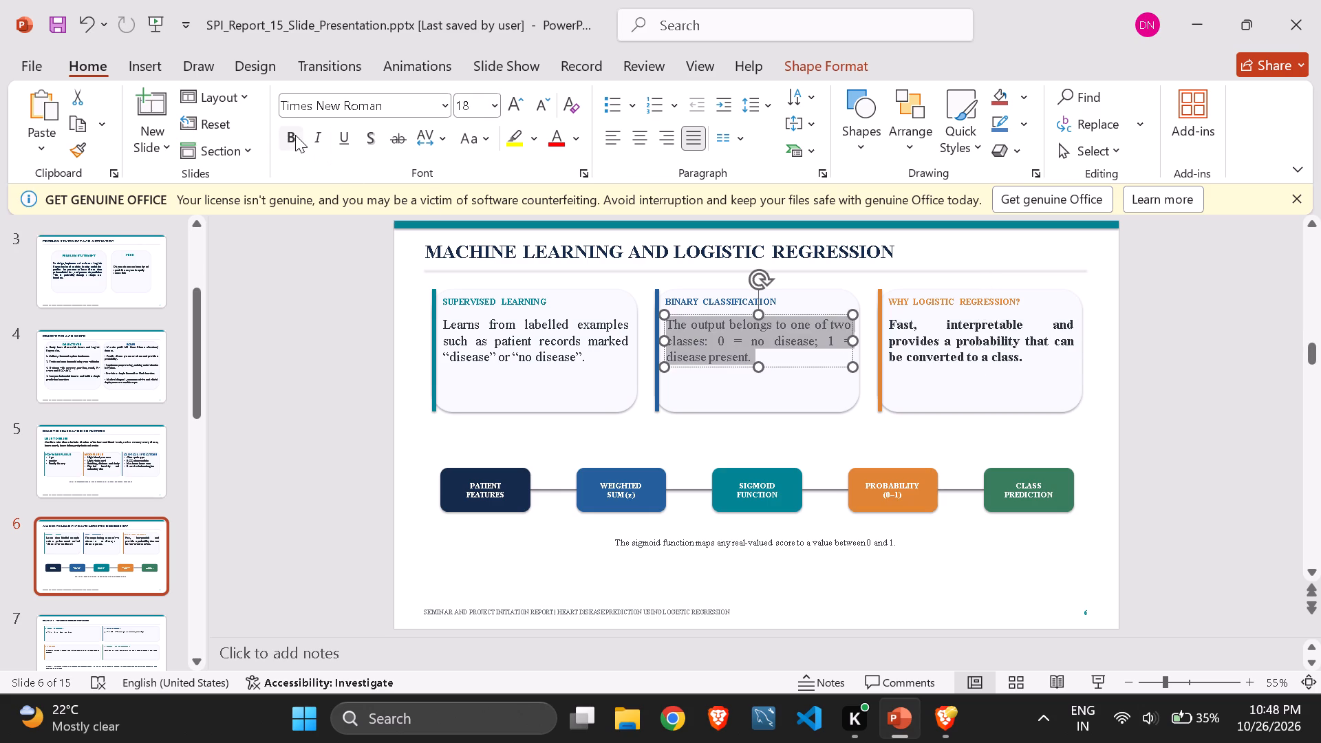
click(295, 135)
click(543, 352)
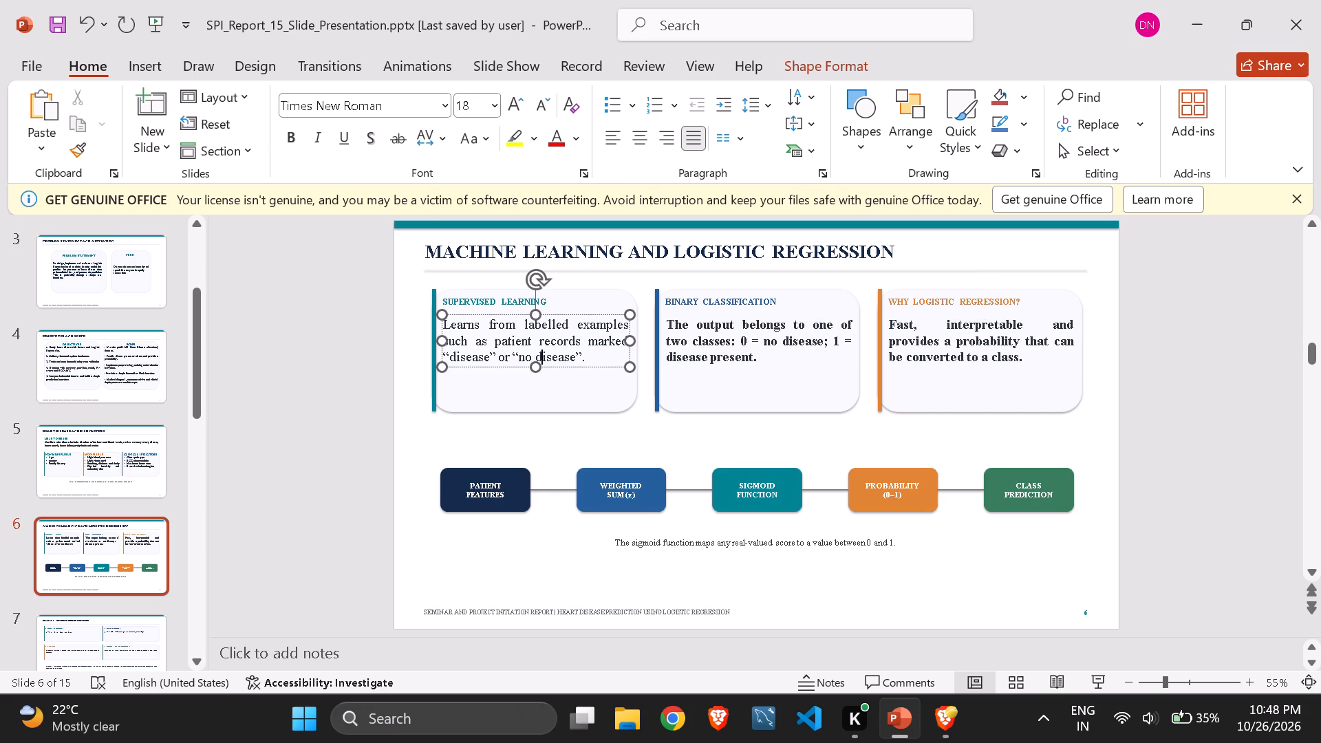
key(ctrl+a)
click(300, 137)
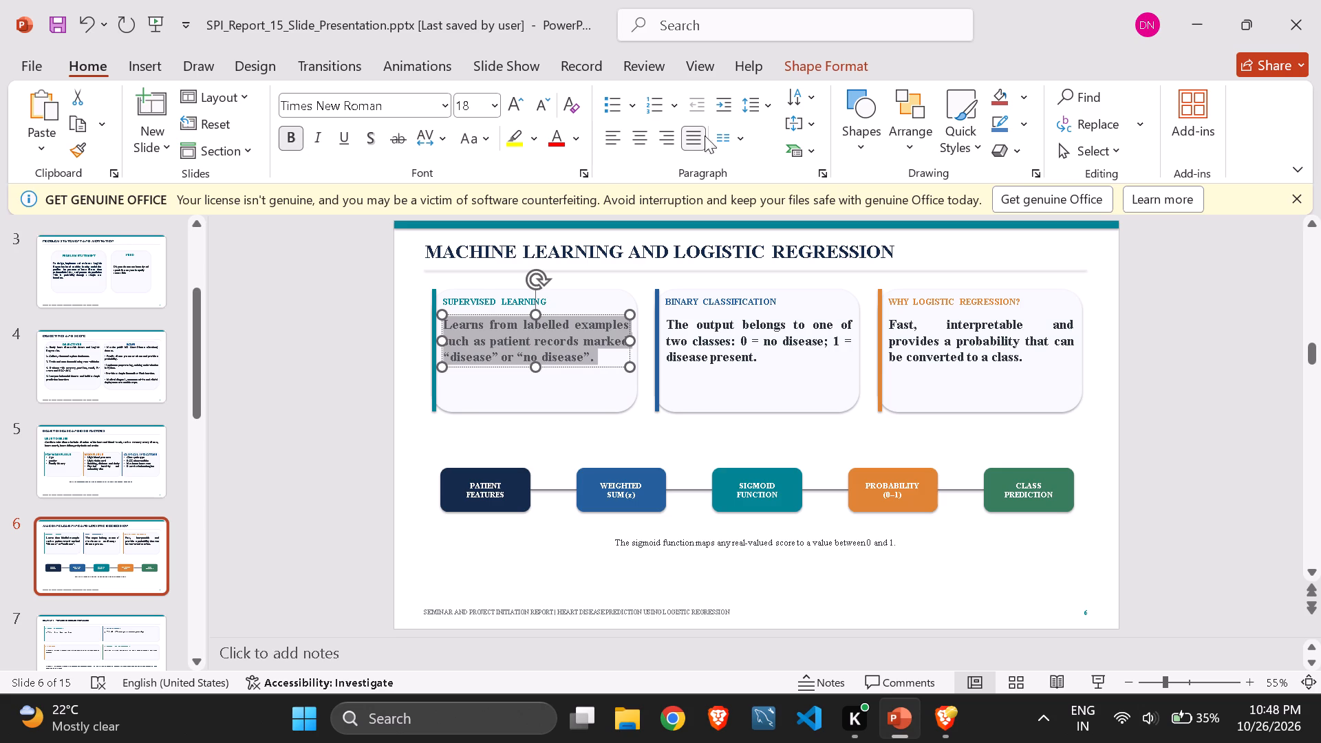
Left-align the description paragraphs in all three of slide 6's cards.
click(613, 141)
click(776, 348)
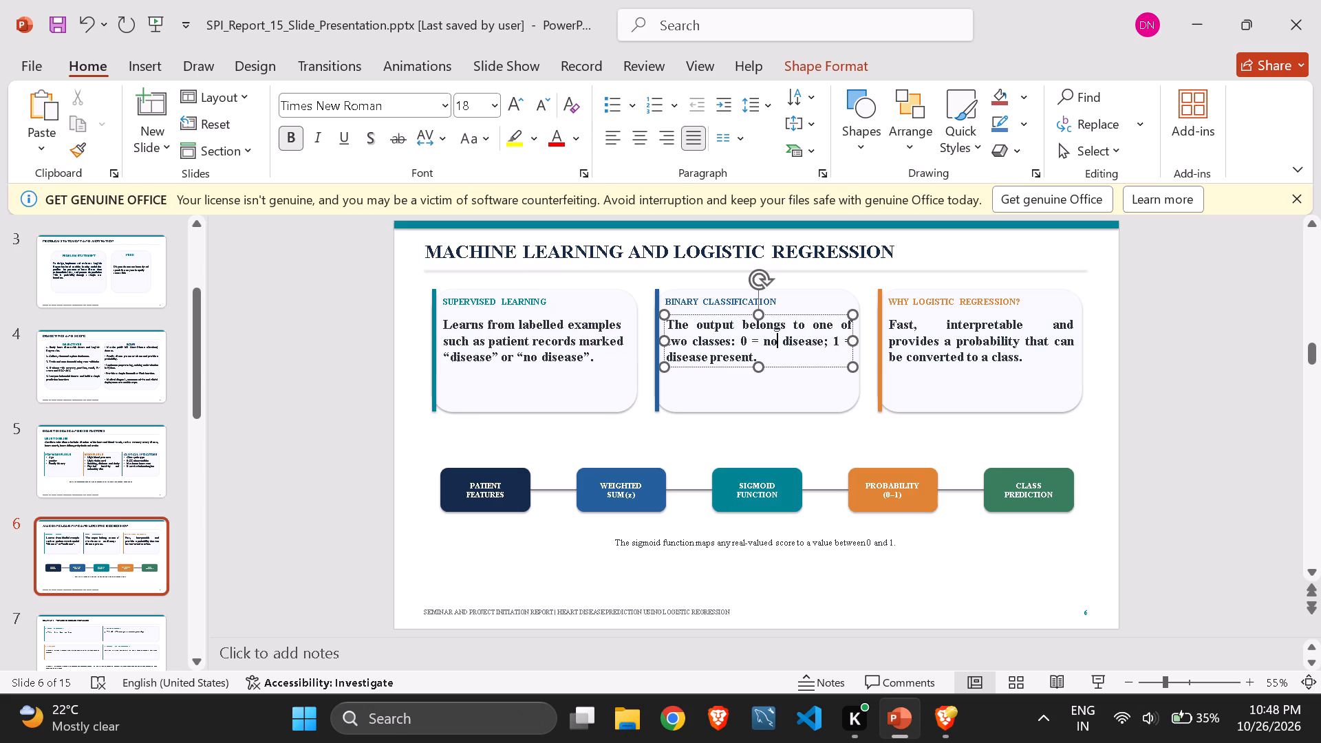
click(610, 140)
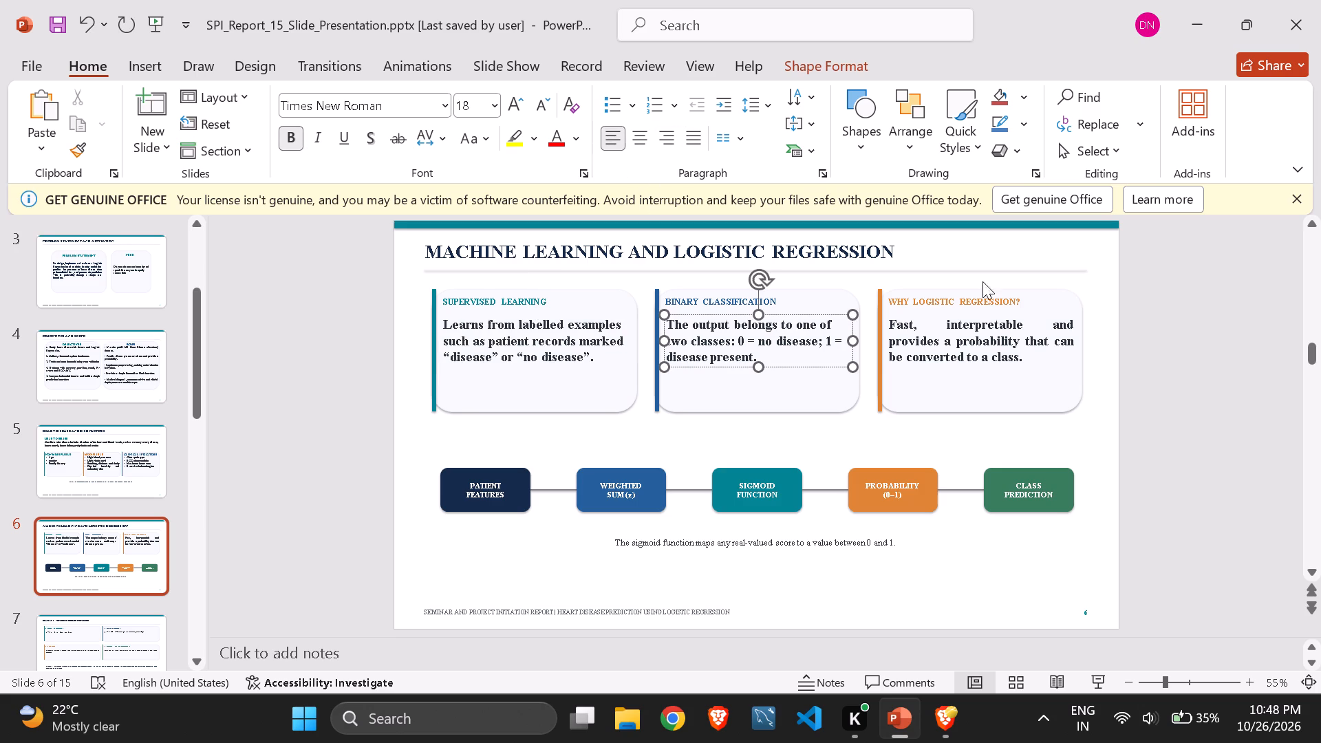
click(959, 346)
click(611, 147)
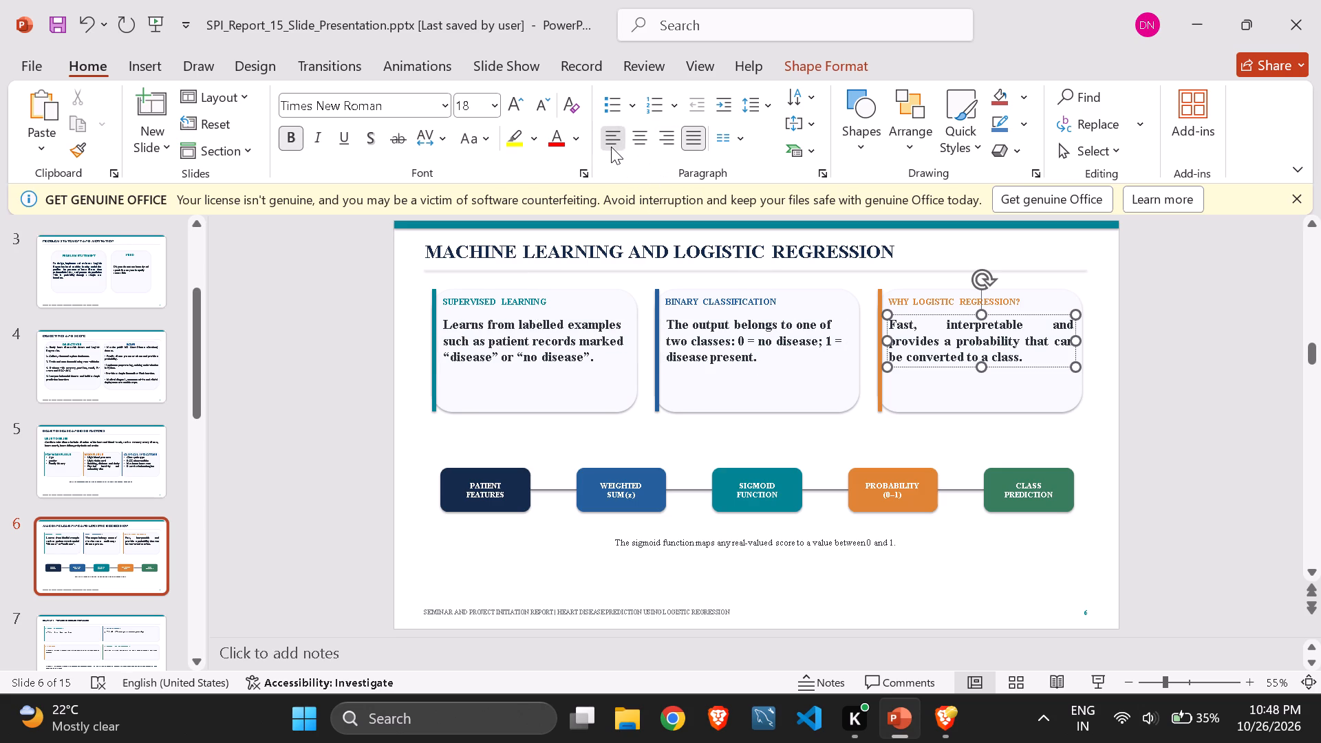
Set the WHY LOGISTIC REGRESSION? card heading on slide 6 to font size 20.
triple_click(936, 301)
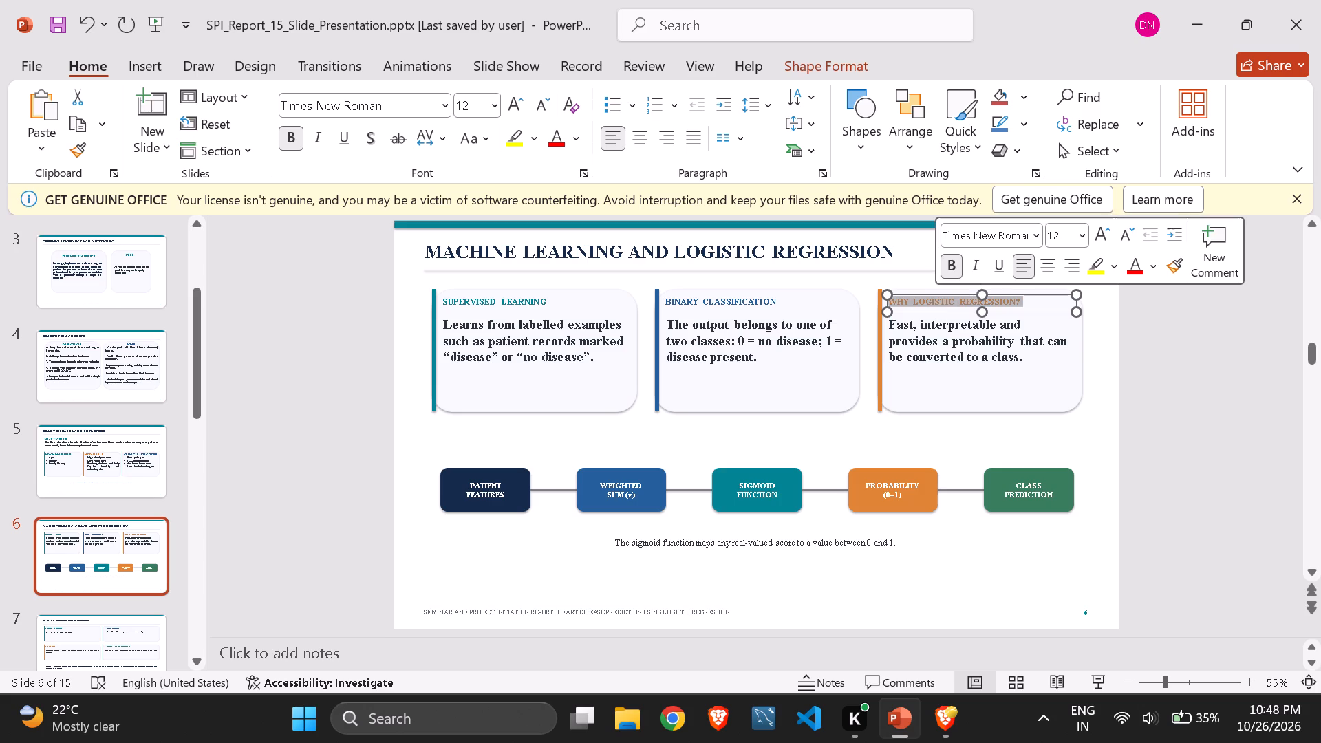
click(1061, 233)
key(BackSpace)
text(20)
key(Return)
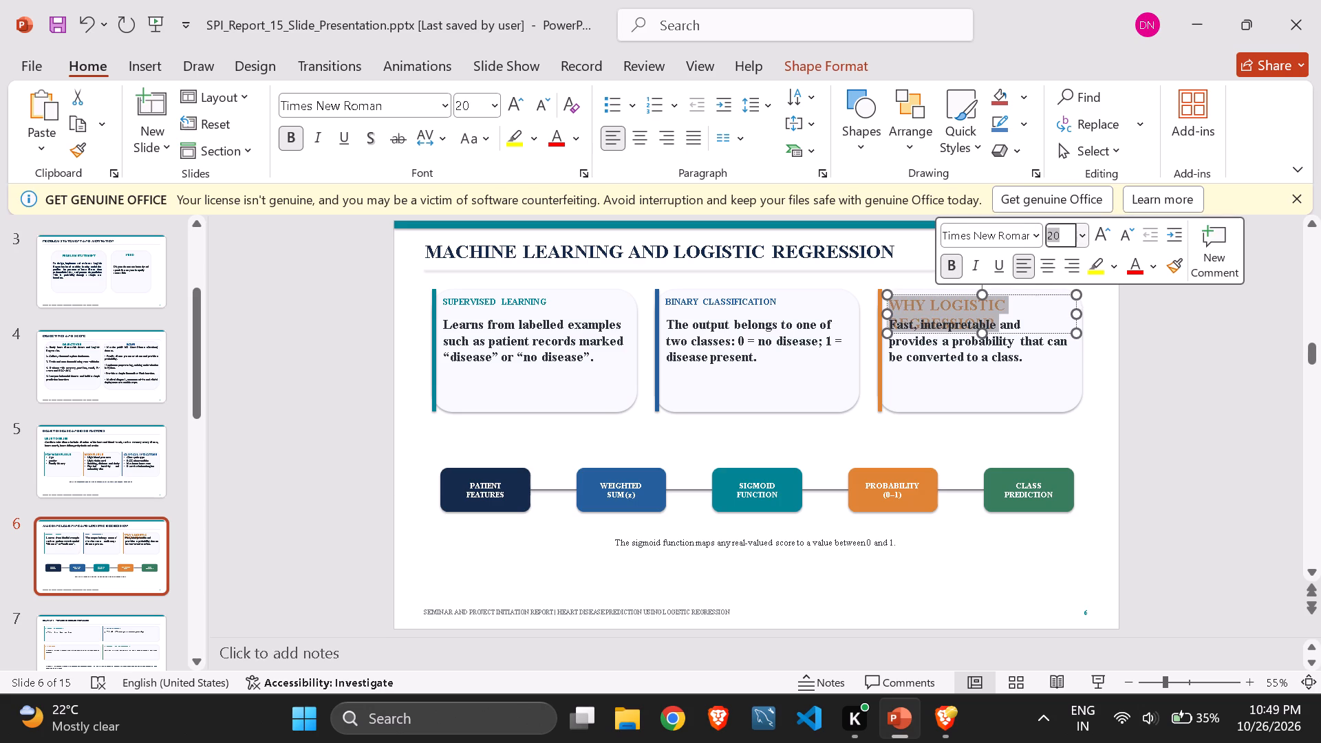
Insert an empty line before the WHY LOGISTIC REGRESSION? card's description so it clears the two-line heading.
click(1021, 314)
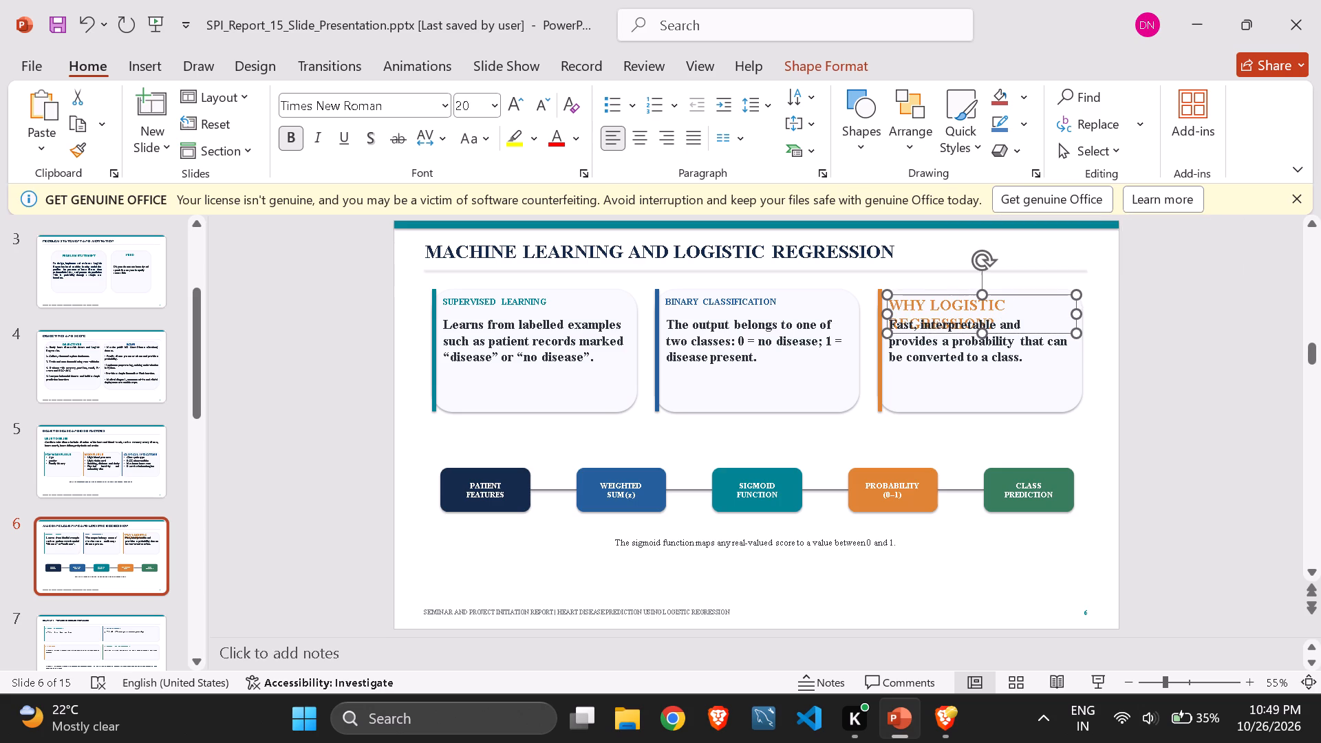
click(916, 340)
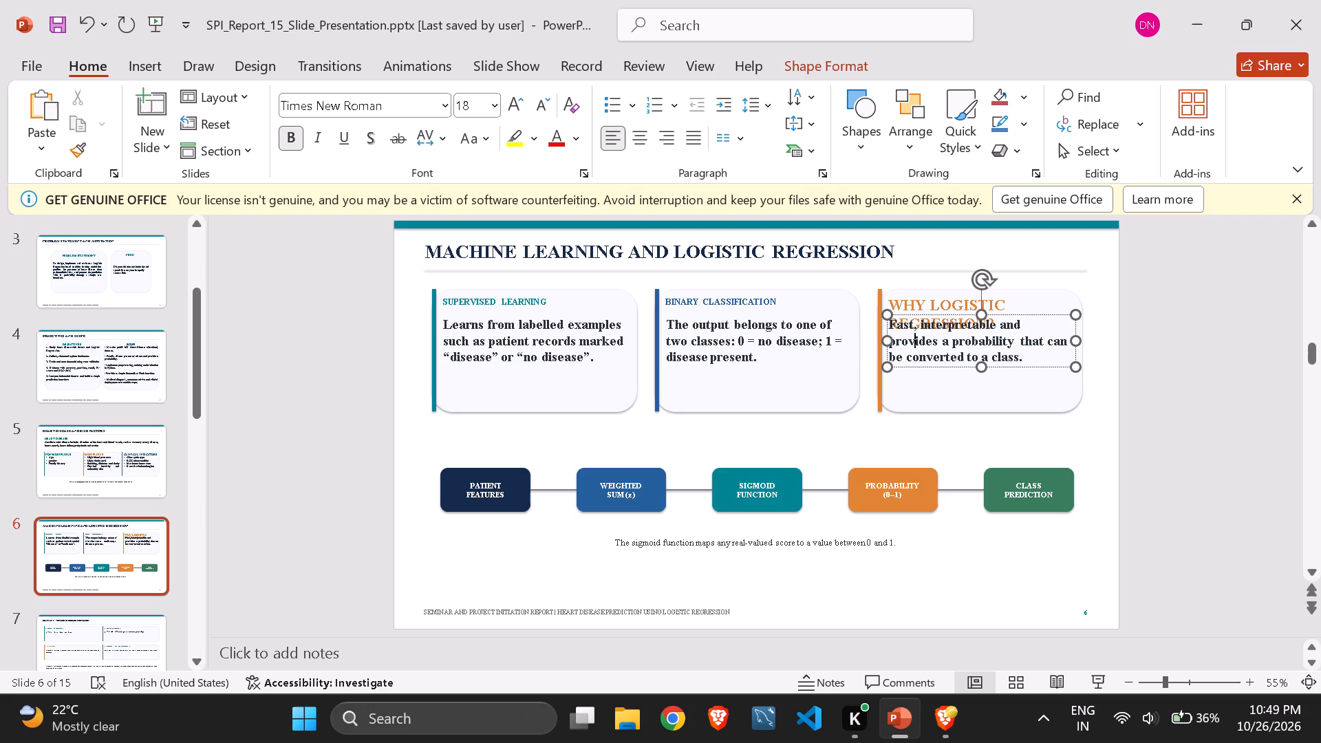
key(Up)
key(Left)
key(Left)
key(Left)
key(Left)
key(Return)
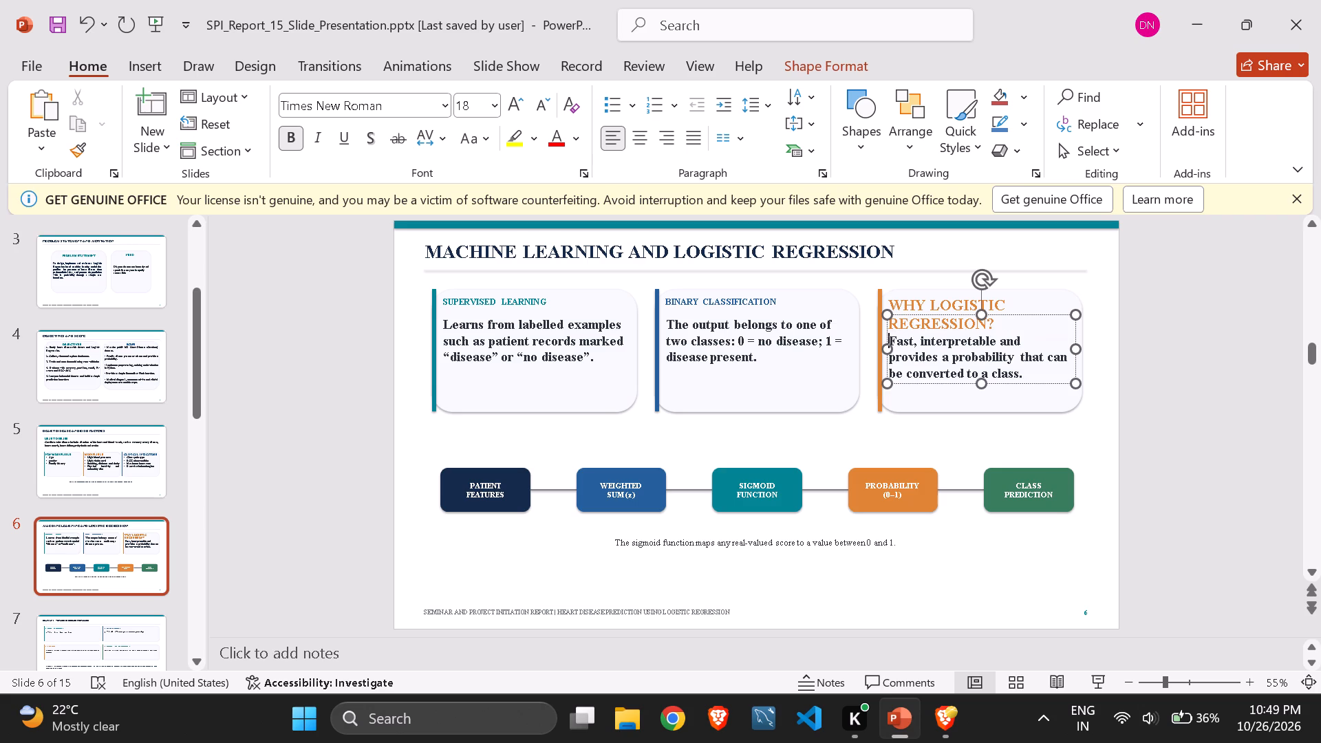
Set the BINARY CLASSIFICATION card heading on slide 6 to font size 20.
triple_click(747, 303)
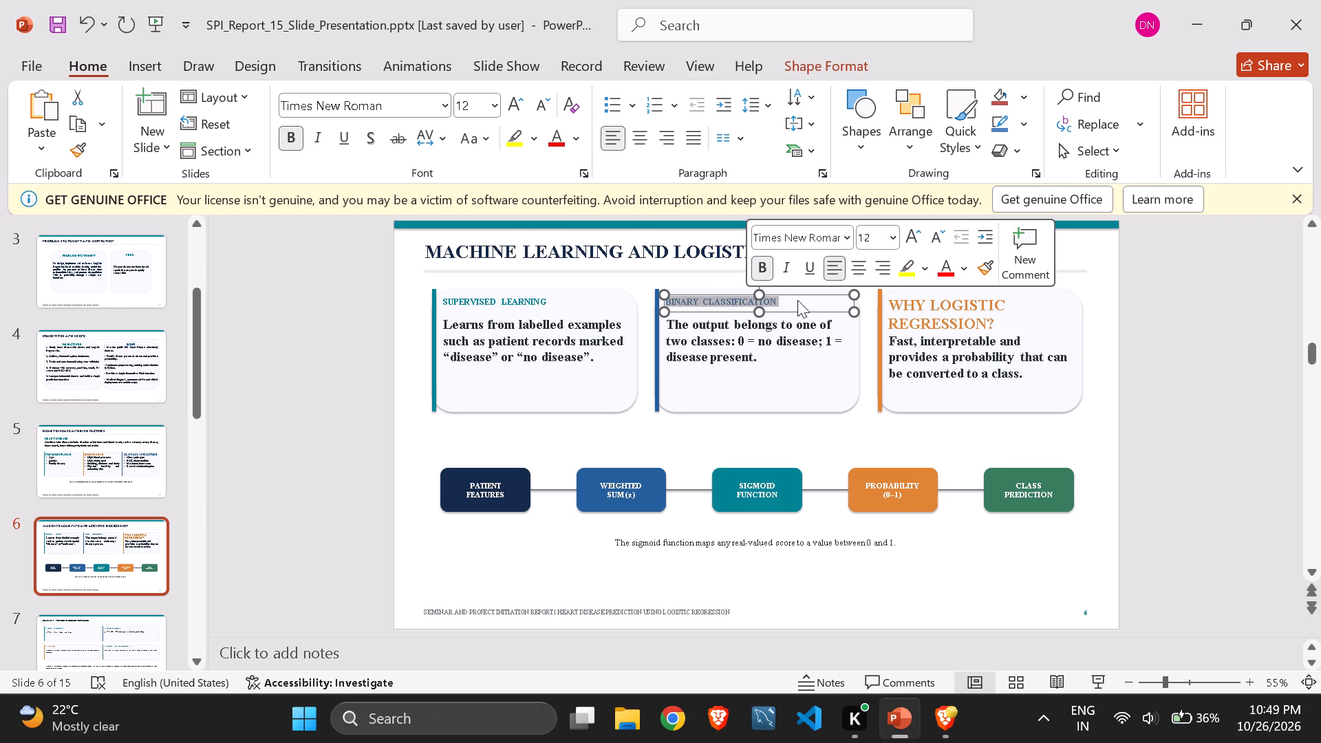
click(871, 241)
key(BackSpace)
text(20)
key(Return)
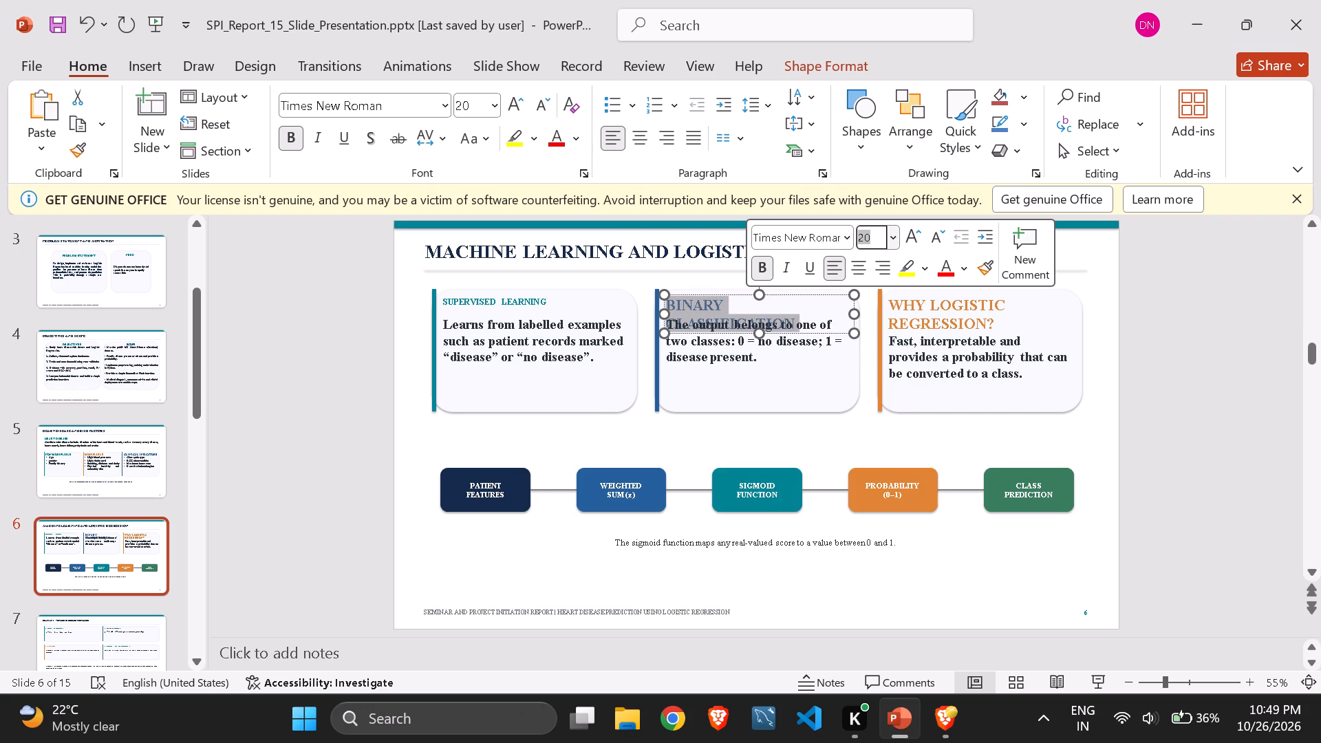
Insert an empty line before the BINARY CLASSIFICATION card's description so it clears the two-line heading.
click(806, 323)
key(Left)
key(Left)
key(Left)
key(Left)
key(Left)
key(Left)
key(Left)
key(Left)
key(Left)
key(Left)
key(Left)
key(Left)
key(Left)
key(Left)
key(Left)
key(Left)
key(Left)
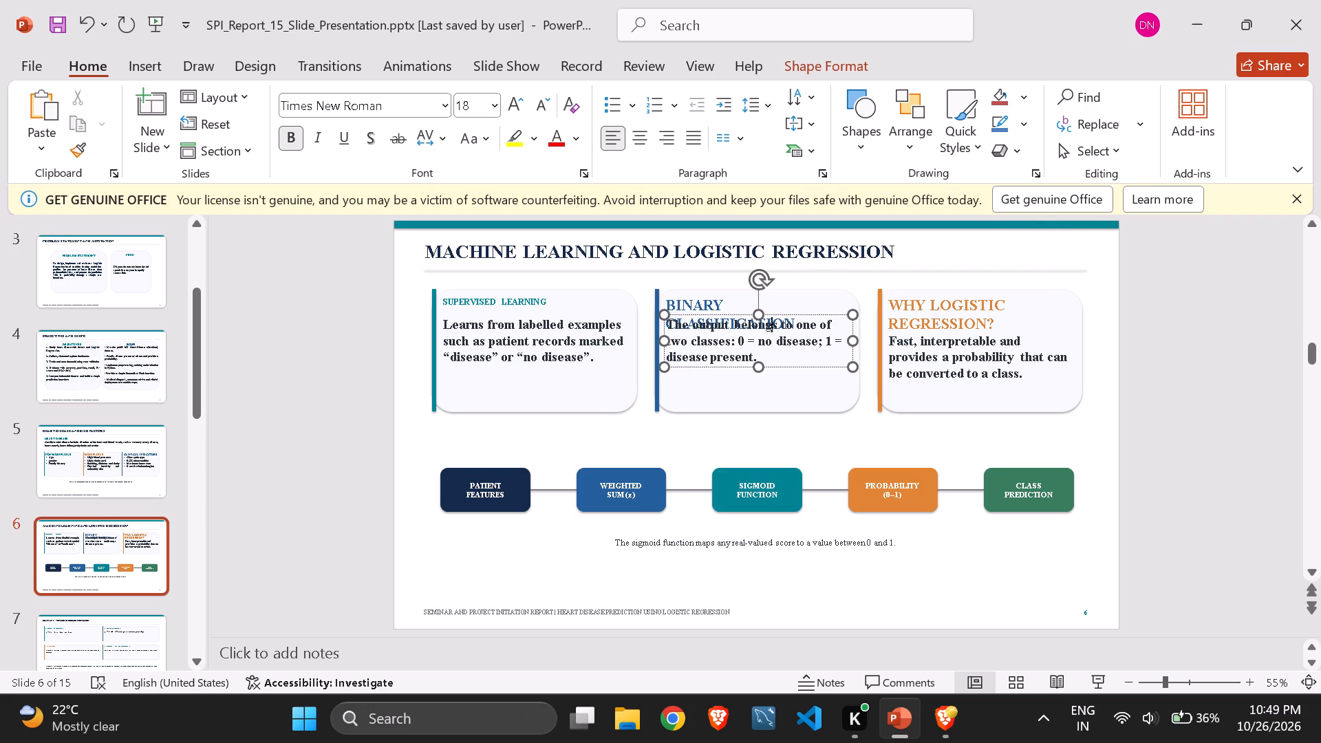
key(Left)
key(Left)
key(Left)
key(Left)
key(Left)
key(Left)
key(Return)
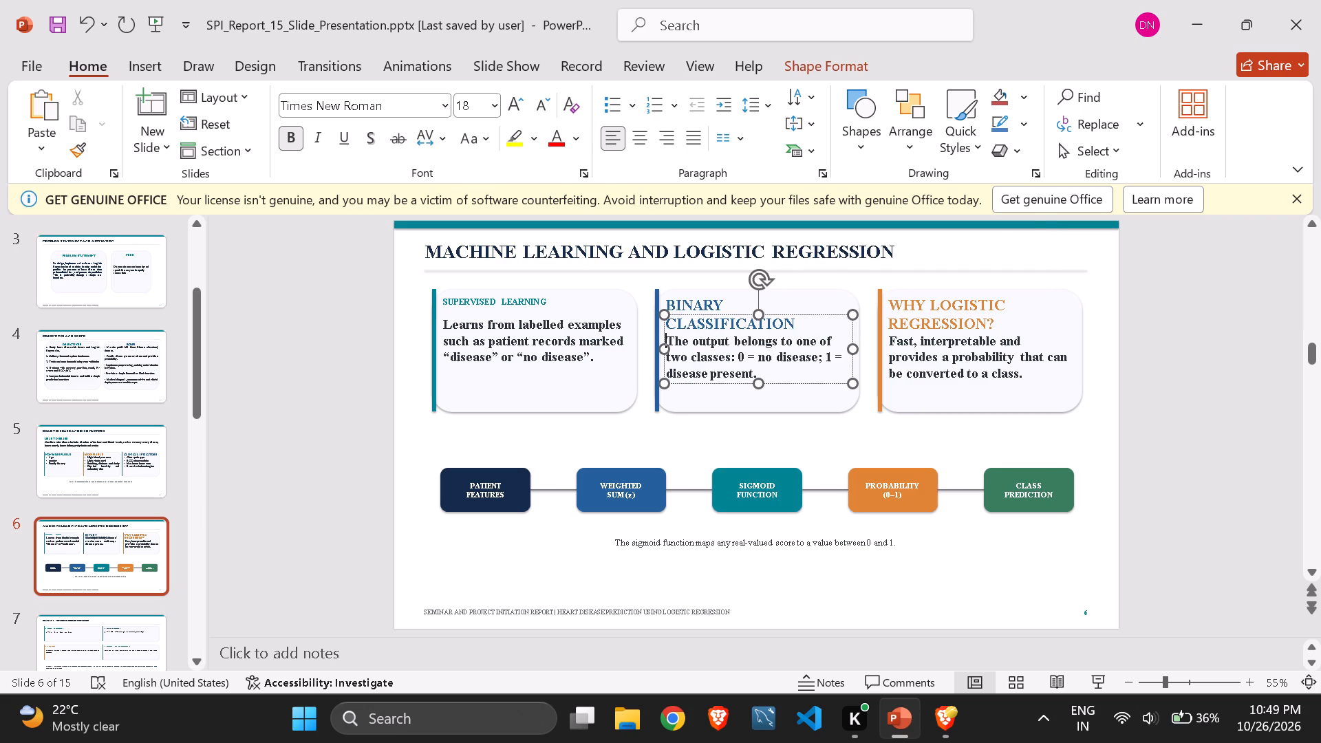
Set the SUPERVISED LEARNING card heading on slide 6 to font size 20.
triple_click(517, 297)
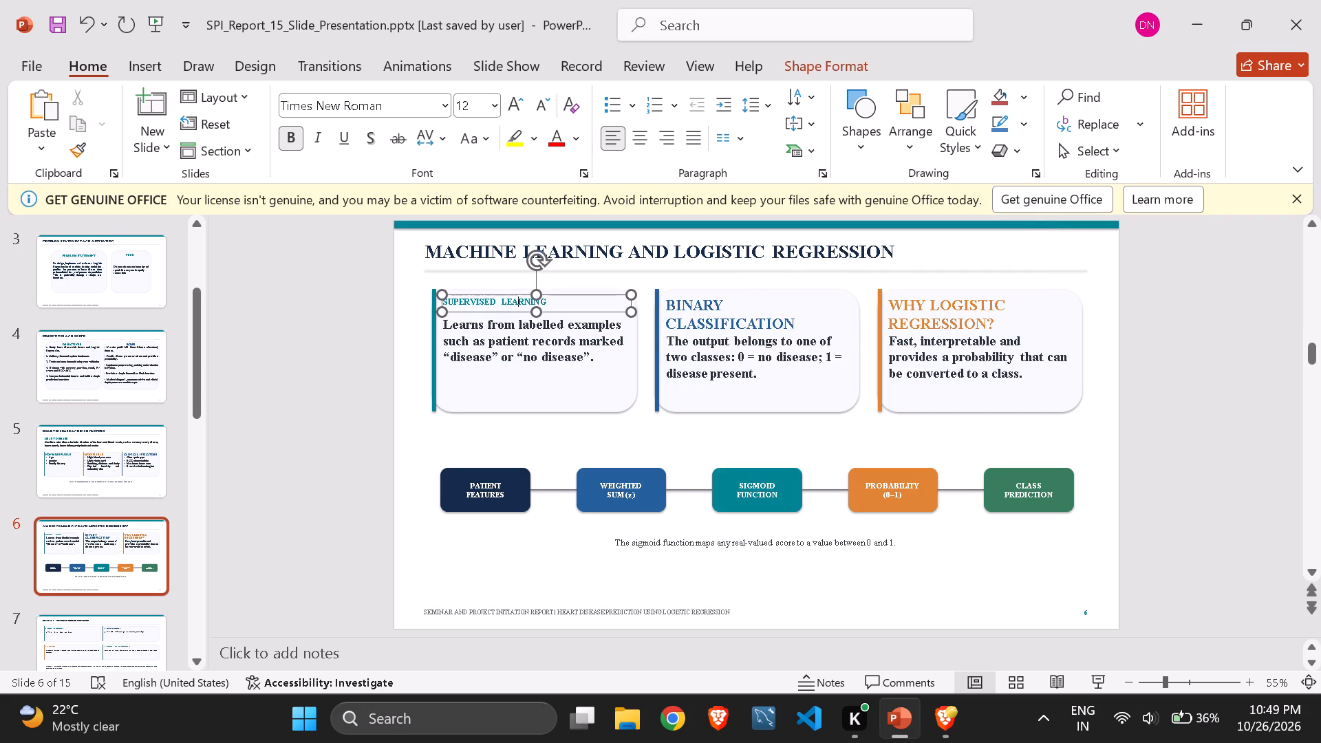
triple_click(508, 301)
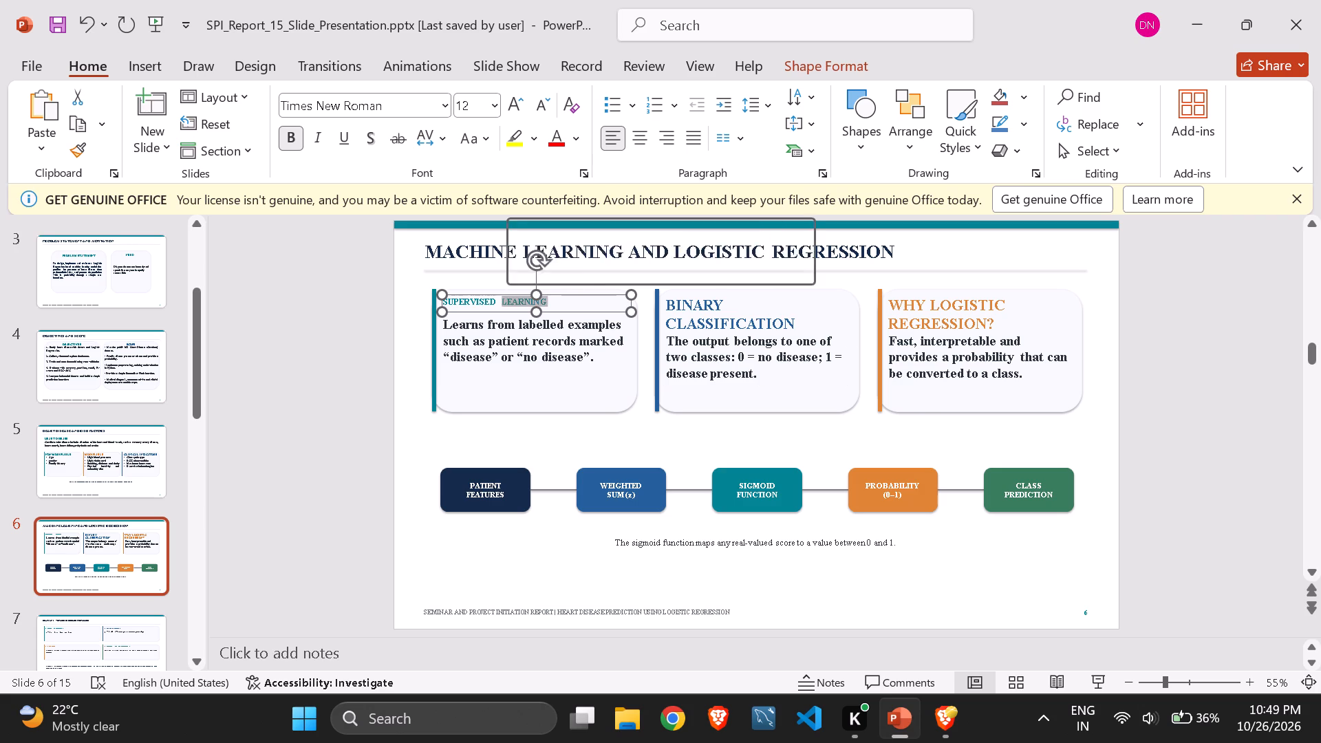
click(638, 241)
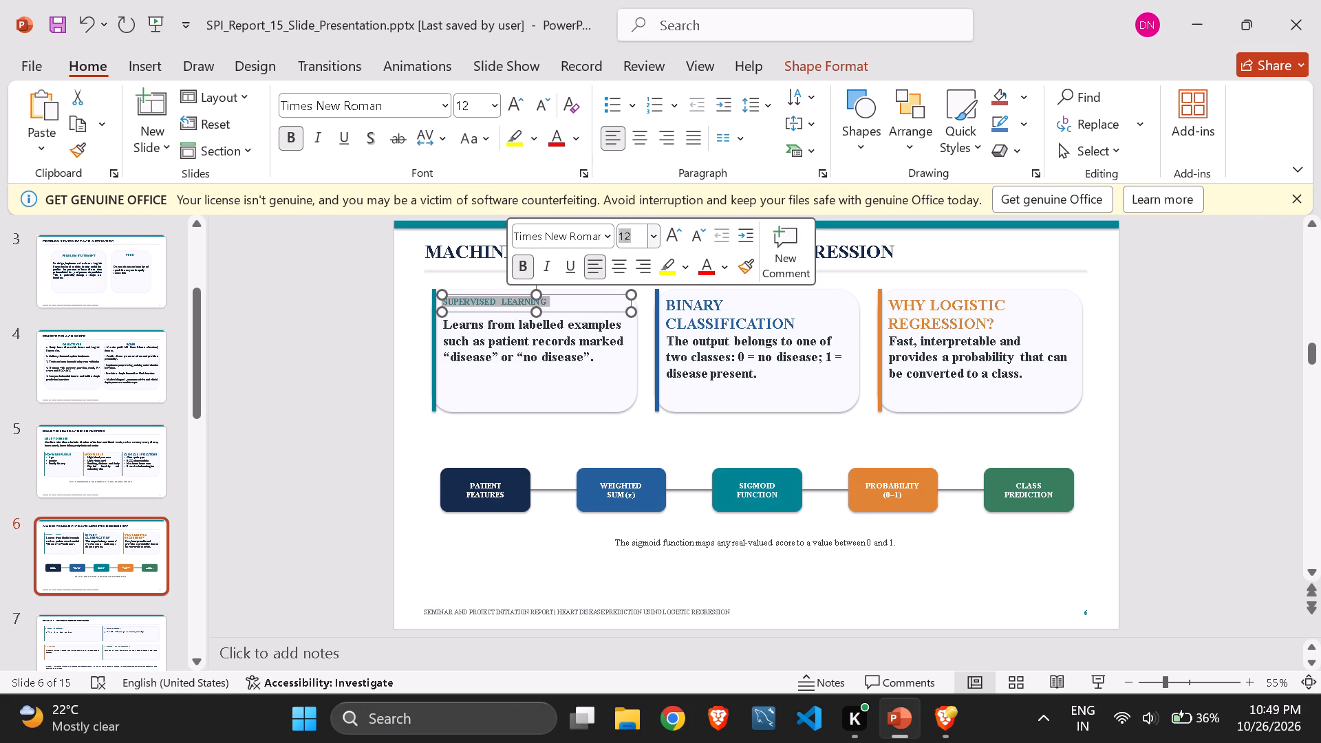
key(BackSpace)
text(20)
key(Return)
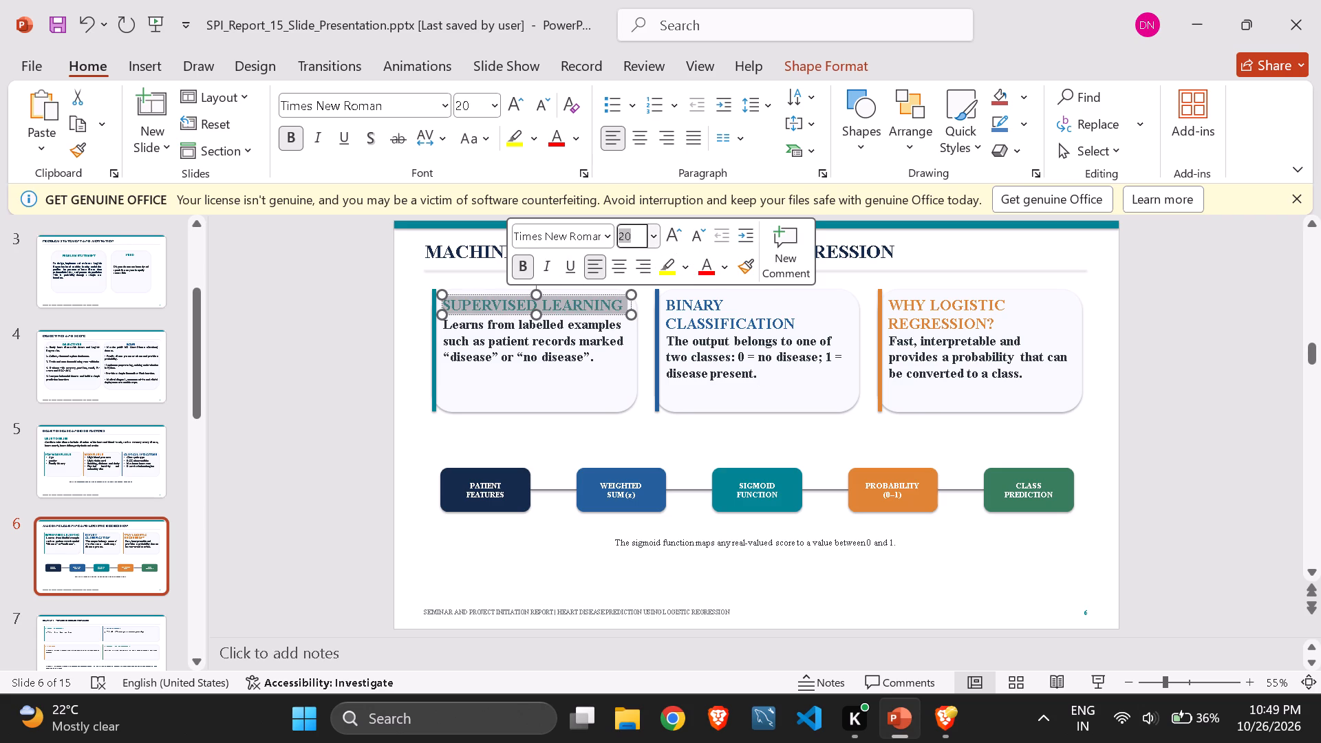
click(480, 330)
click(796, 436)
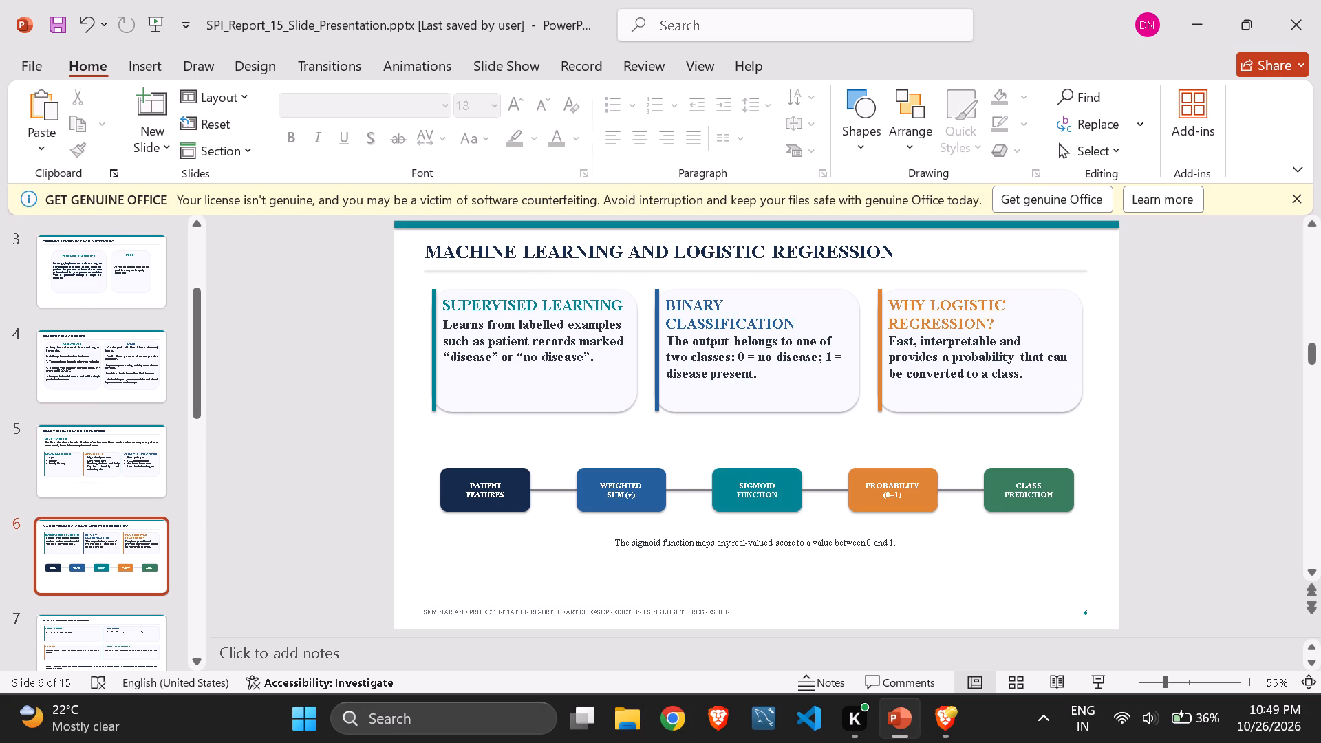
Set the text in all five flow boxes on slide 6, from PATIENT FEATURES to CLASS PREDICTION, to font size 18.
drag(1067, 524, 425, 495)
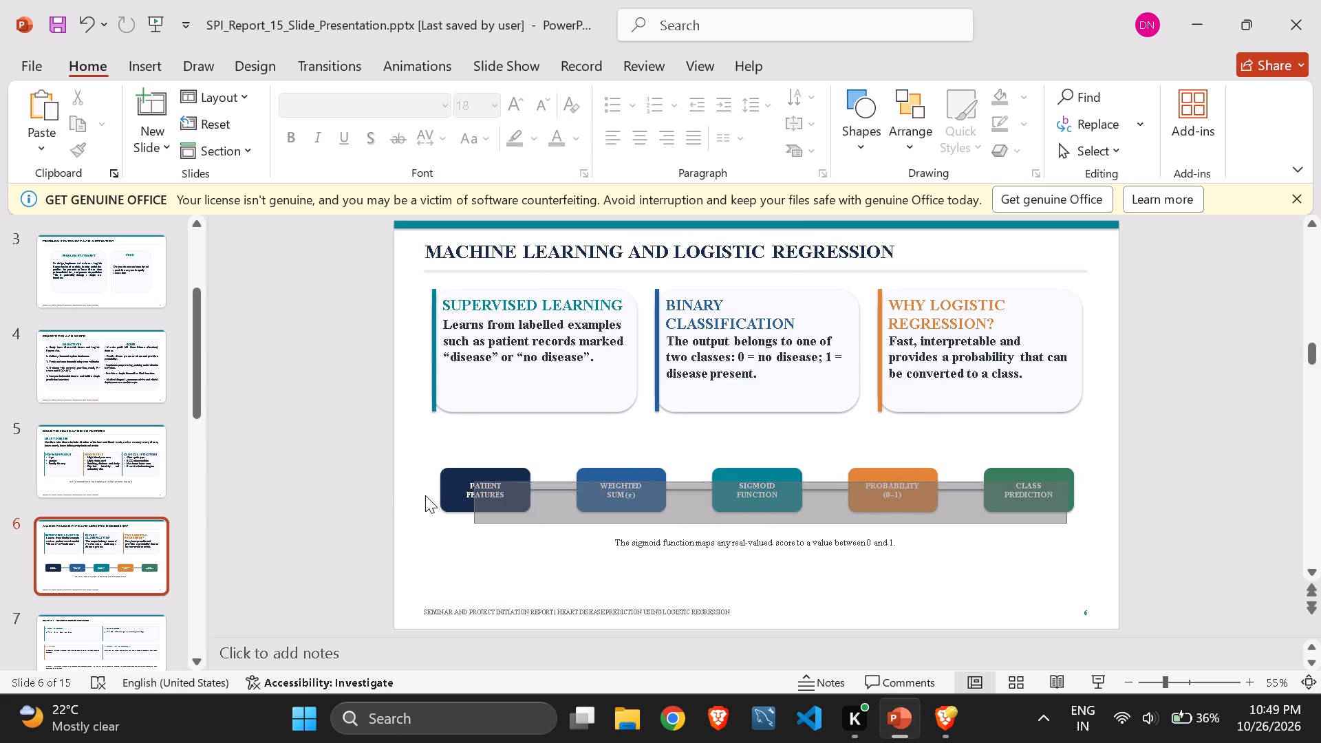
drag(425, 495, 436, 453)
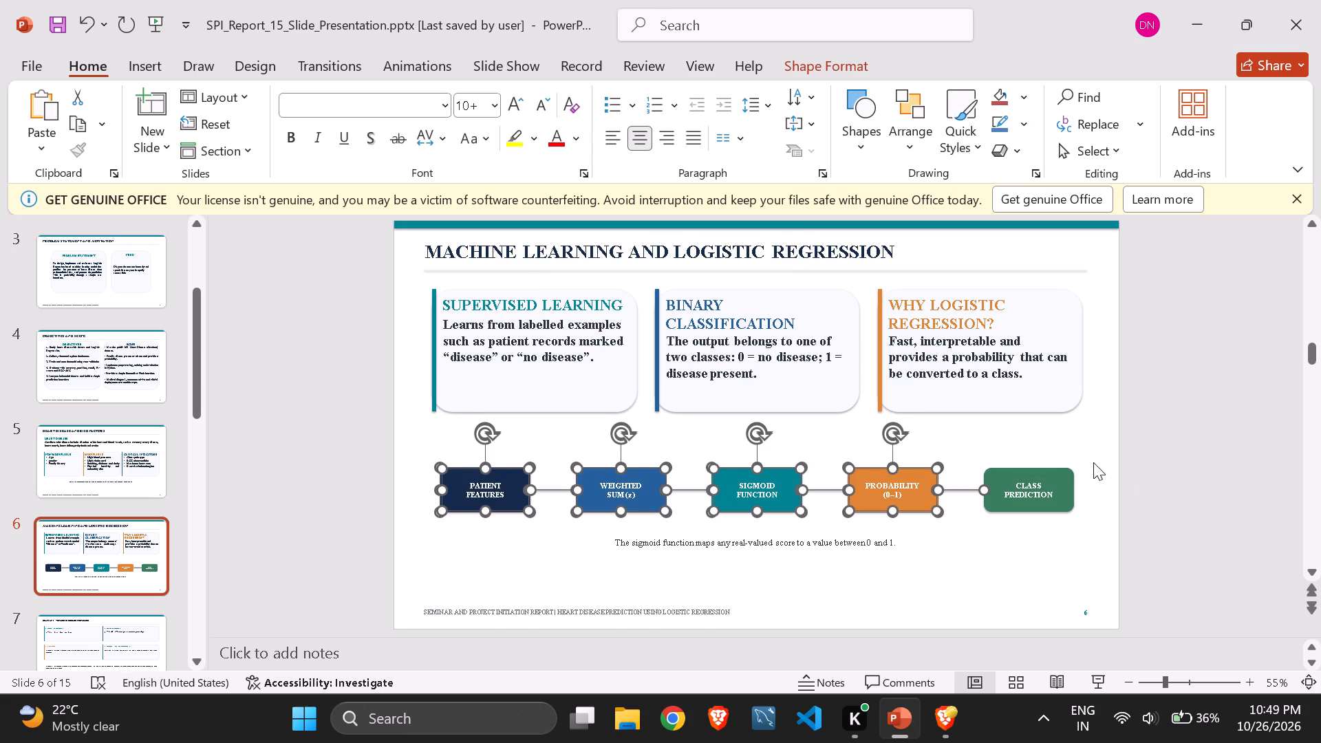
click(1085, 457)
drag(1085, 457, 476, 516)
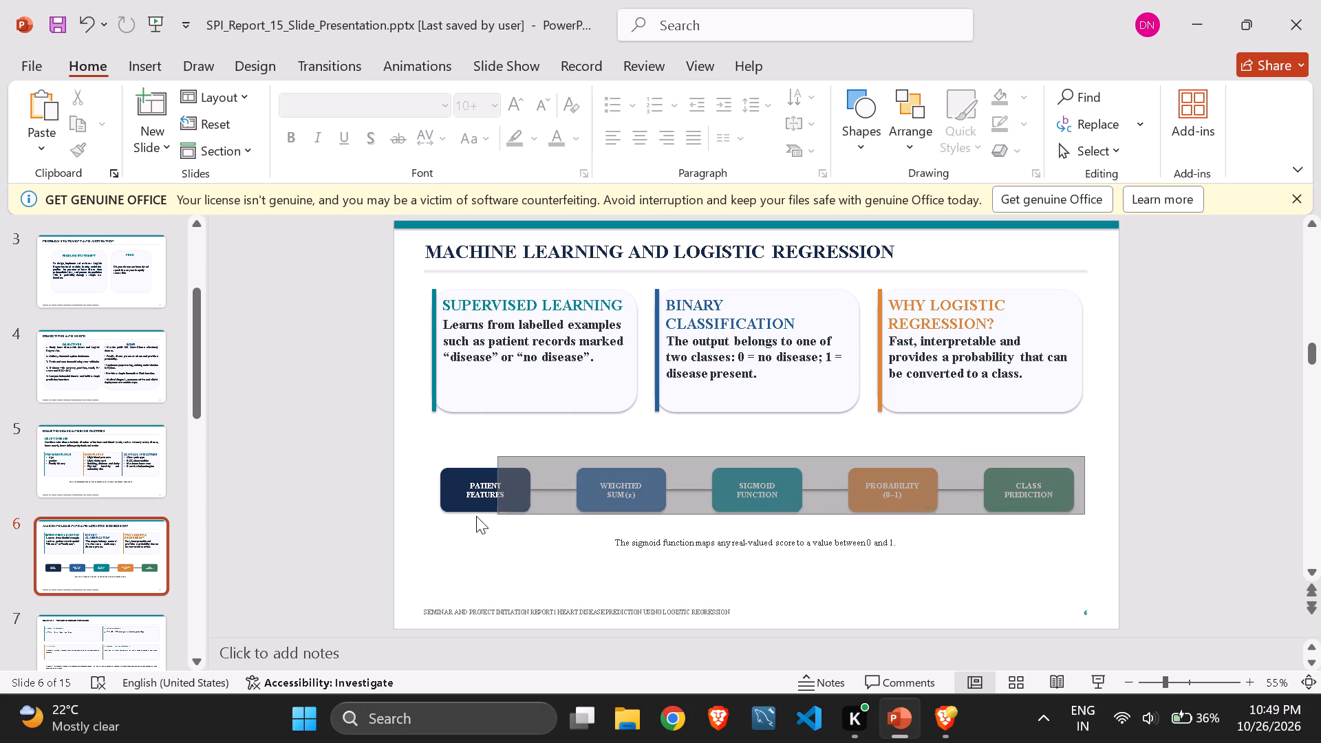
drag(476, 516, 422, 525)
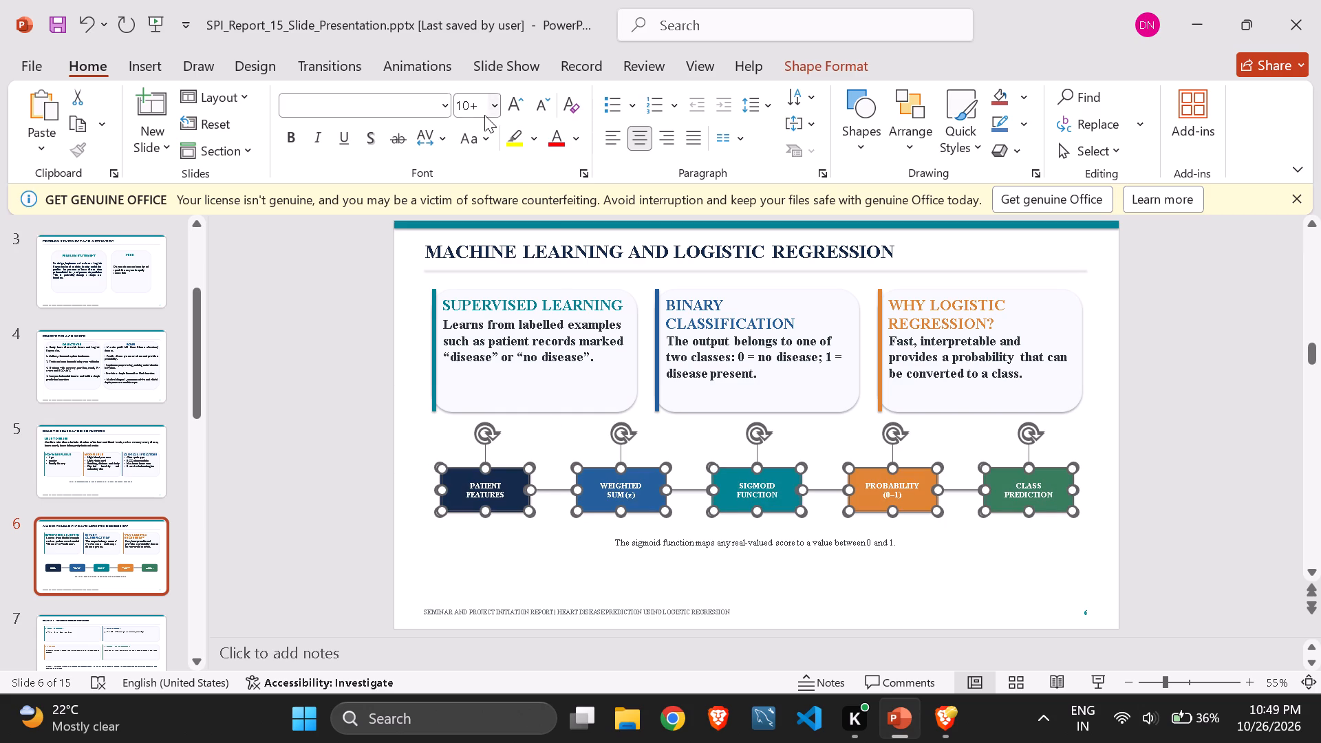
click(479, 107)
key(BackSpace)
text(18)
key(Return)
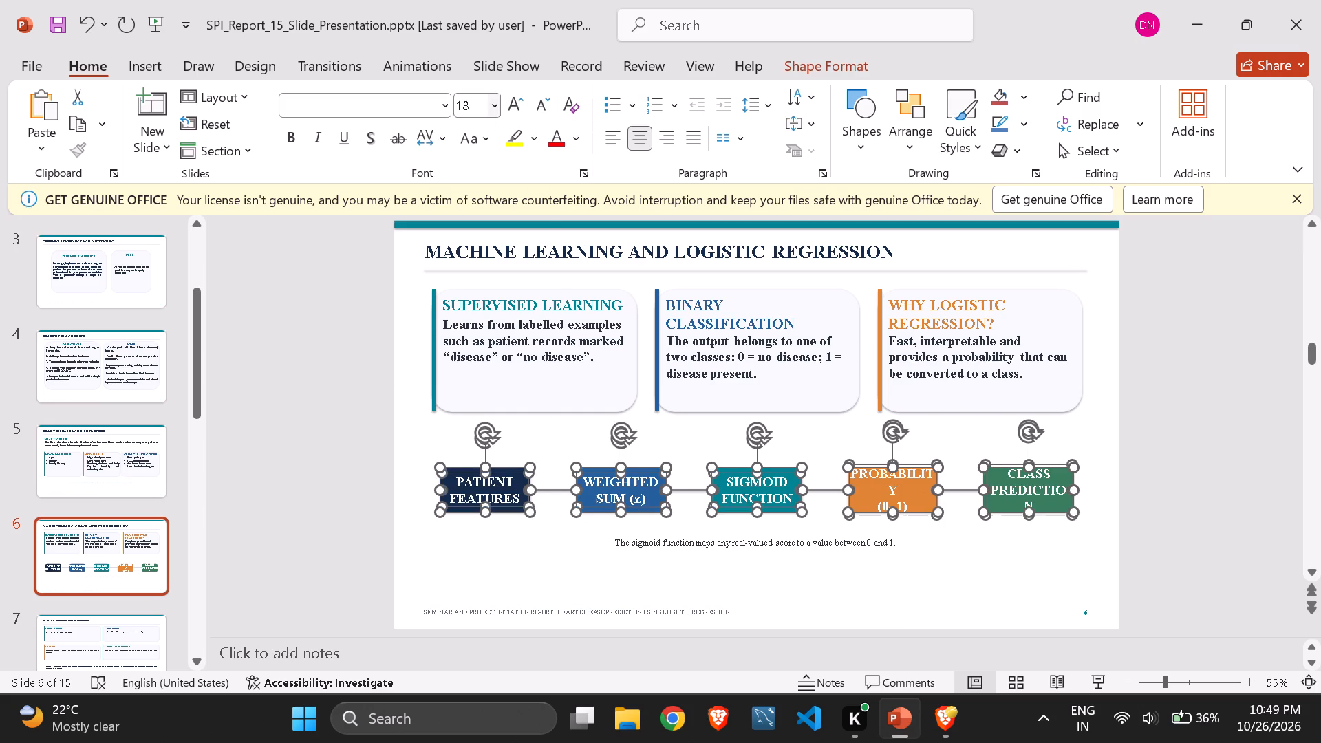
Enlarge the five flow boxes on slide 6 together so PROBABILITY and CLASS PREDICTION fit without breaking mid-word.
click(510, 566)
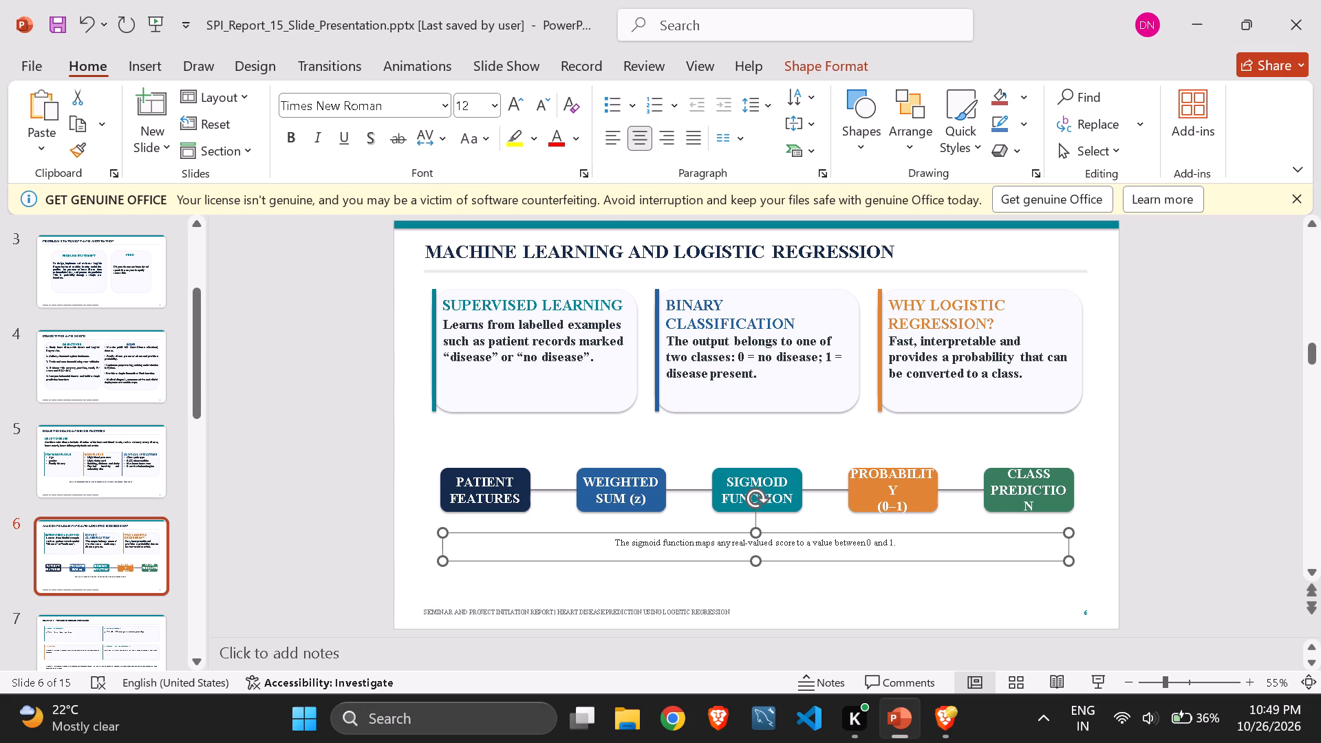
drag(1093, 493, 395, 491)
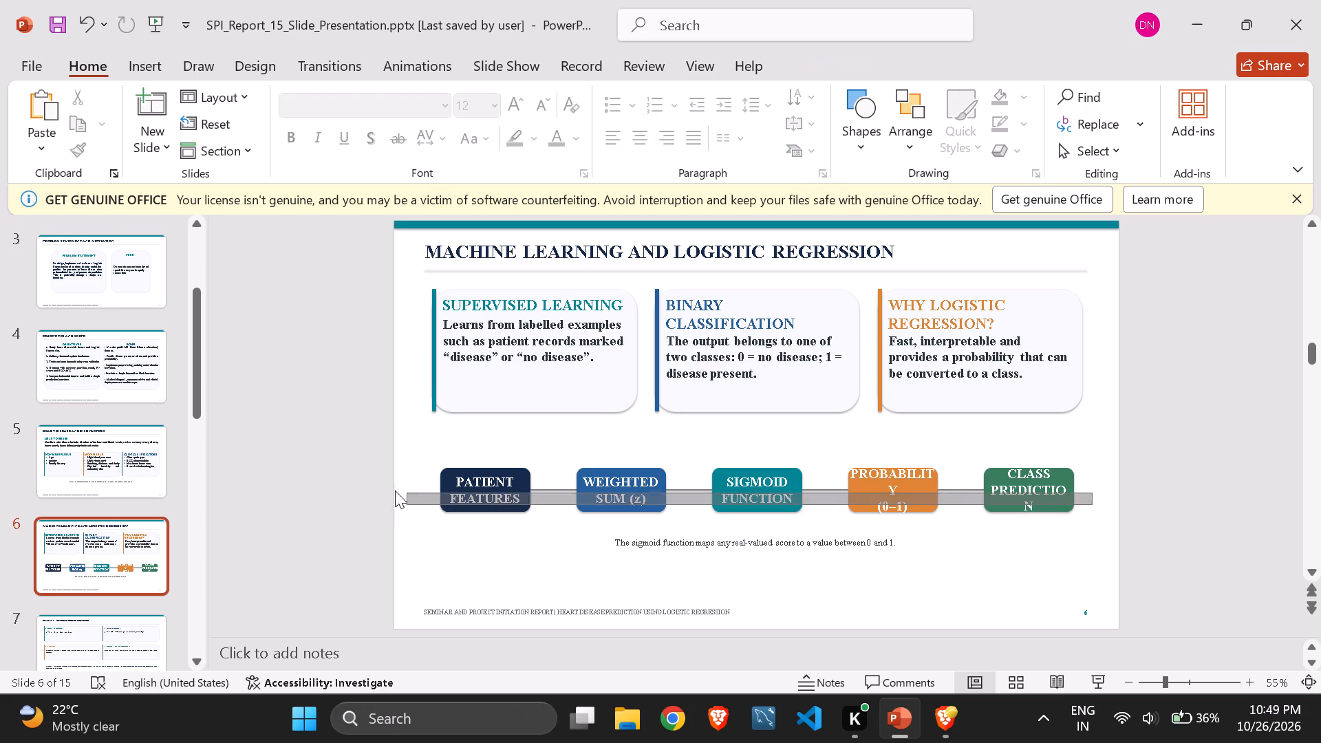
drag(395, 491, 407, 466)
drag(421, 440, 885, 601)
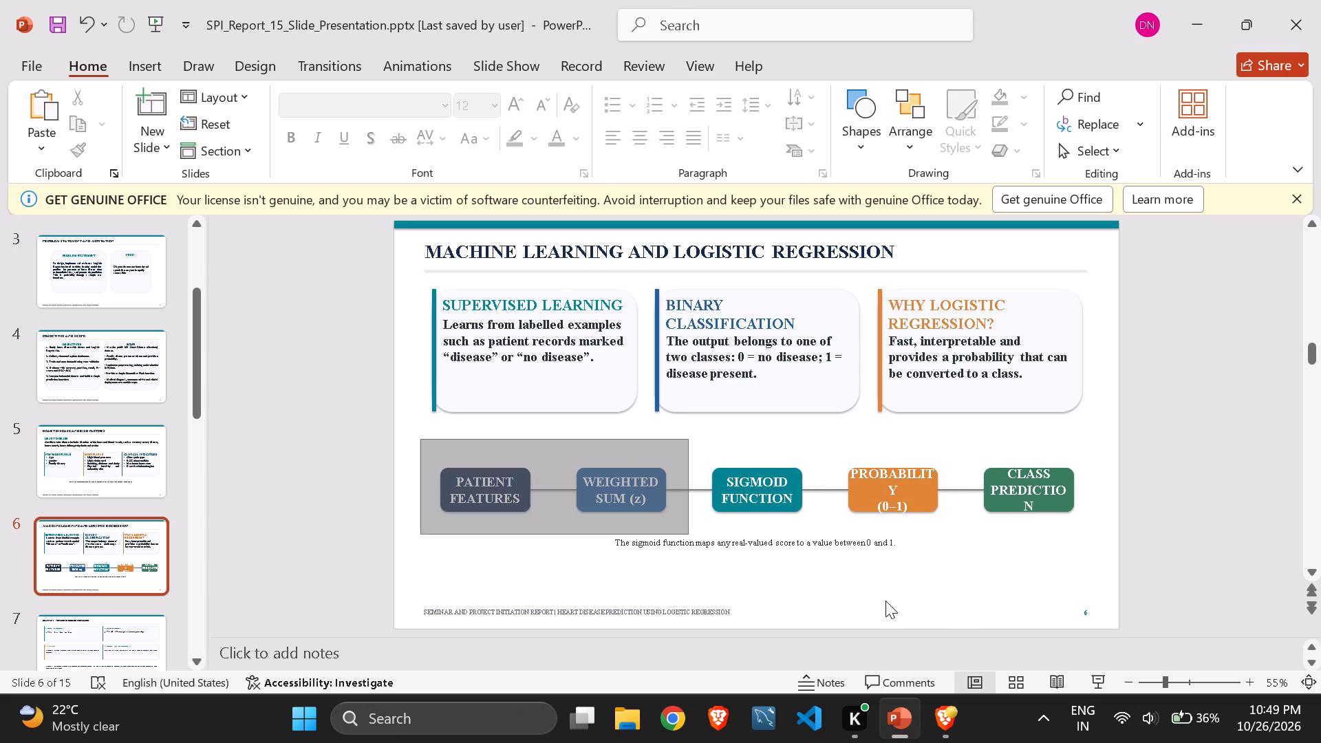
drag(885, 601, 1116, 570)
drag(1076, 462, 1088, 450)
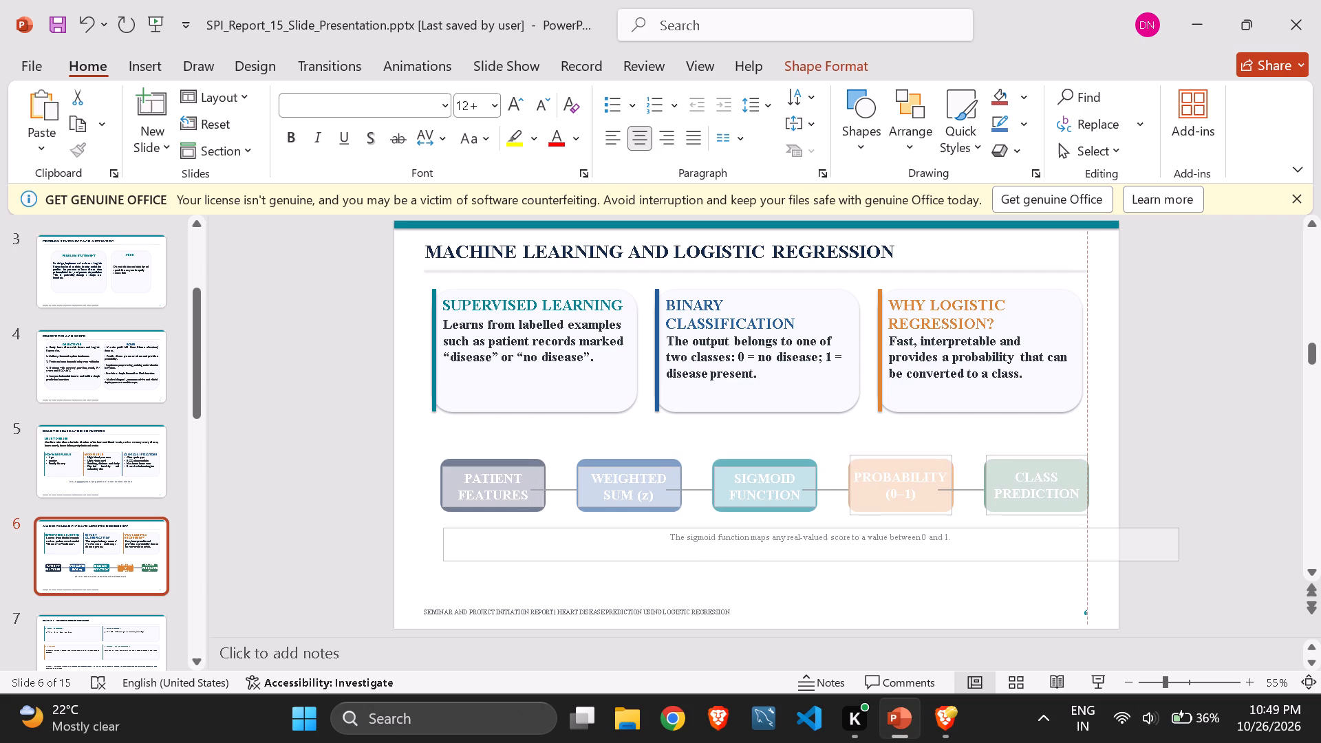
drag(1088, 450, 1080, 442)
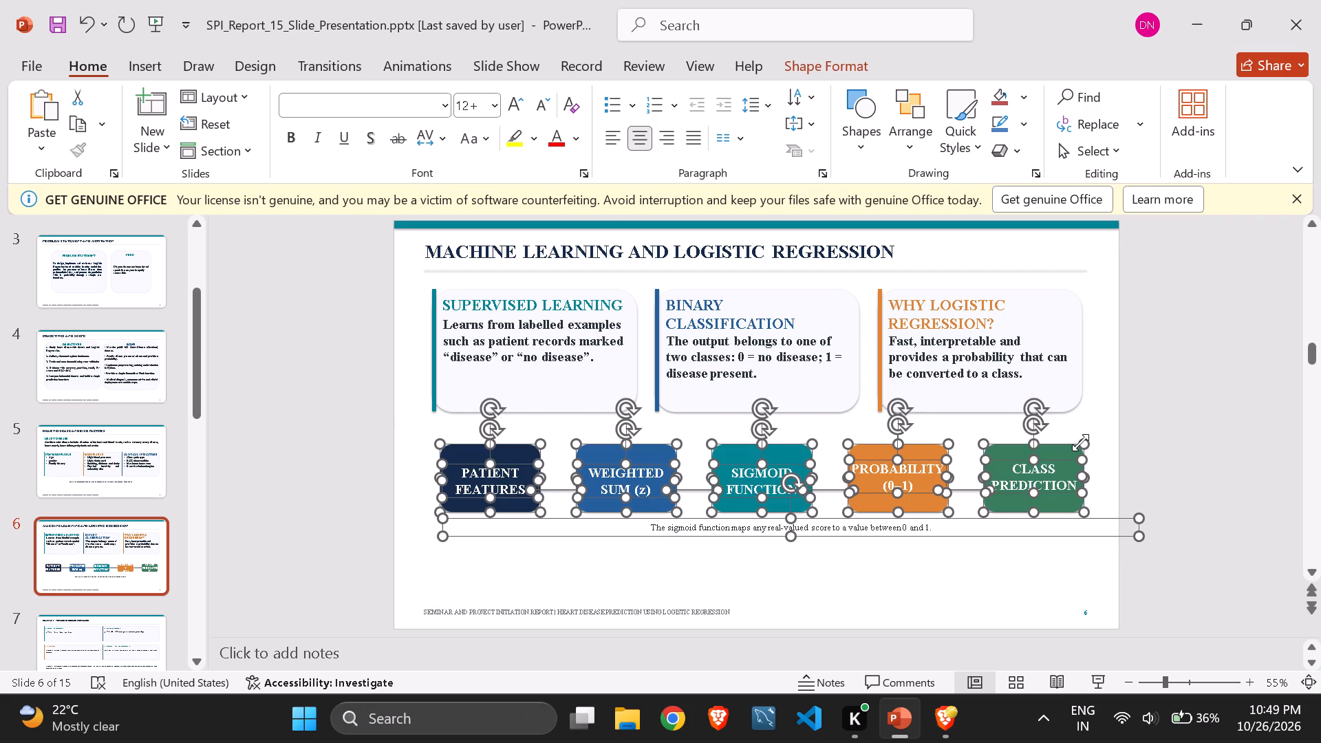
click(1201, 513)
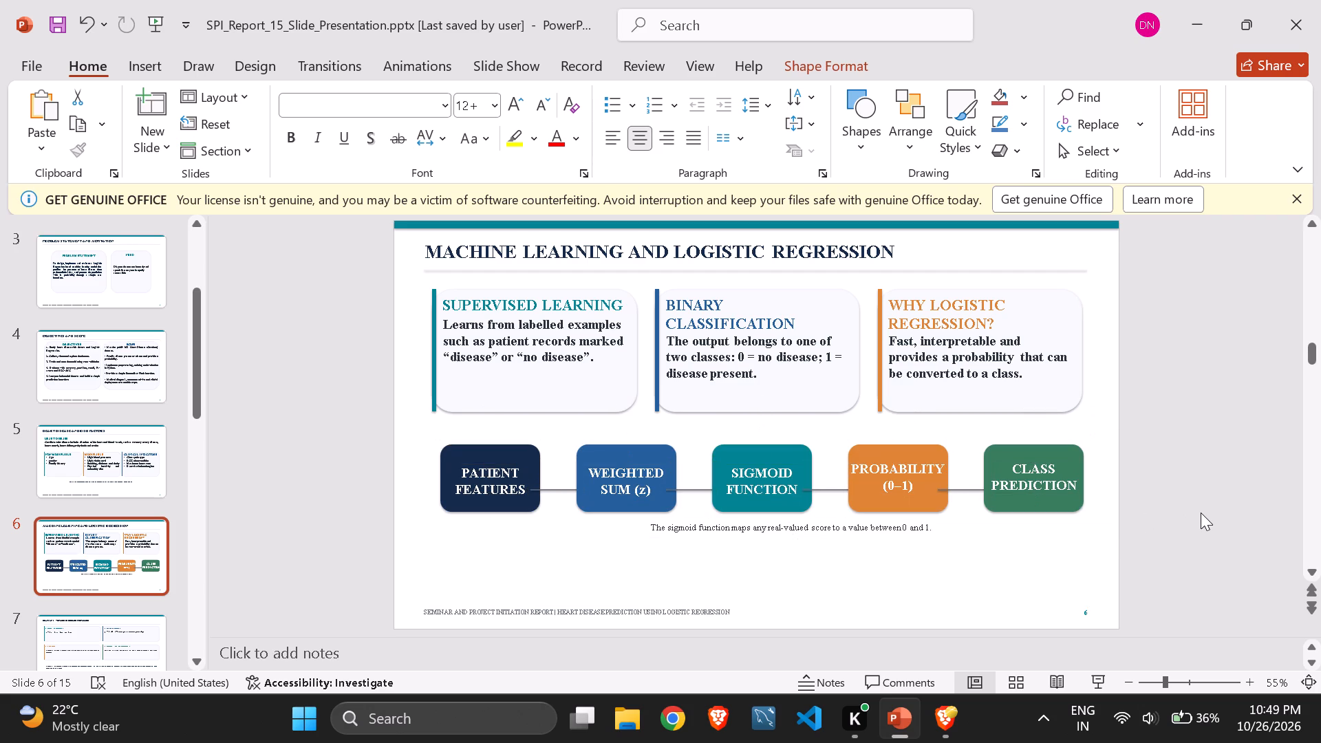
Delete the sigmoid function note below the flow diagram on slide 6.
click(693, 488)
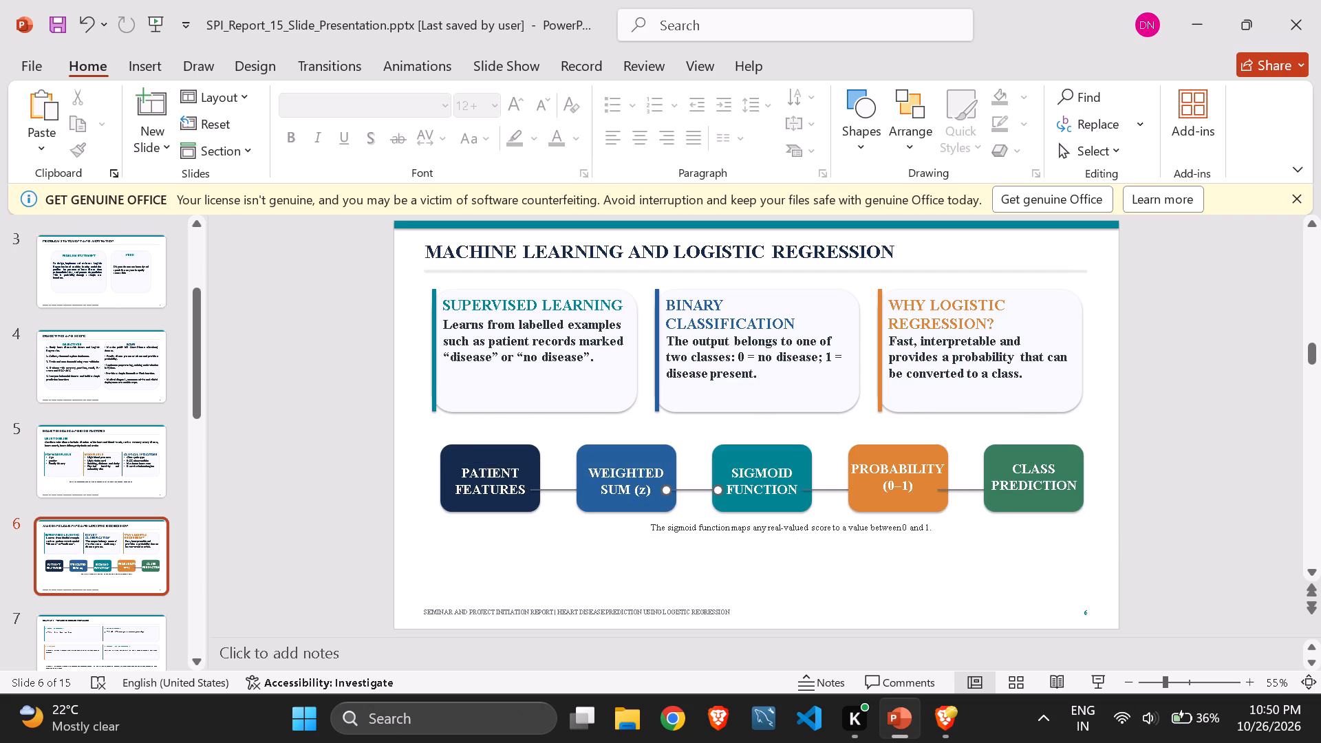
click(558, 528)
key(Delete)
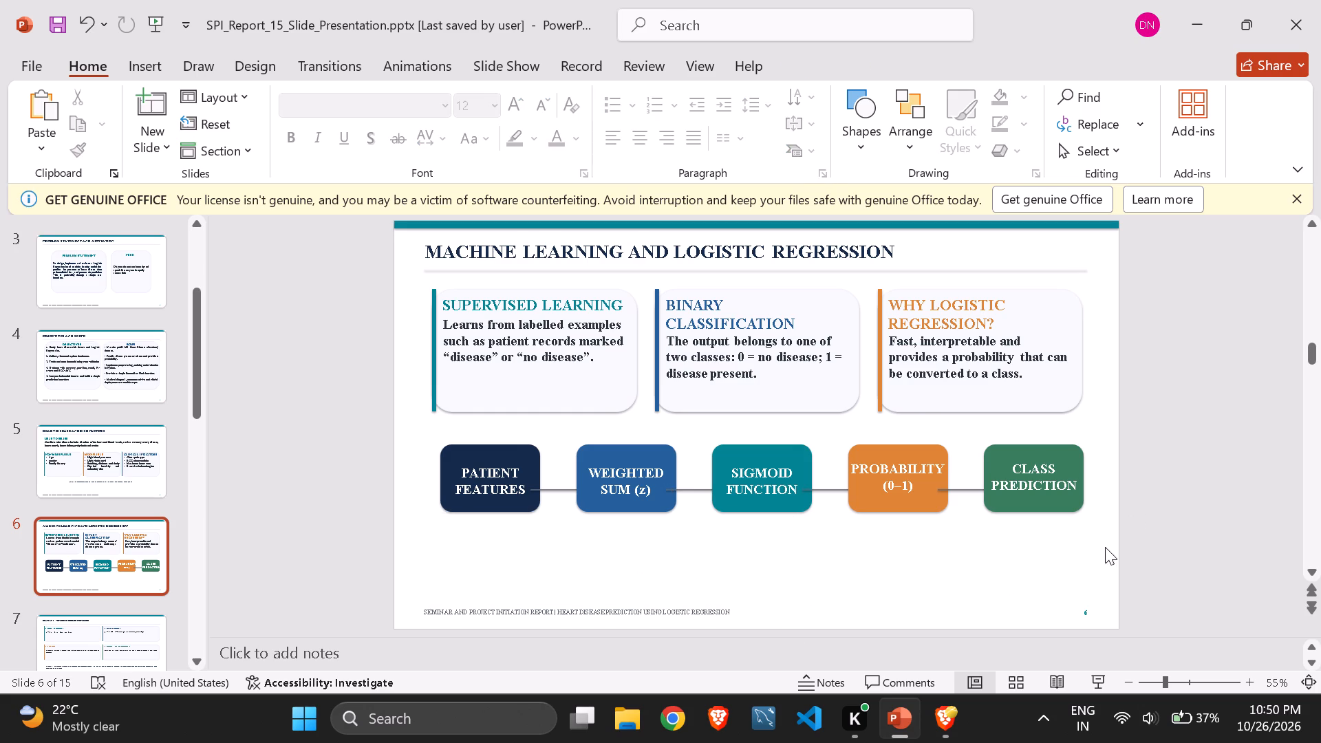
Move the whole flow diagram on slide 6, boxes and connectors, slightly lower below the cards.
drag(1108, 541, 427, 437)
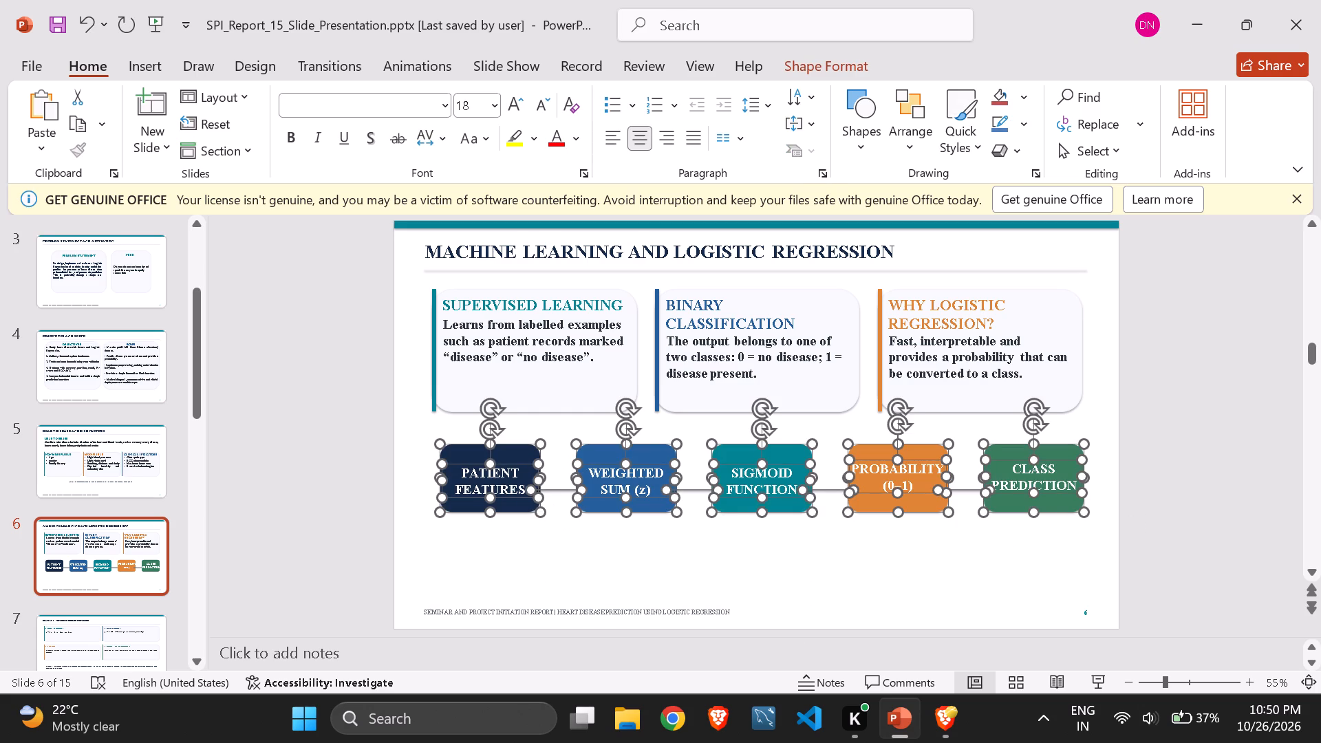
drag(562, 497, 561, 520)
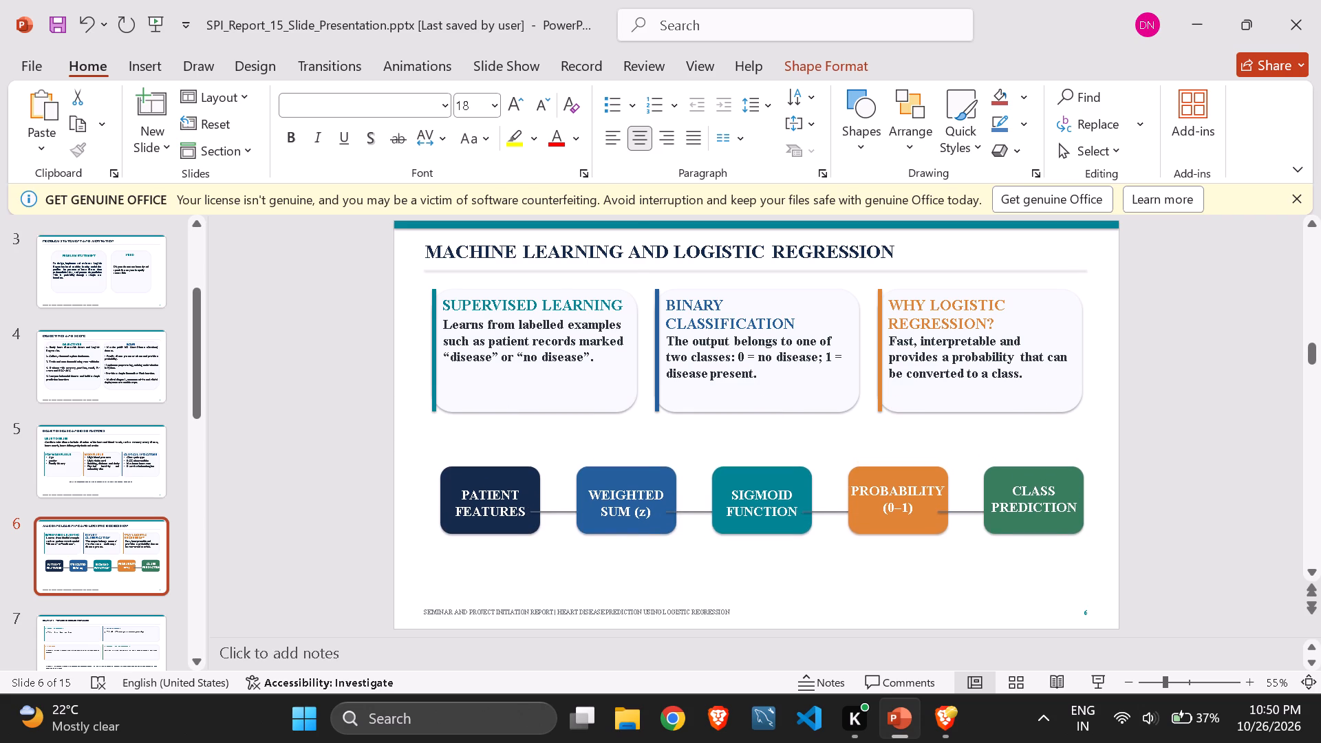
drag(561, 520, 561, 520)
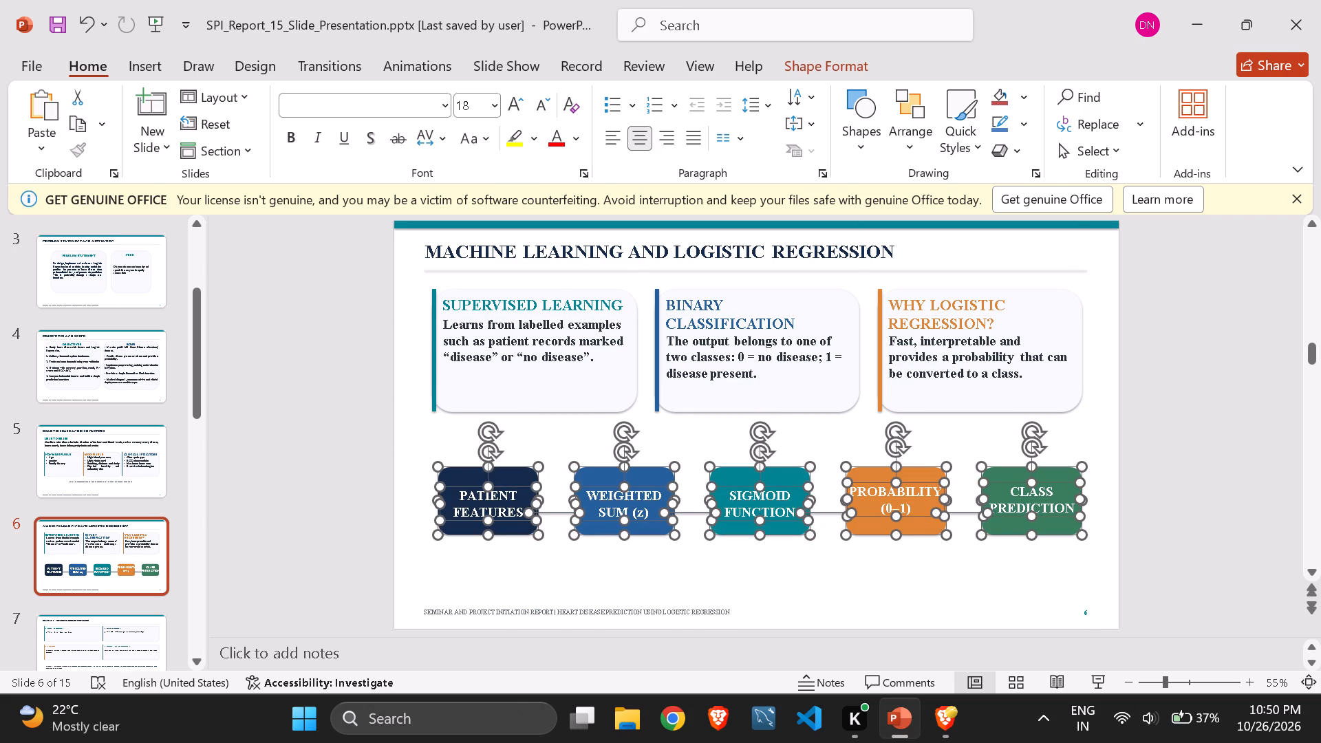
Reduce the height of the five flow boxes on slide 6 so they fit closely around their two-line labels.
drag(623, 467, 625, 483)
click(1004, 570)
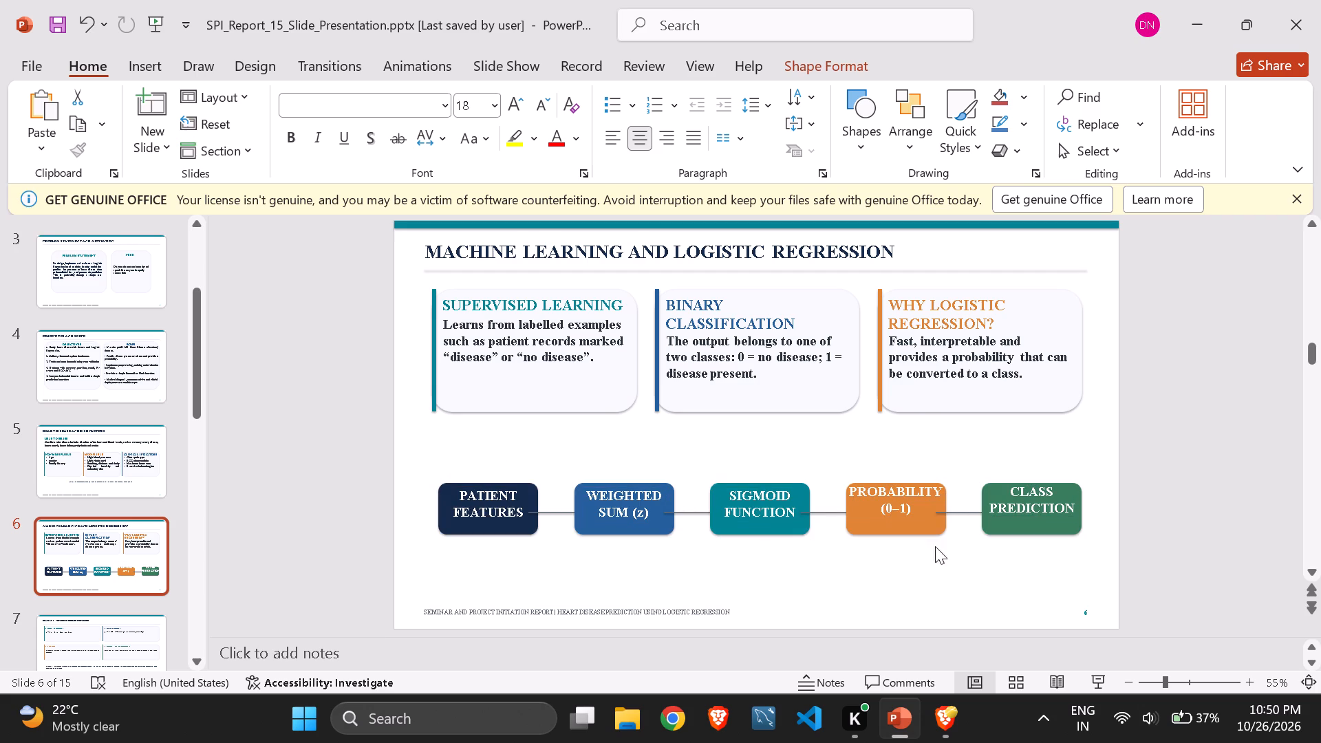
drag(1096, 551, 469, 471)
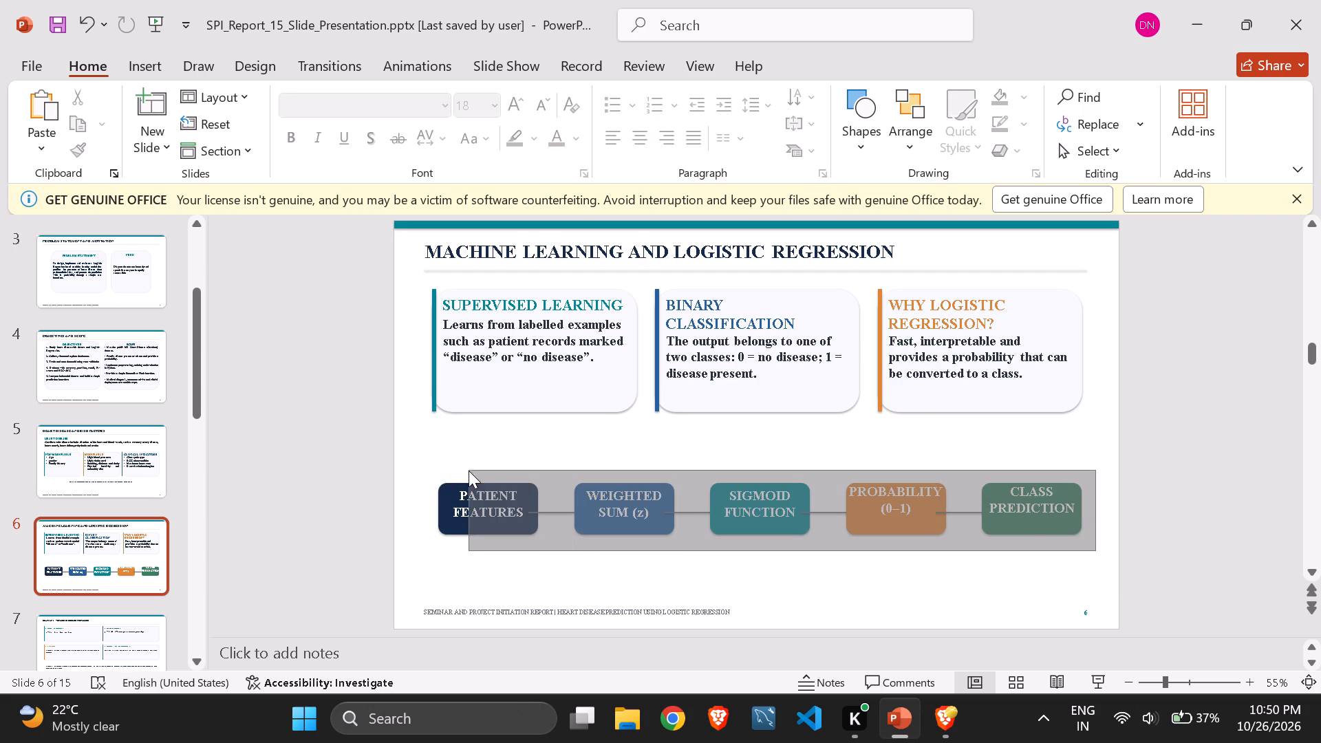
drag(469, 471, 424, 466)
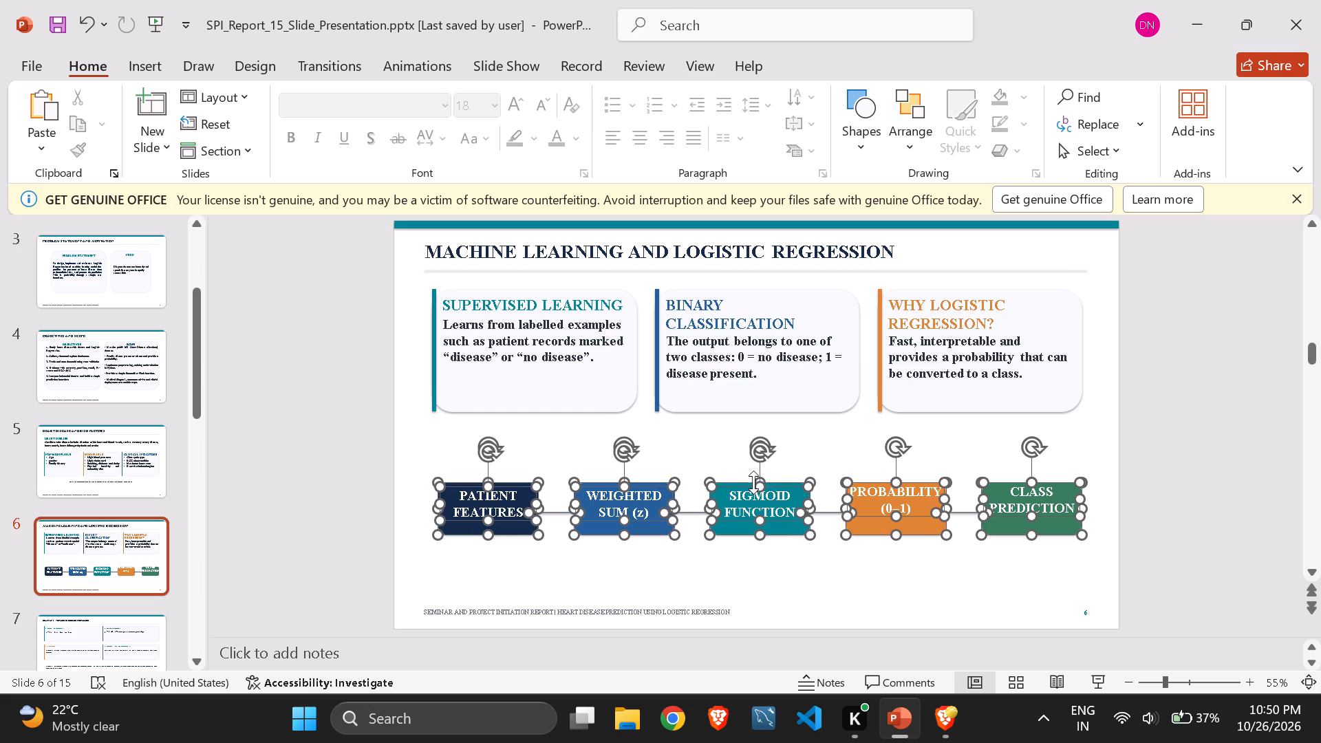
click(758, 482)
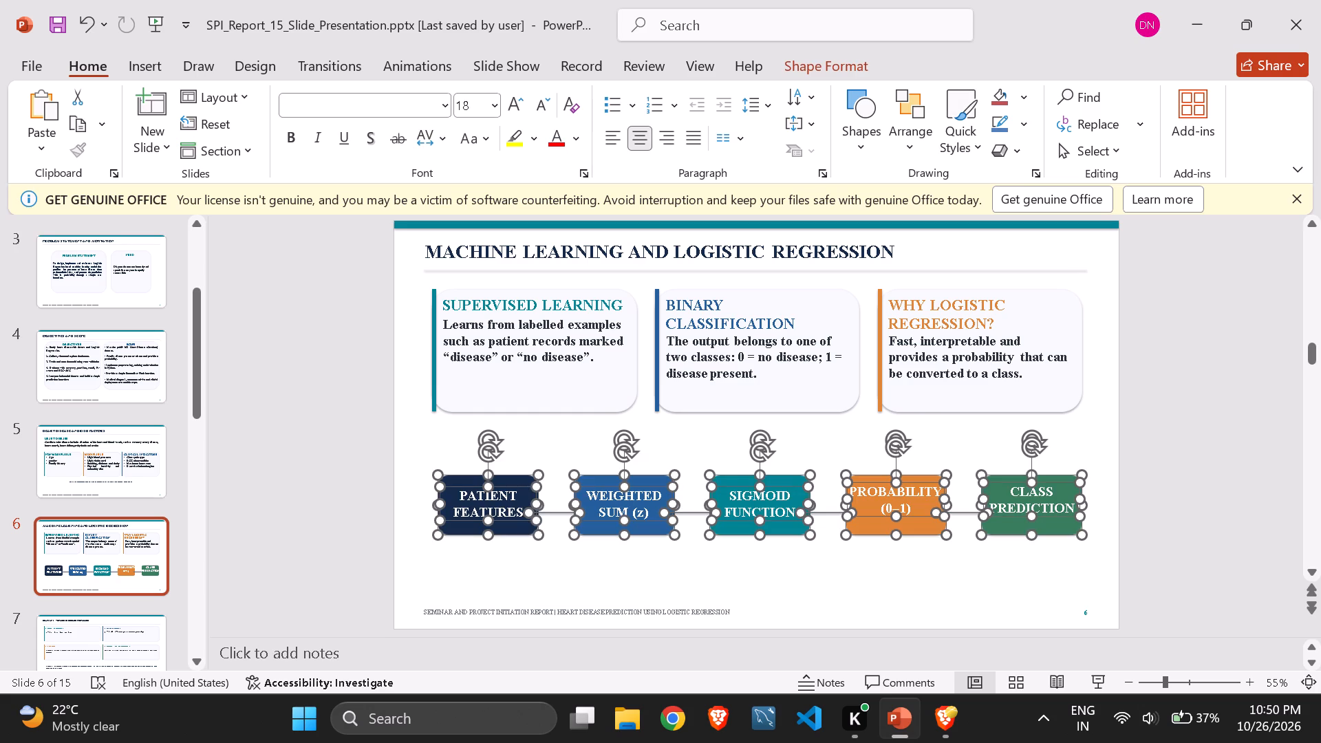
click(755, 530)
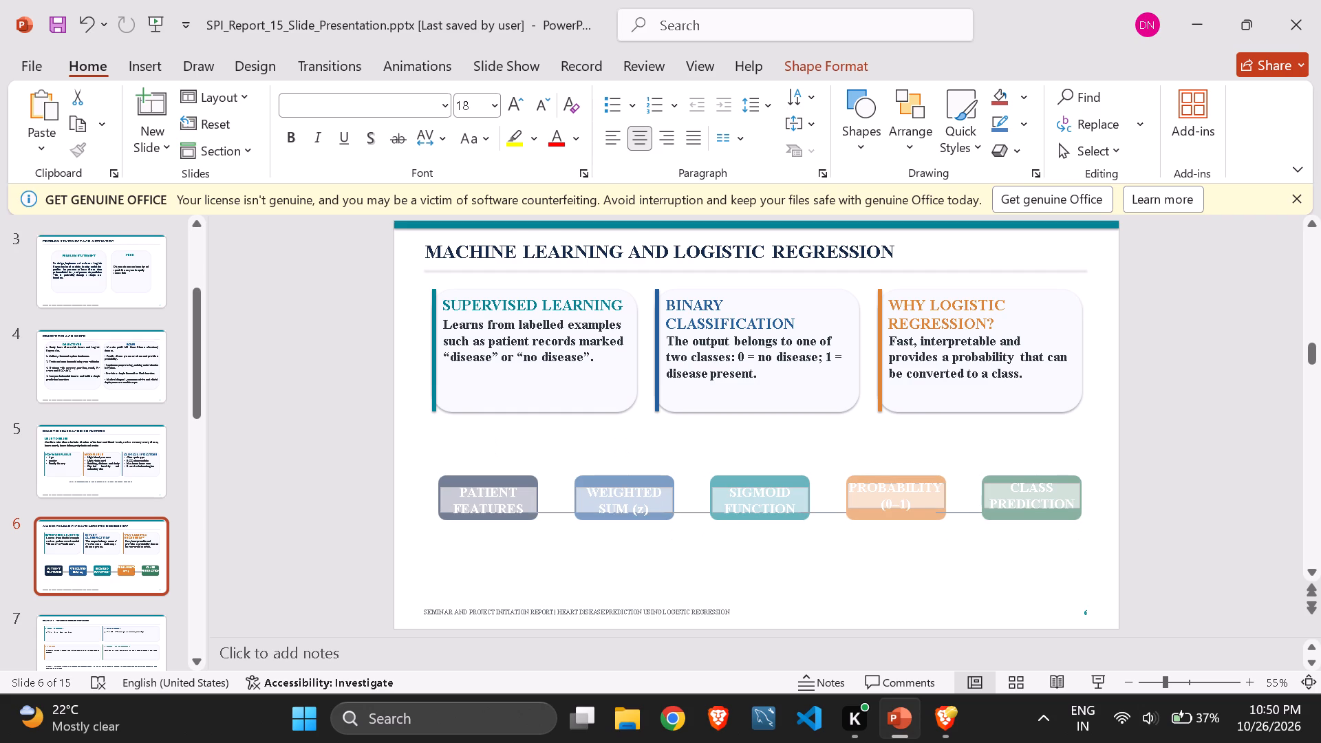
click(774, 567)
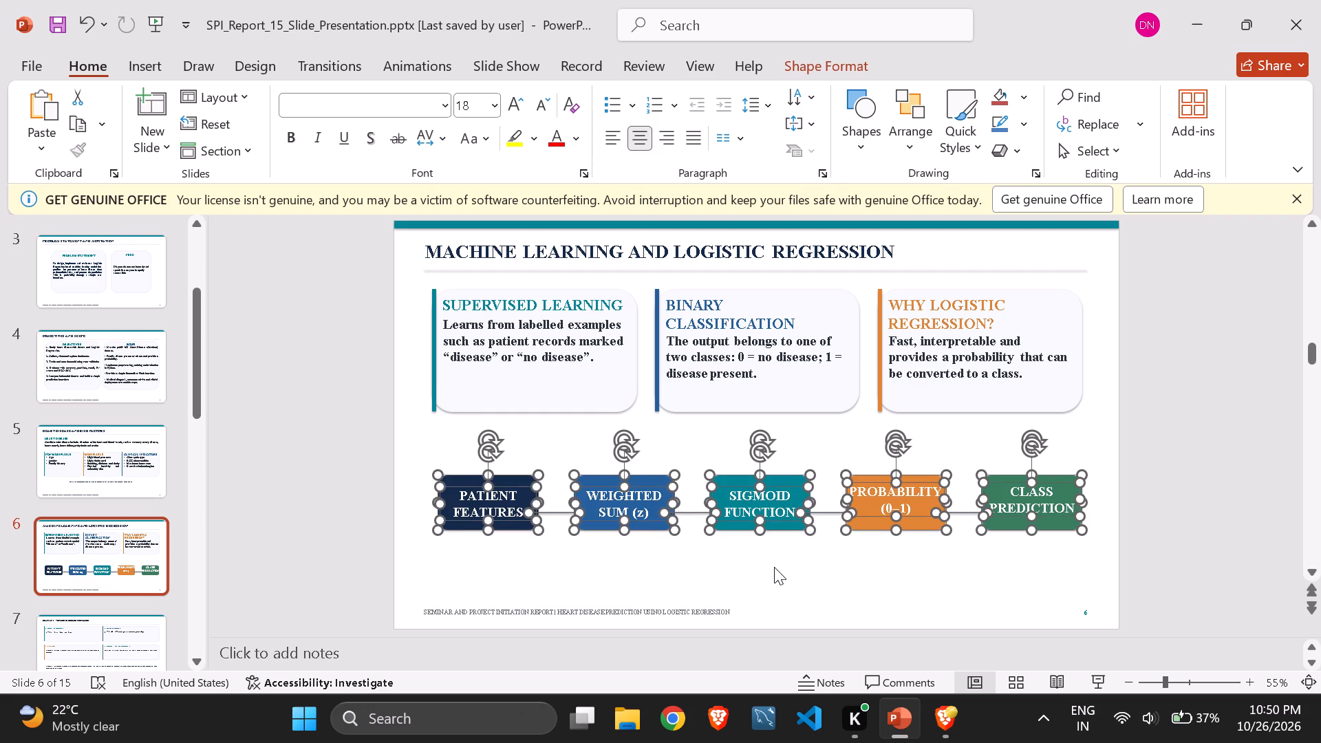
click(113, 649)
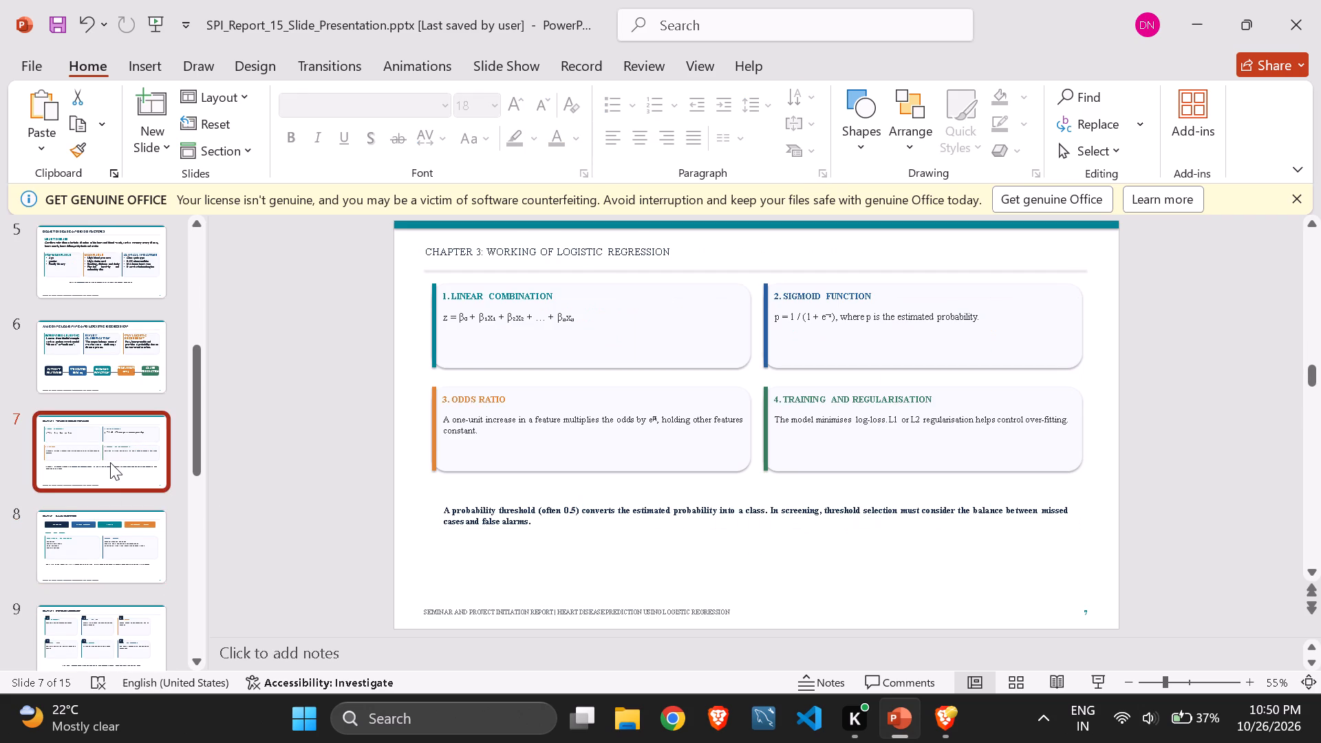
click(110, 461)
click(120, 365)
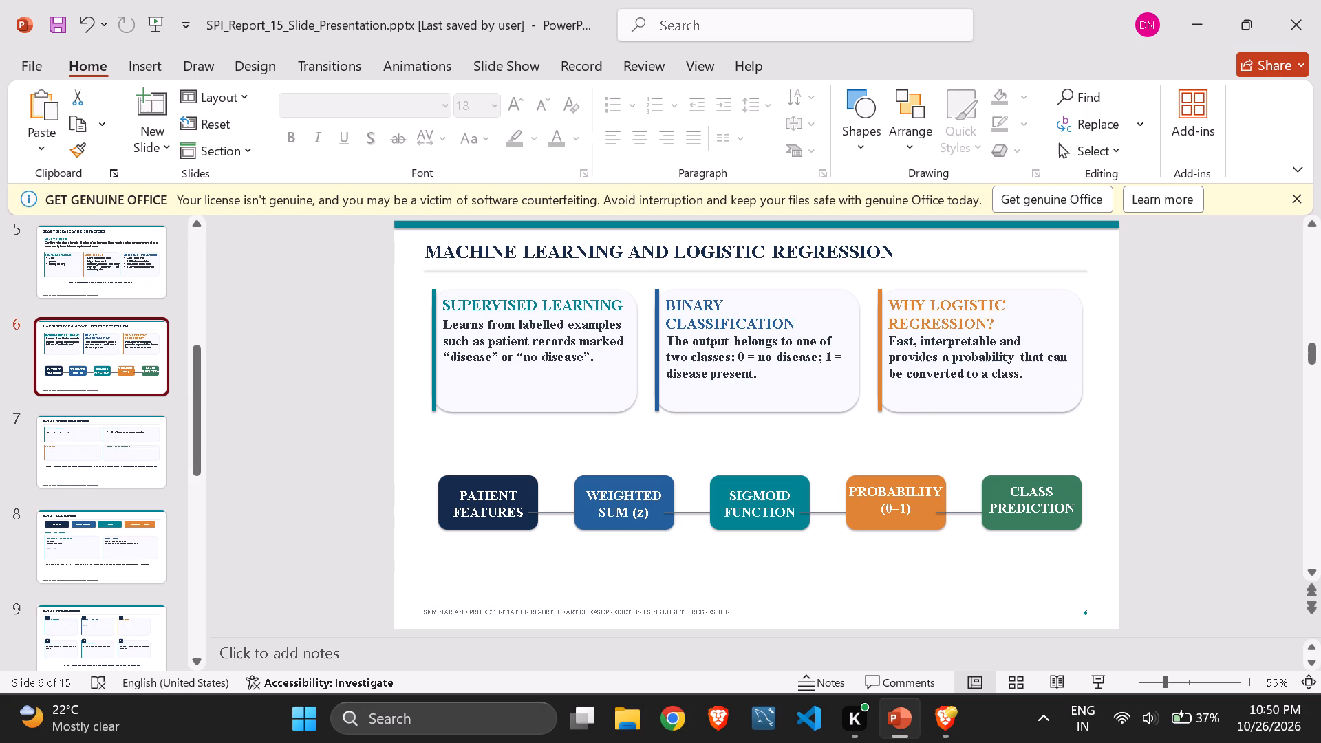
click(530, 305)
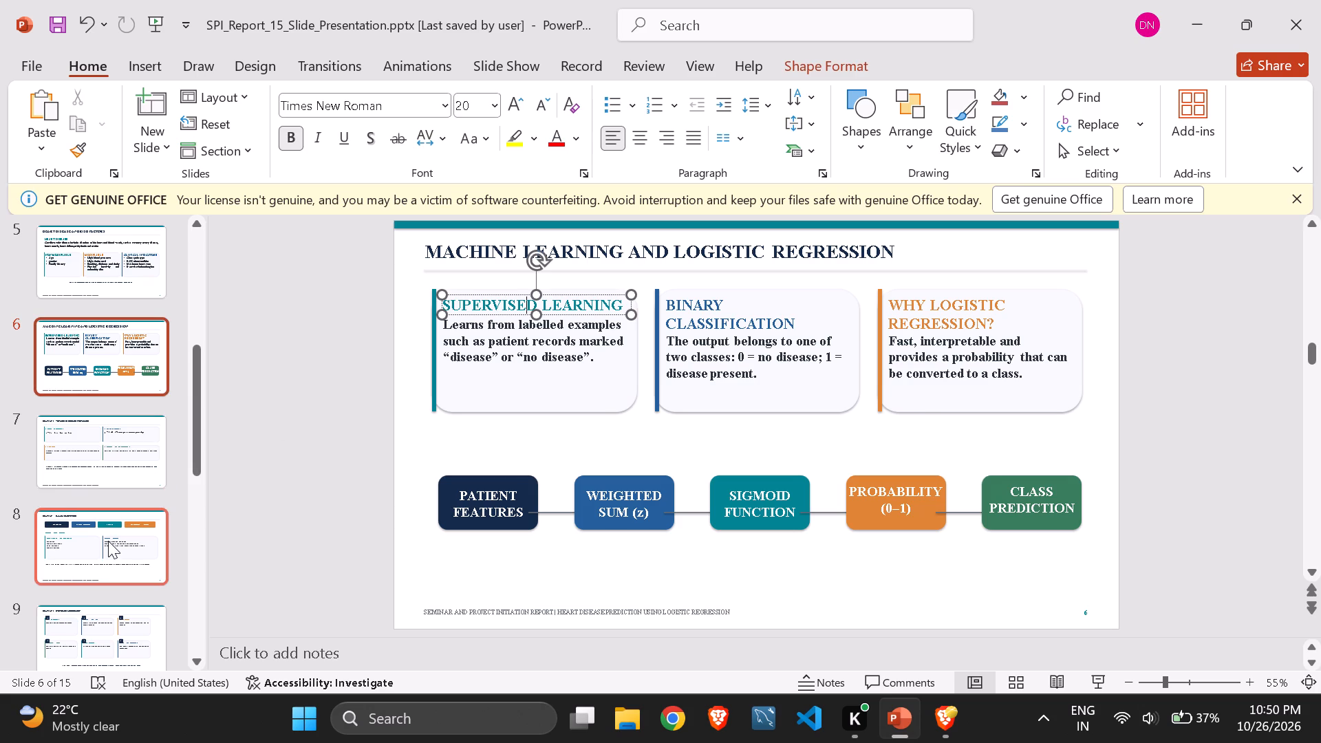
Set the CHAPTER 4: DATASET DESCRIPTION title on slide 8 to font size 25 and bold.
click(108, 549)
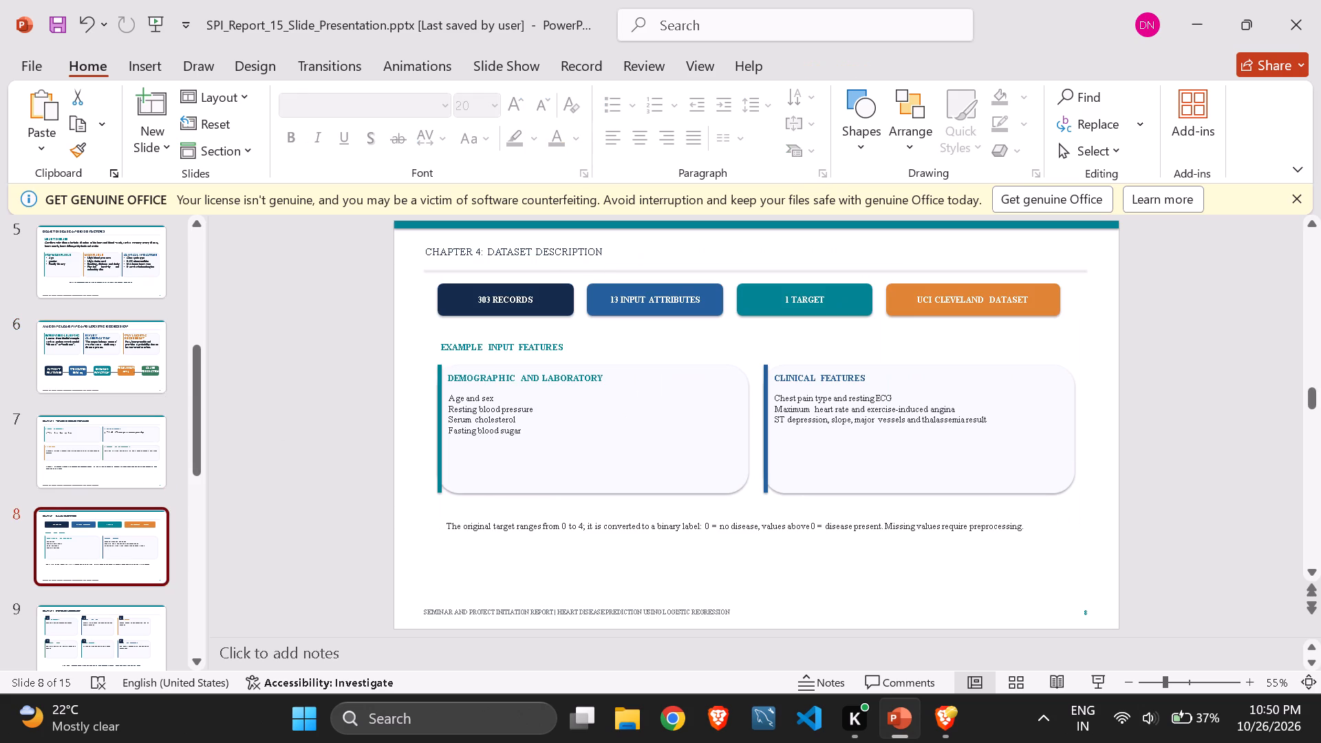
triple_click(574, 250)
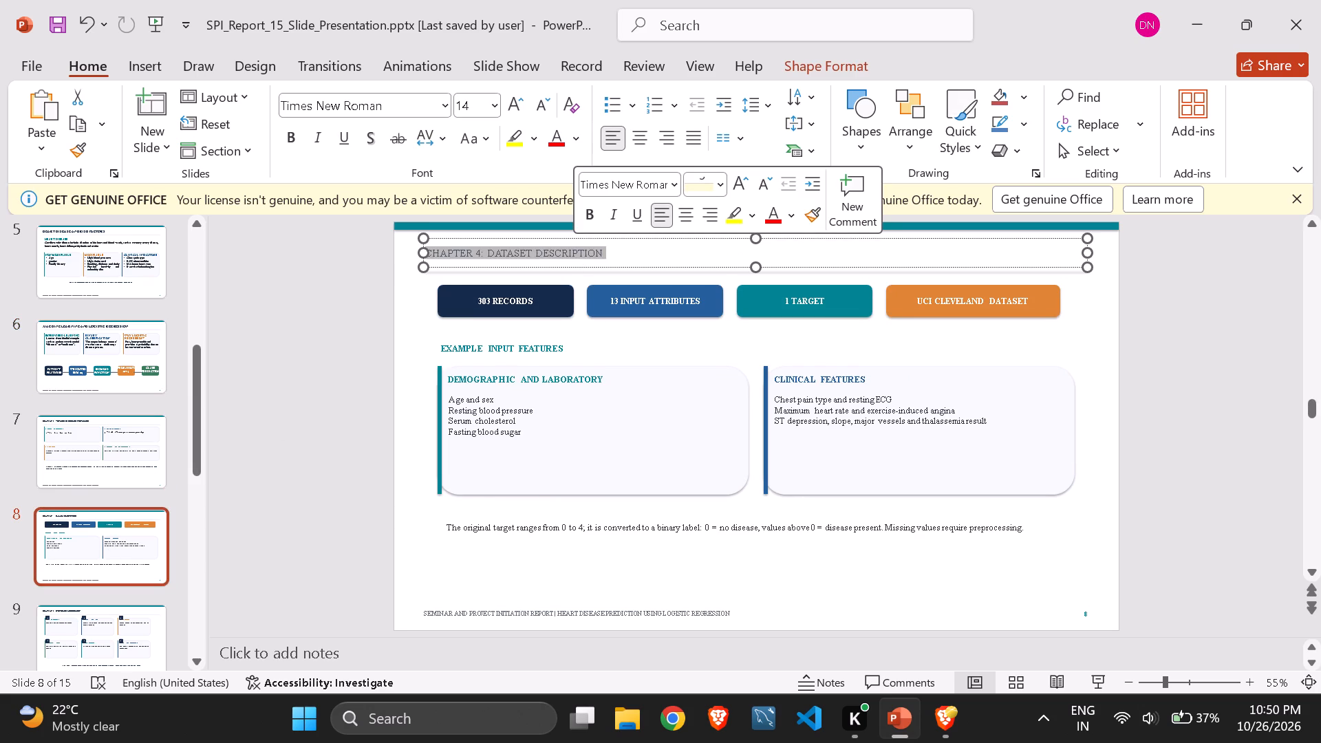
click(698, 179)
key(BackSpace)
text(25)
key(Return)
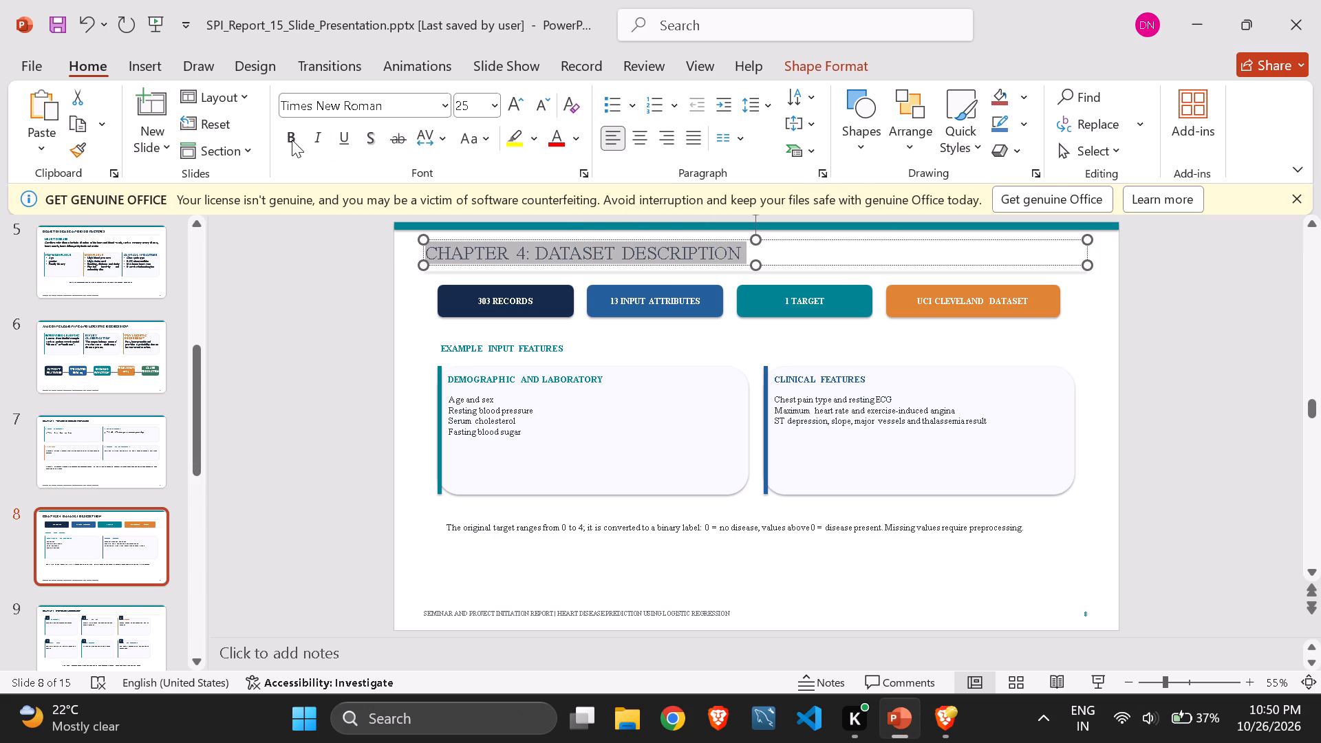
click(292, 140)
Remove the "CHAPTER 4:" prefix from slide 8's title, leaving DATASET DESCRIPTION.
click(541, 253)
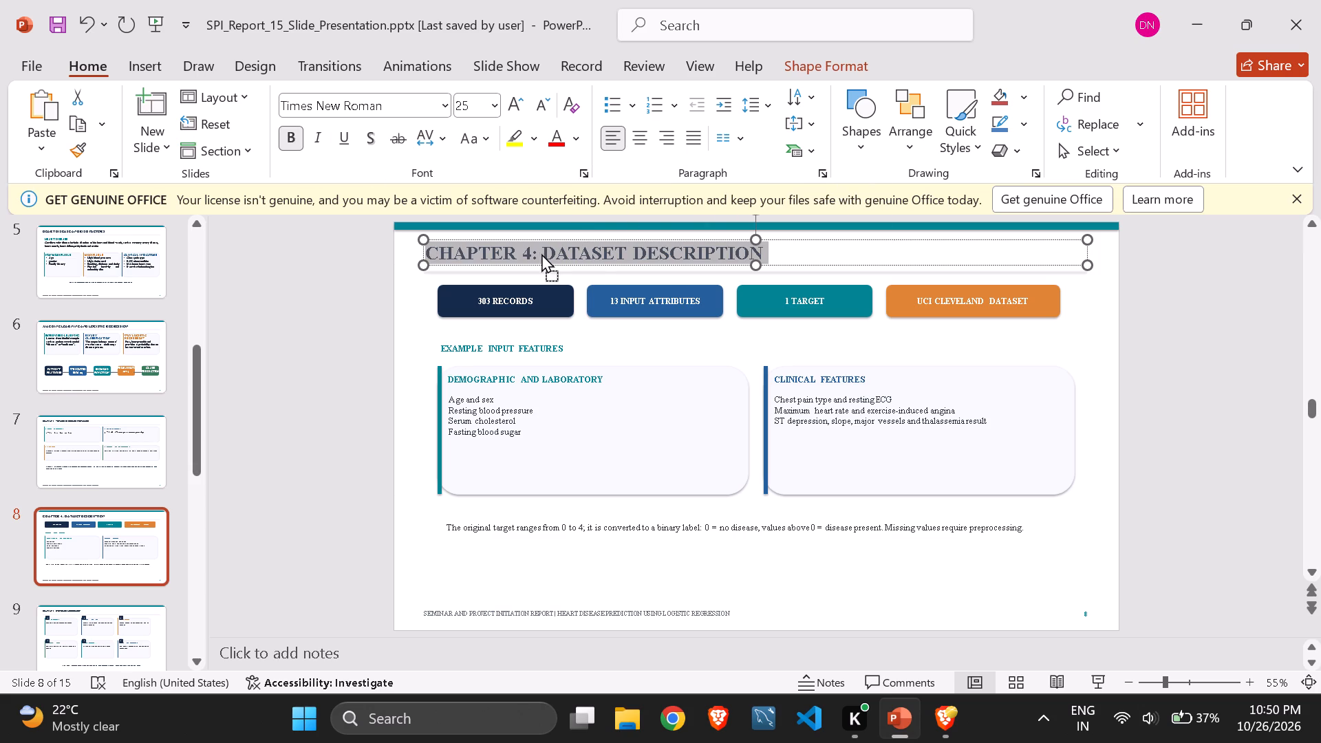
key(BackSpace)
key(BackSpace)
key(BackSpace)
key(BackSpace)
key(BackSpace)
key(BackSpace)
key(BackSpace)
key(BackSpace)
key(BackSpace)
key(BackSpace)
key(BackSpace)
key(BackSpace)
key(BackSpace)
key(BackSpace)
key(BackSpace)
key(BackSpace)
key(BackSpace)
key(BackSpace)
key(BackSpace)
key(BackSpace)
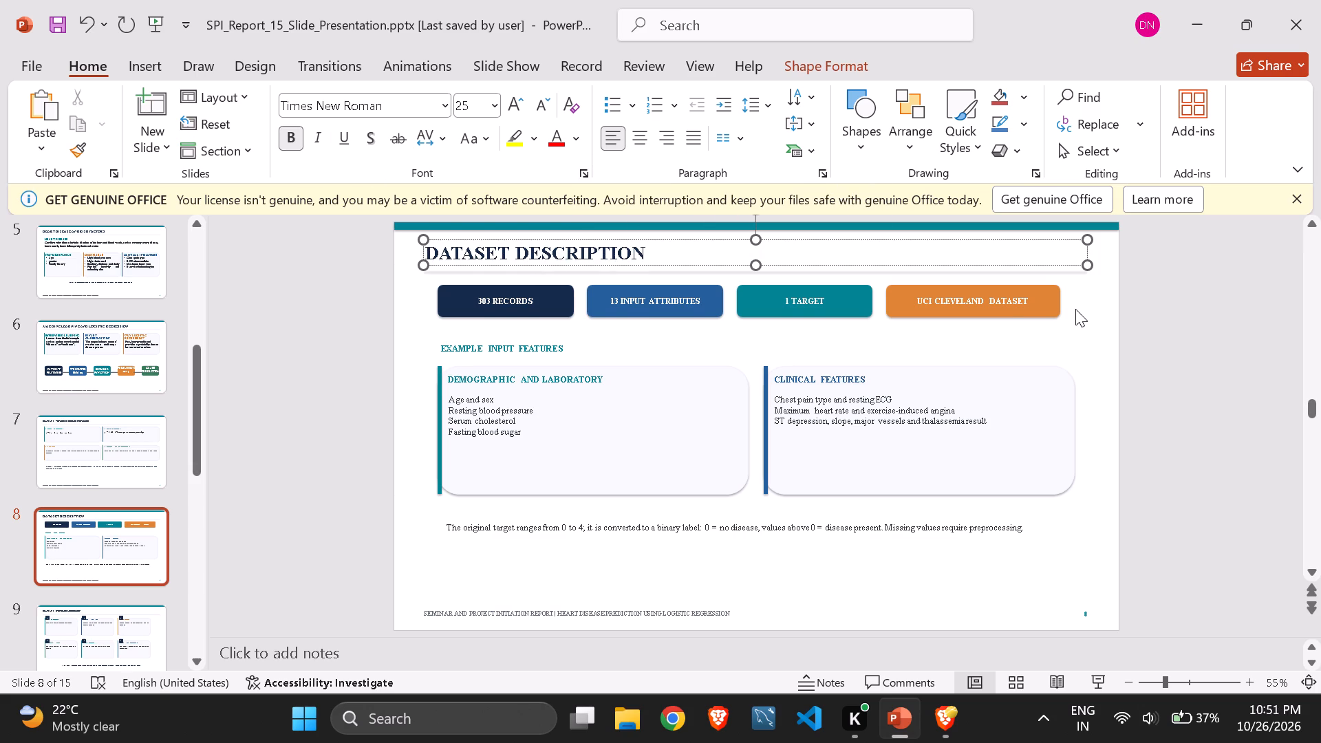
drag(1073, 309, 422, 292)
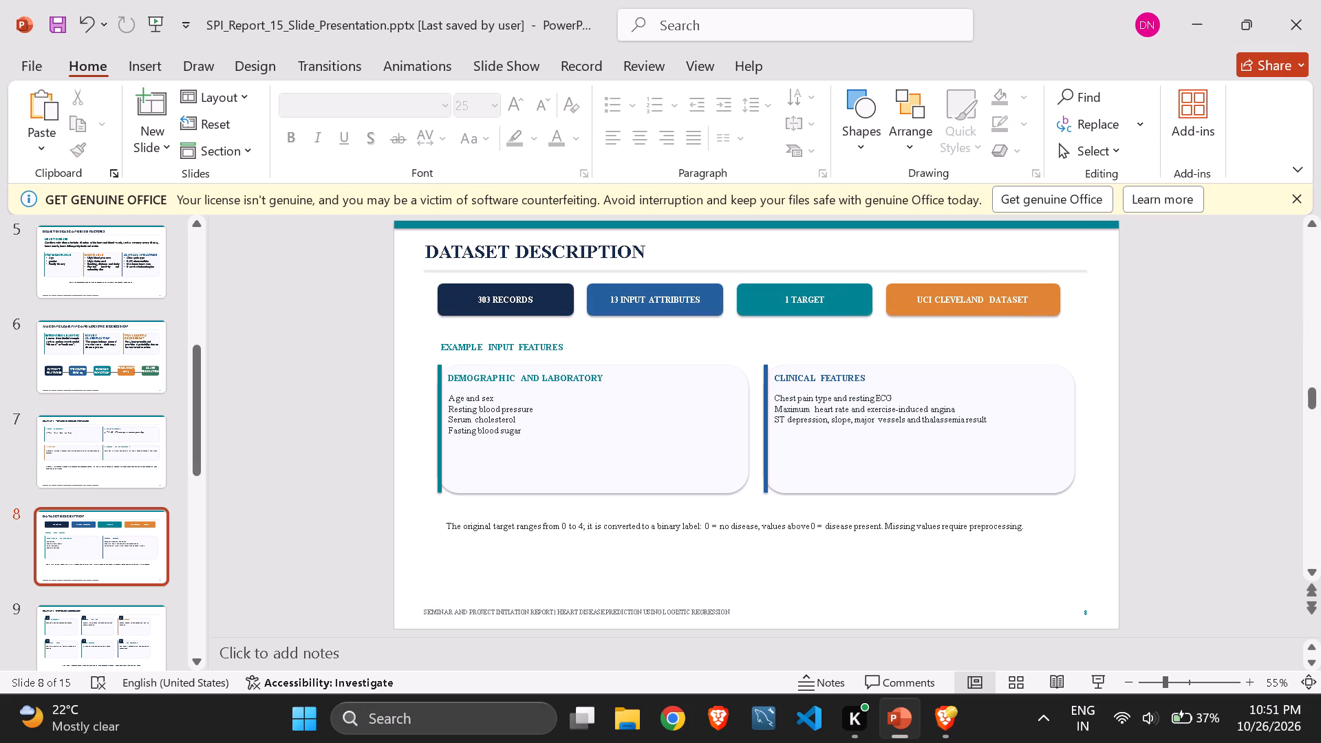
Delete the note about the original target range and missing values below the cards on slide 8.
click(774, 526)
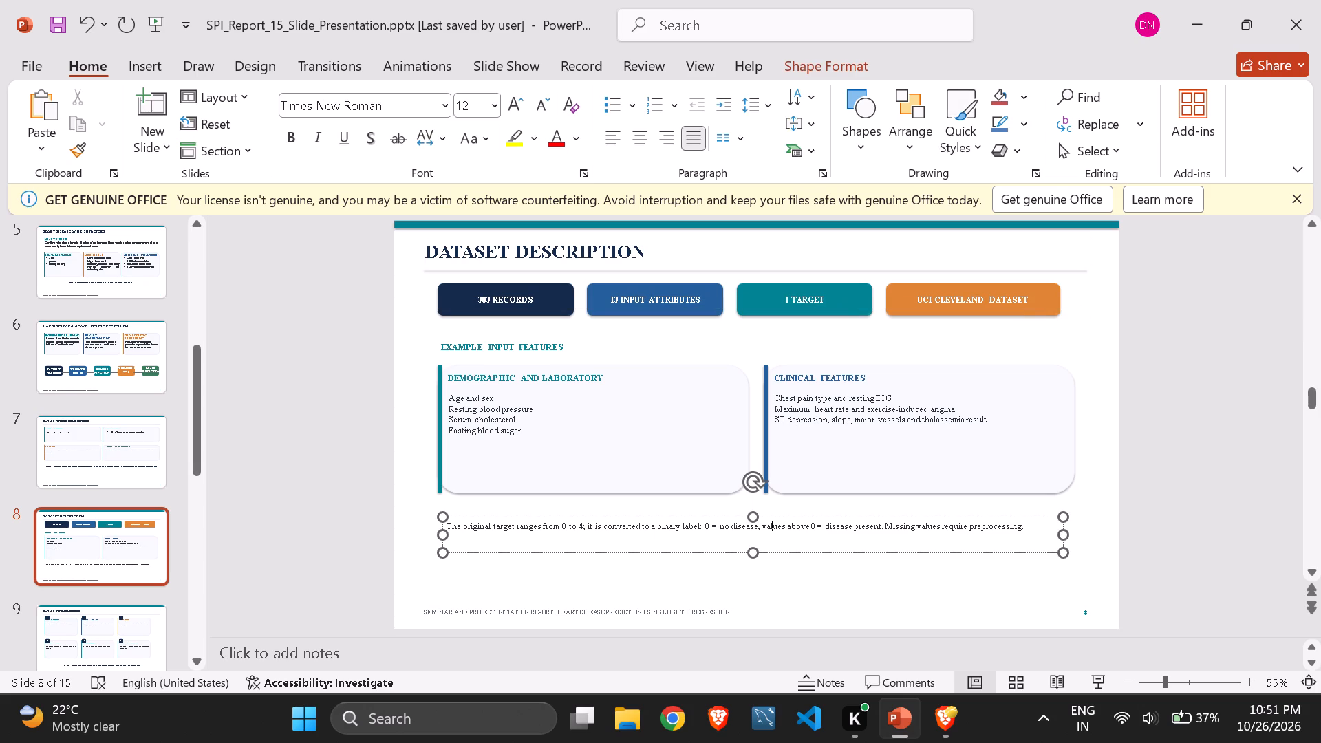
triple_click(774, 526)
key(Delete)
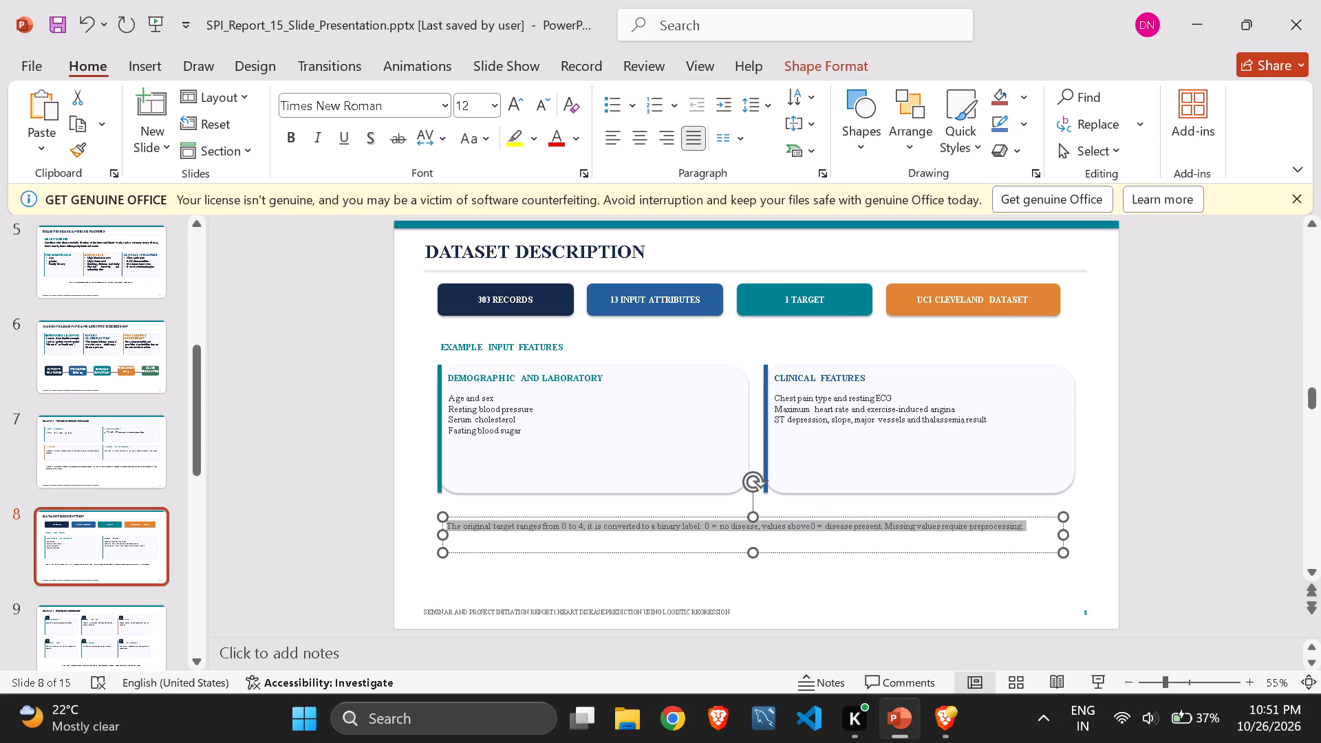
key(Delete)
click(904, 550)
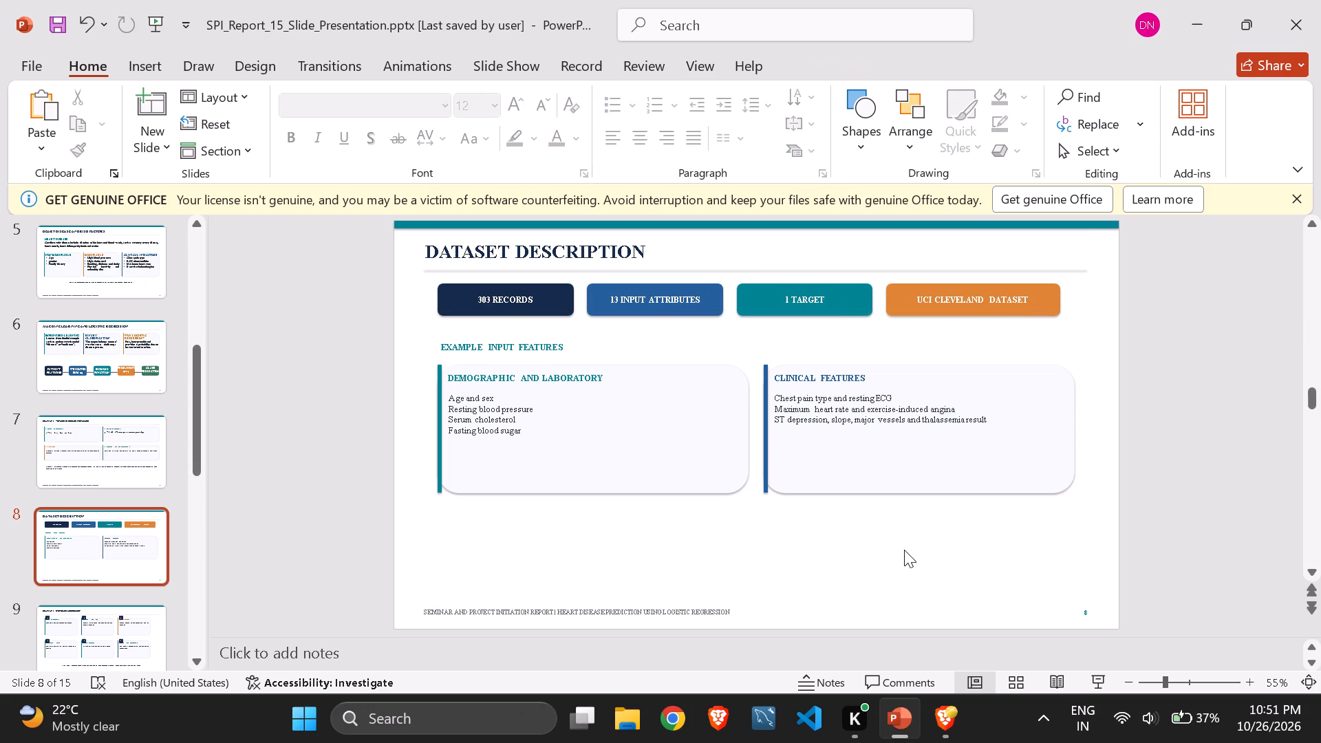
Move the EXAMPLE INPUT FEATURES heading and both feature cards on slide 8 lower, leaving space under the four coloured boxes.
drag(1001, 552, 771, 513)
drag(1104, 531, 598, 396)
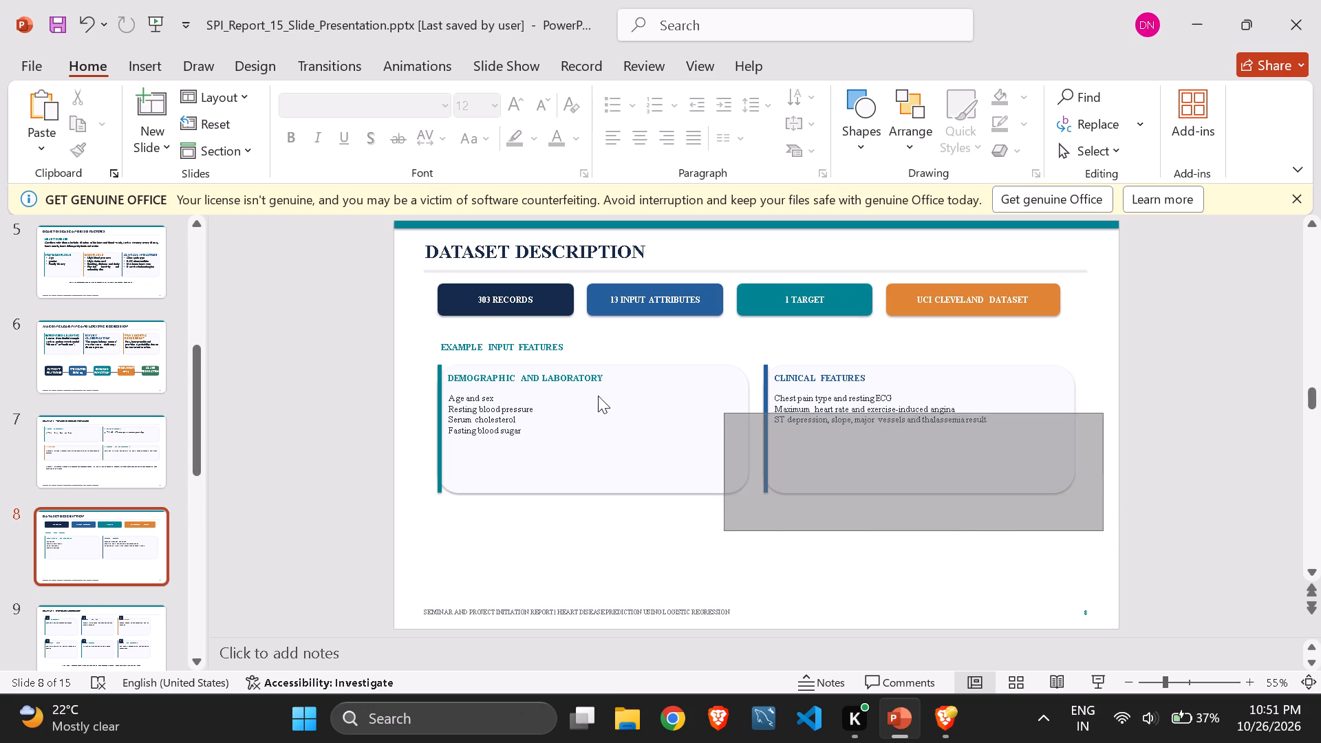
drag(598, 396, 425, 329)
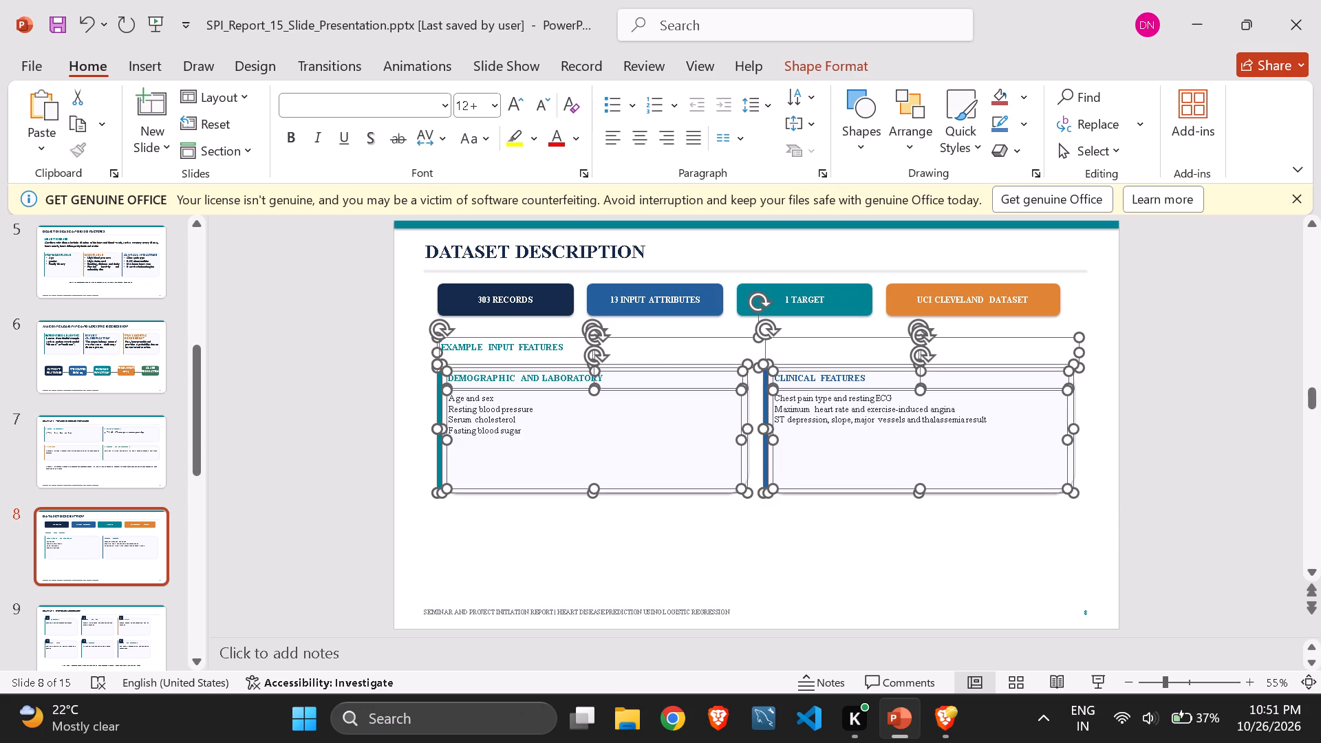
drag(858, 355, 859, 399)
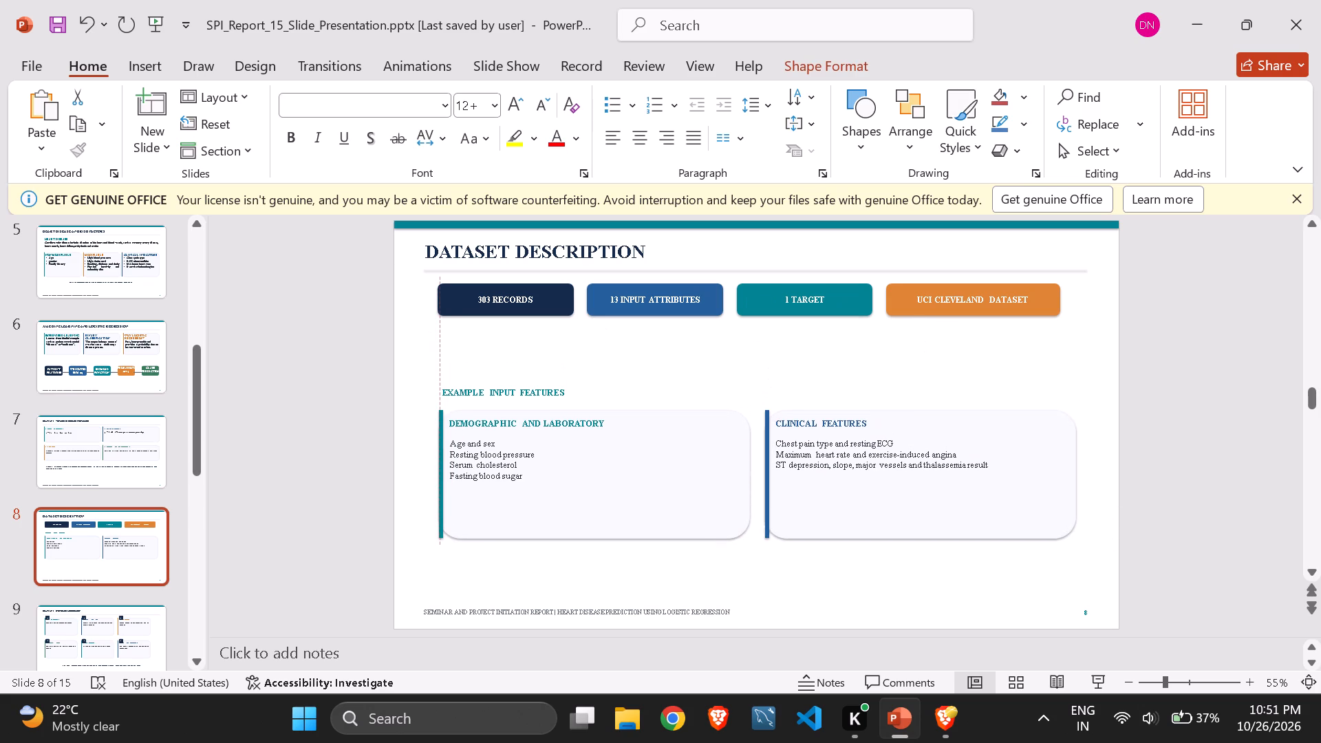
drag(859, 399, 853, 399)
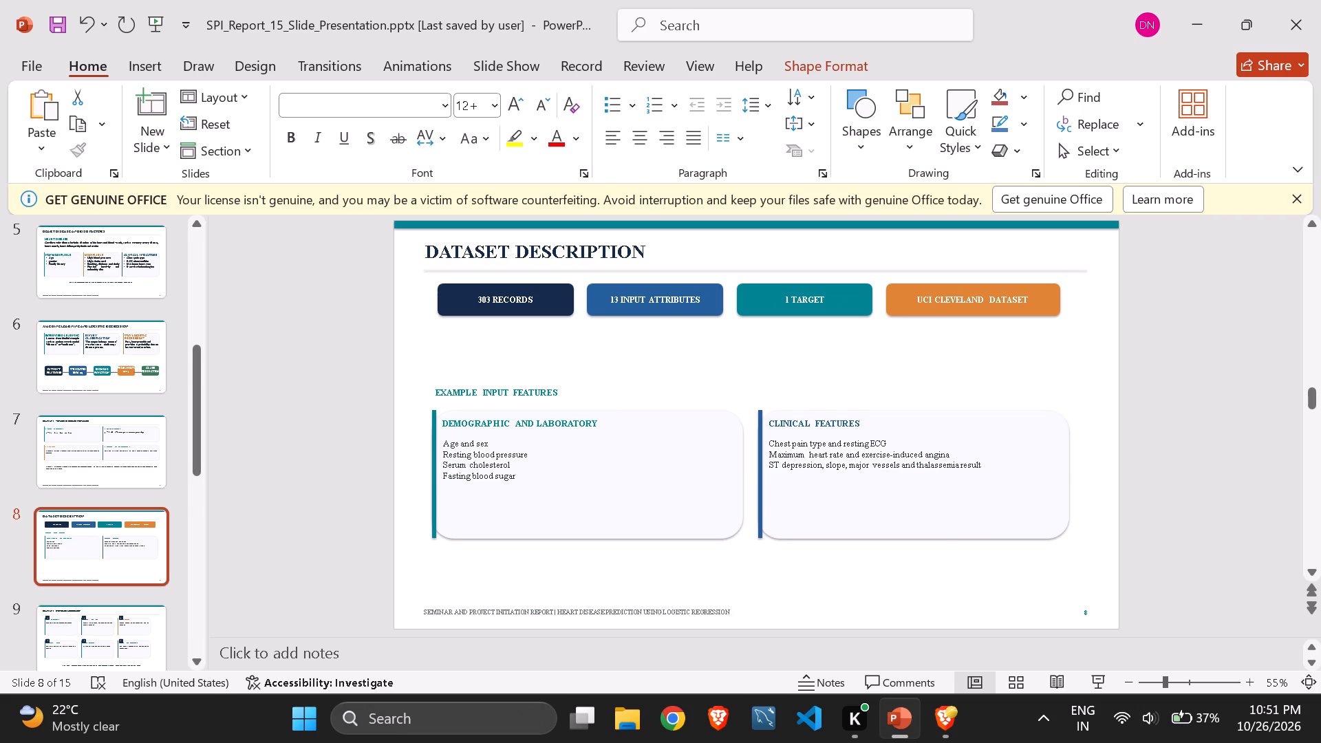
Shift the EXAMPLE INPUT FEATURES heading and both feature cards on slide 8 slightly to the right.
drag(853, 399, 861, 399)
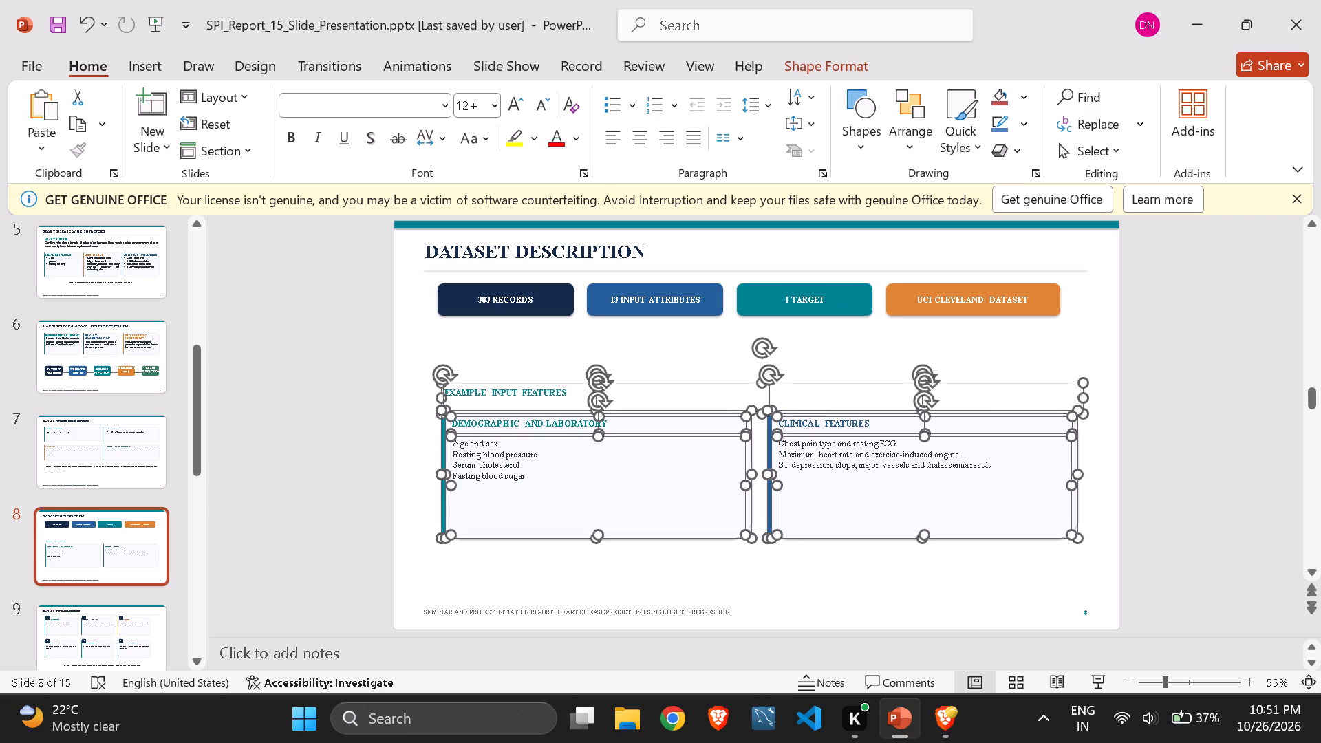
Move the four coloured boxes and their labels on slide 8 down, closer to the EXAMPLE INPUT FEATURES heading.
click(1074, 331)
drag(1074, 331, 447, 288)
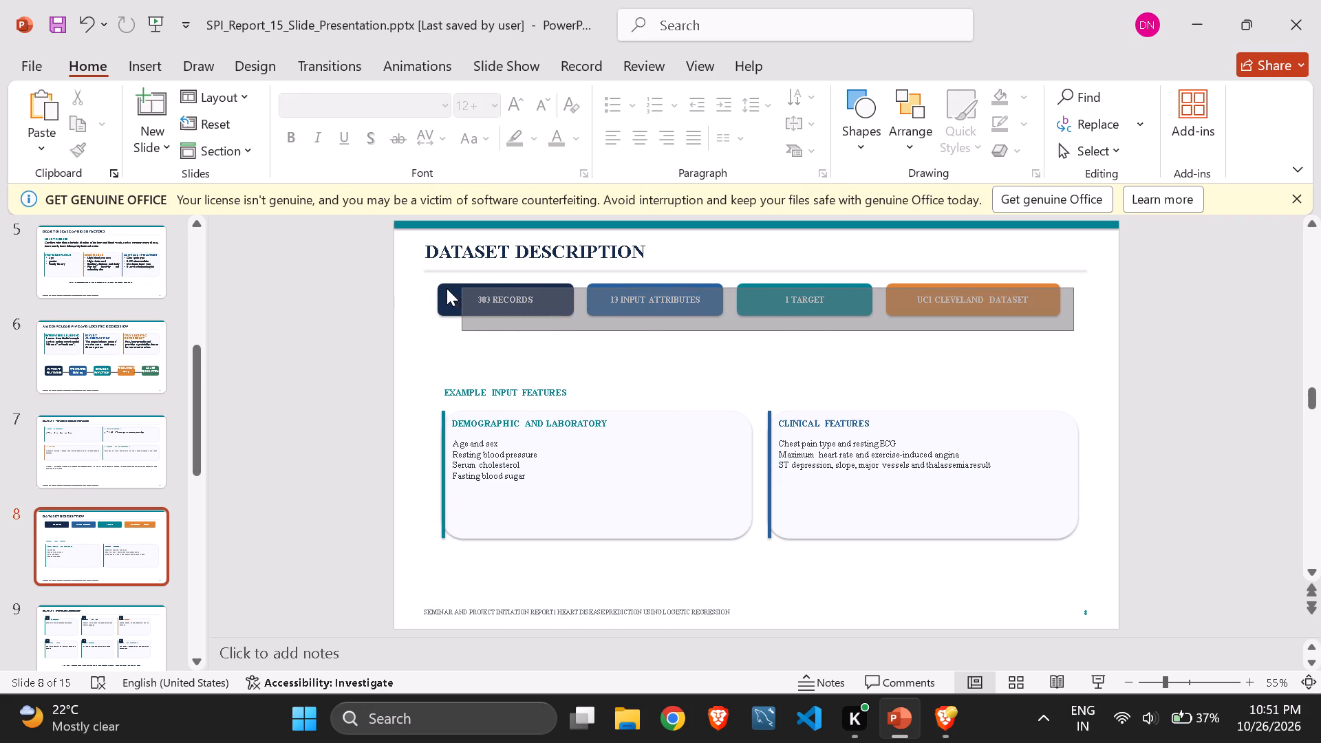
drag(447, 288, 418, 275)
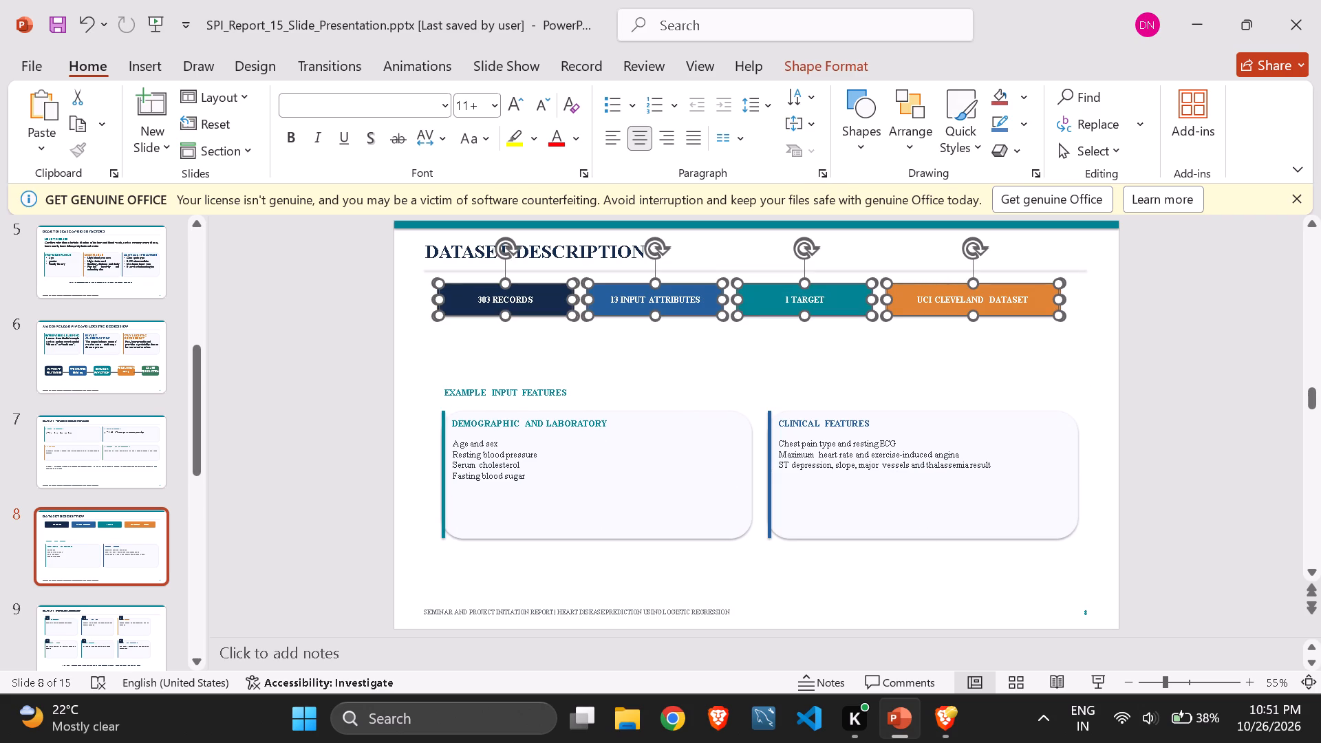
drag(760, 306, 762, 323)
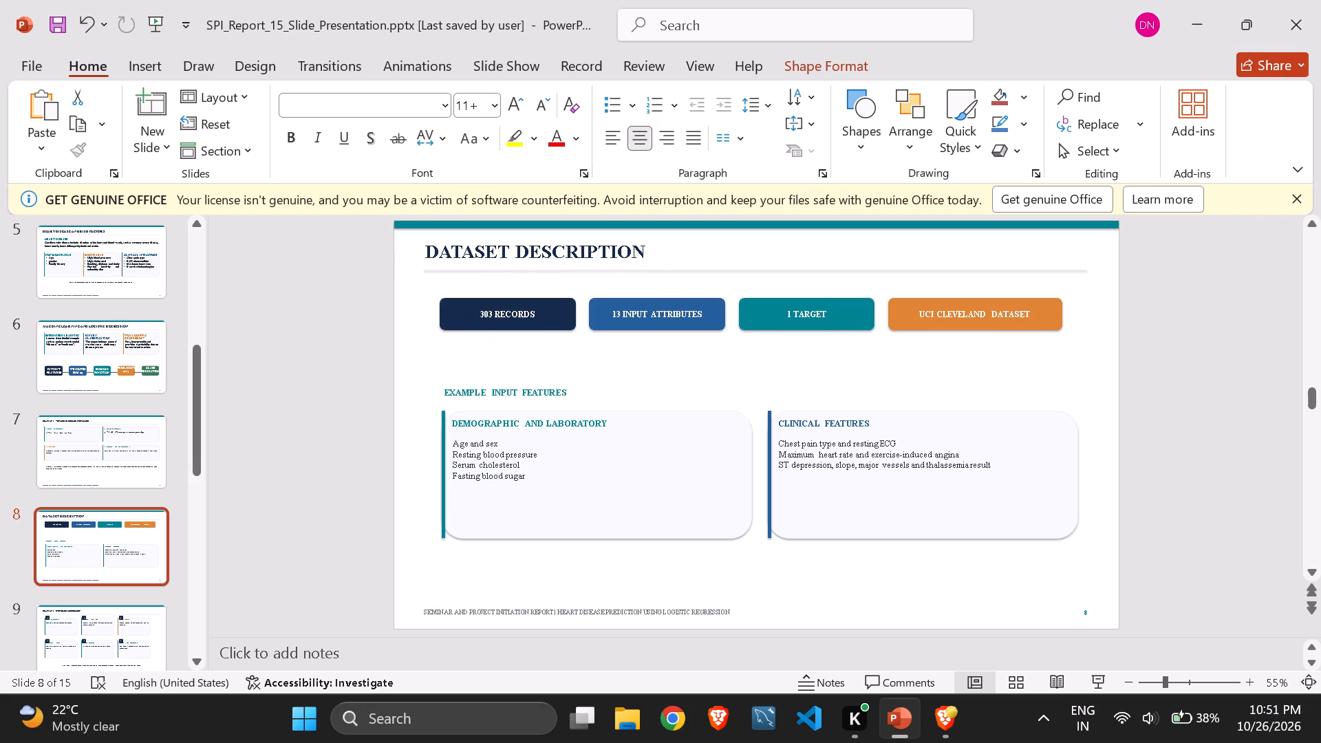
drag(762, 323, 755, 338)
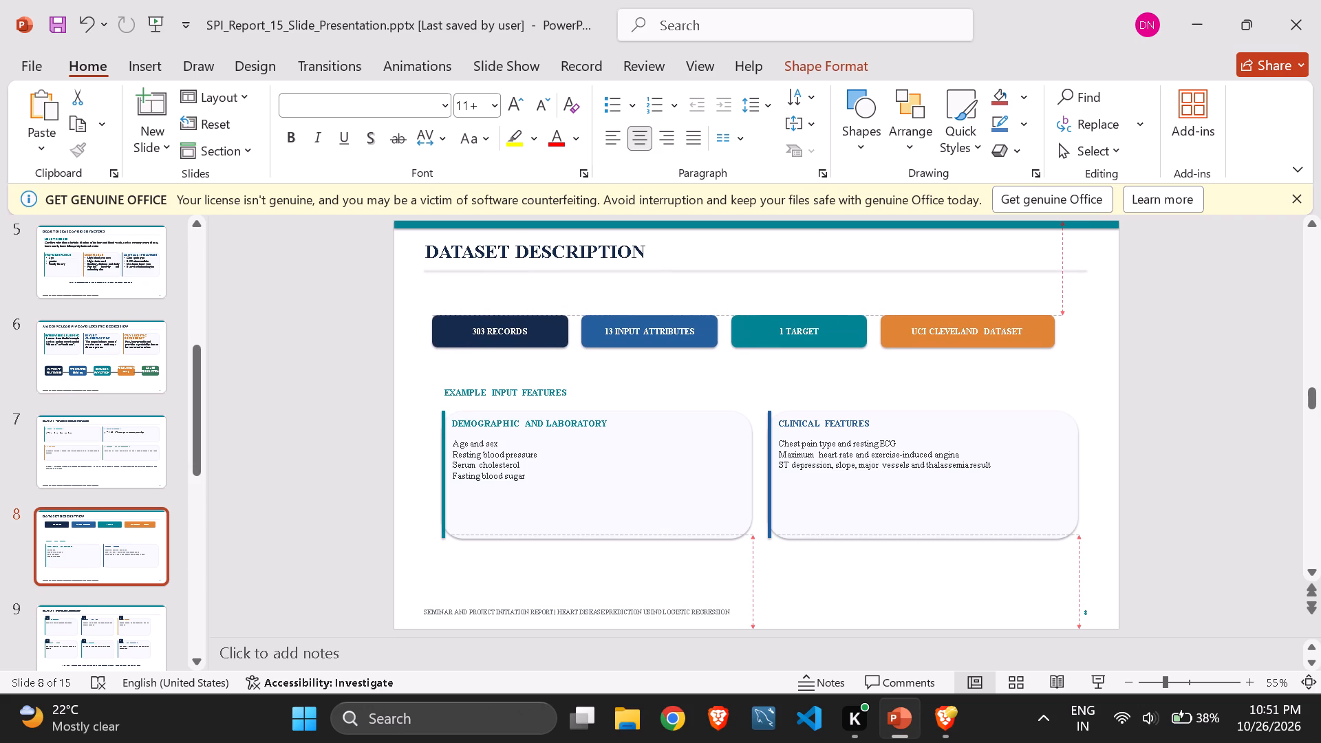
drag(755, 338, 755, 338)
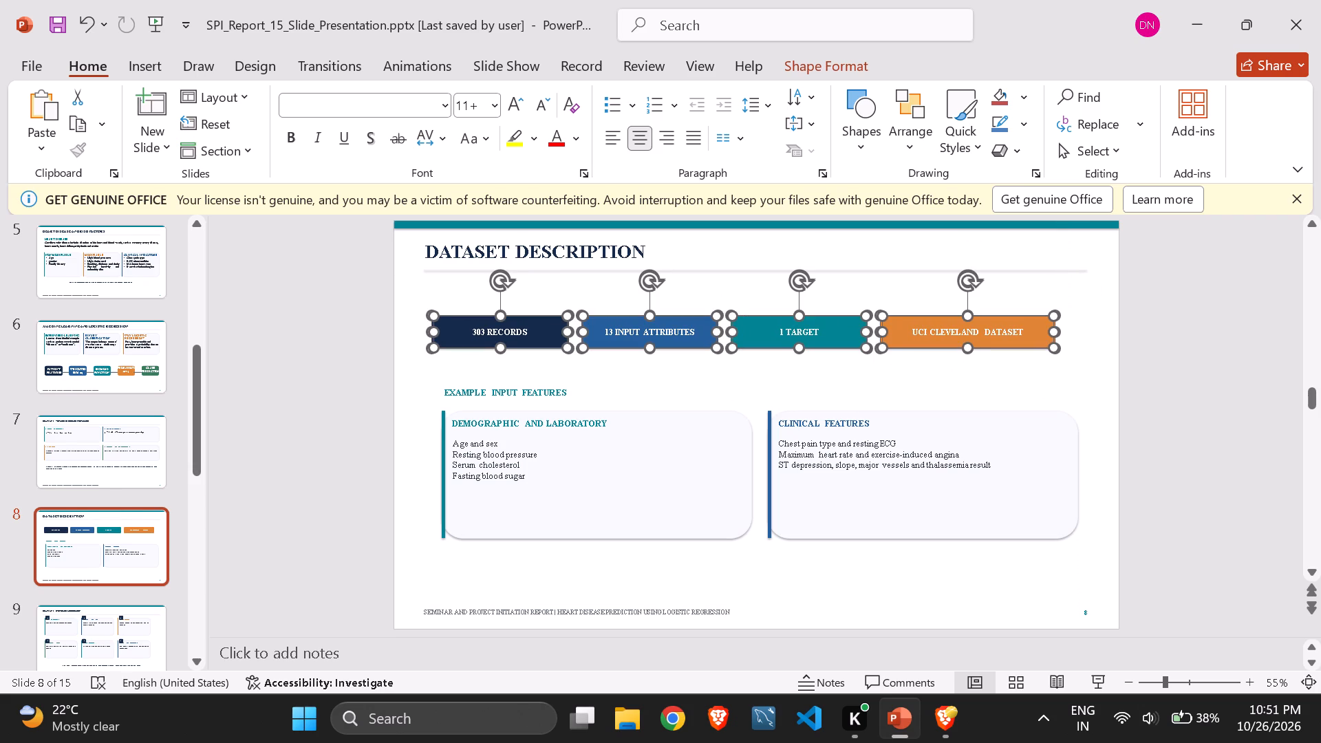
Make the four coloured boxes on slide 8 taller by extending their lower edges.
drag(797, 349, 797, 359)
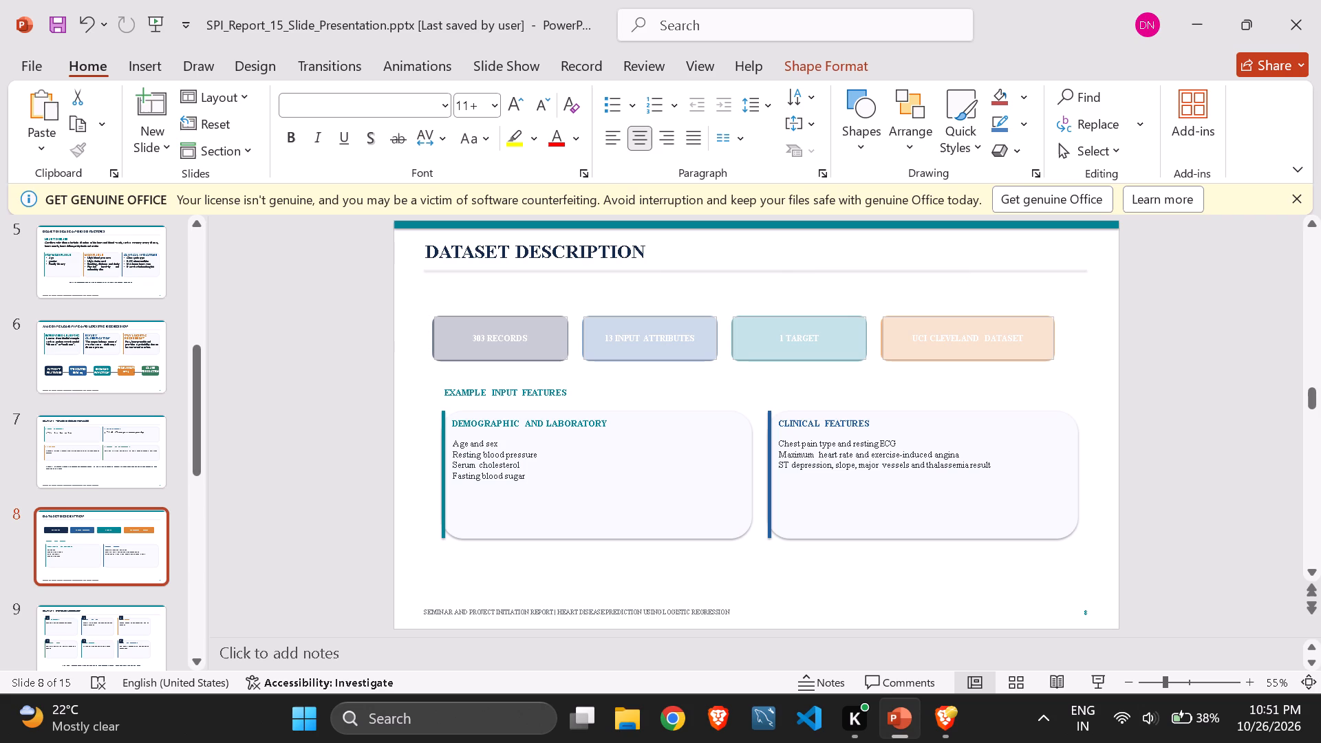
drag(797, 359, 797, 363)
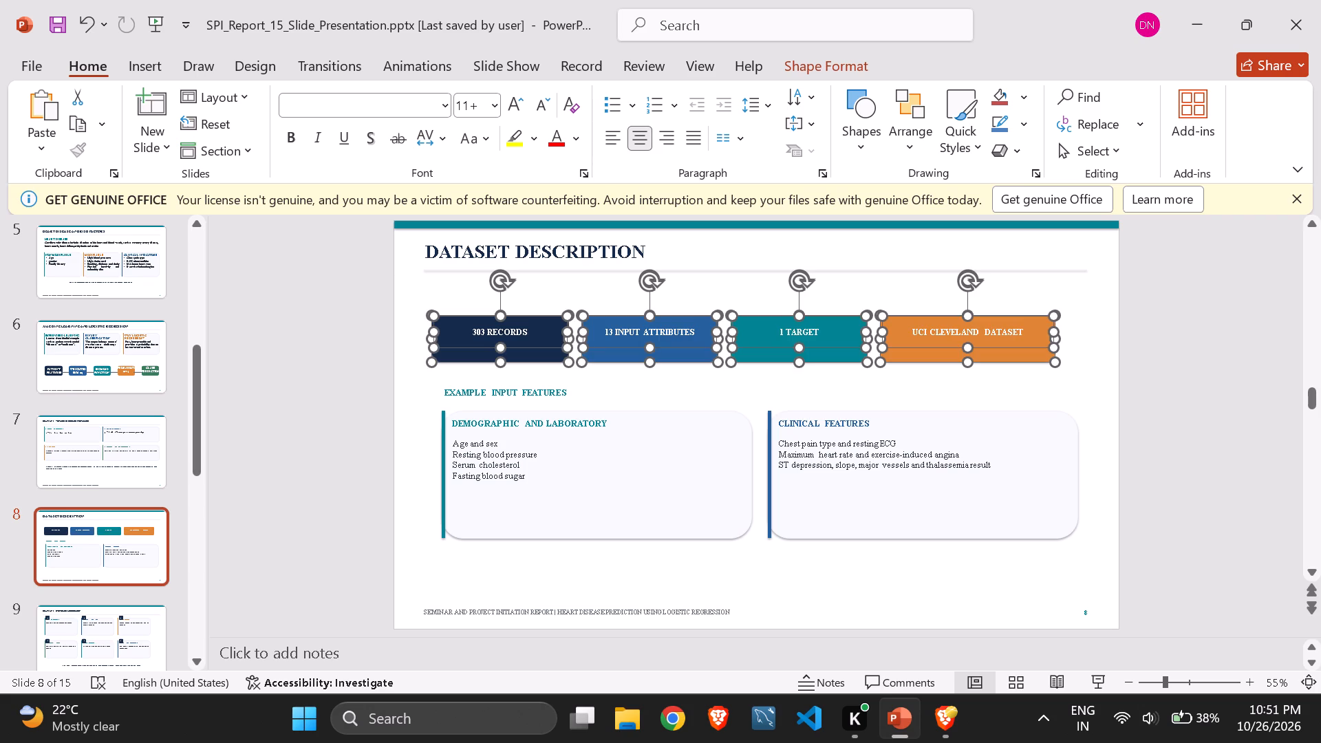
click(901, 407)
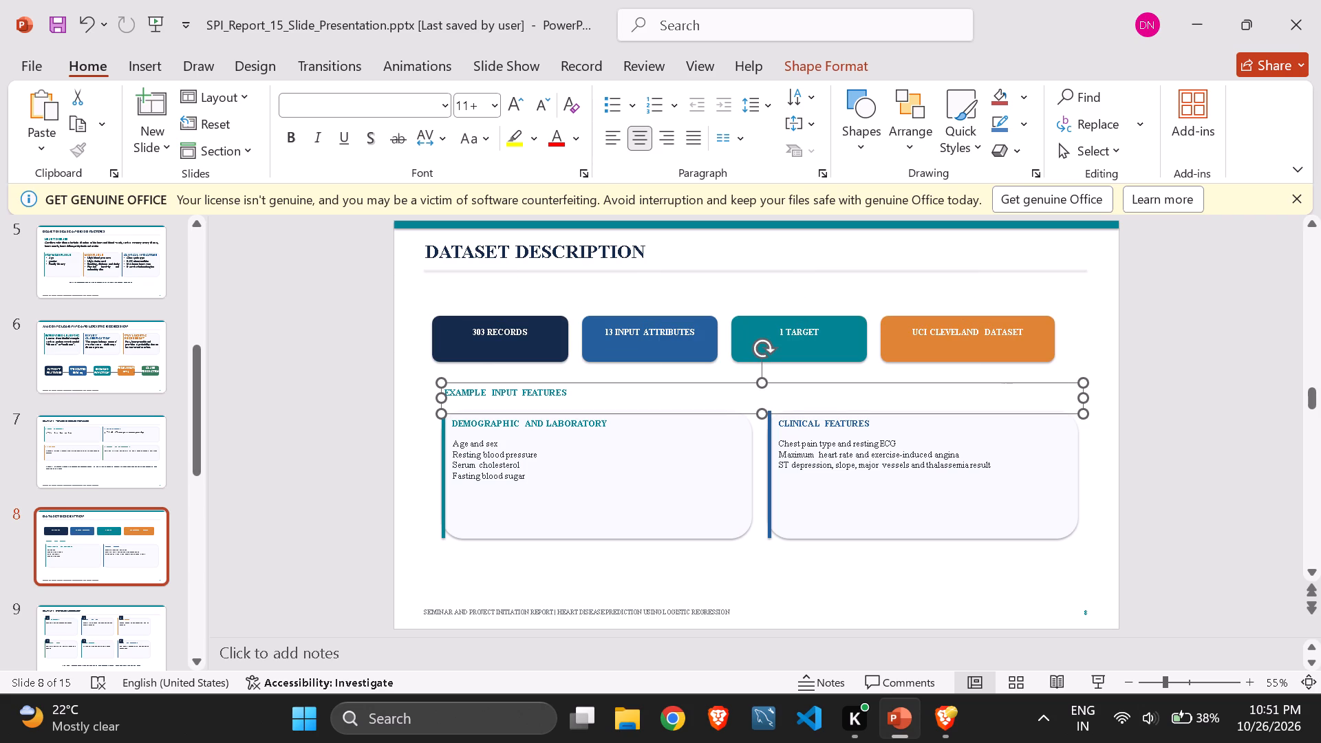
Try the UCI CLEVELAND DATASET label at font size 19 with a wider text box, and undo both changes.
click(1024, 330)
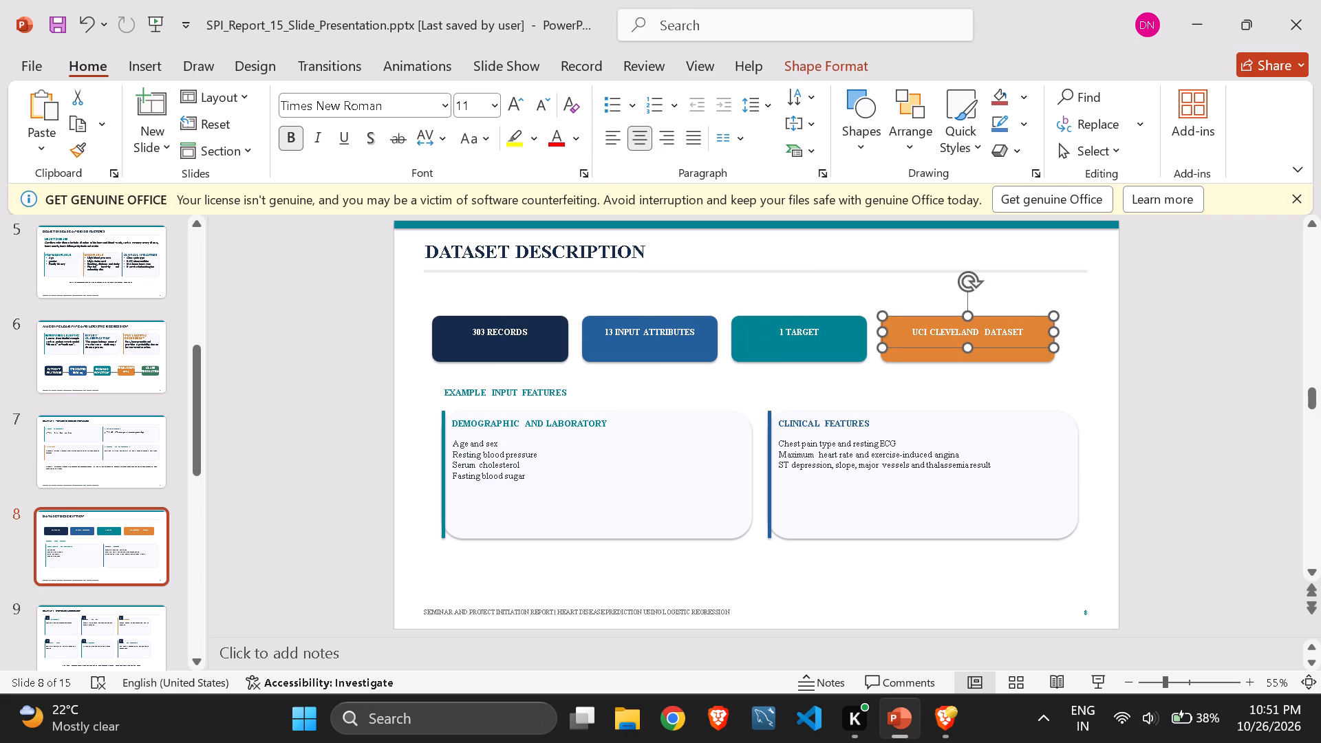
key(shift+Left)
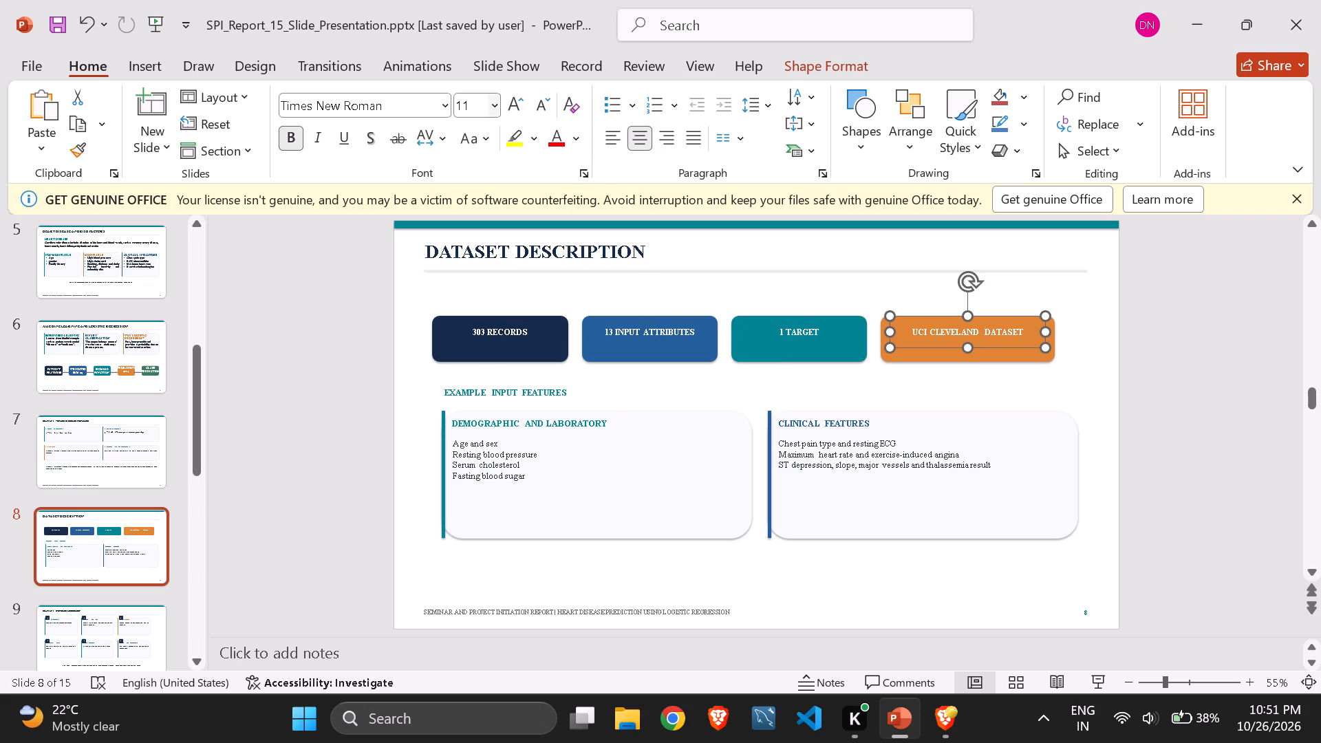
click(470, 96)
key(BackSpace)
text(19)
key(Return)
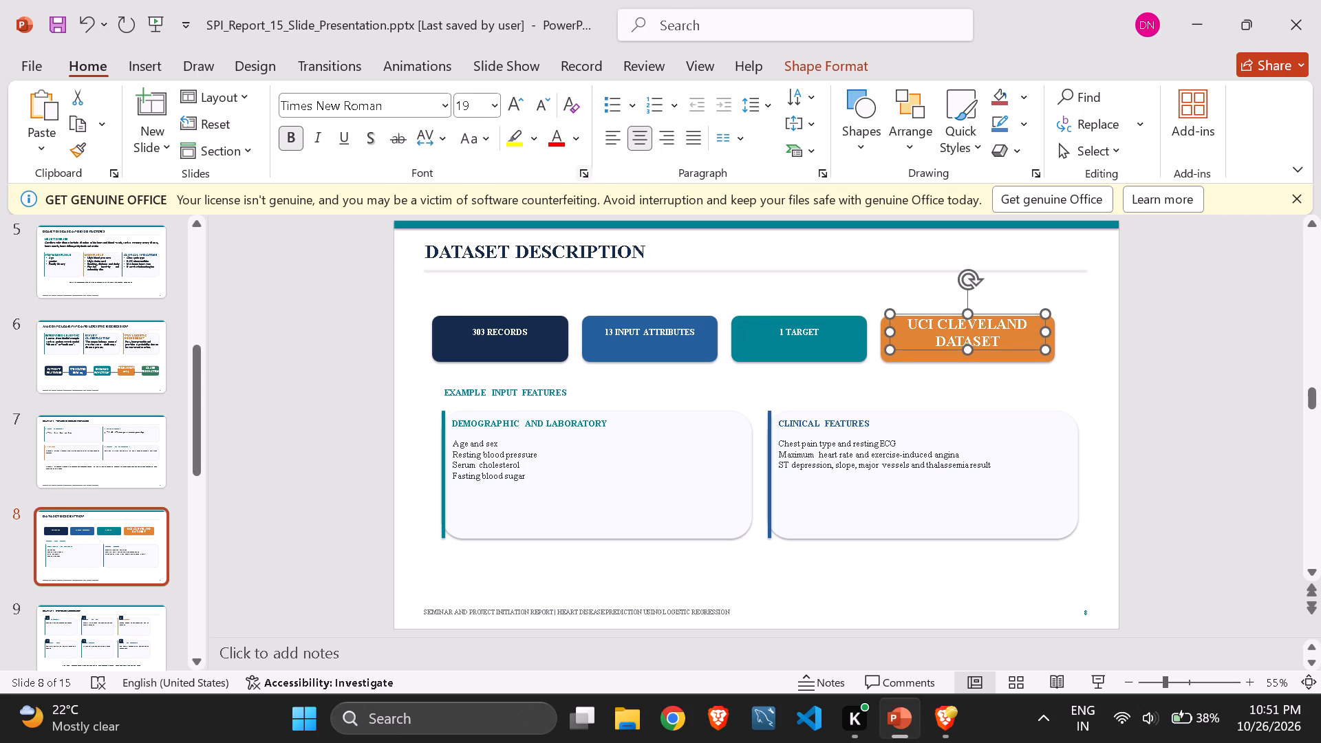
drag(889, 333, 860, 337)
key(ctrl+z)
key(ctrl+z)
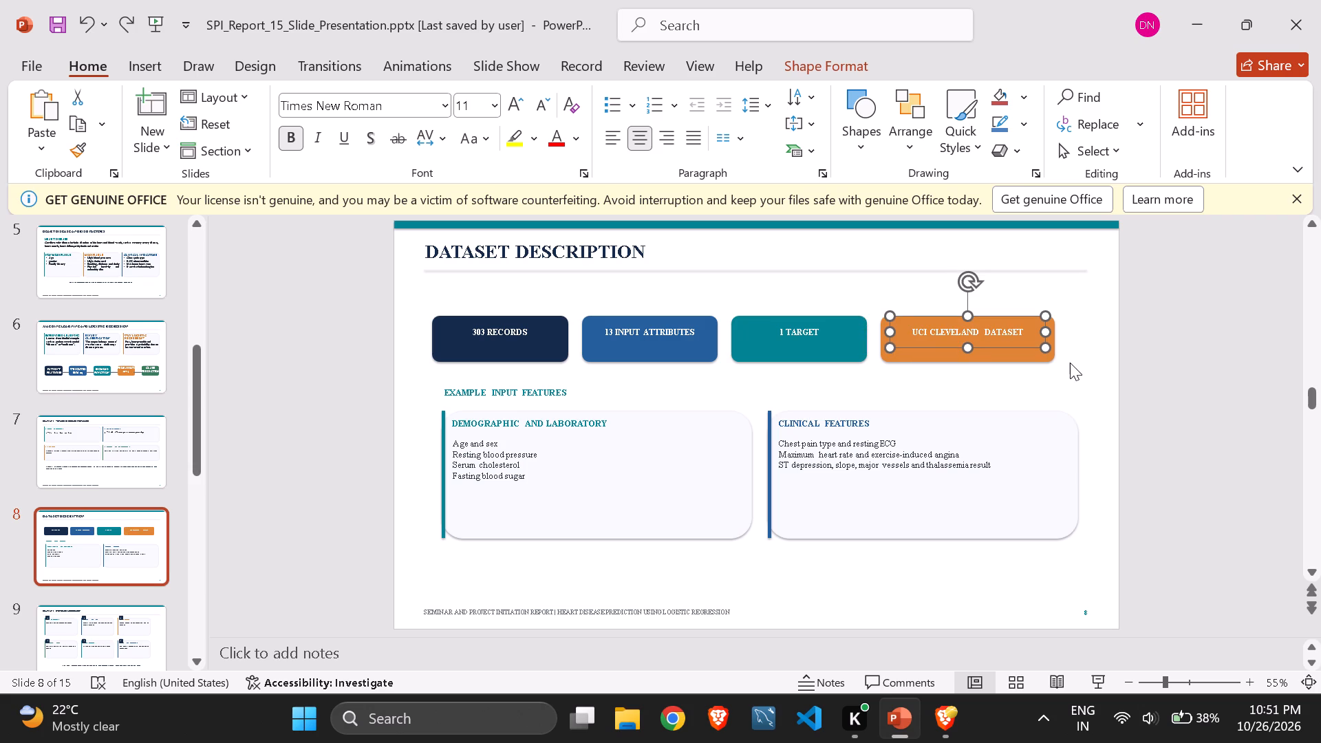
Set the labels of all four coloured boxes on slide 8 to font size 18.
drag(1070, 363, 431, 306)
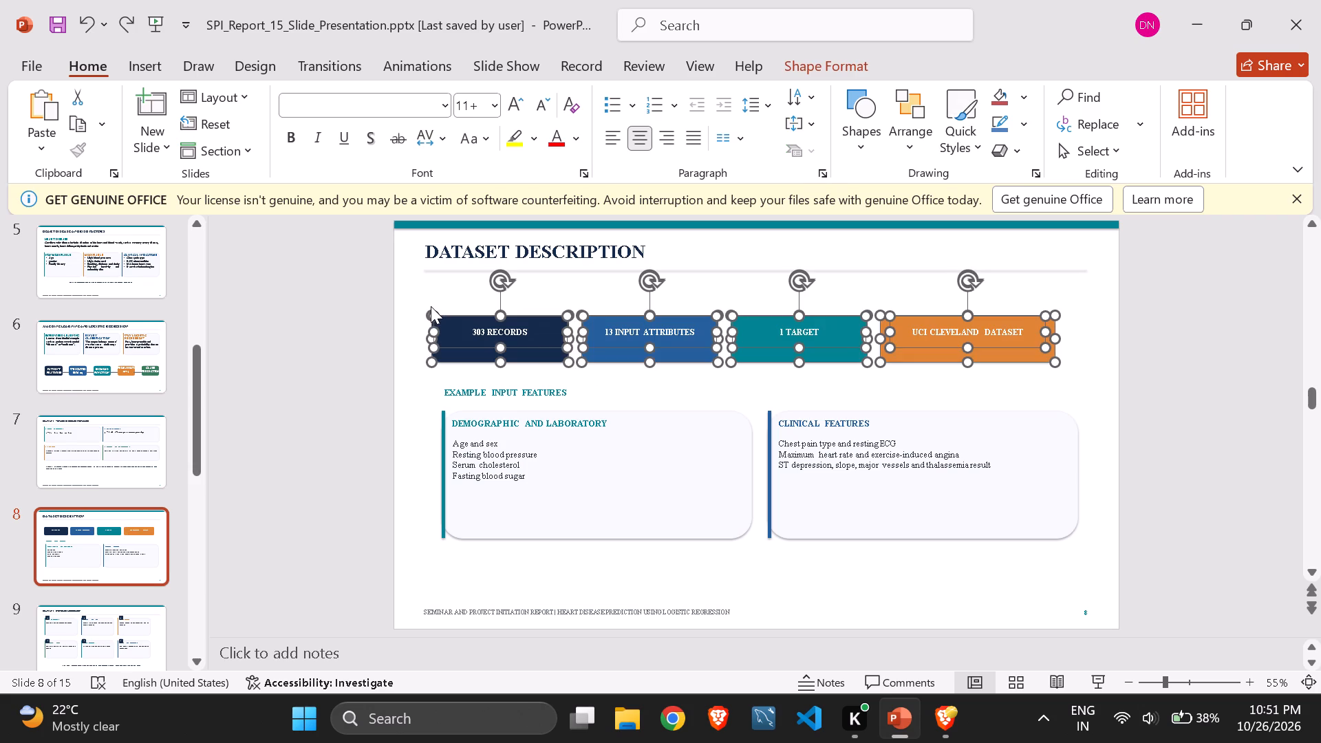
click(470, 96)
click(472, 105)
key(BackSpace)
text(18)
key(Return)
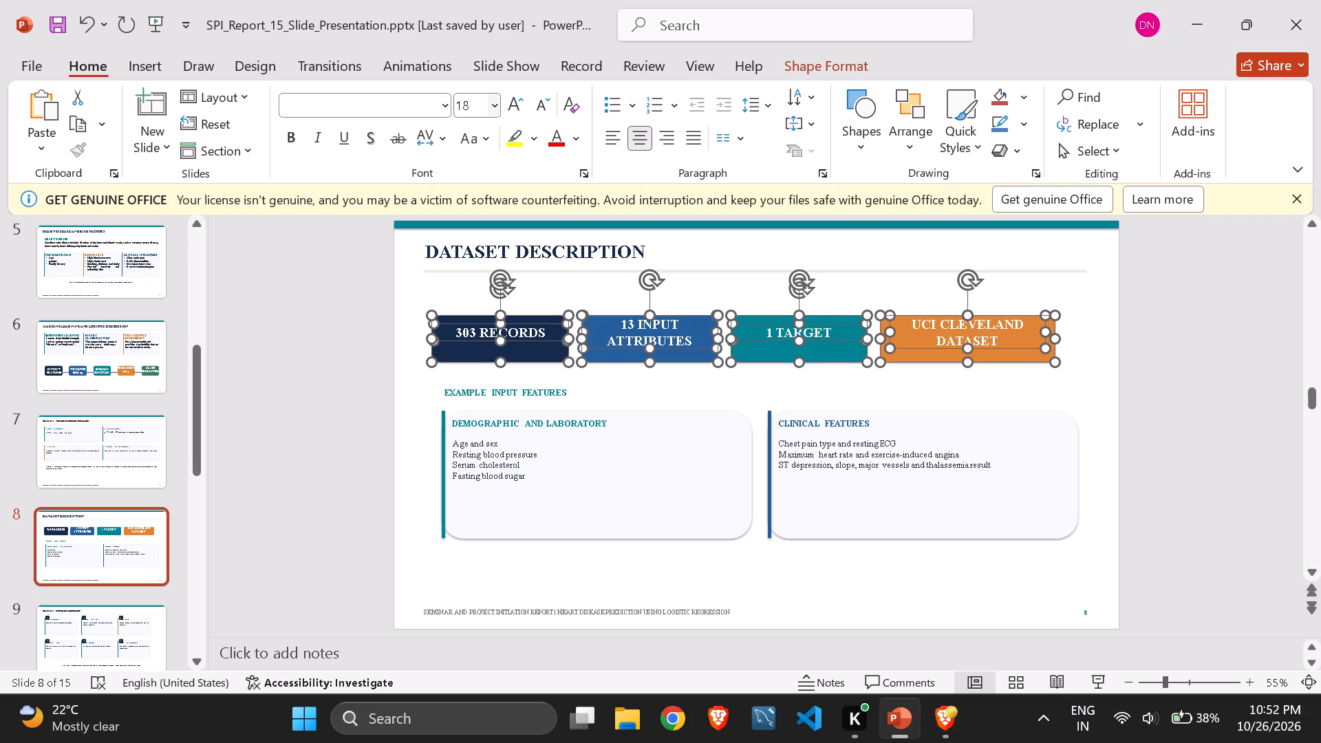
Extend the upper edges of the four coloured boxes on slide 8 so the two-line labels fit inside.
click(881, 383)
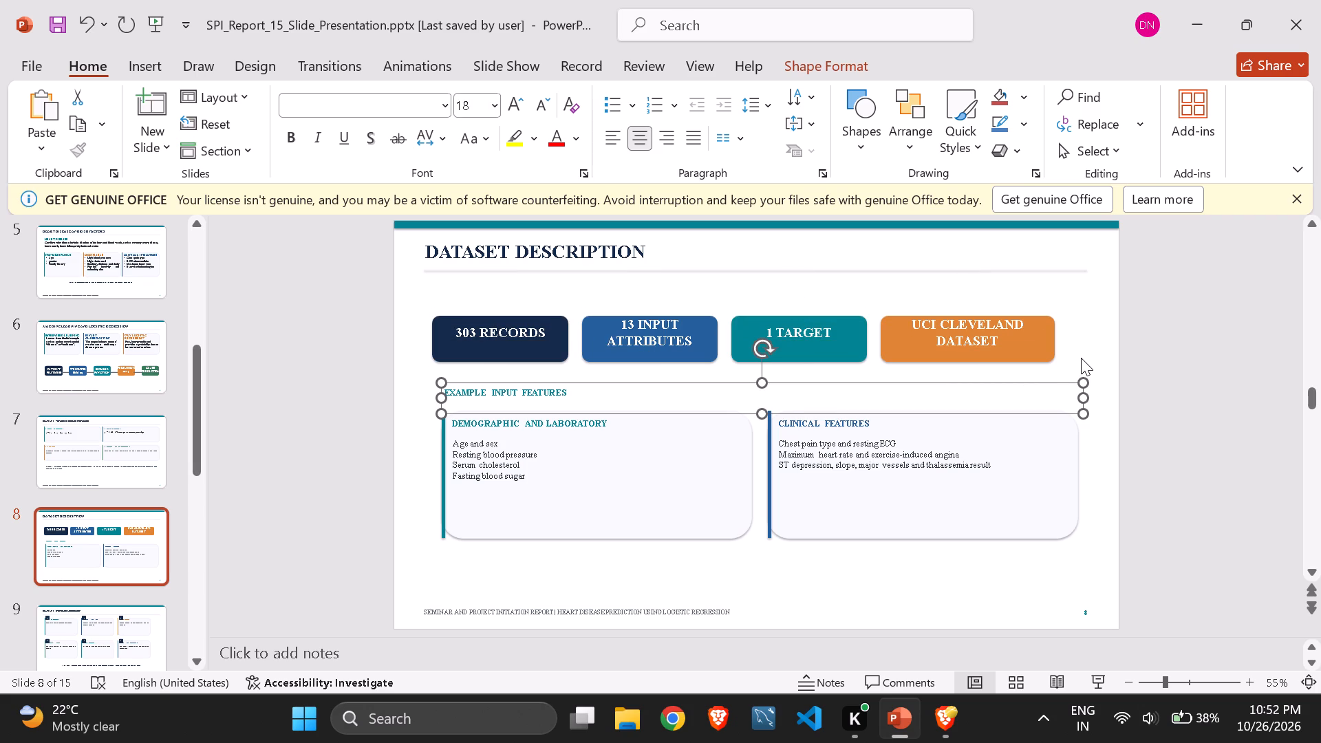
drag(1080, 358, 402, 303)
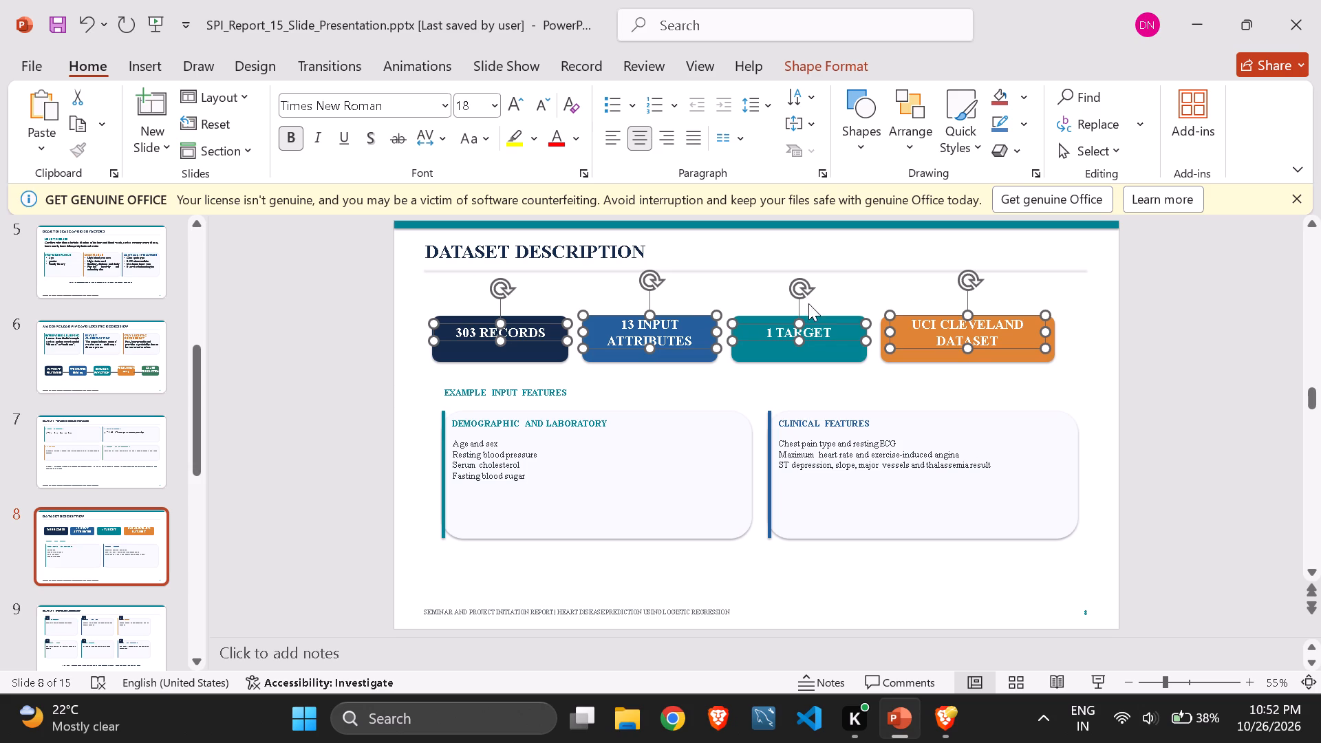
click(1079, 382)
click(1079, 382)
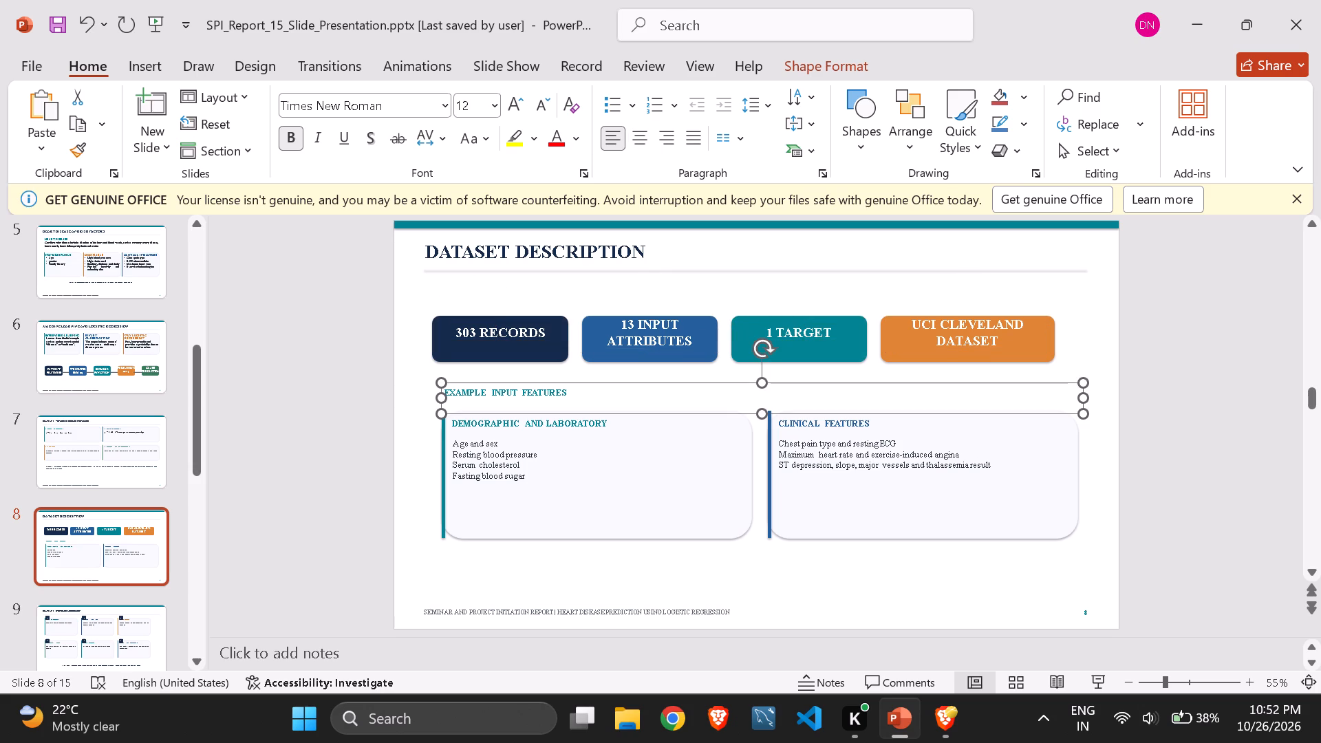
drag(1078, 371, 419, 299)
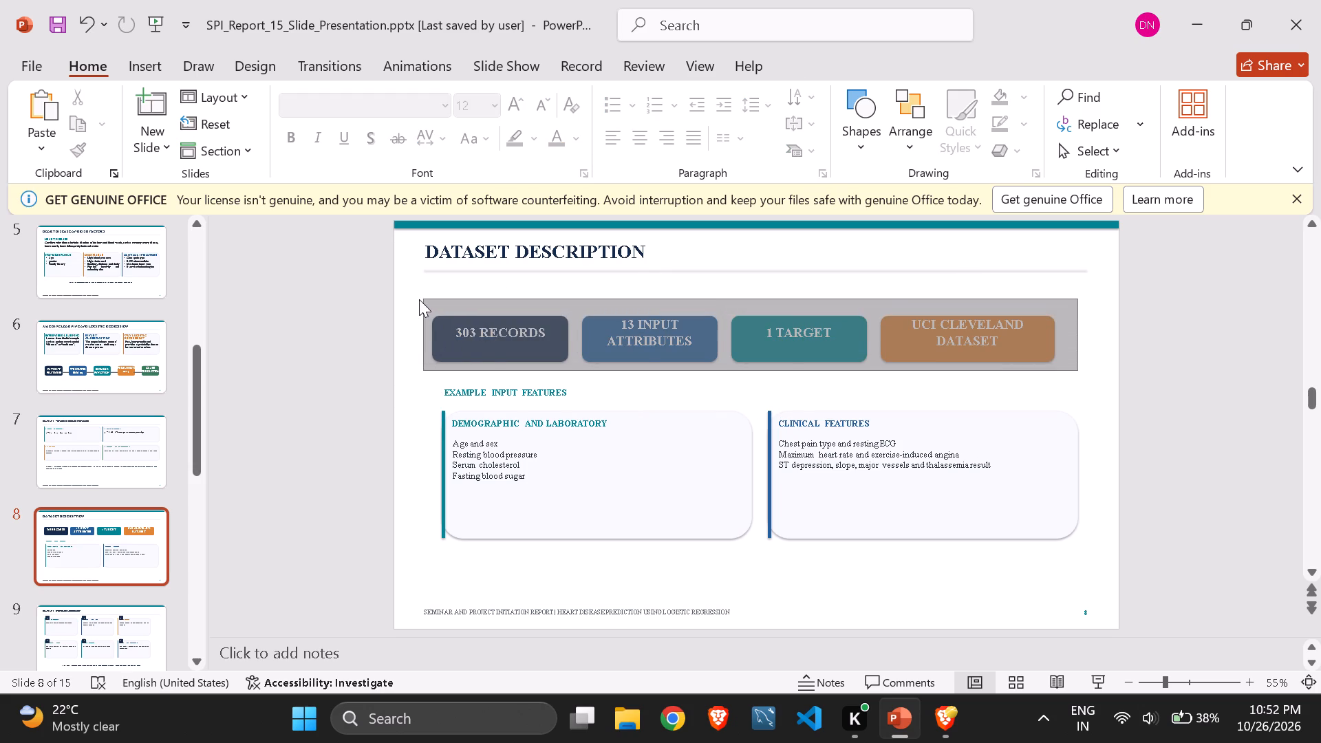
drag(419, 299, 415, 298)
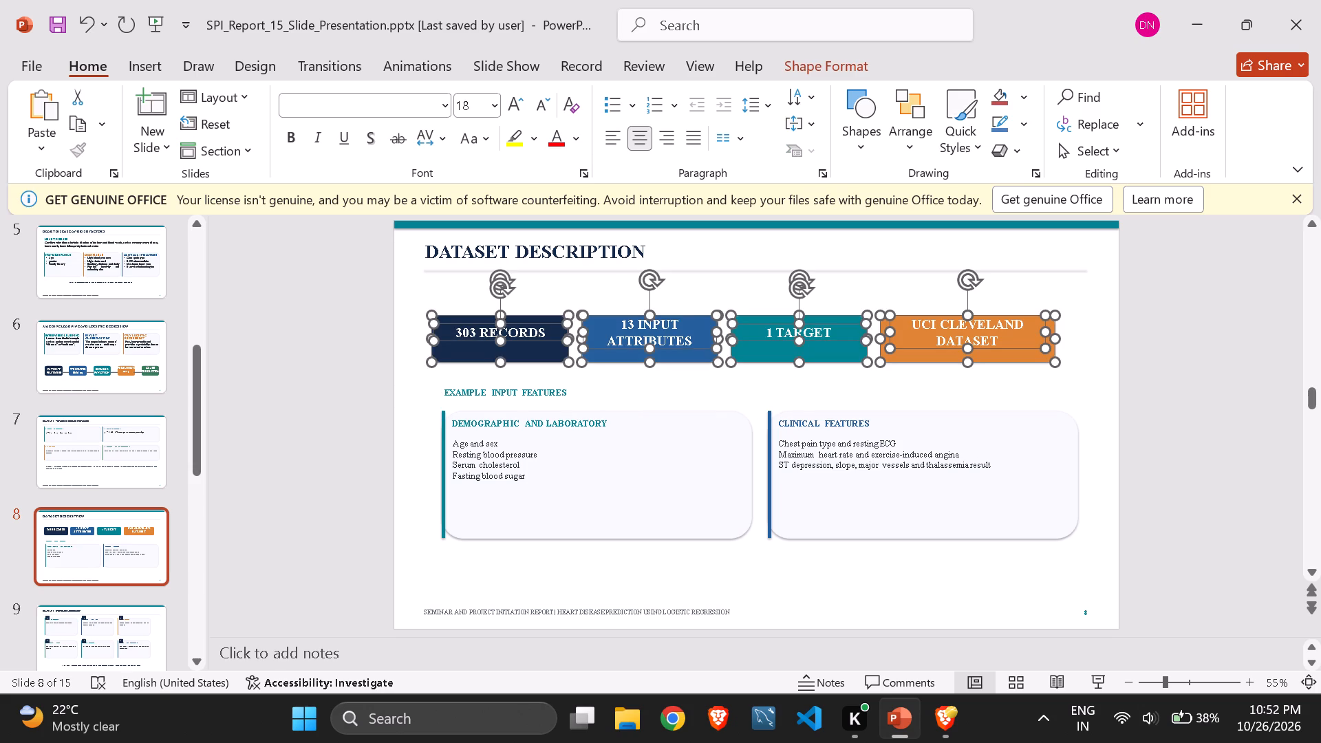
drag(799, 311, 802, 301)
click(1115, 339)
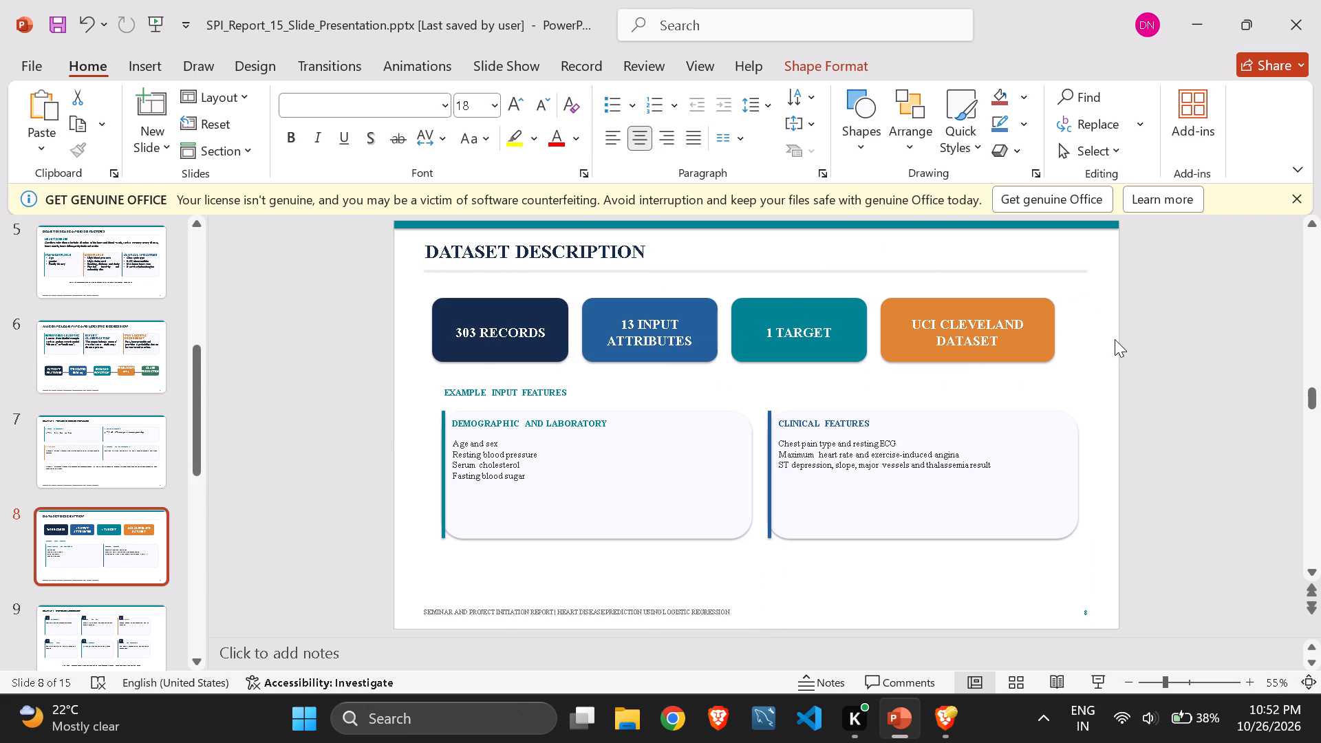
Set the CHAPTER 3: WORKING OF LOGISTIC REGRESSION title on slide 7 to font size 25 and bold.
click(136, 438)
click(125, 349)
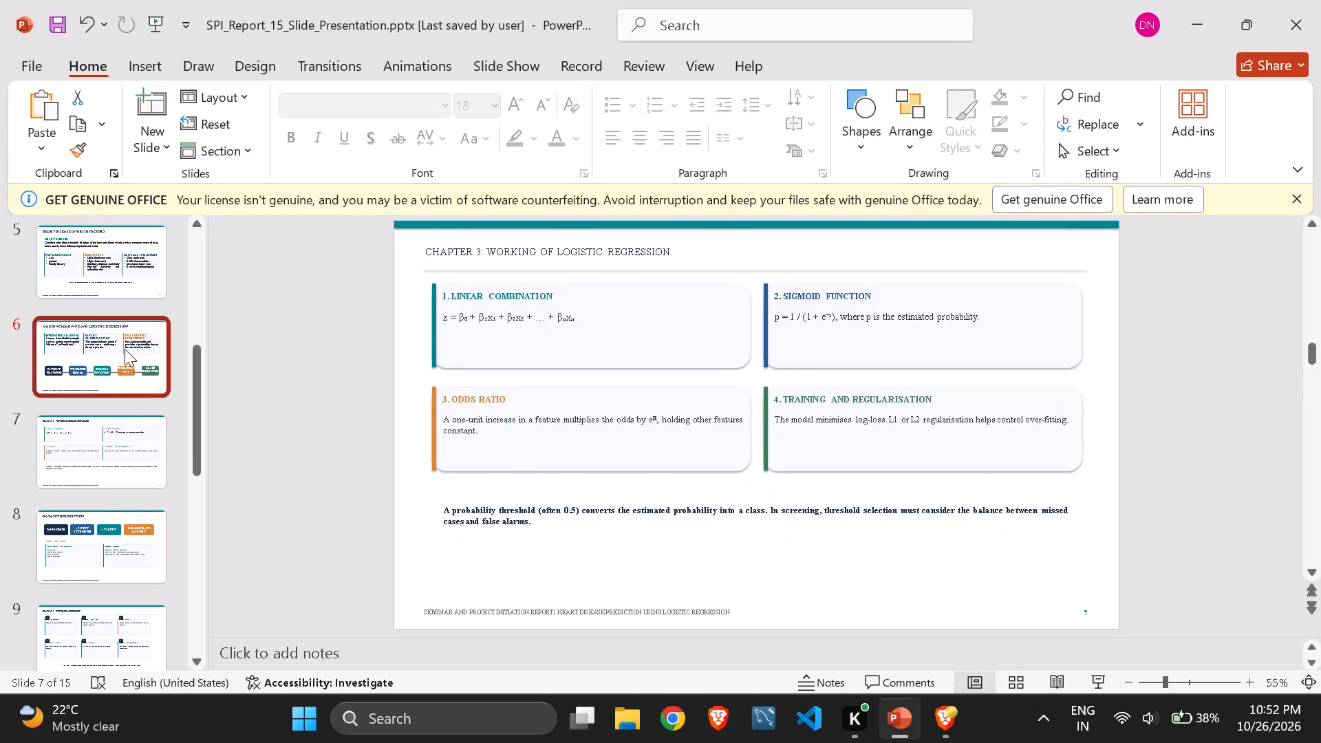
click(117, 445)
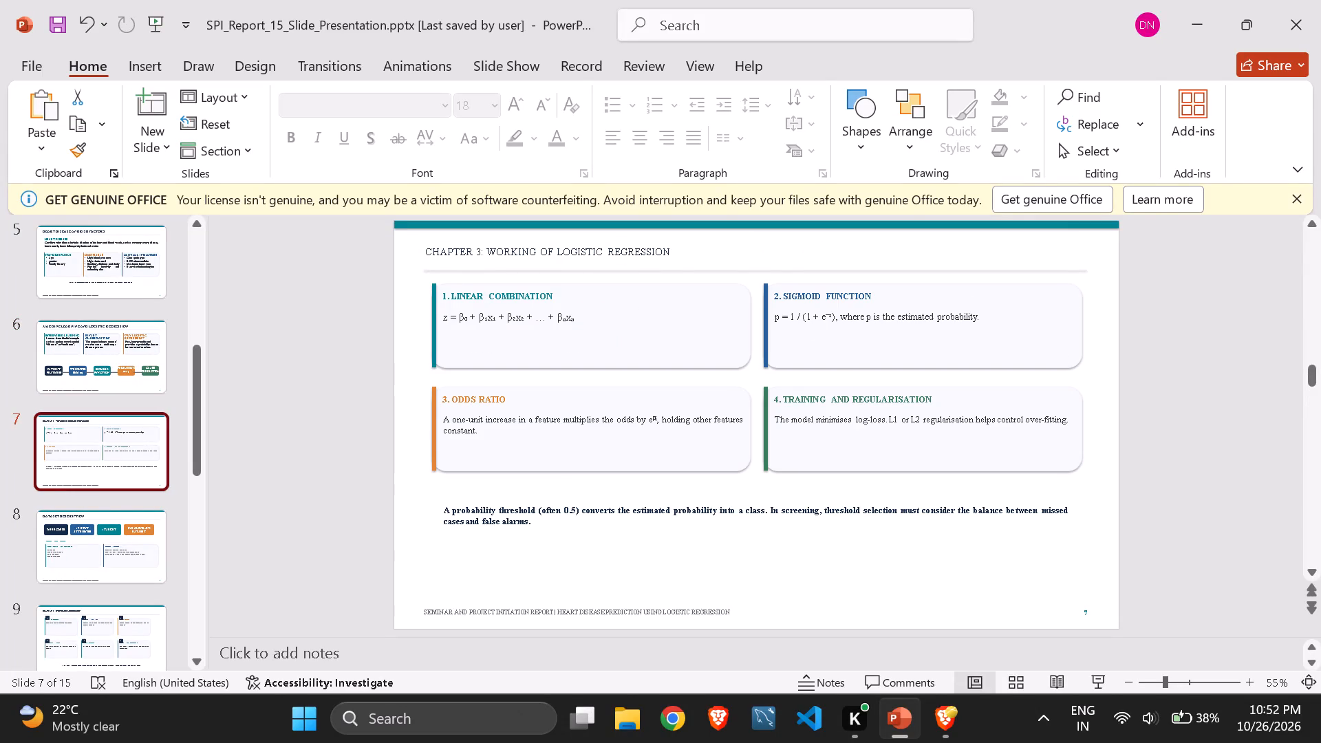
double_click(652, 248)
double_click(652, 248)
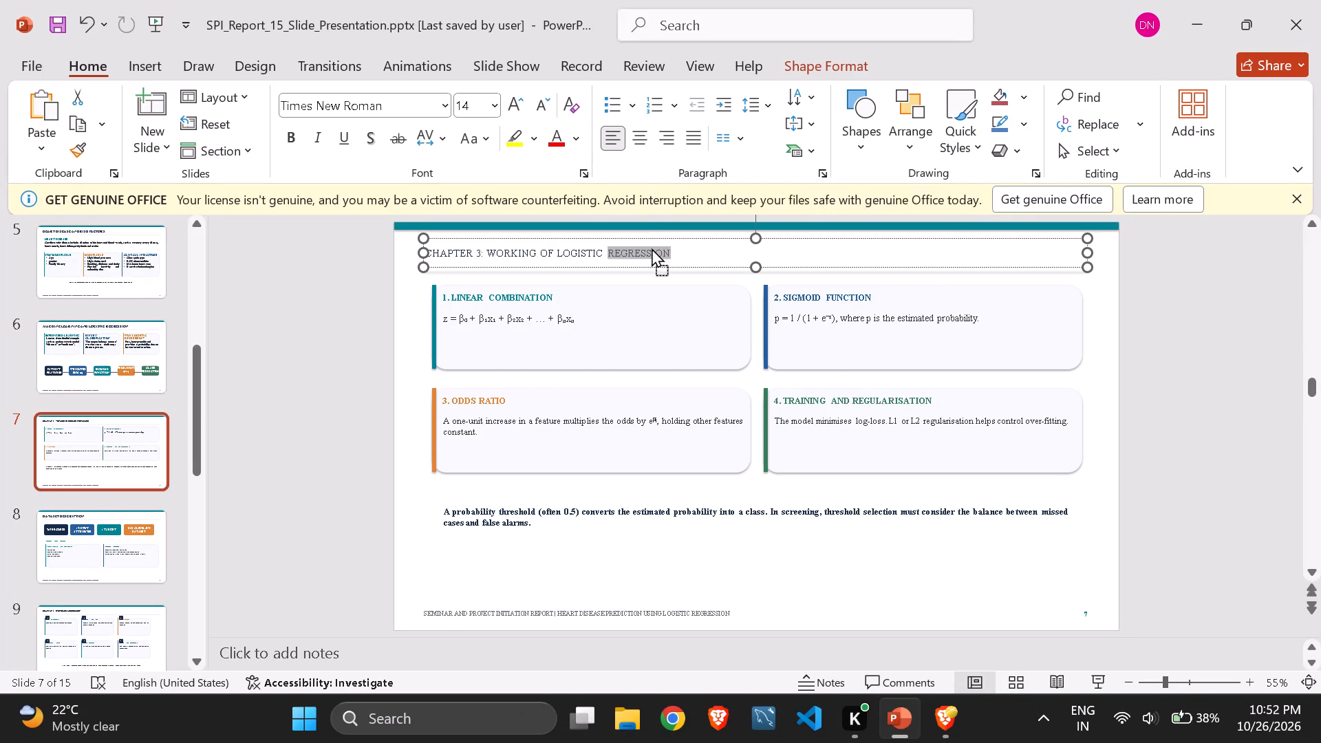
key(ctrl+a)
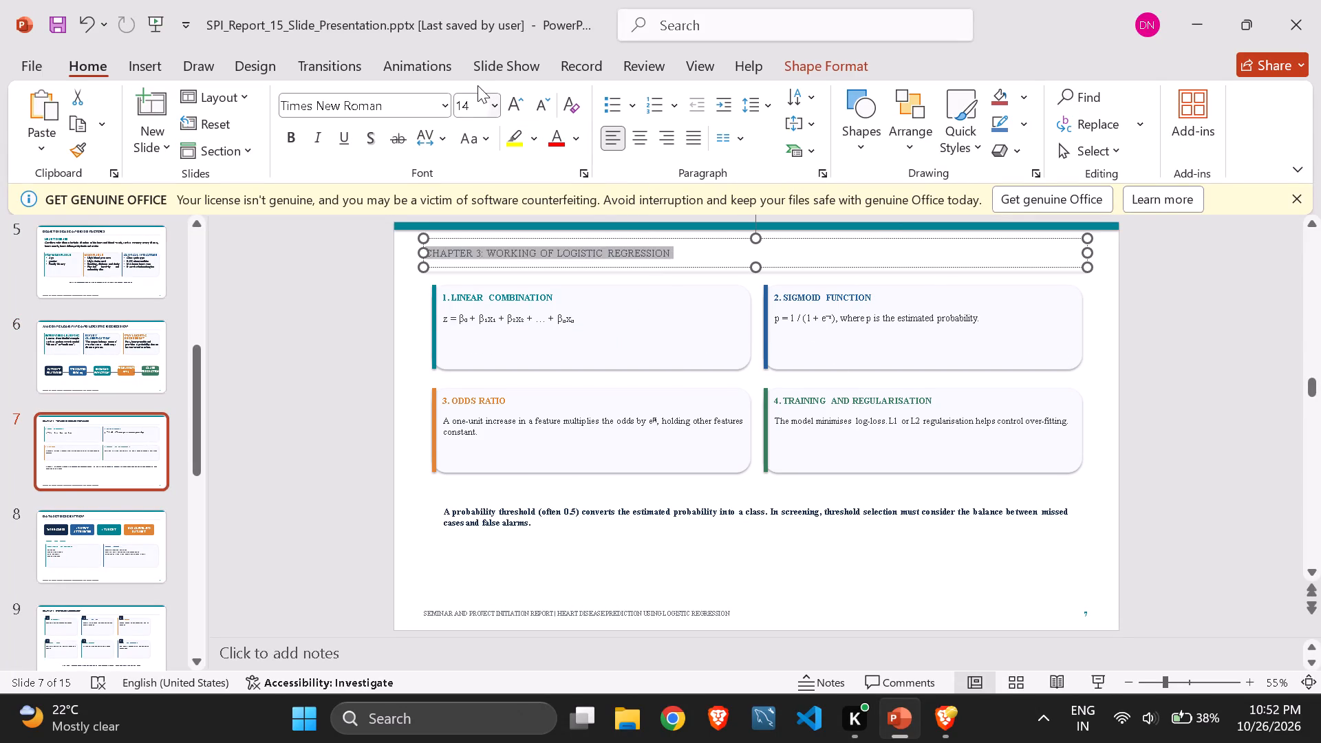
click(467, 106)
key(BackSpace)
text(25)
key(Return)
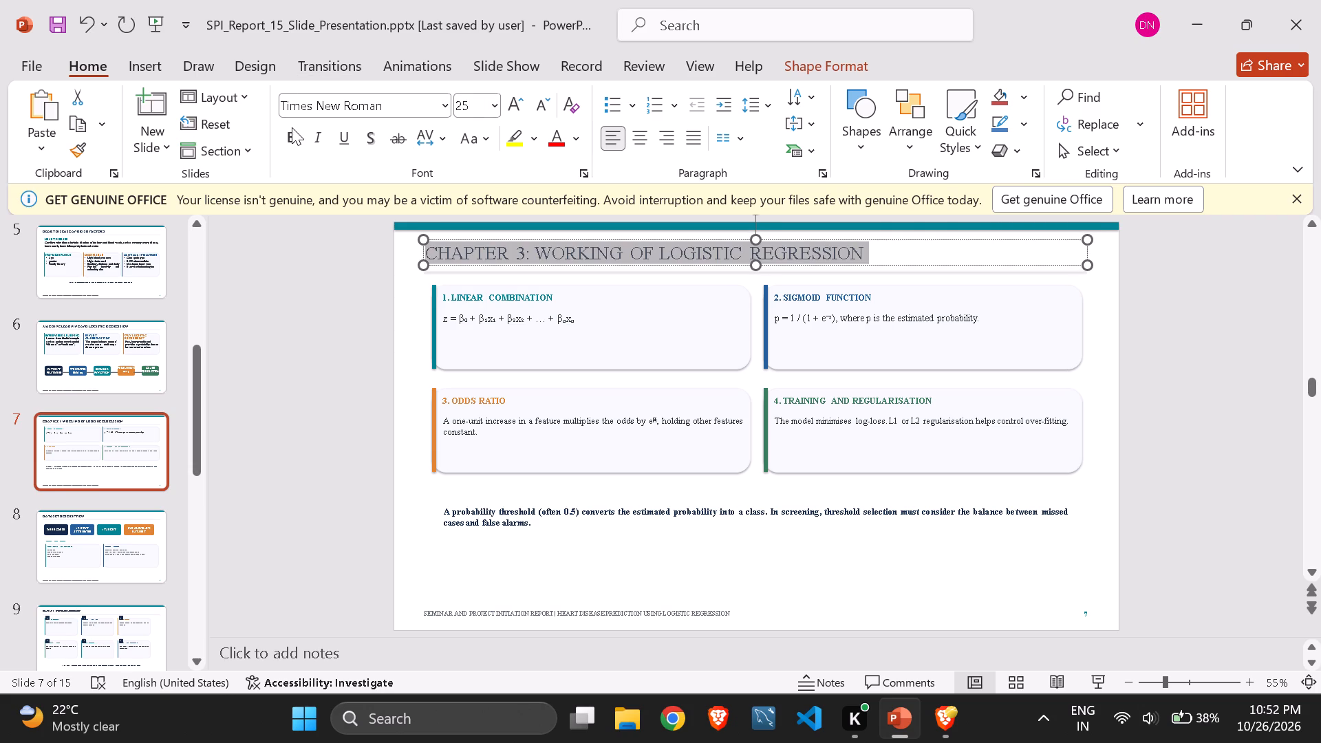
click(292, 127)
Remove the "CHAPTER 3:" prefix from slide 7's title, leaving WORKING OF LOGISTIC REGRESSION.
click(546, 253)
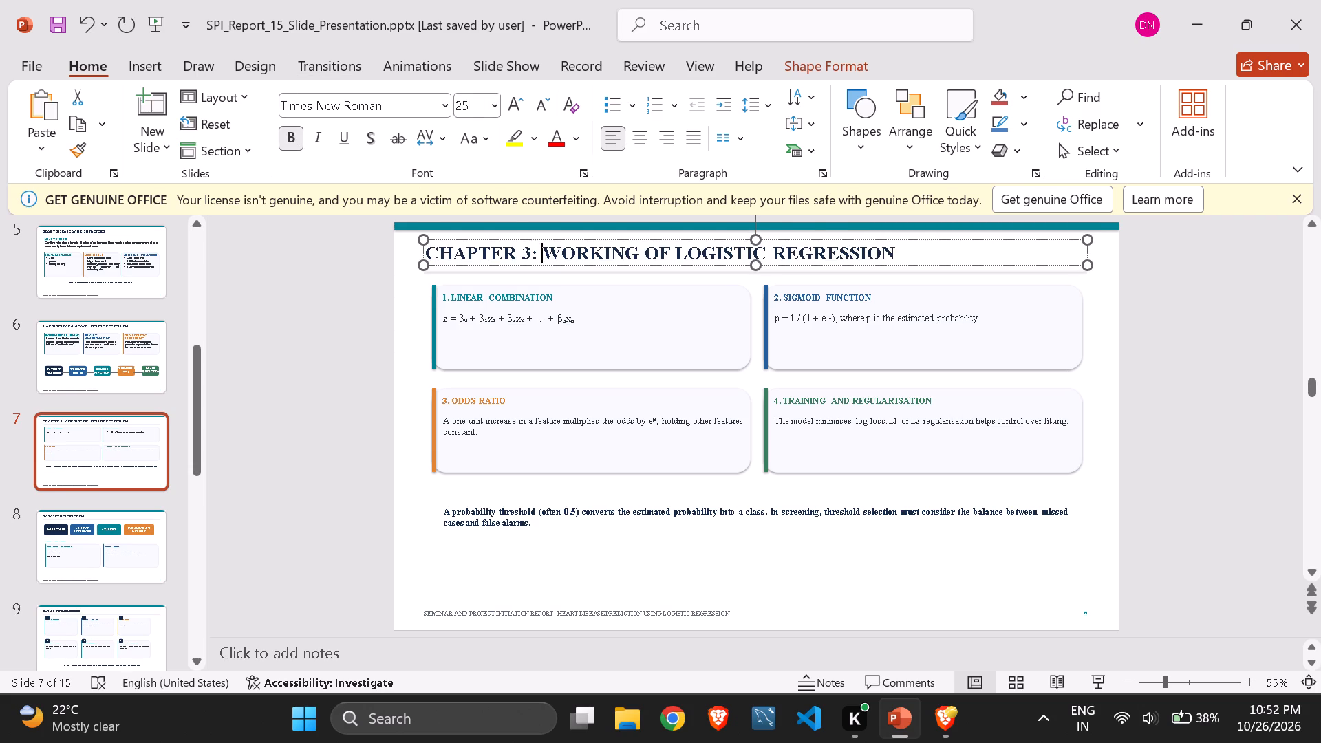
key(BackSpace)
key(BackSpace)
key(BackSpace)
key(BackSpace)
key(BackSpace)
key(BackSpace)
key(BackSpace)
key(BackSpace)
key(BackSpace)
key(BackSpace)
key(BackSpace)
key(BackSpace)
key(BackSpace)
key(BackSpace)
key(BackSpace)
key(BackSpace)
key(BackSpace)
key(BackSpace)
key(BackSpace)
key(BackSpace)
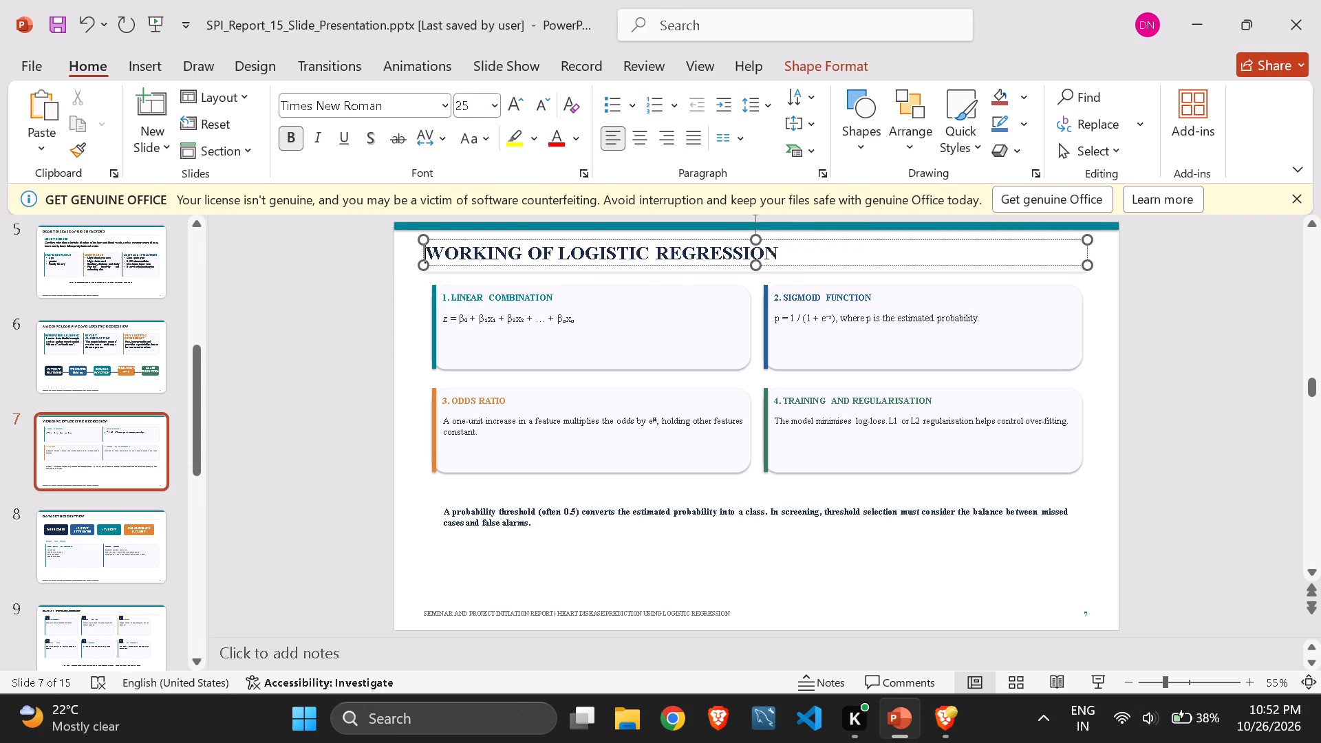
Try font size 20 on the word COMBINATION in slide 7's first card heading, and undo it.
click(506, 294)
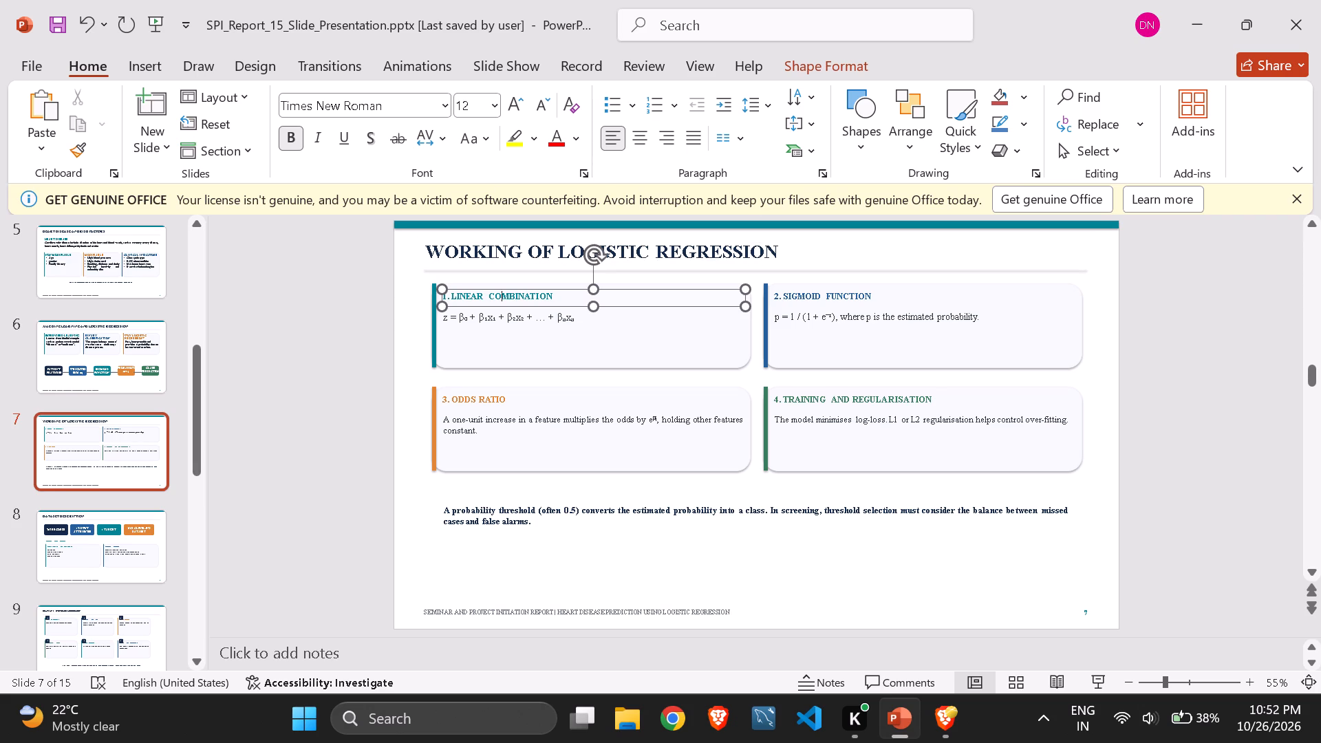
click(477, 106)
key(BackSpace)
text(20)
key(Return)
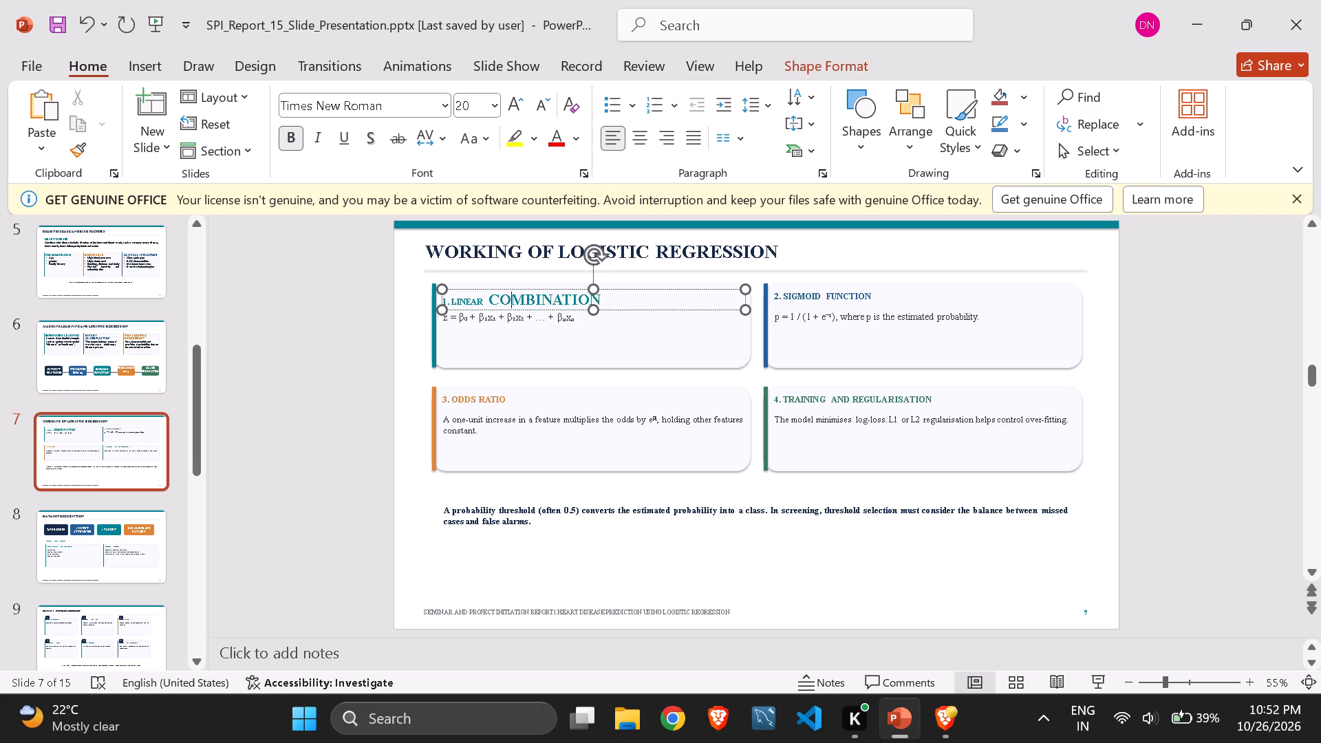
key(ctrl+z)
Set the entire "1. LINEAR COMBINATION" heading on slide 7 to font size 20.
key(ctrl+a)
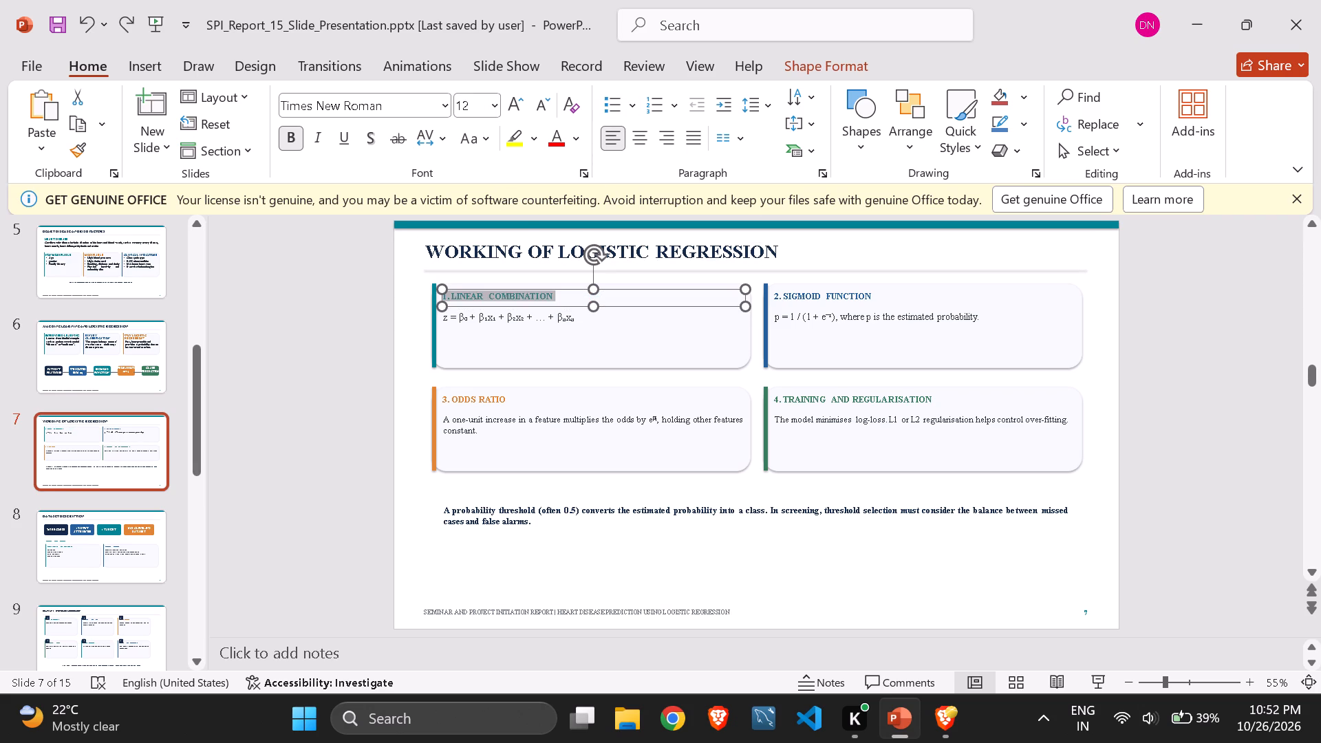
click(471, 111)
key(BackSpace)
text(20)
key(Return)
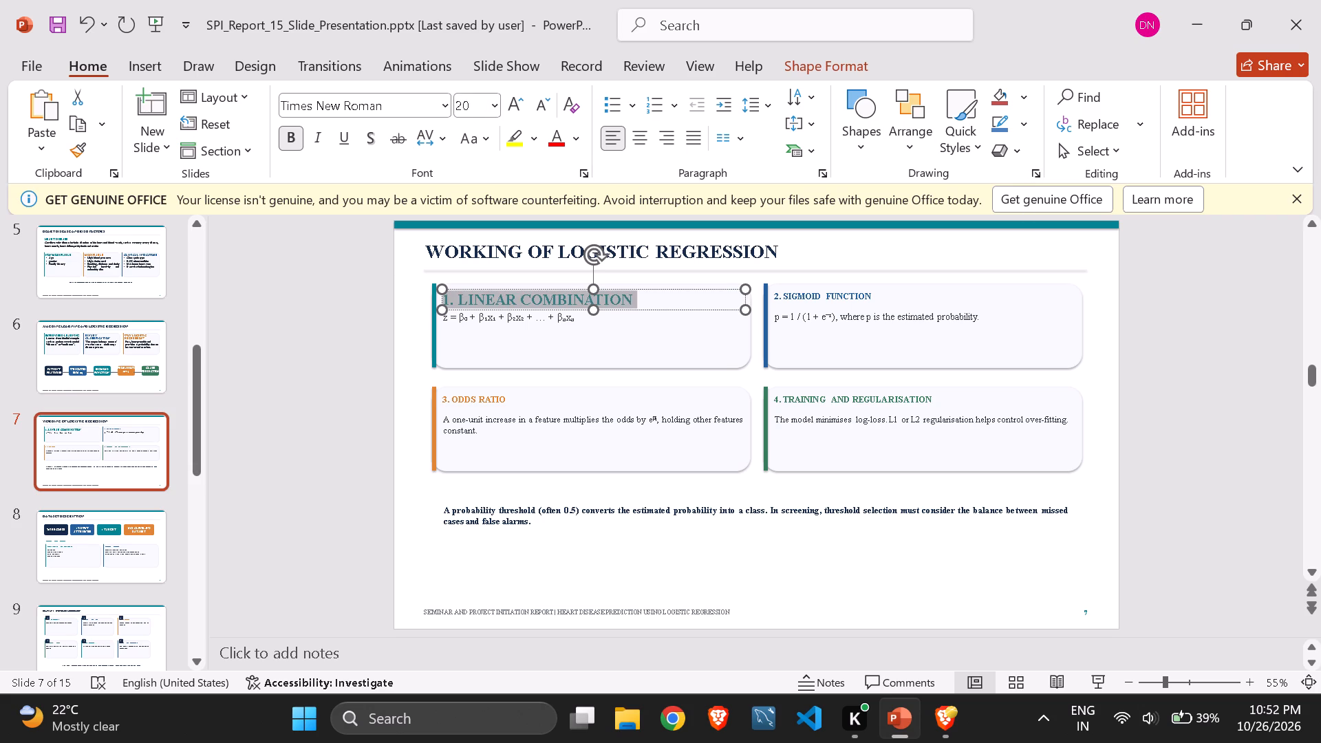
Set the "2. SIGMOID FUNCTION" card heading on slide 7 to font size 20.
click(824, 301)
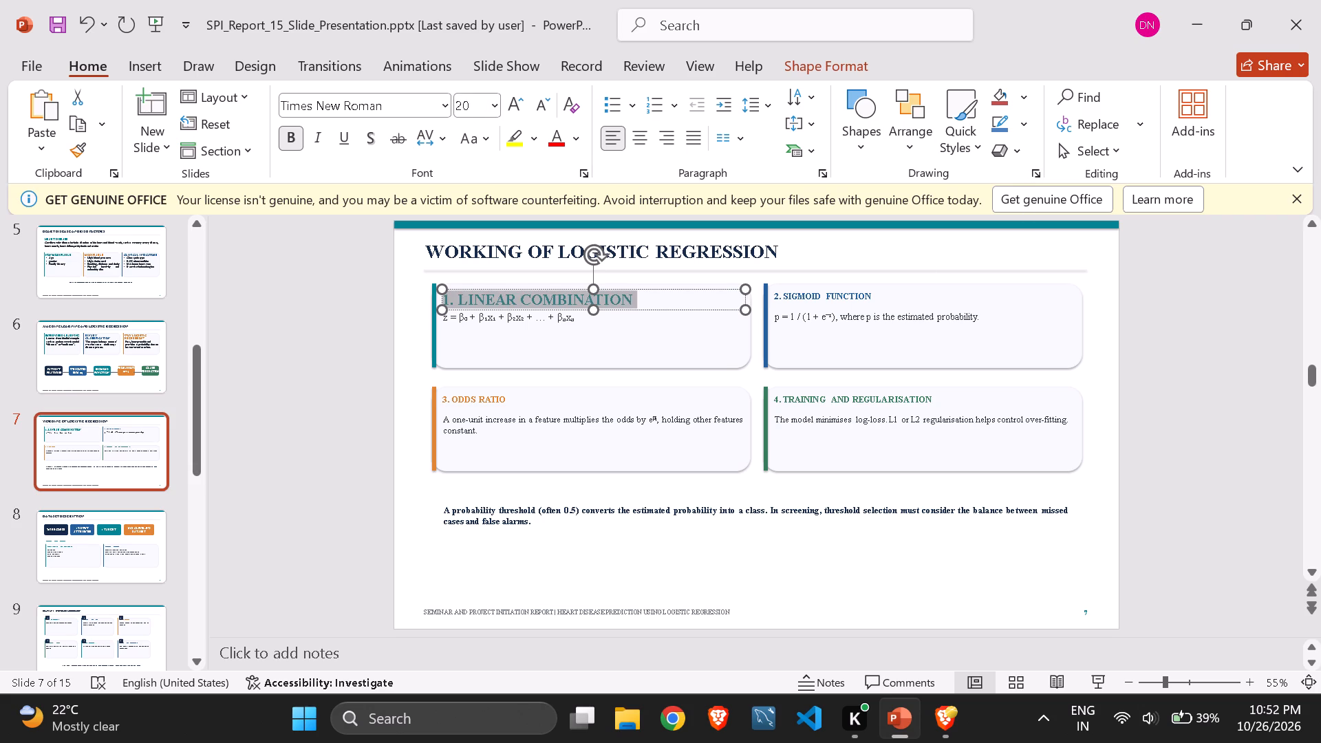
click(819, 299)
key(ctrl+a)
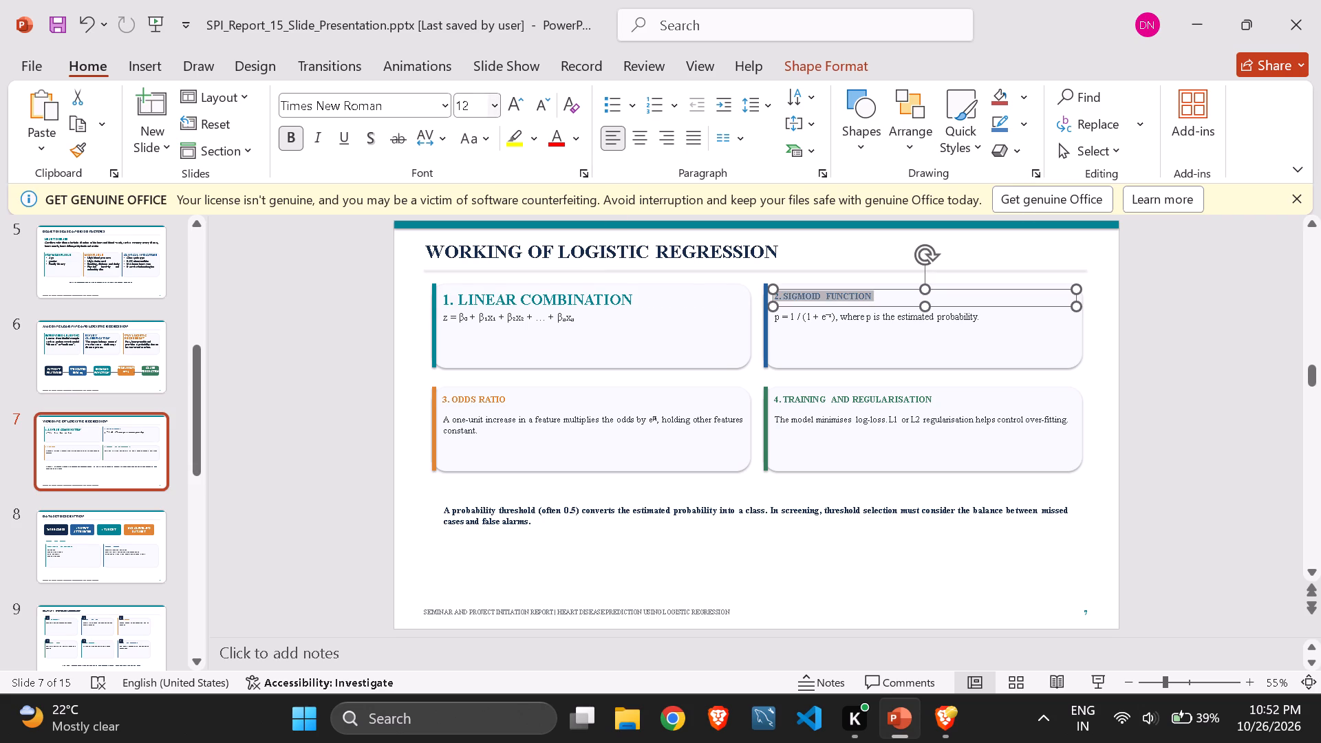
click(474, 100)
key(BackSpace)
text(20)
key(Return)
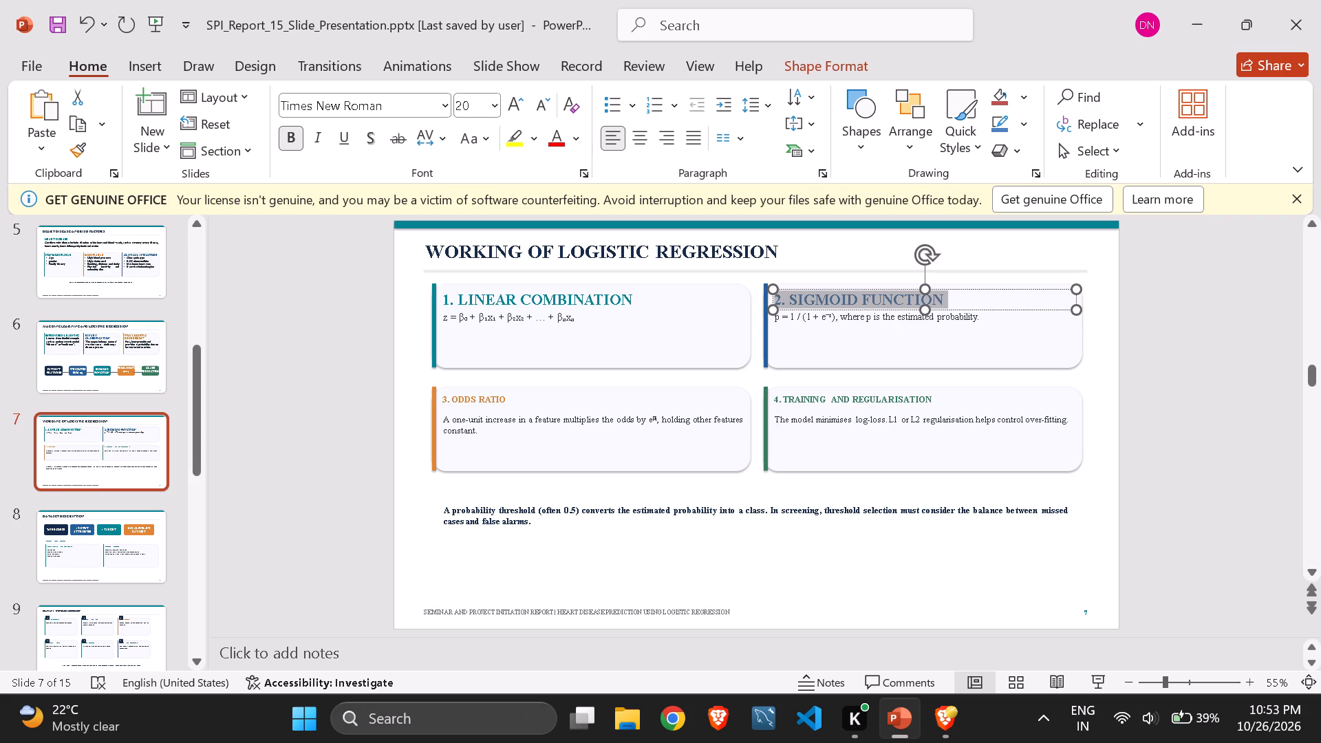
Make the formula in slide 7's LINEAR COMBINATION card bold and font size 18.
double_click(562, 318)
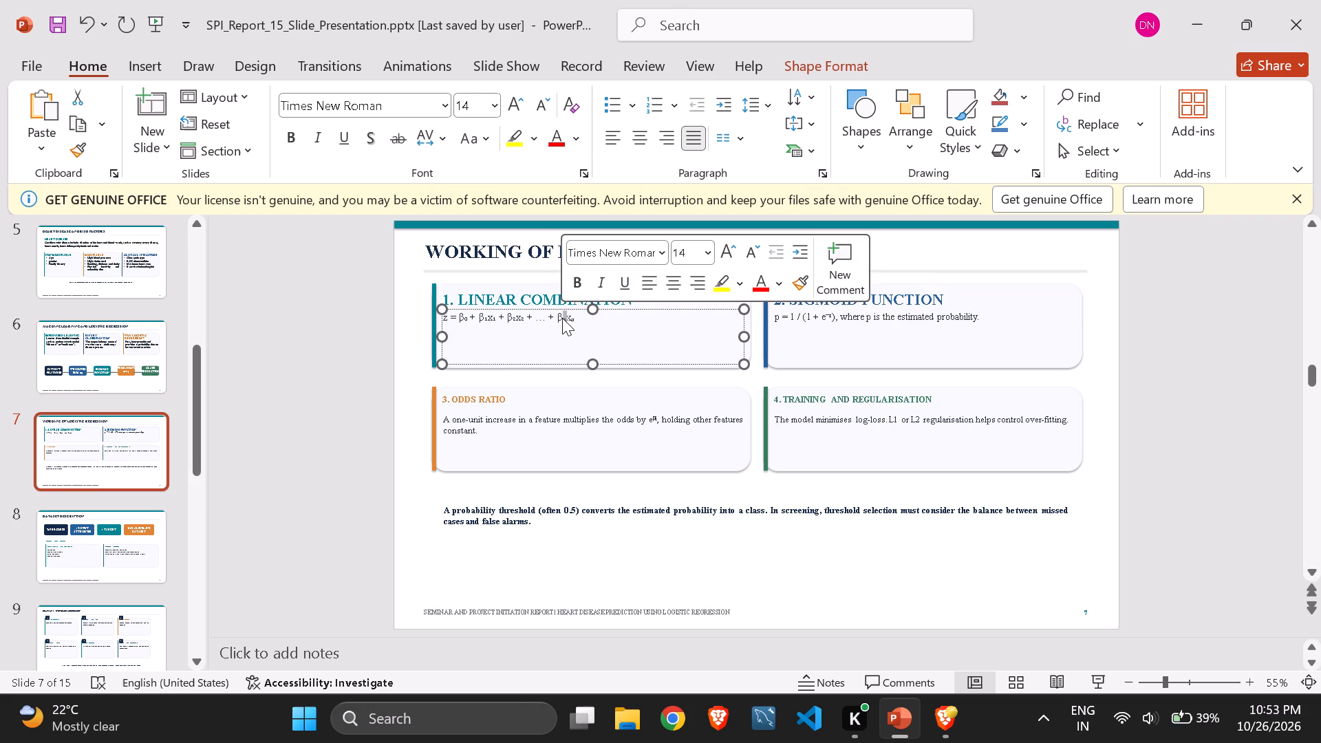
click(522, 349)
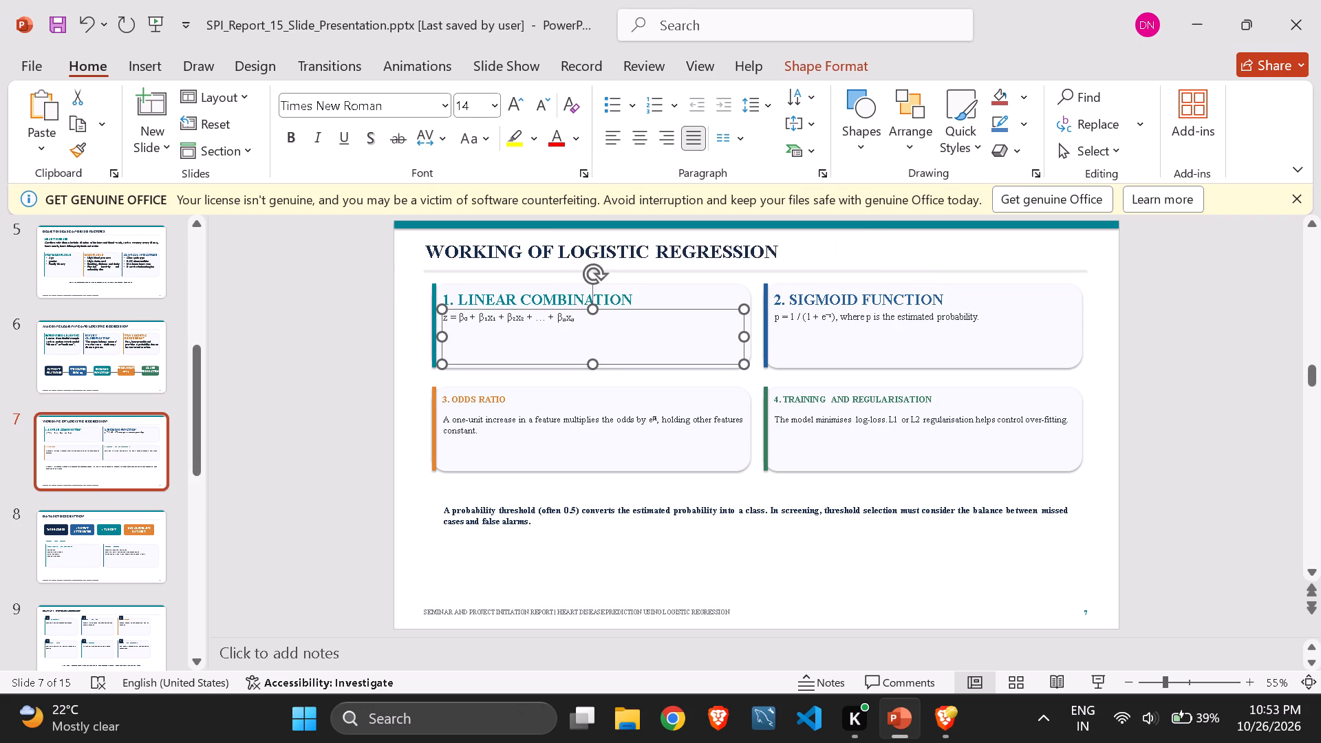
click(538, 334)
key(Down)
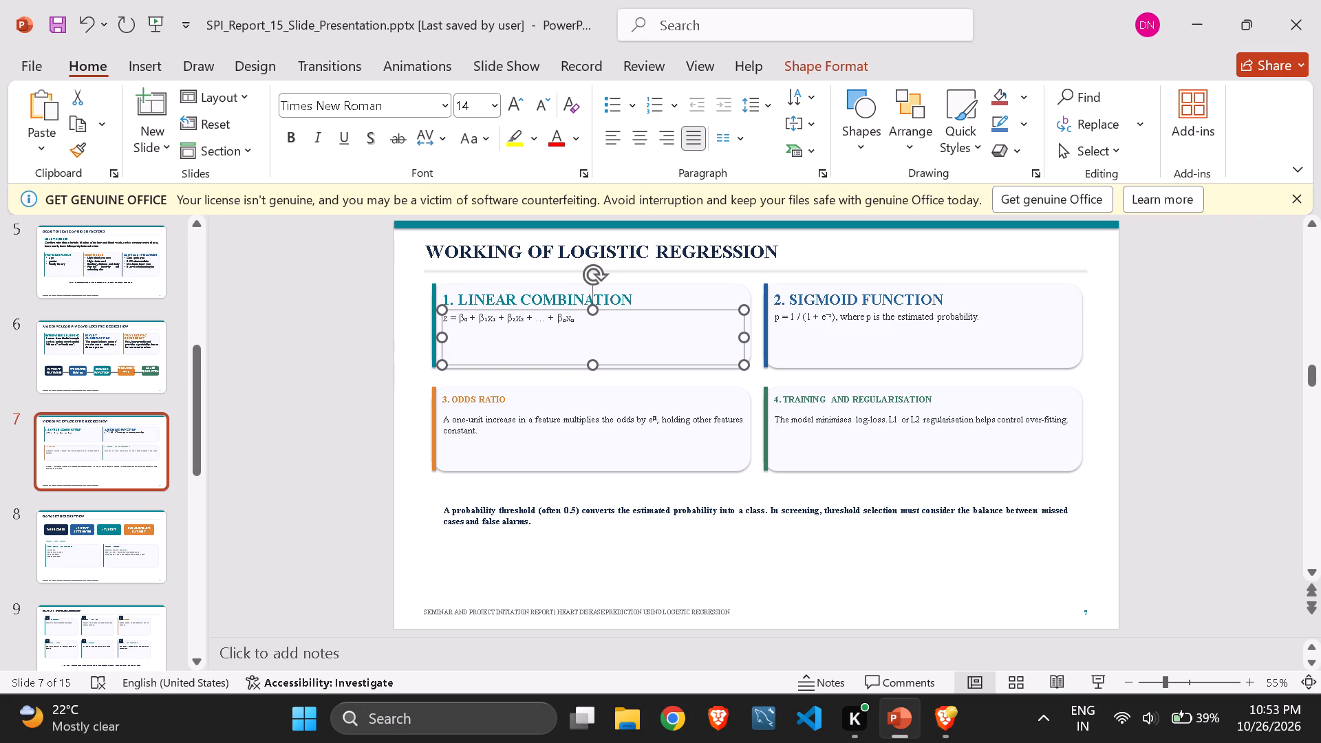
key(Up)
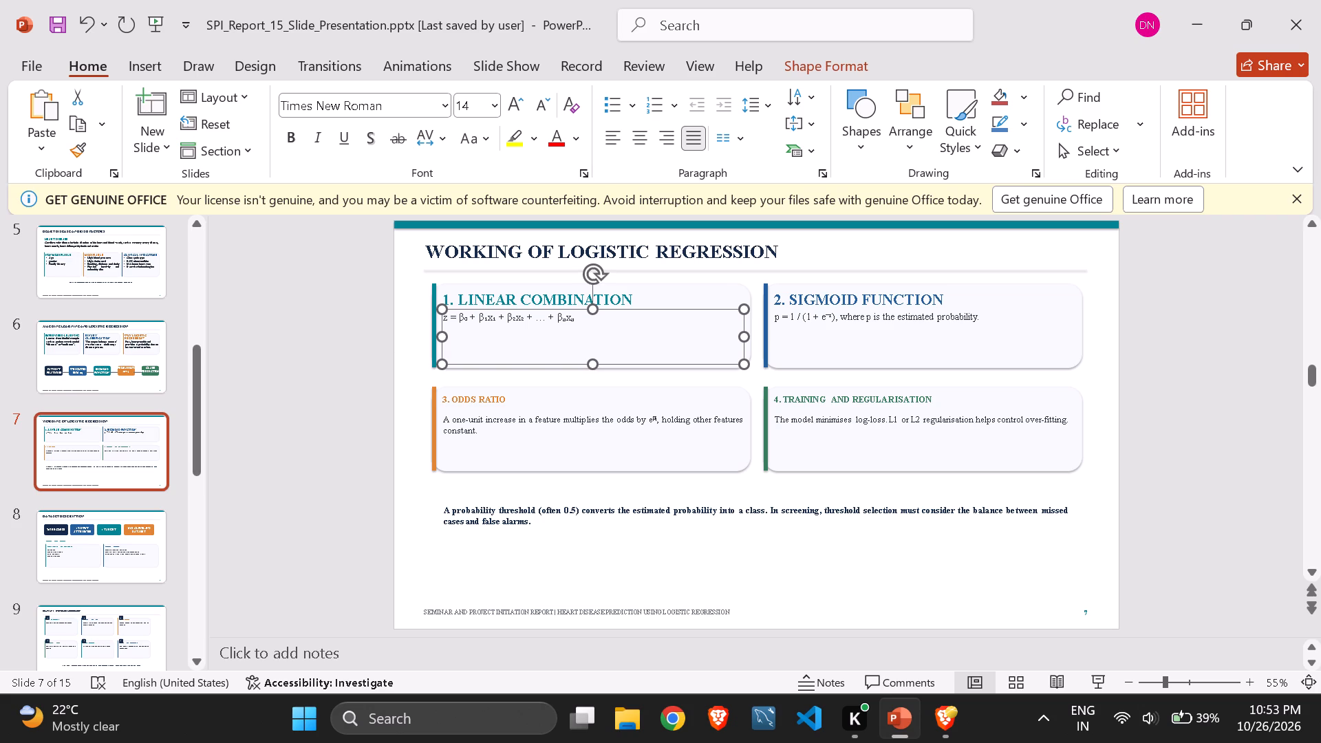
triple_click(552, 314)
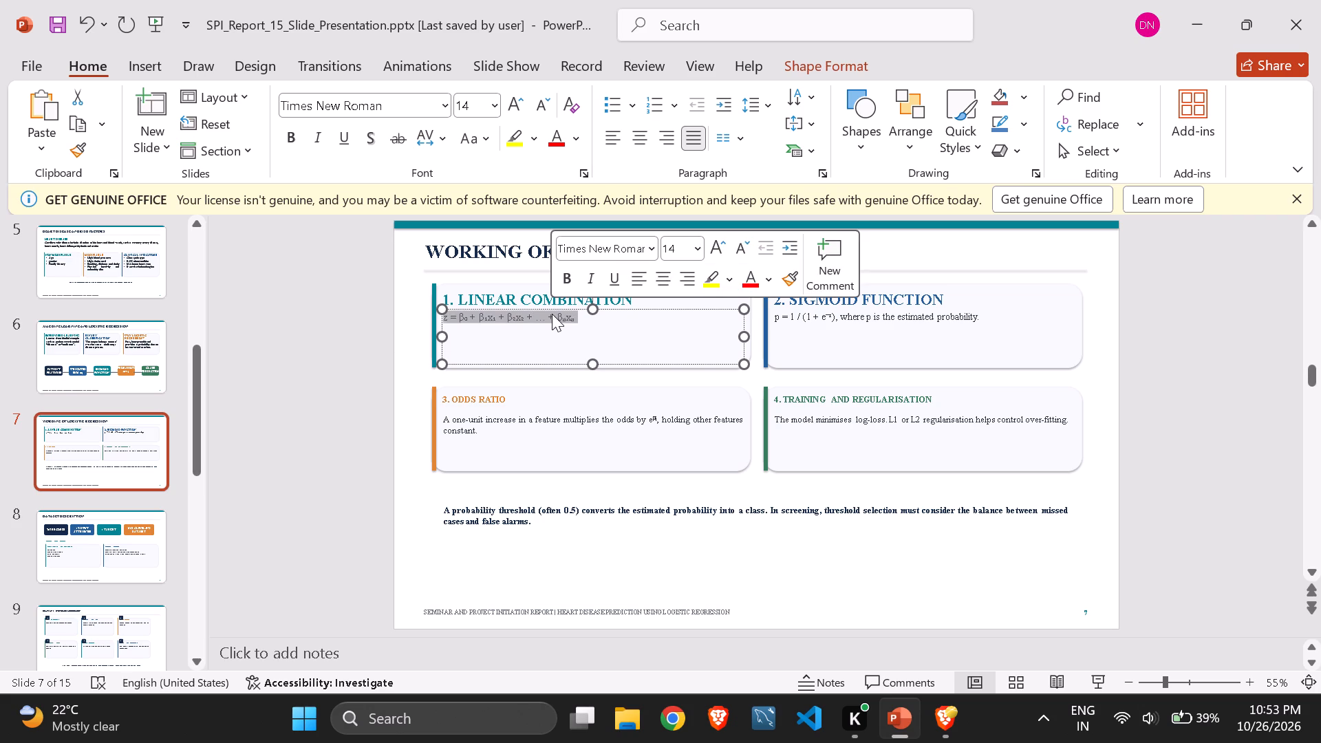
click(572, 274)
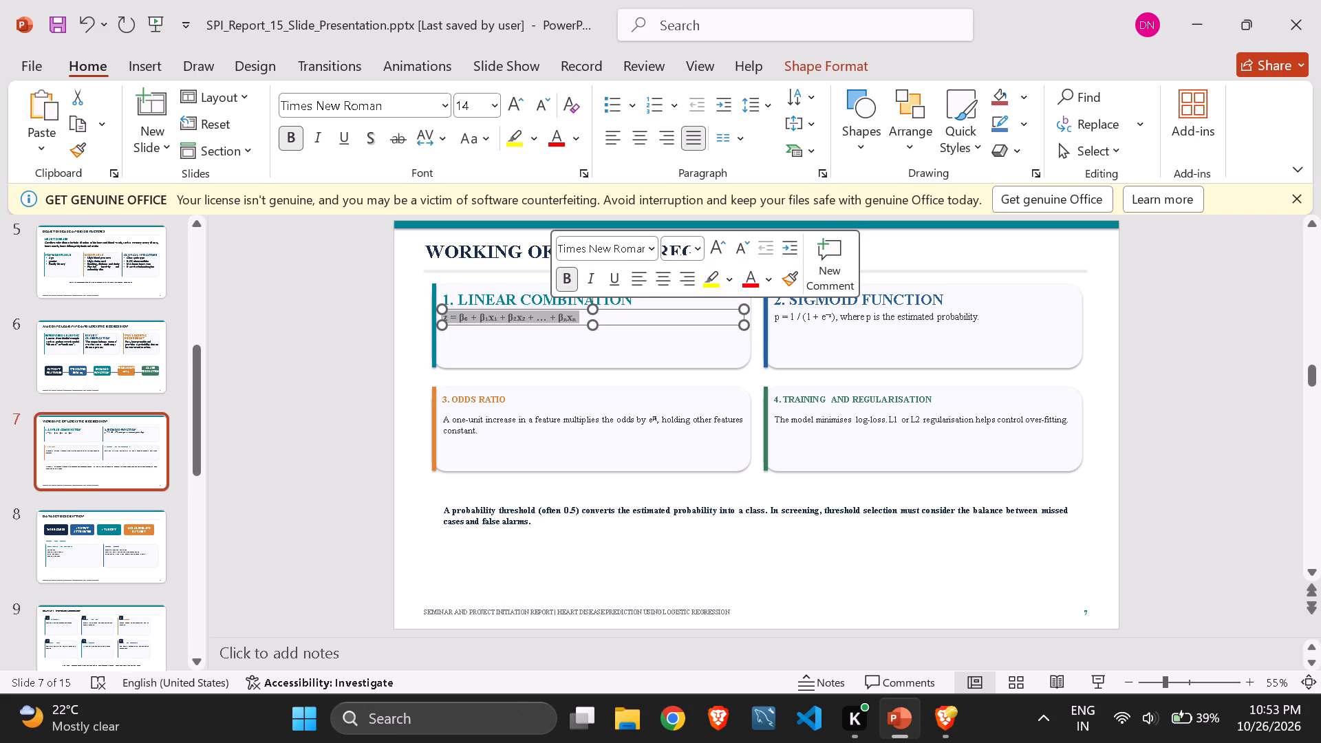
click(683, 248)
key(BackSpace)
text(18)
key(Return)
Insert a blank line above the formula in the LINEAR COMBINATION card.
click(680, 343)
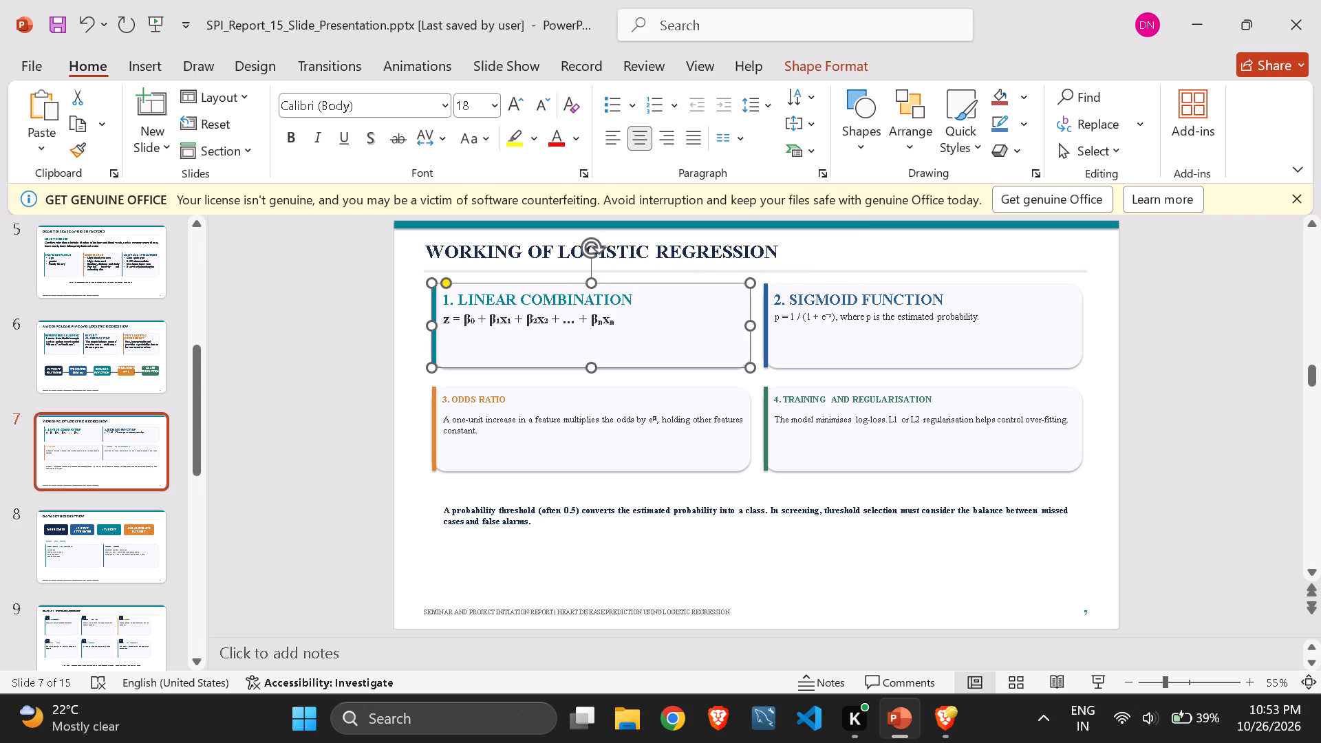
click(648, 300)
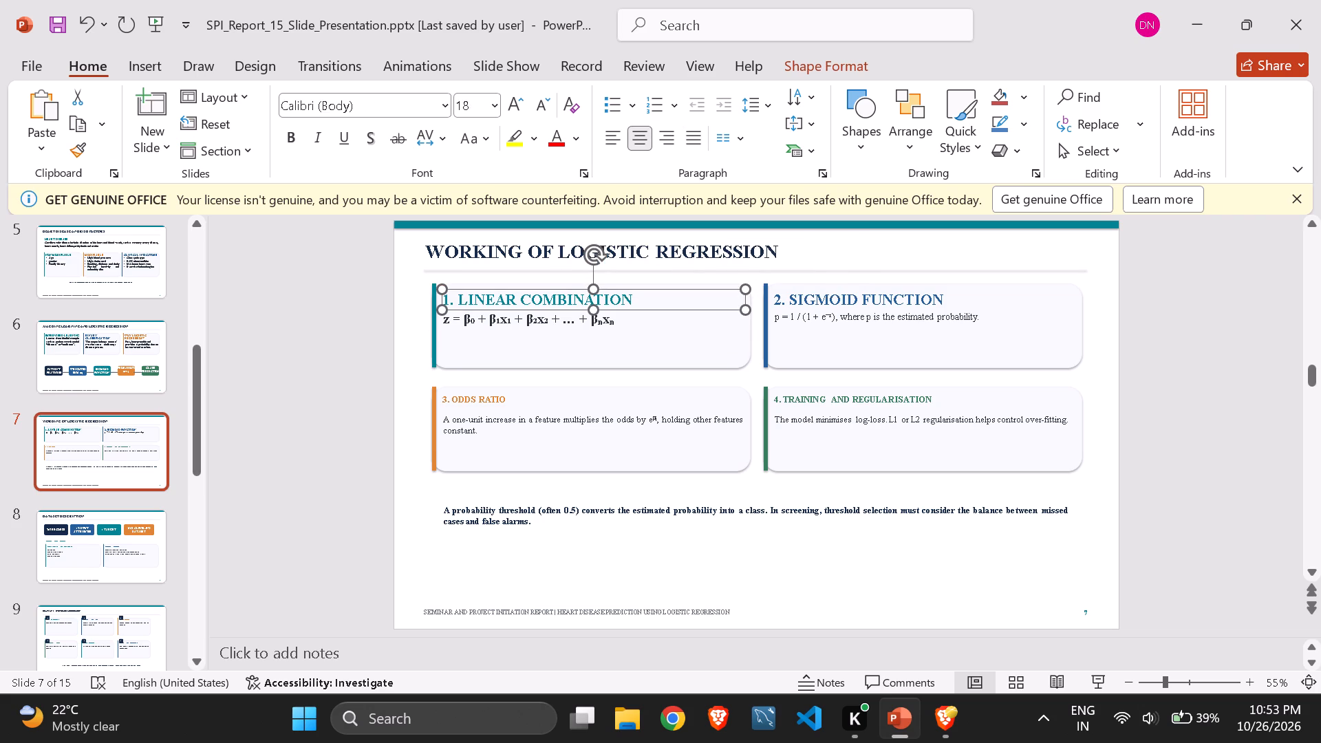
click(493, 321)
key(Left)
key(Left)
key(Left)
key(Left)
key(Left)
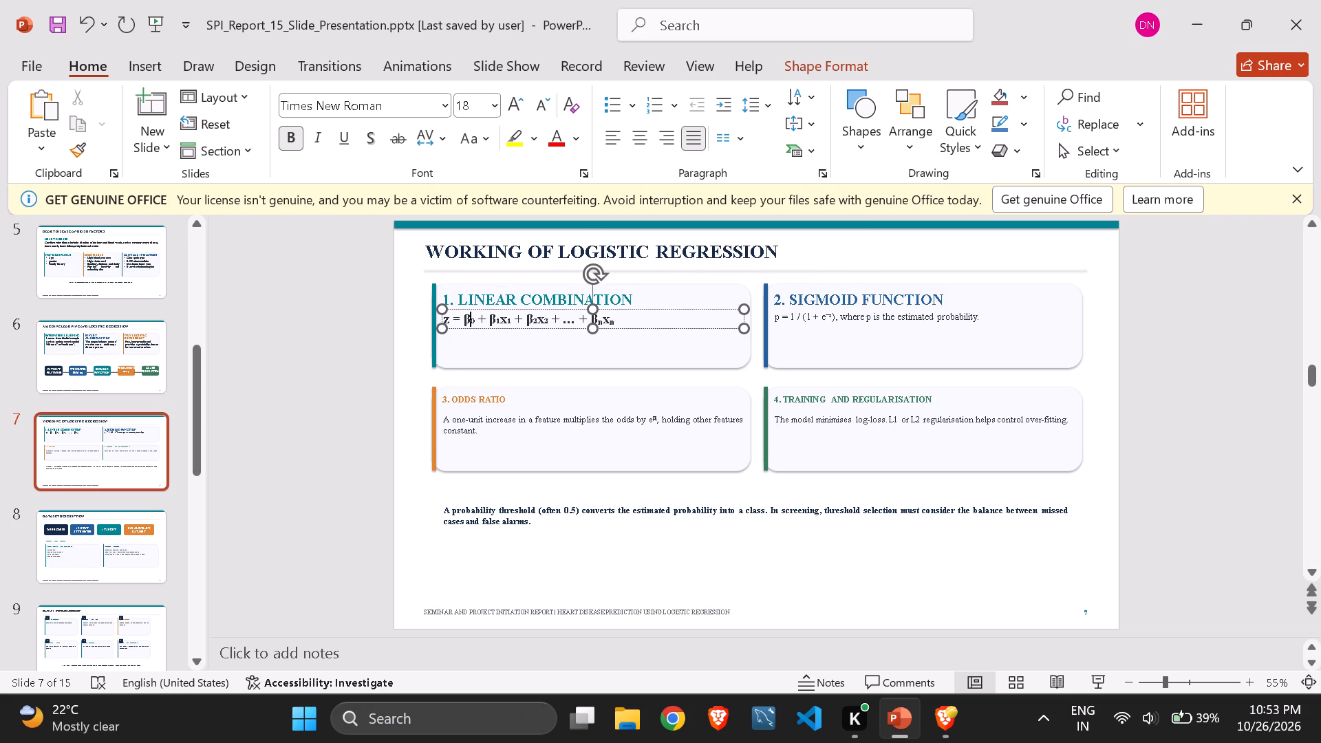
key(Left)
key(Left)
key(Left)
key(Left)
key(Return)
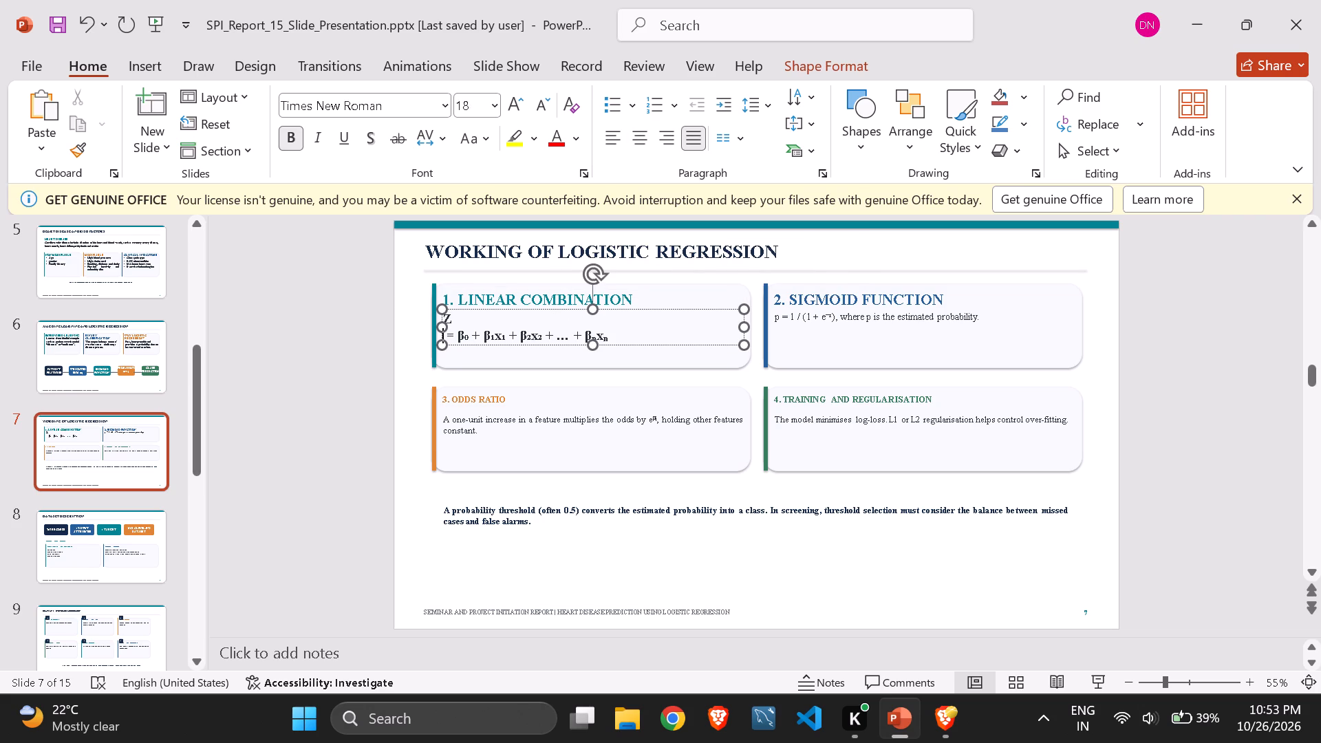
key(BackSpace)
key(Left)
key(Return)
Set the formula sentence in the SIGMOID FUNCTION card to font size 18 and bold.
triple_click(831, 319)
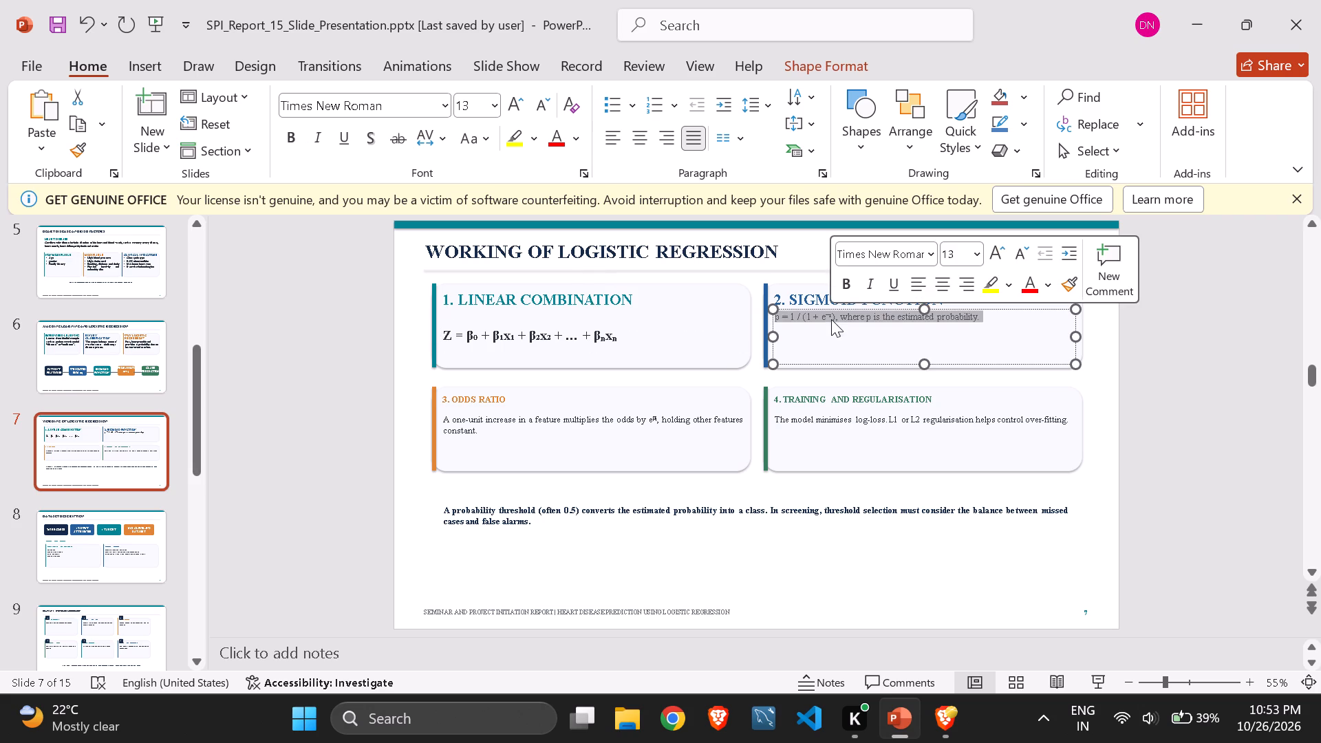
click(969, 259)
key(BackSpace)
text(18)
key(Return)
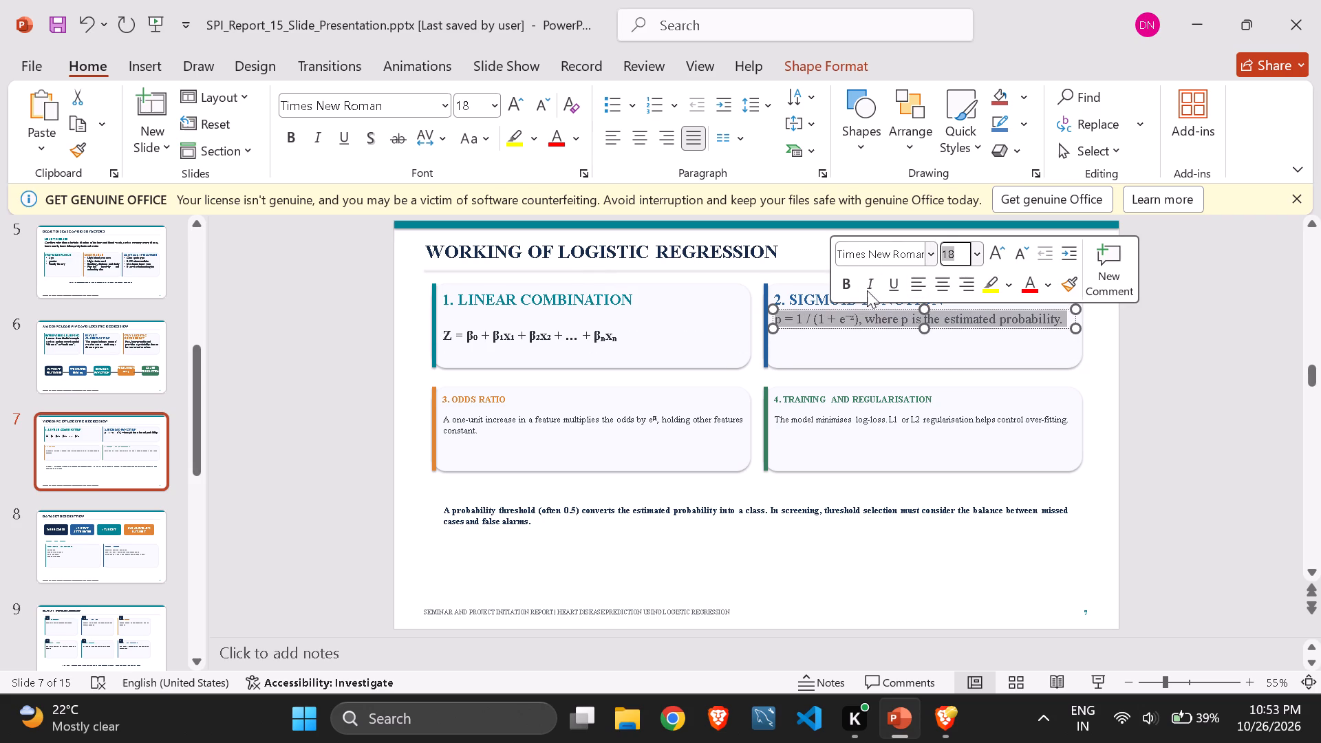
click(847, 291)
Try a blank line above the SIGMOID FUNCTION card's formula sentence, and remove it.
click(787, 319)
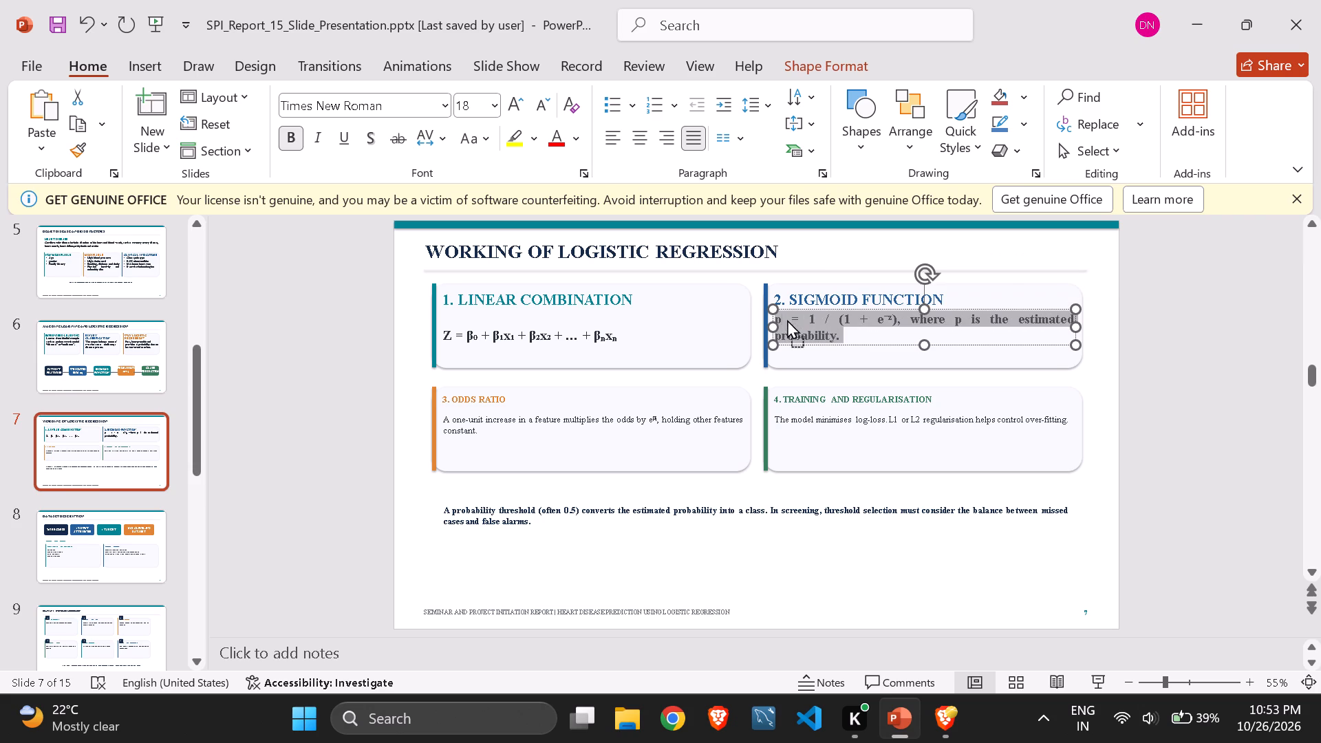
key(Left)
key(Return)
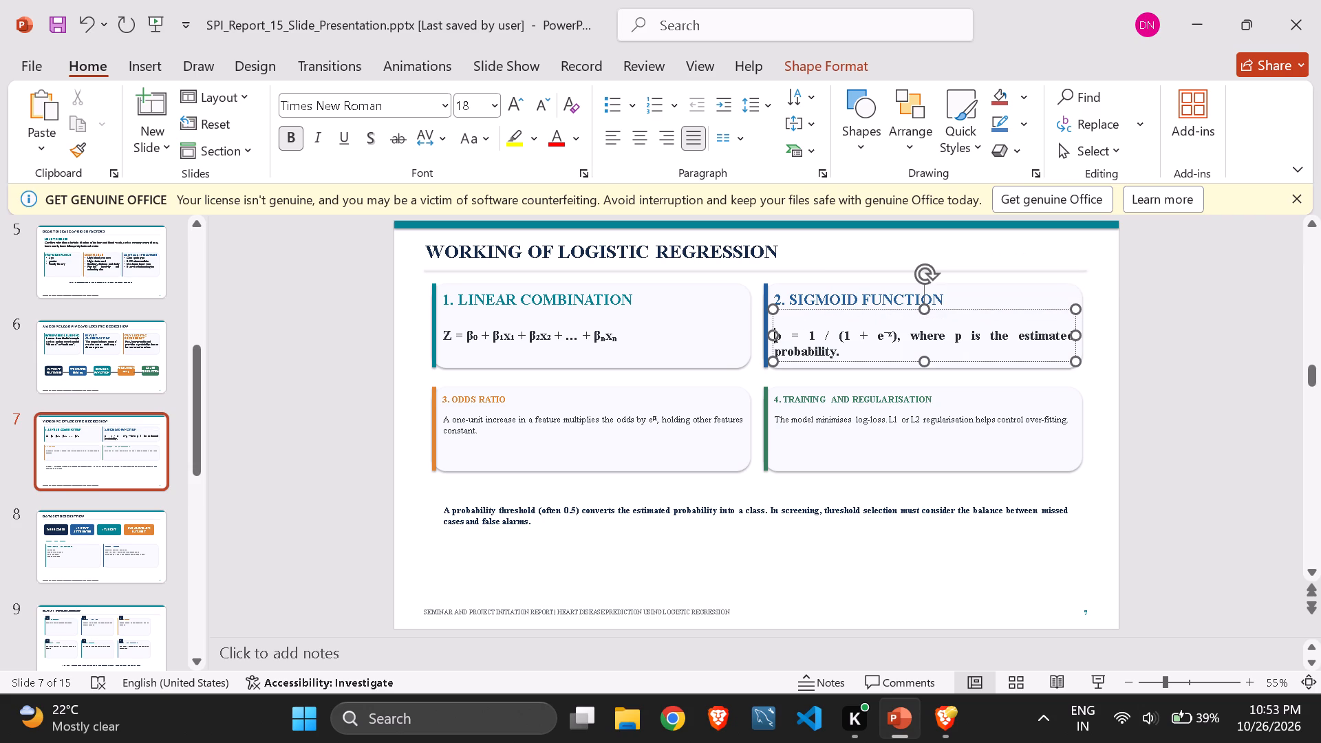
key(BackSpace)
Set the description text in slide 7's ODDS RATIO card to font size 18.
click(616, 415)
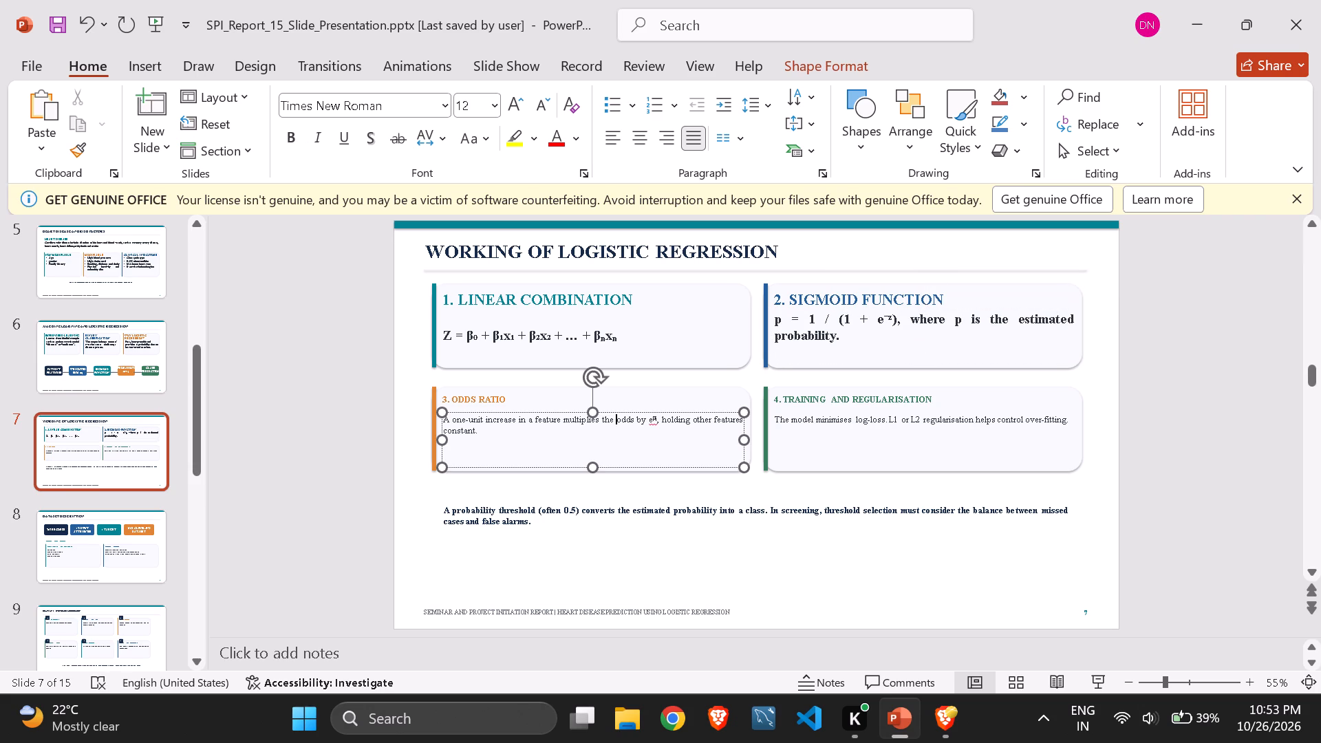
key(ctrl+a)
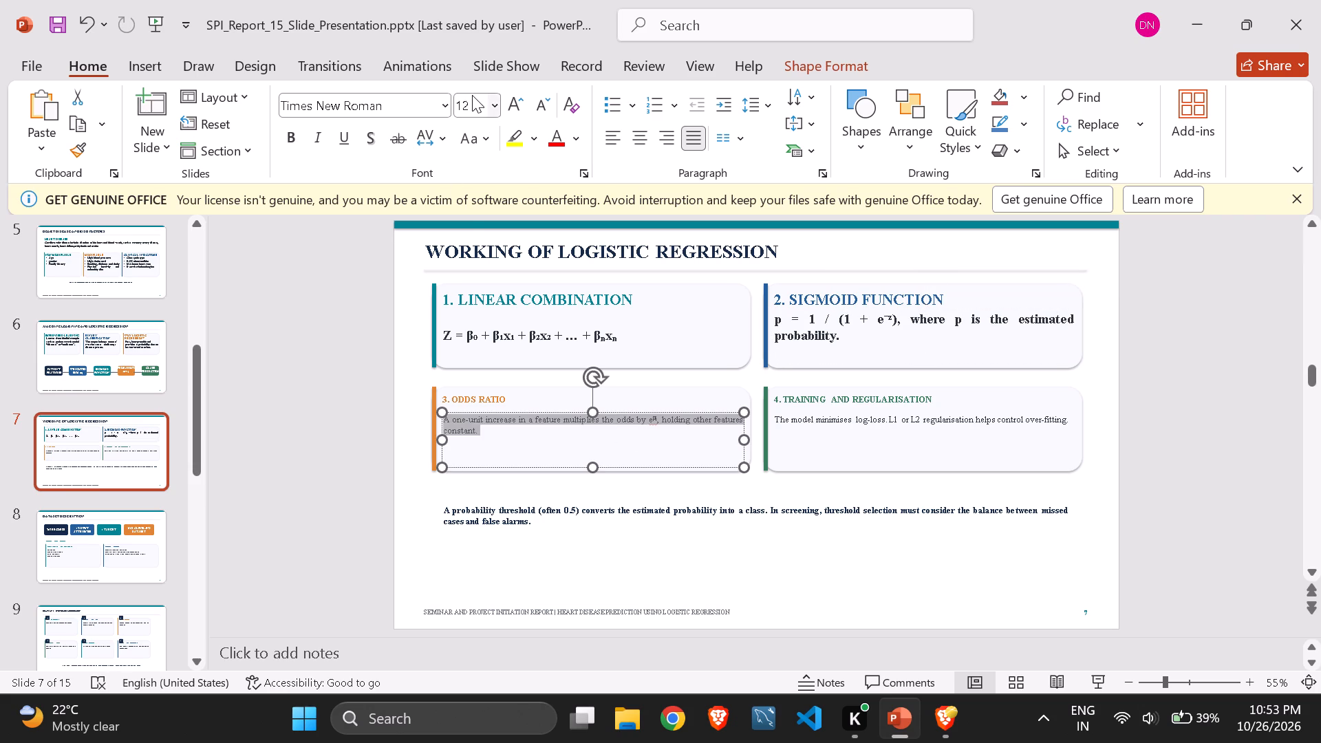
click(472, 95)
click(476, 98)
key(BackSpace)
key(BackSpace)
text(18)
key(Return)
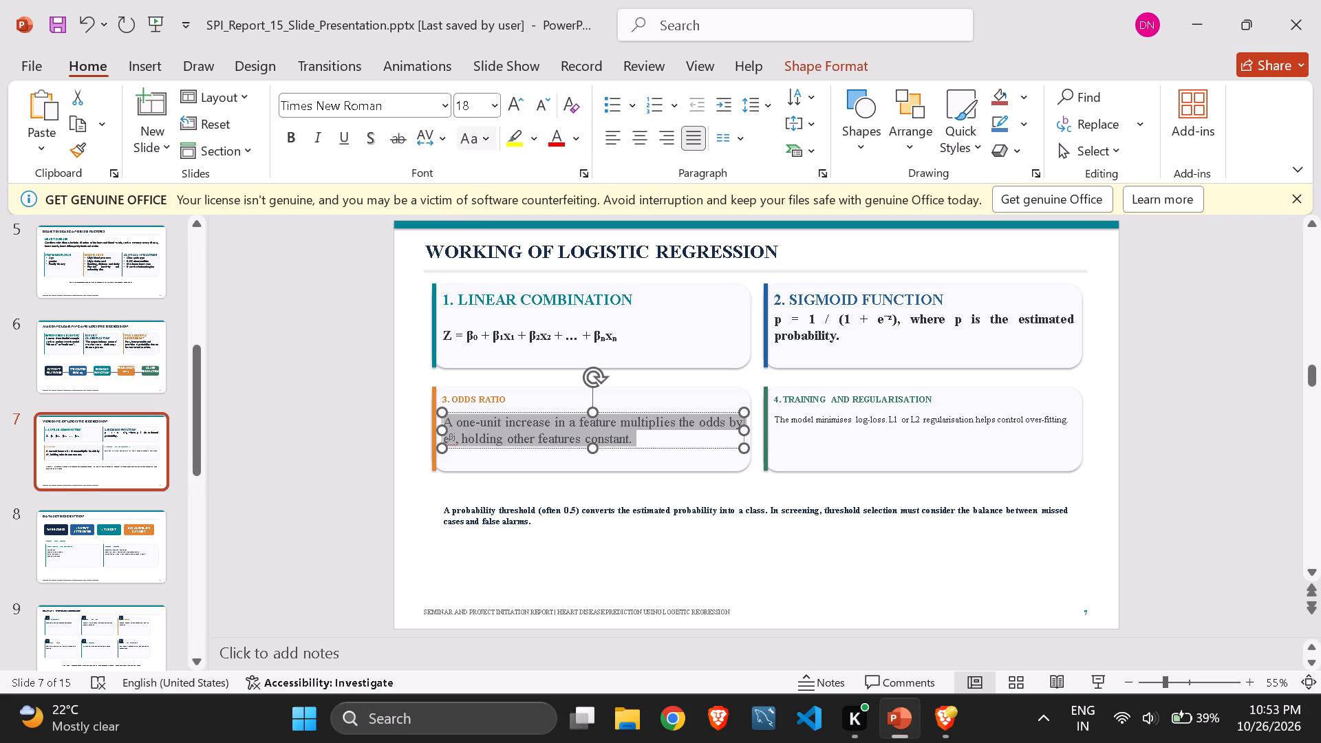
Set the "3. ODDS RATIO" card heading to font size 20.
triple_click(460, 396)
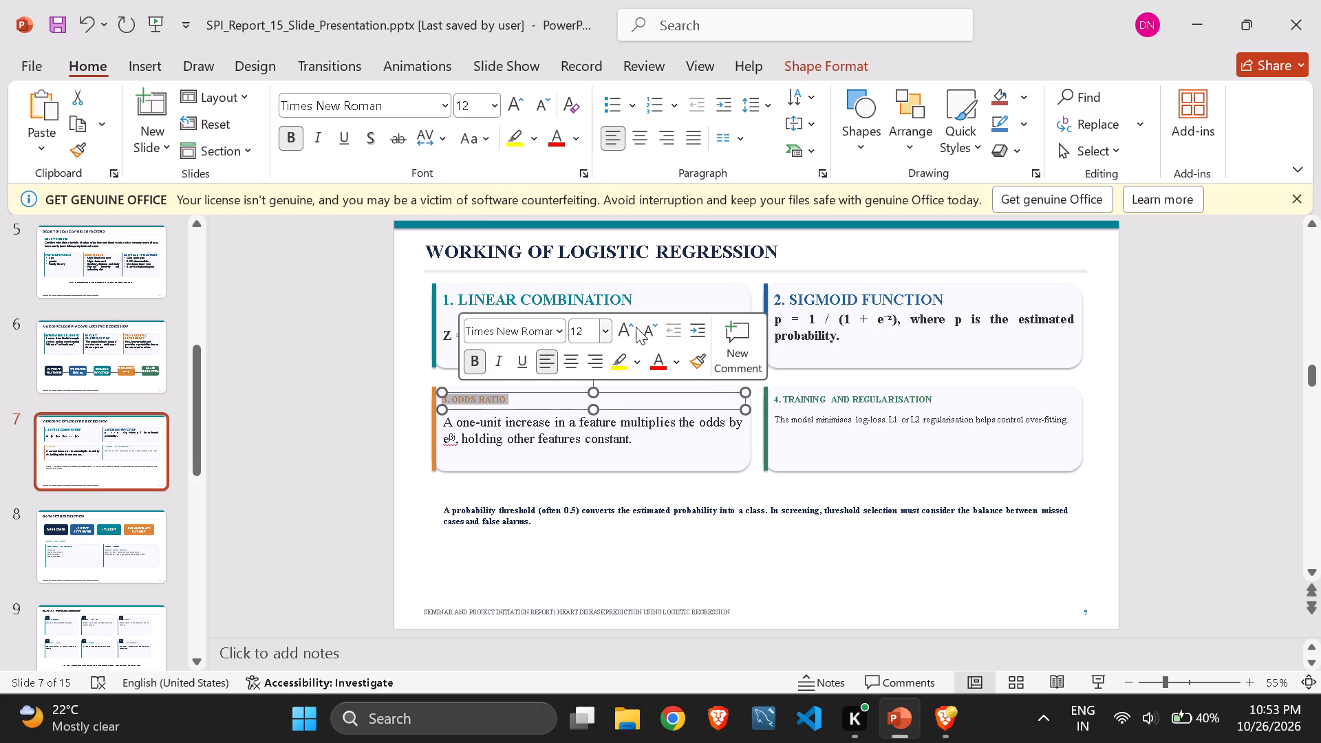
click(585, 332)
key(BackSpace)
text(20)
key(Return)
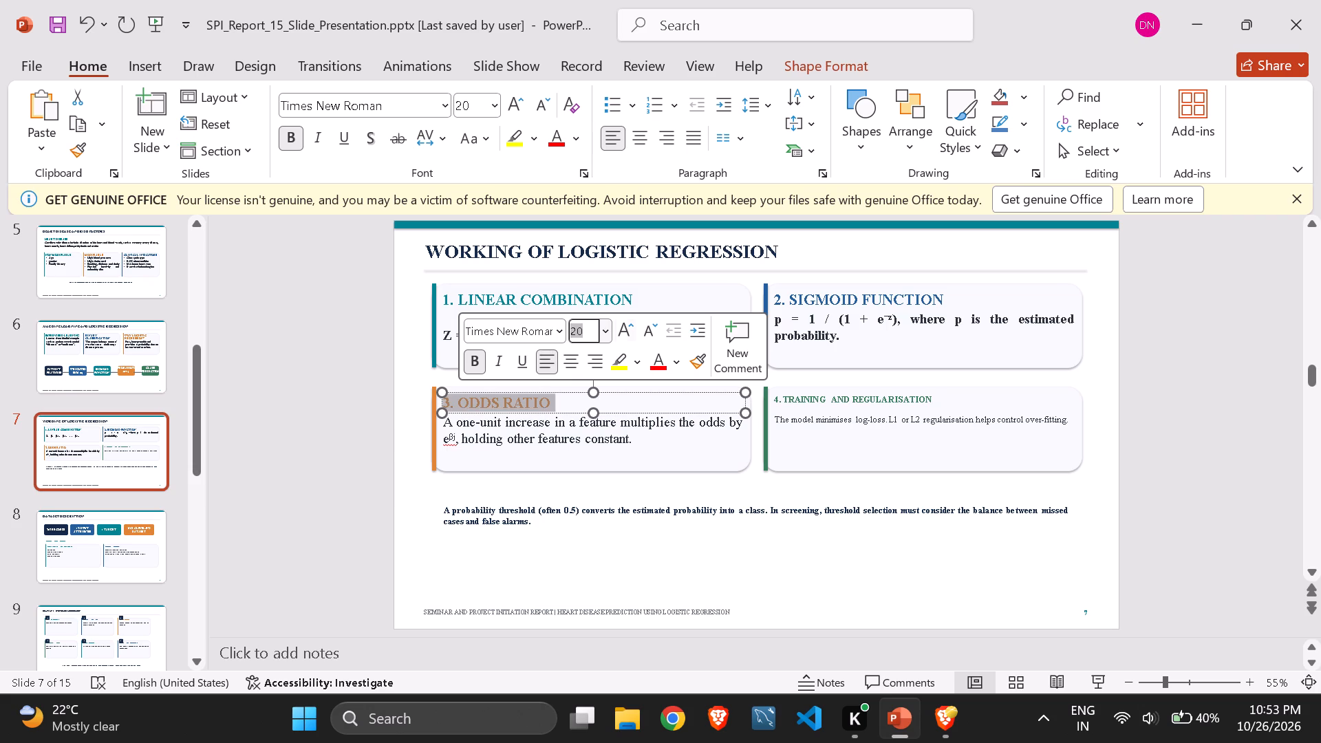
Set the "4. TRAINING AND REGULARISATION" card heading to font size 20.
triple_click(804, 402)
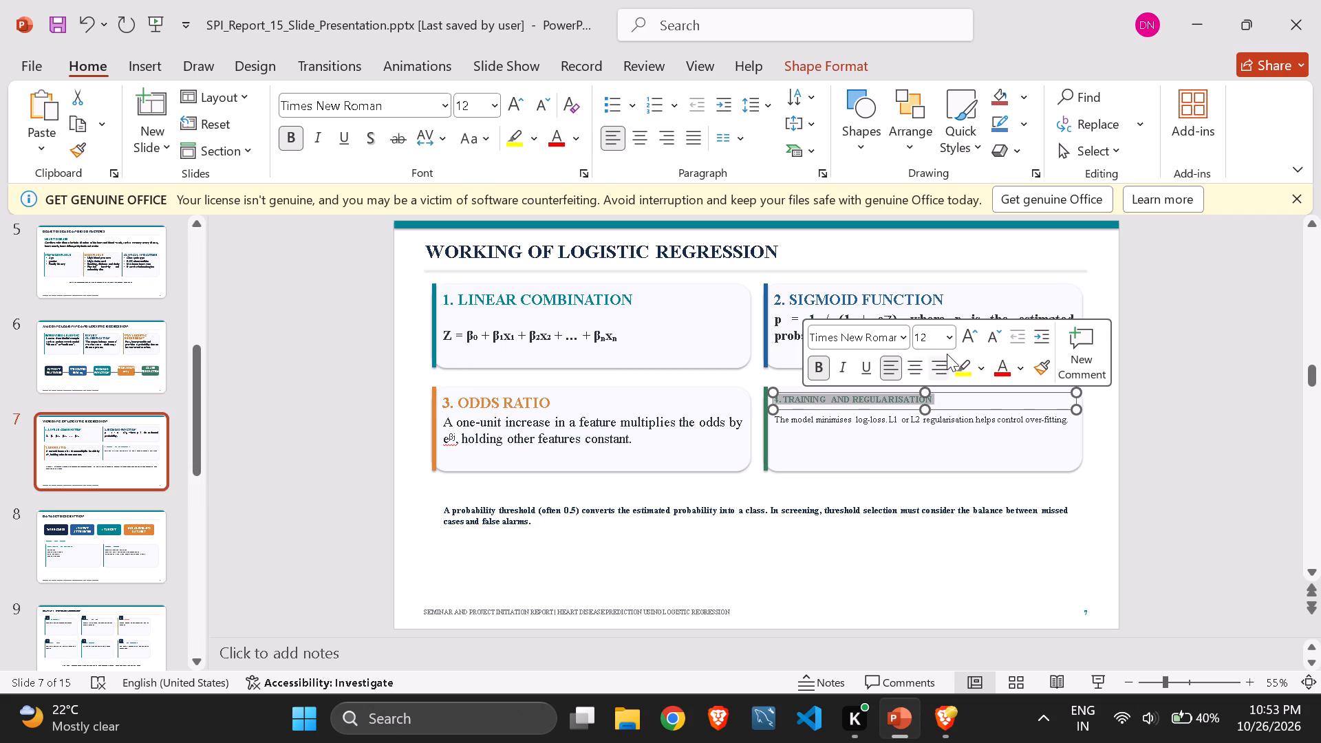
click(936, 343)
key(BackSpace)
text(20)
key(Return)
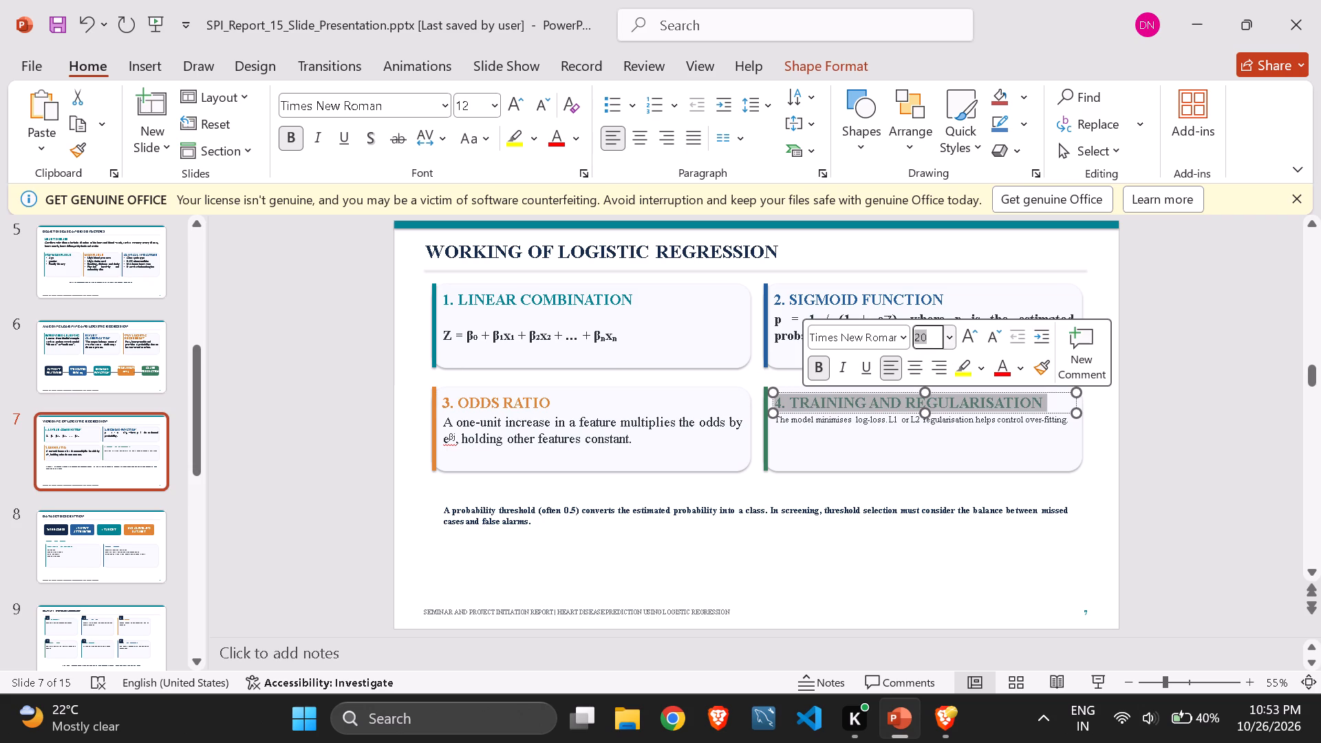
Insert a blank line above the description text in the TRAINING AND REGULARISATION card.
click(867, 418)
key(Left)
key(Left)
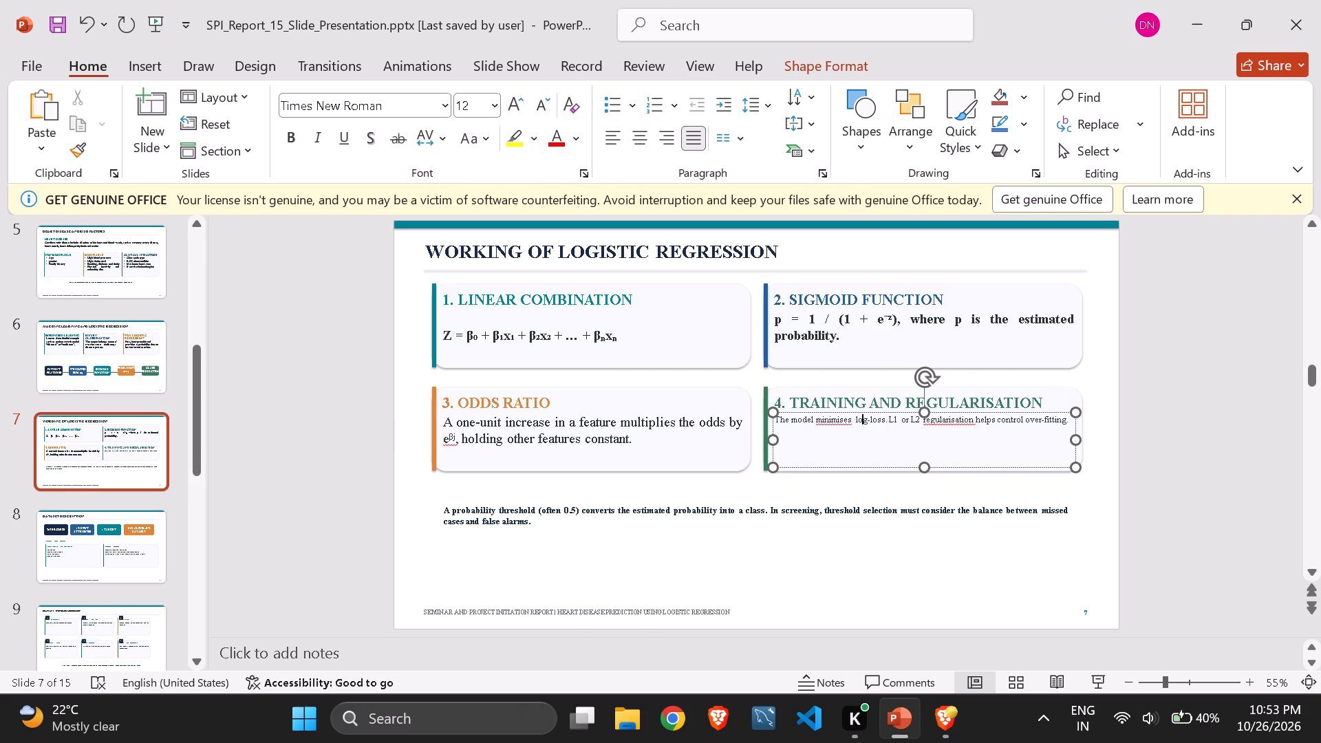
key(Left)
key(Left)
key(Left)
key(Left)
key(Left)
key(Left)
key(Left)
key(Left)
key(Left)
key(Left)
key(Left)
key(Left)
key(Left)
key(Left)
key(Left)
key(Left)
key(Left)
key(Left)
key(Left)
key(Left)
key(Left)
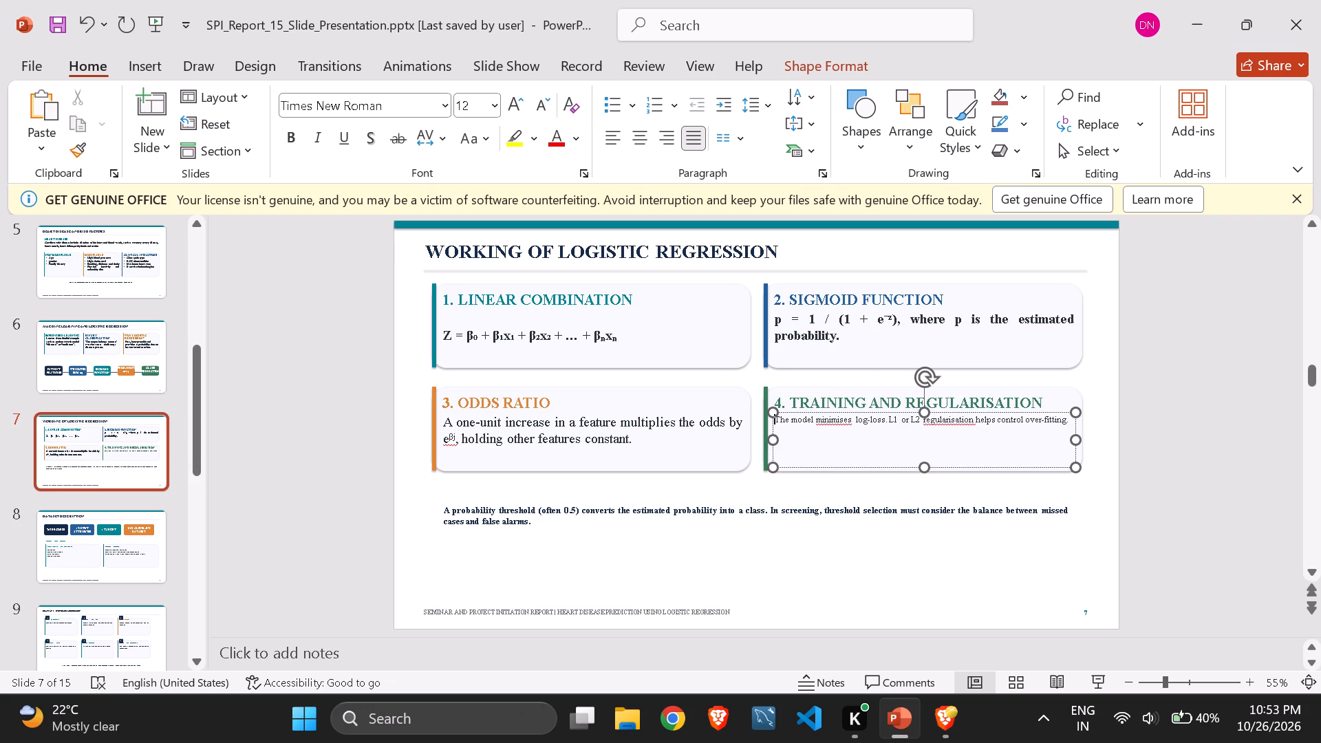
key(Return)
Set the description text in slide 7's TRAINING AND REGULARISATION card to font size 18 and make it bold.
key(shift+Down)
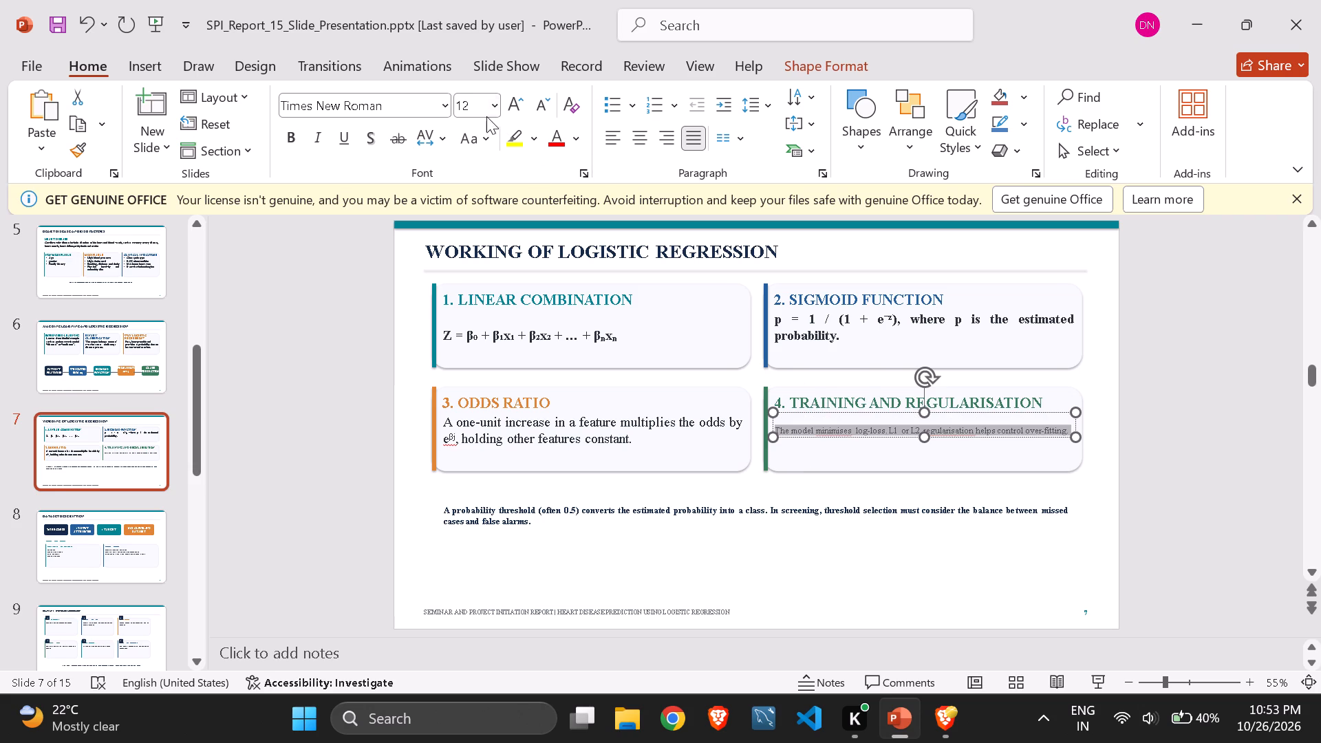
click(477, 109)
key(BackSpace)
text(18)
key(Return)
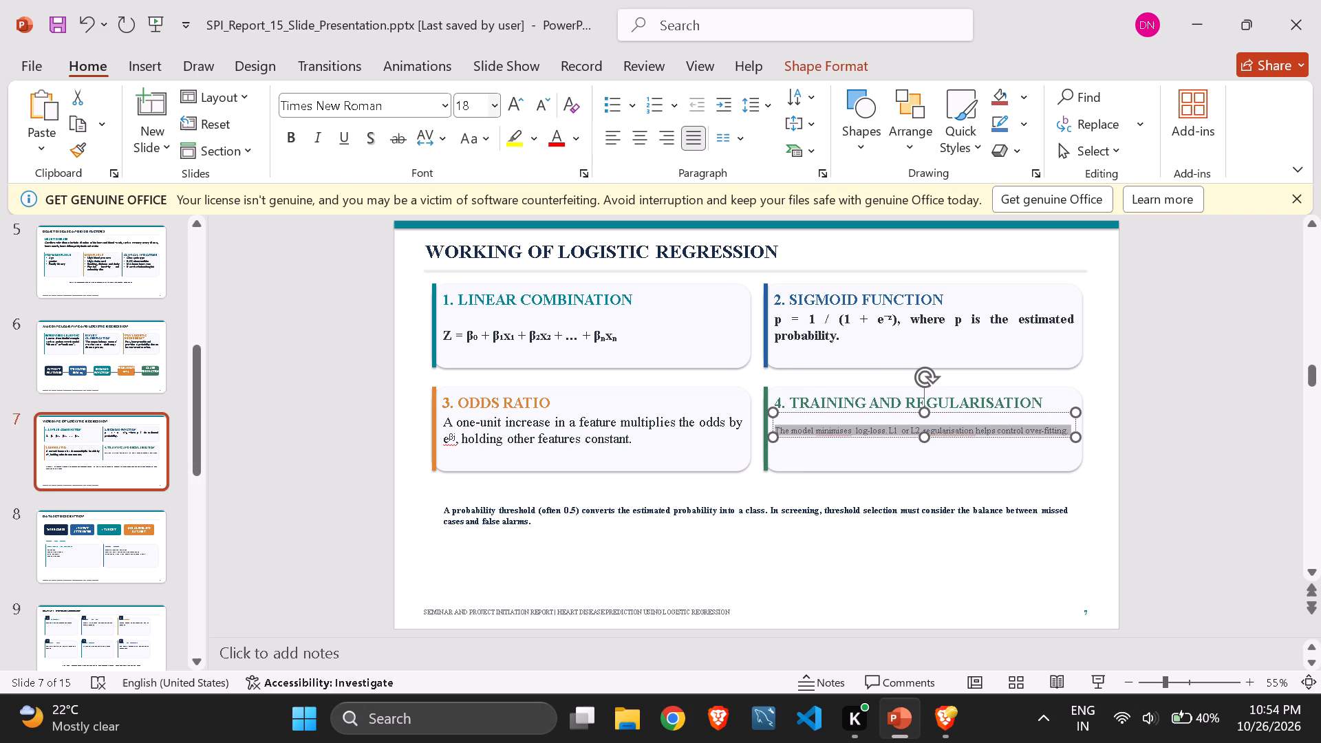
click(284, 132)
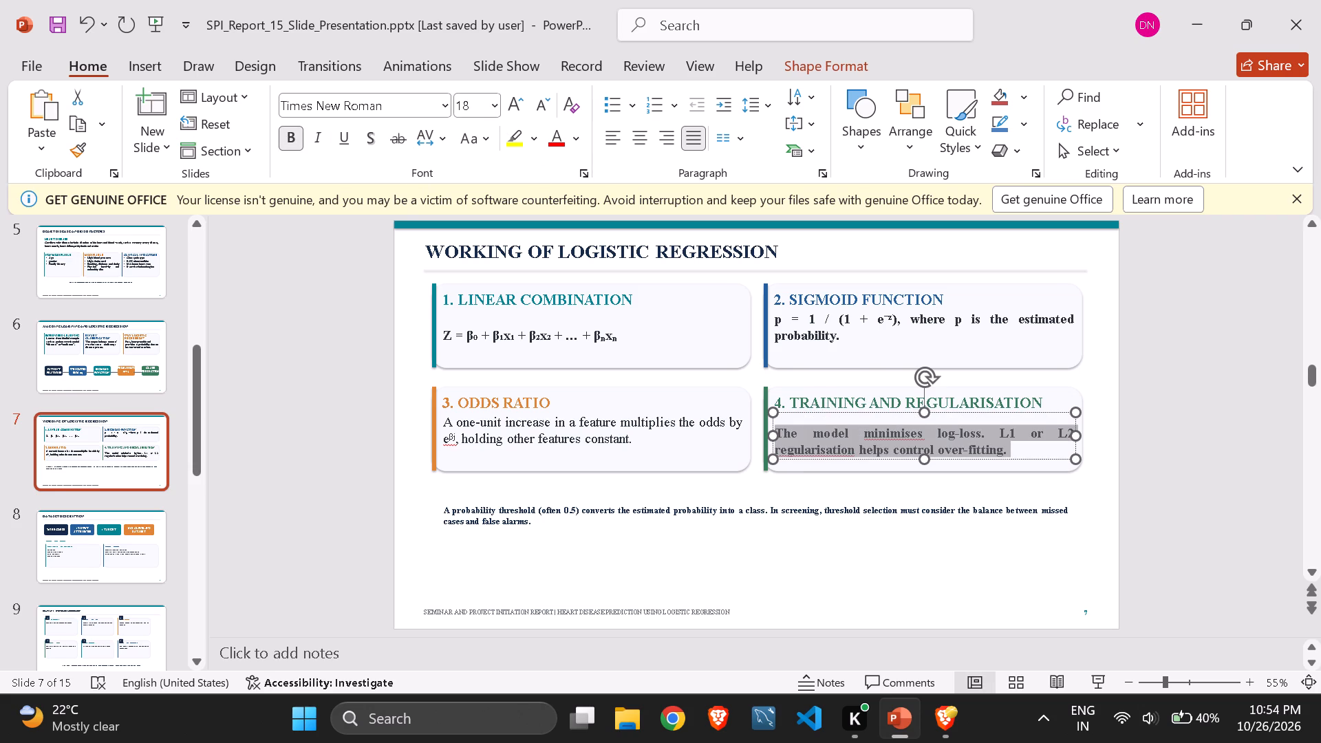
Make the description text in the ODDS RATIO card bold.
click(538, 435)
key(ctrl+a)
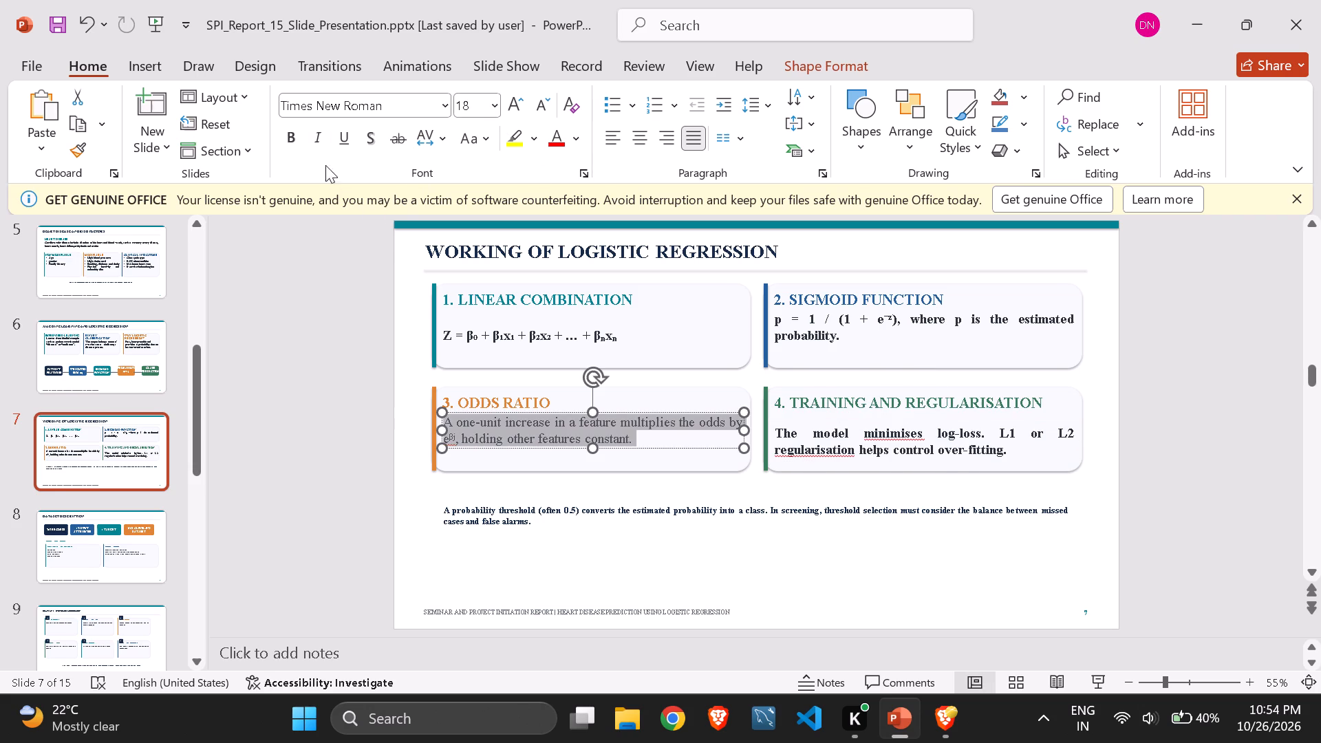
click(302, 138)
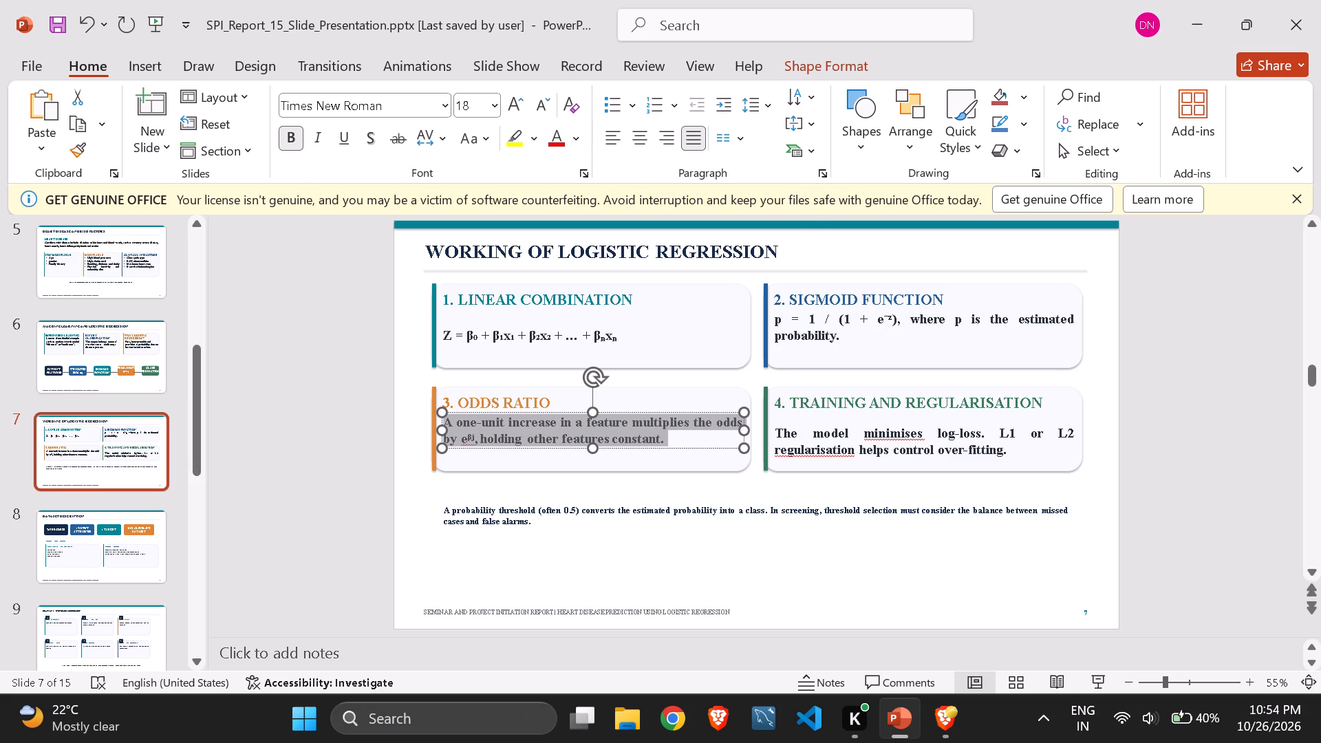
click(569, 305)
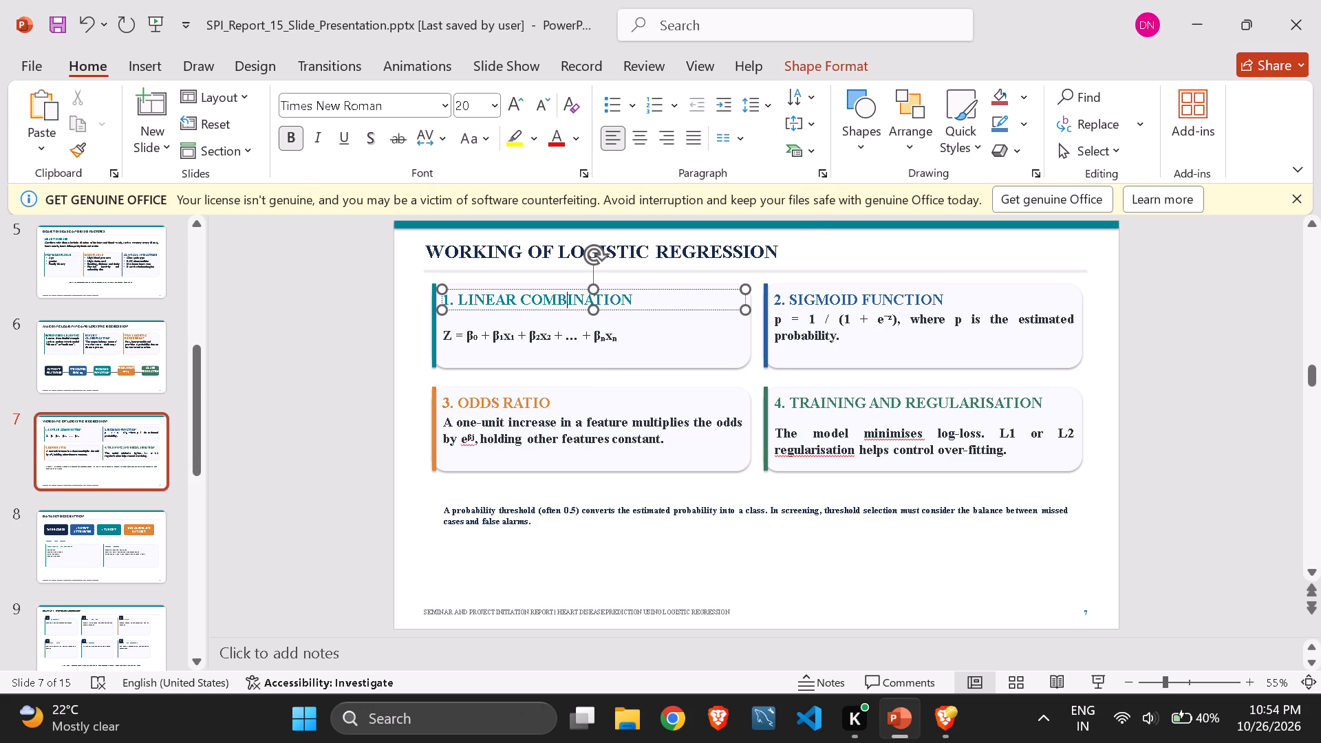
Remove the blank line above the description text in the TRAINING AND REGULARISATION card.
click(815, 431)
key(Up)
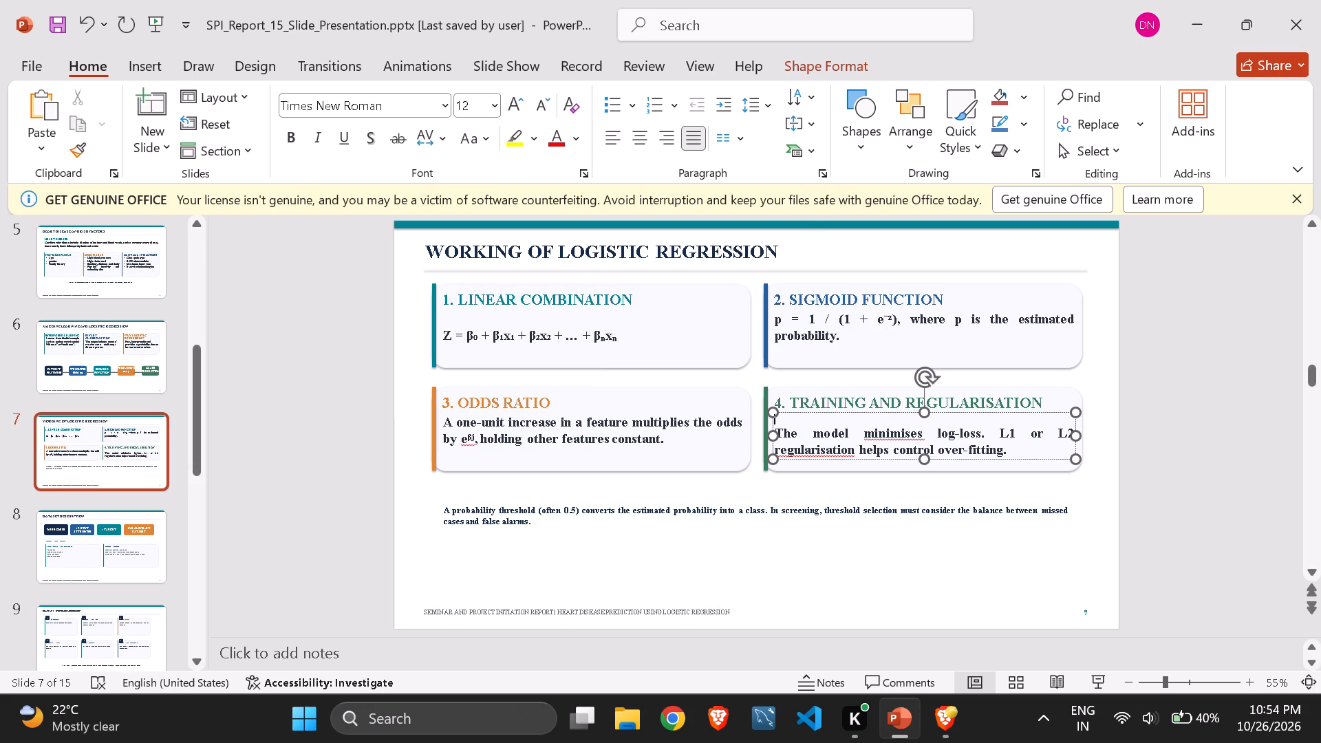
key(BackSpace)
key(Down)
key(BackSpace)
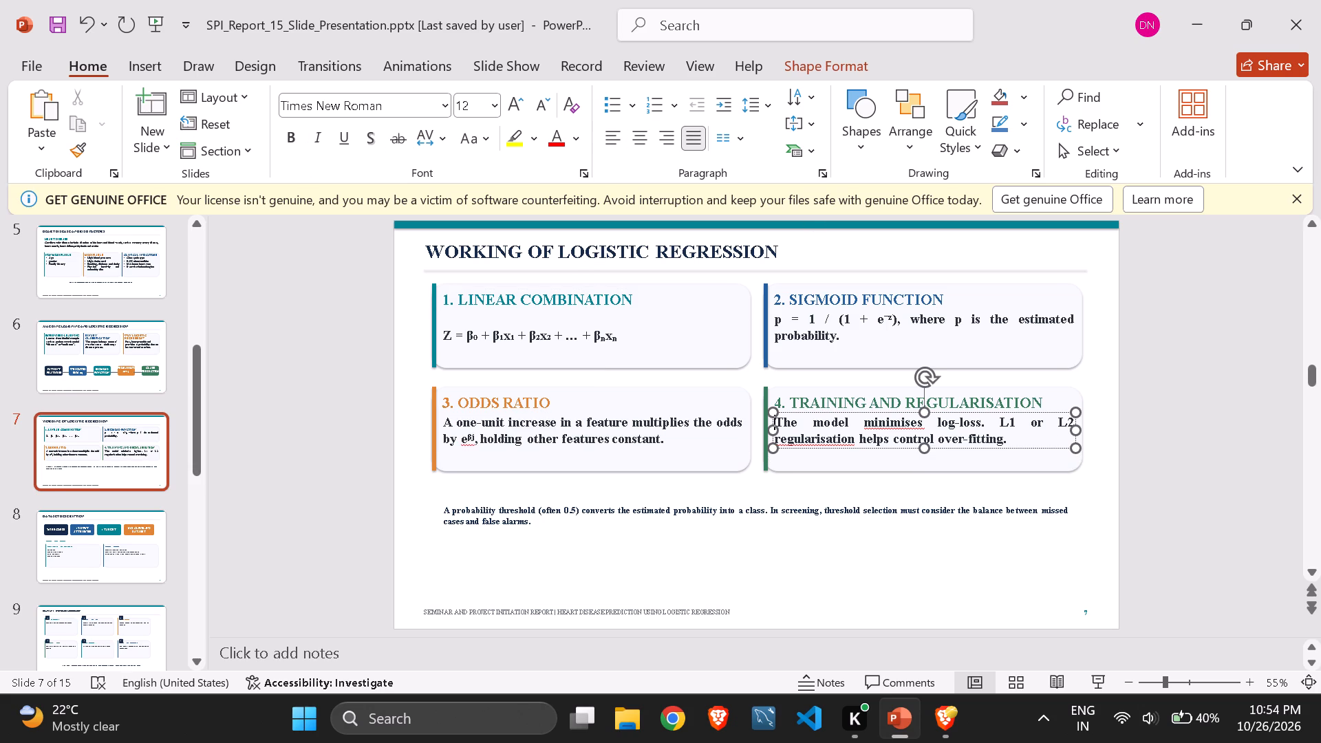
Set the probability threshold note below slide 7's cards to font size 16.
click(884, 537)
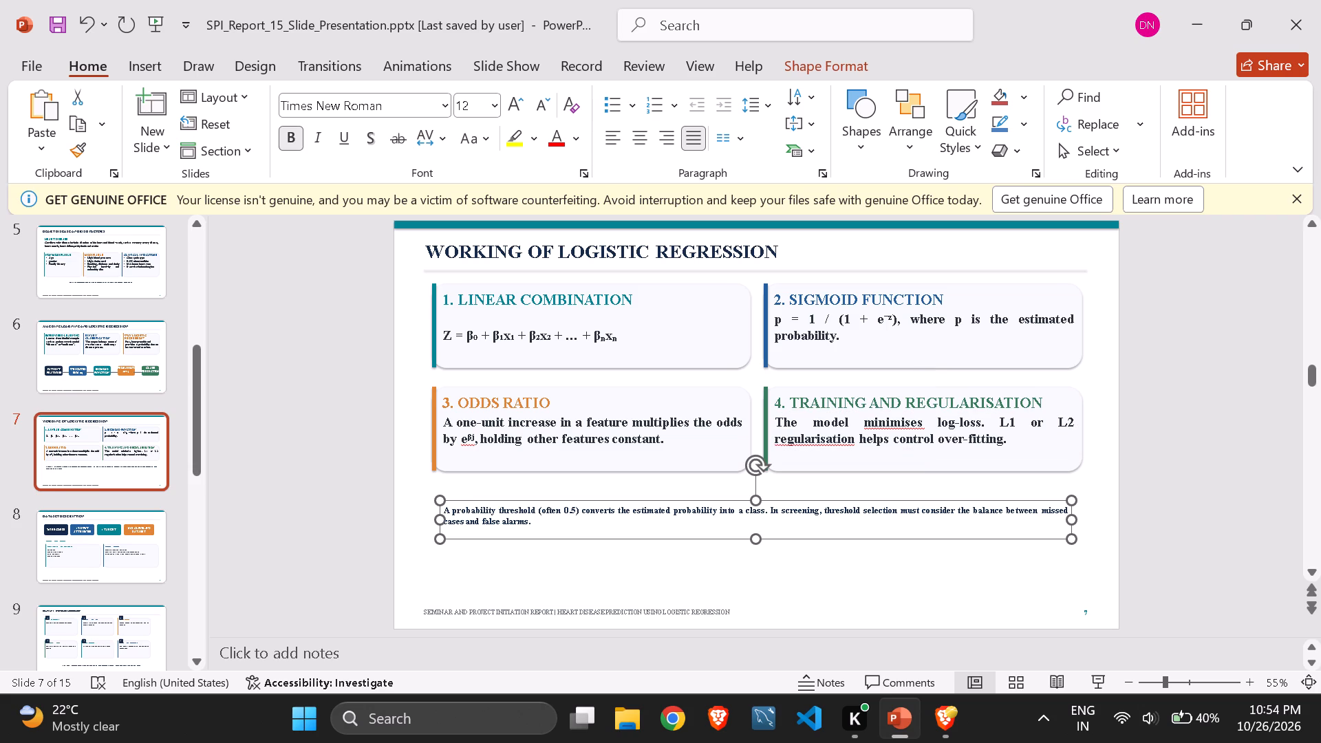
click(559, 506)
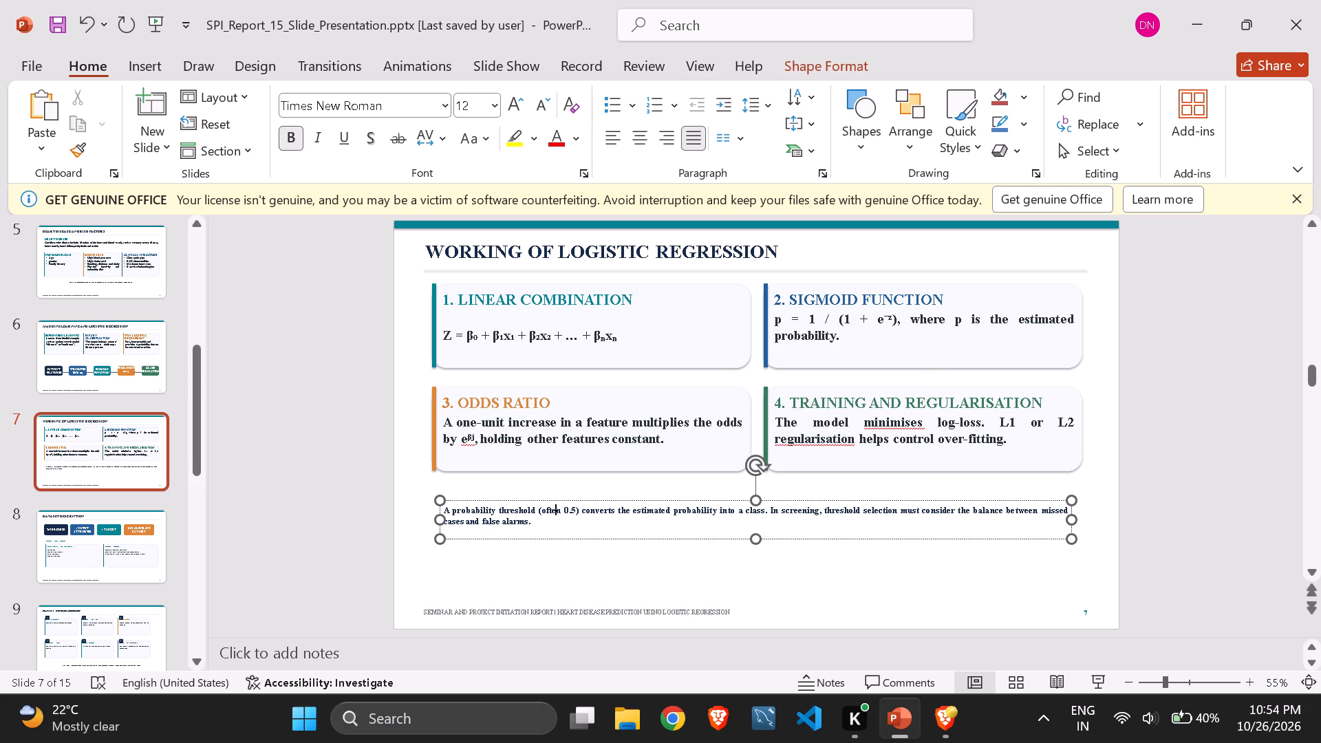
key(ctrl+a)
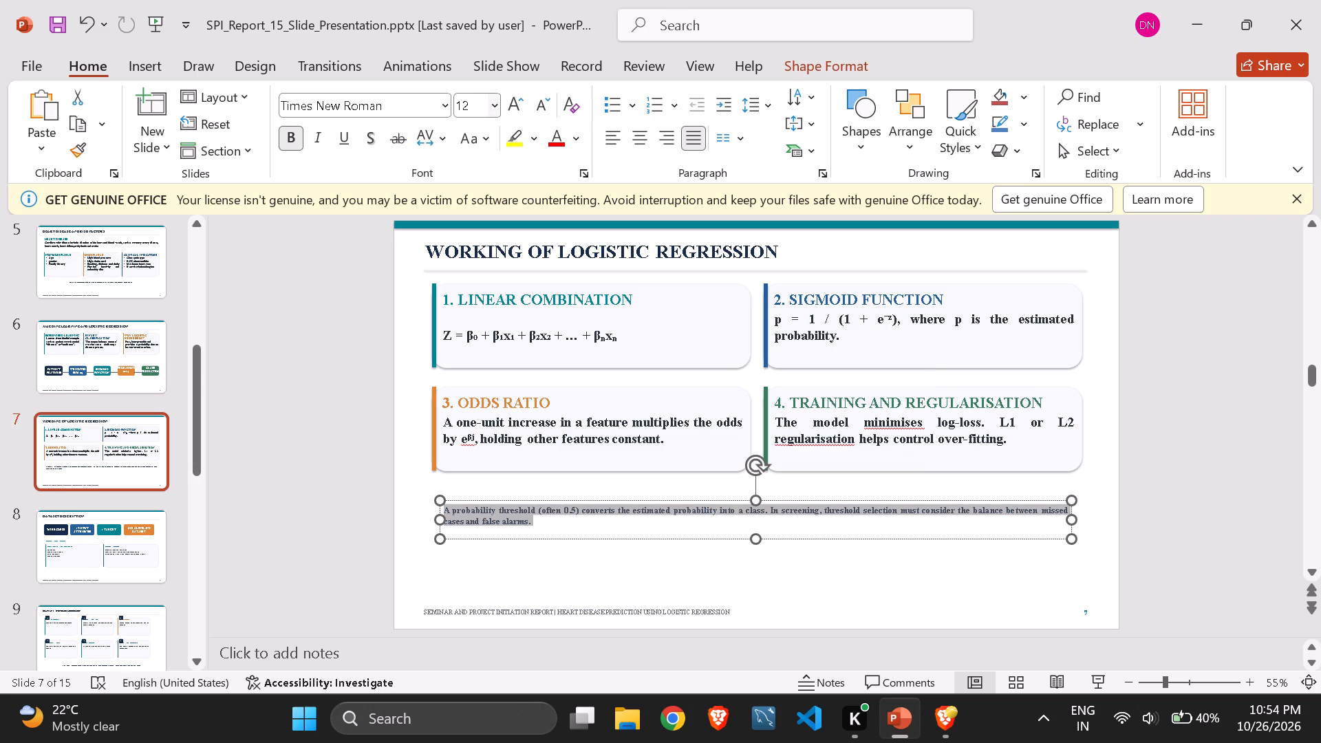
click(474, 107)
key(BackSpace)
text(16)
key(Return)
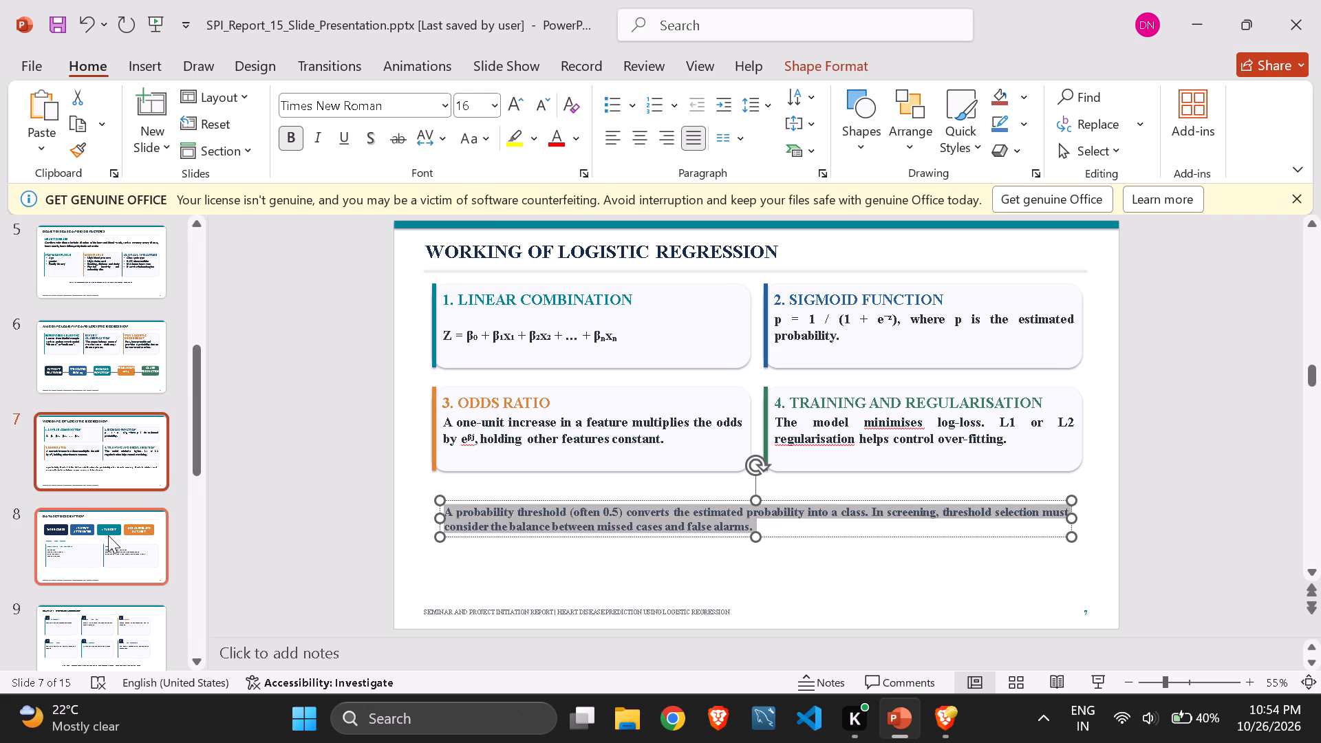
On slide 8, set the "EXAMPLE INPUT FEATURES" subheading to font size 18.
click(108, 535)
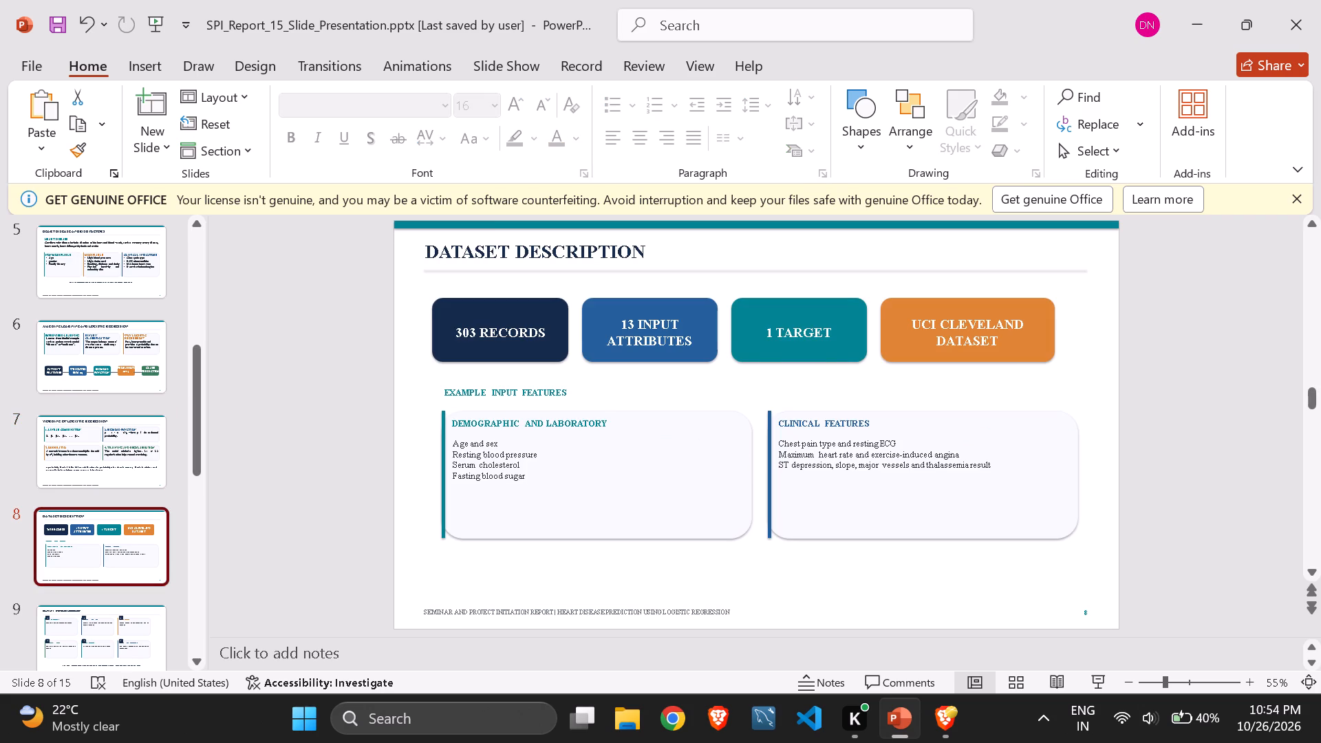
double_click(548, 393)
key(ctrl+a)
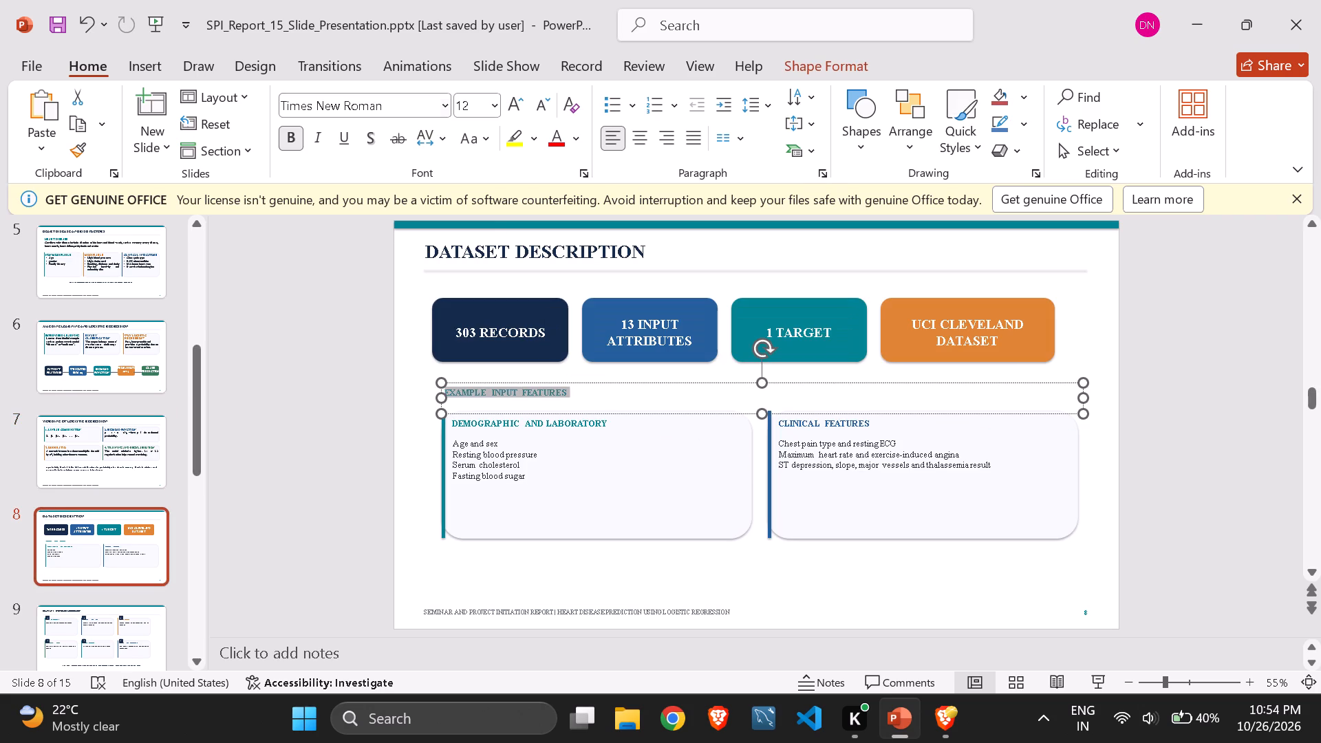
click(479, 103)
key(BackSpace)
text(18)
key(Return)
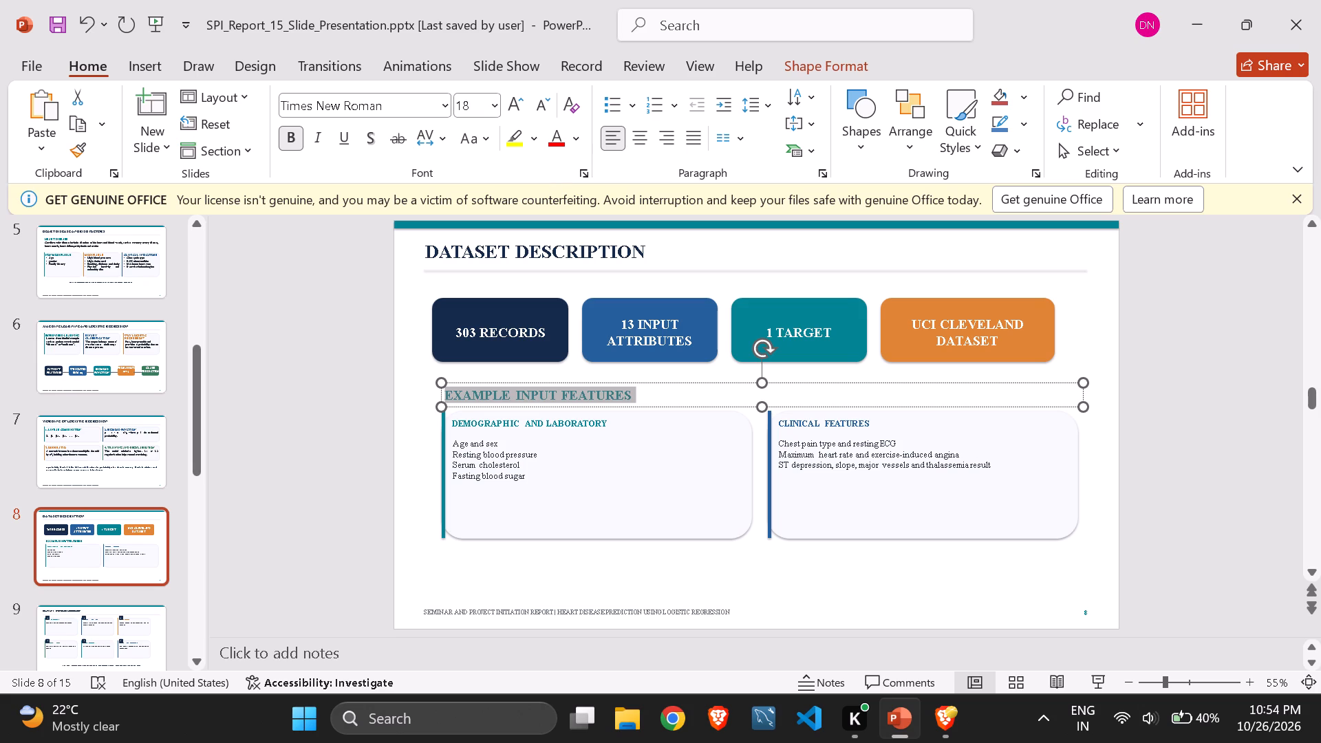
Set the "DEMOGRAPHIC AND LABORATORY" card heading on slide 8 to font size 18.
click(556, 422)
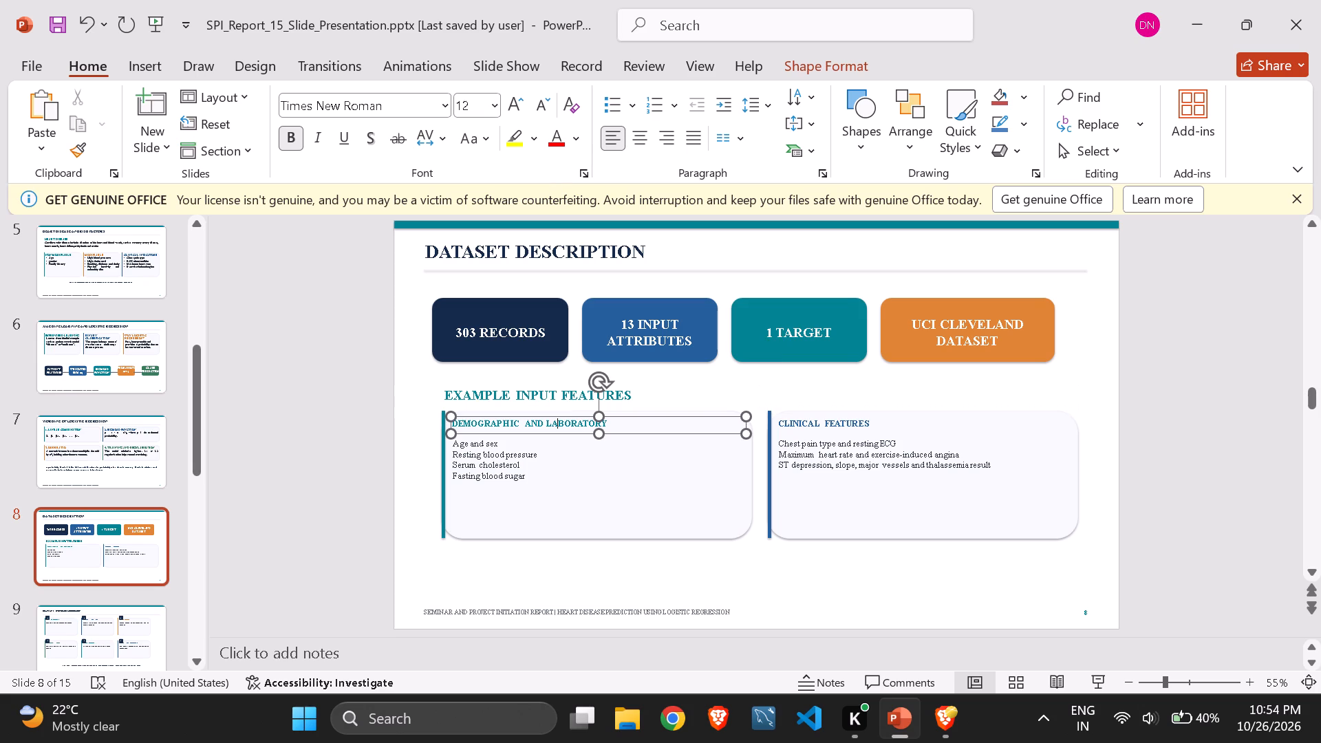
key(ctrl+a)
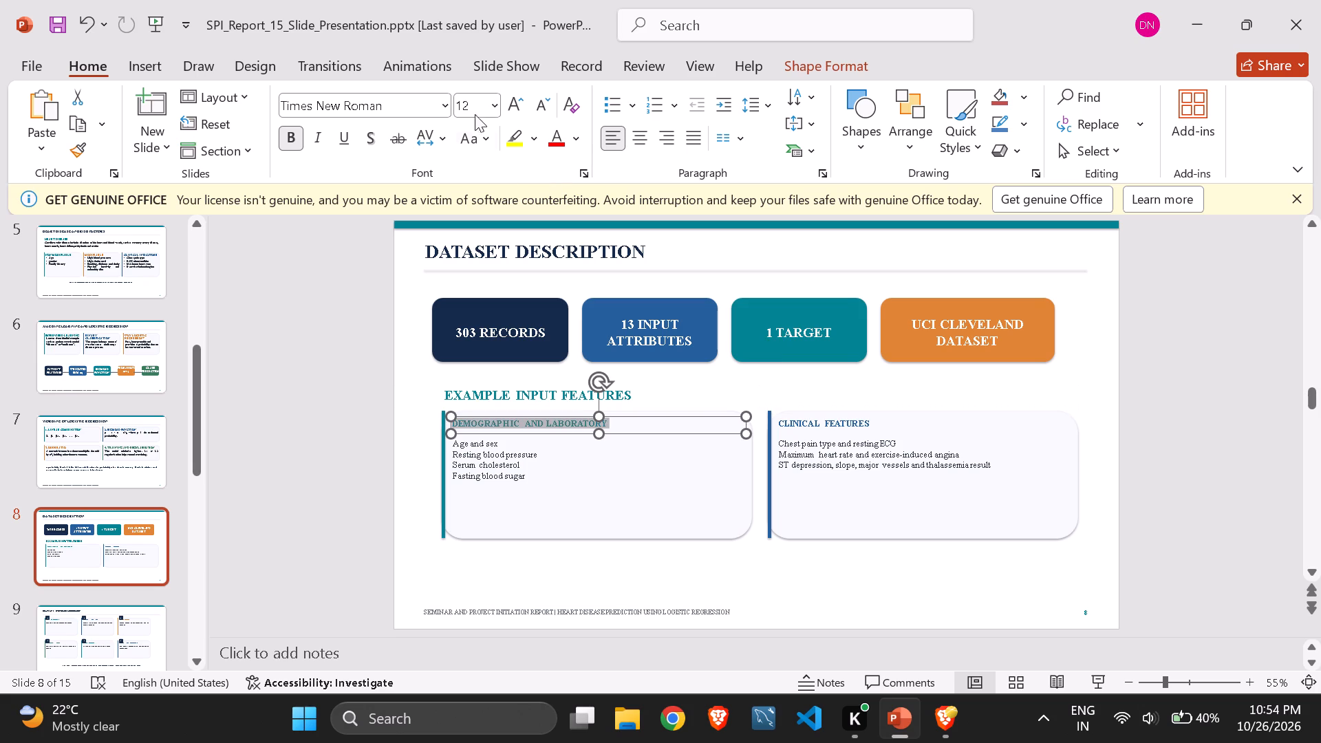
click(474, 108)
key(BackSpace)
text(18)
key(Return)
Set the feature list in the DEMOGRAPHIC AND LABORATORY card to font size 18.
click(486, 454)
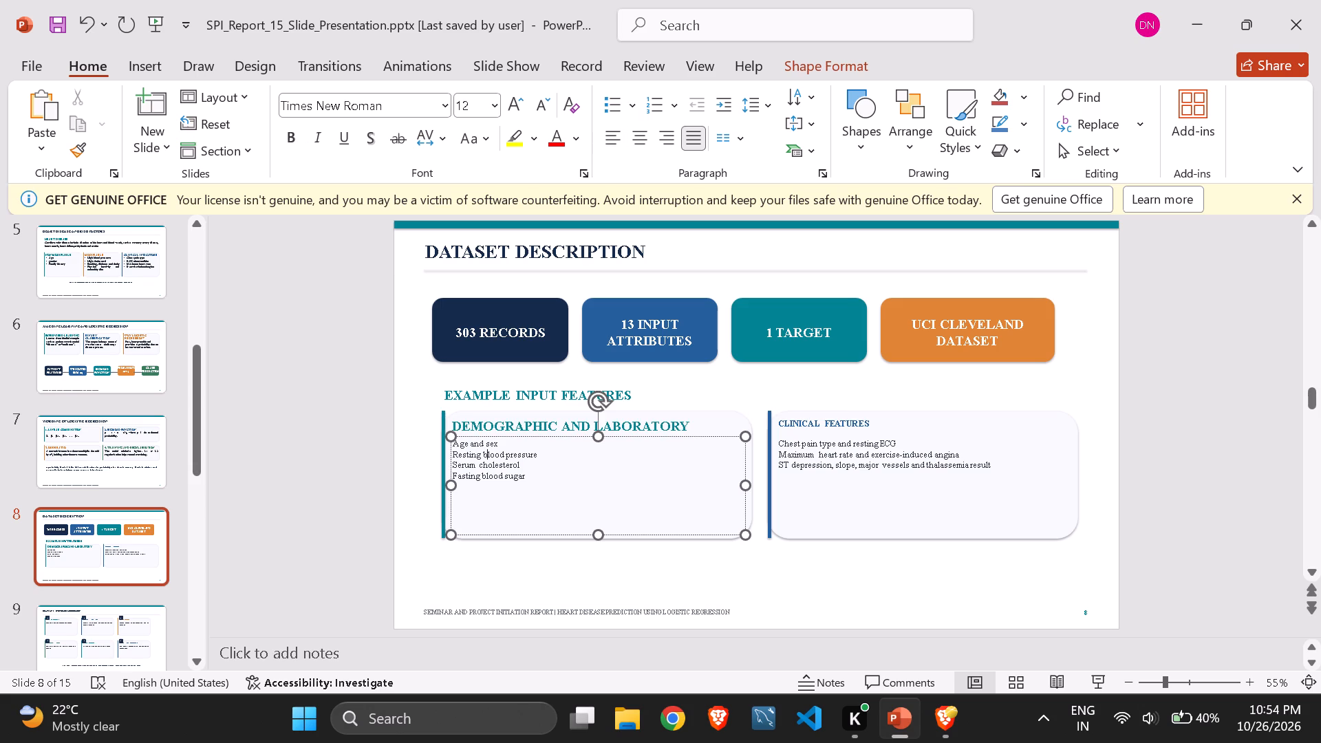
key(ctrl+a)
click(471, 109)
key(BackSpace)
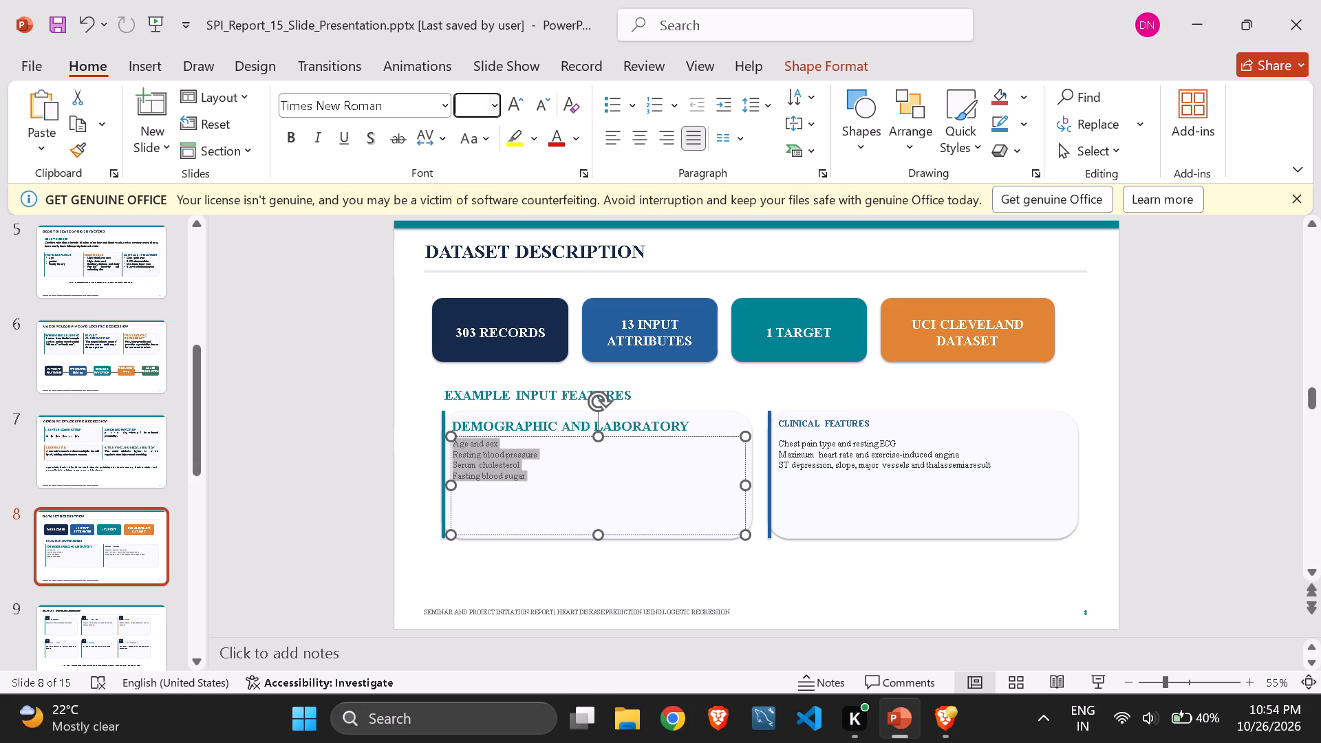
text(18)
key(Return)
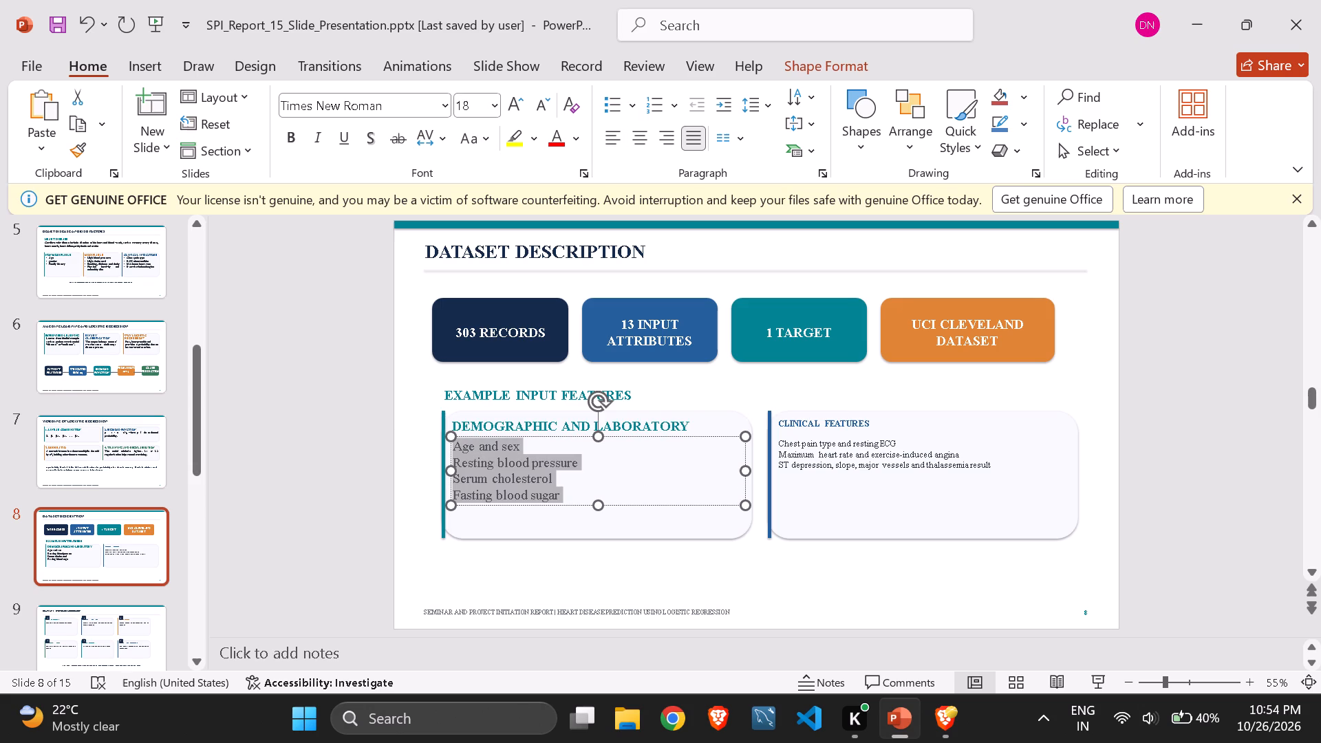
Replace "sex" with "Gender" in the first line of the DEMOGRAPHIC AND LABORATORY list.
click(542, 442)
key(BackSpace)
key(BackSpace)
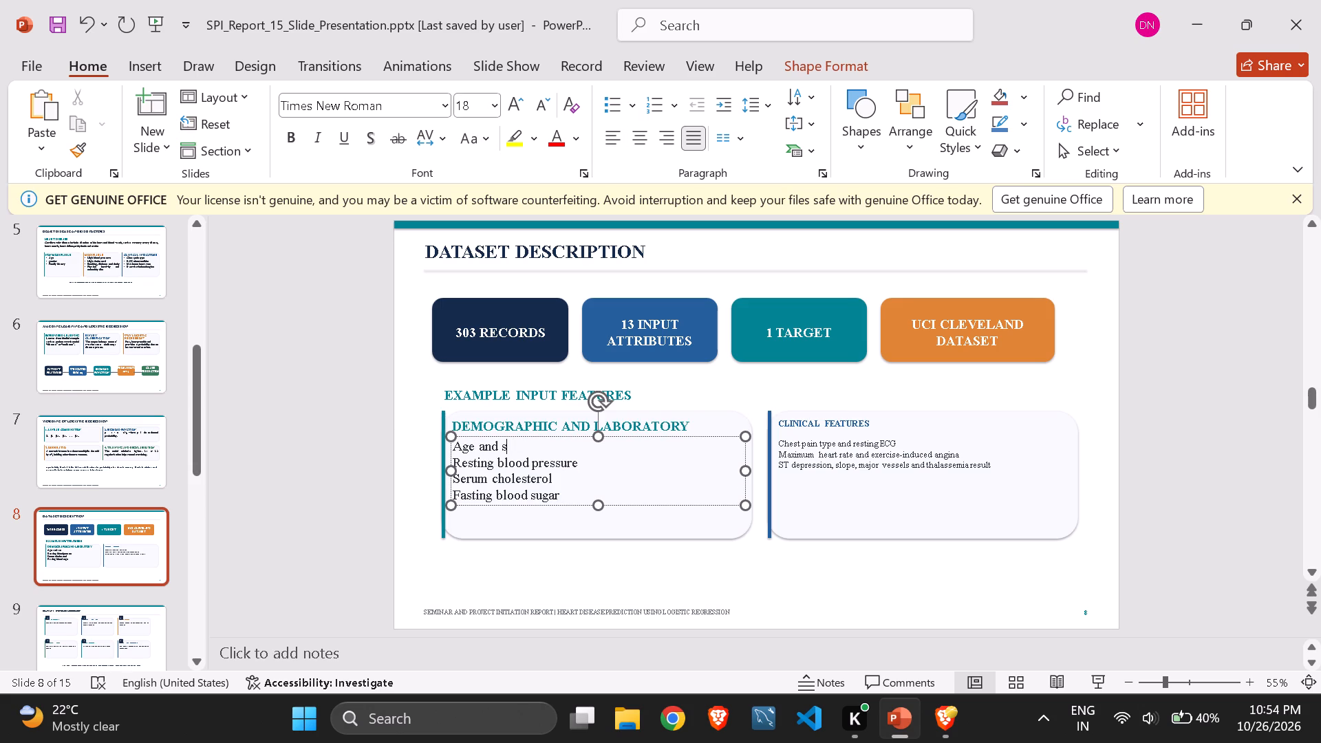
key(BackSpace)
text(Gender)
Set the "CLINICAL FEATURES" card heading on slide 8 to font size 18.
click(853, 420)
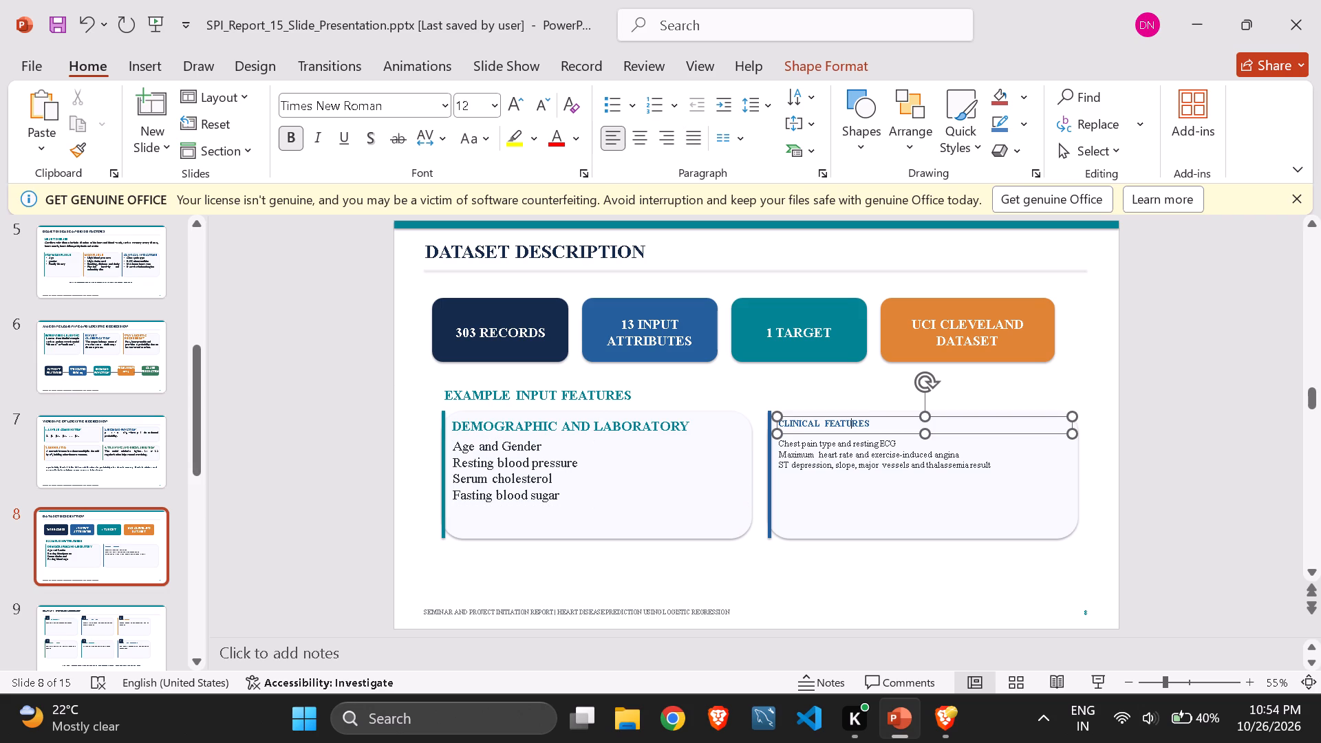
key(ctrl+a)
click(480, 107)
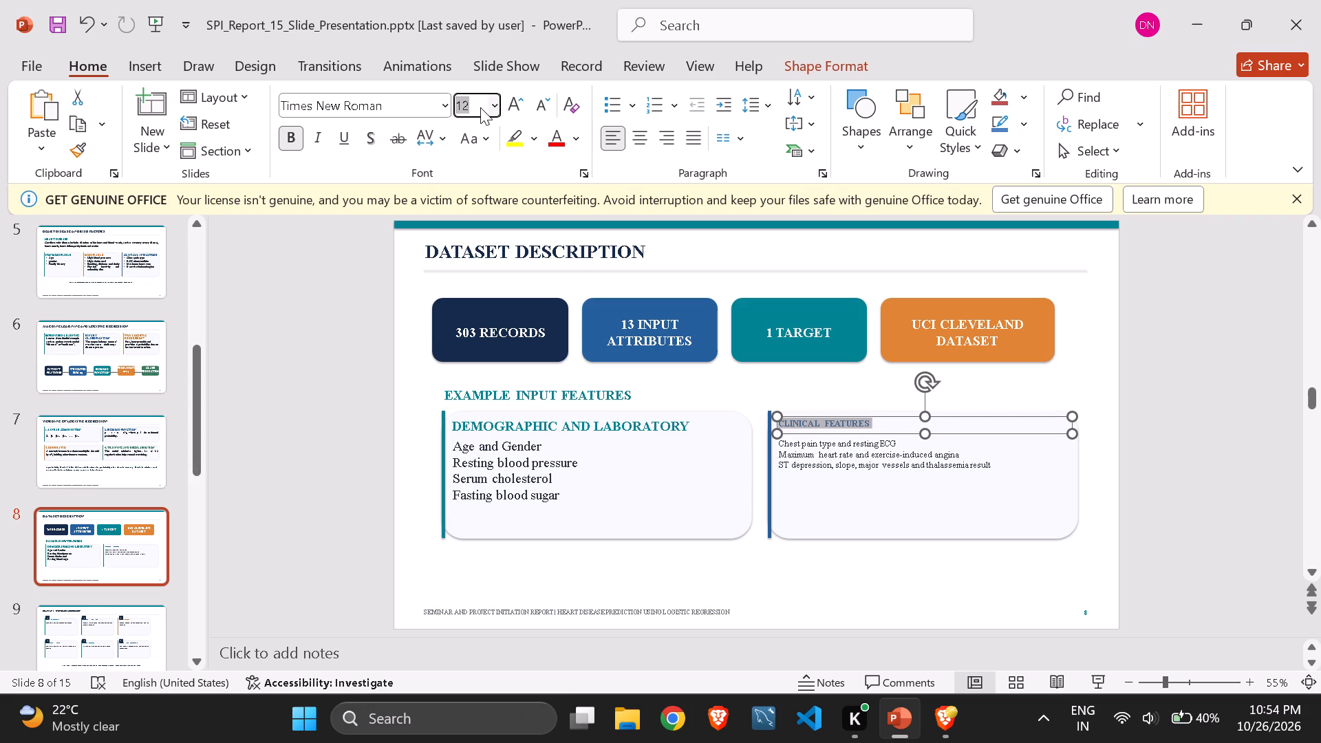
key(BackSpace)
text(18)
key(Return)
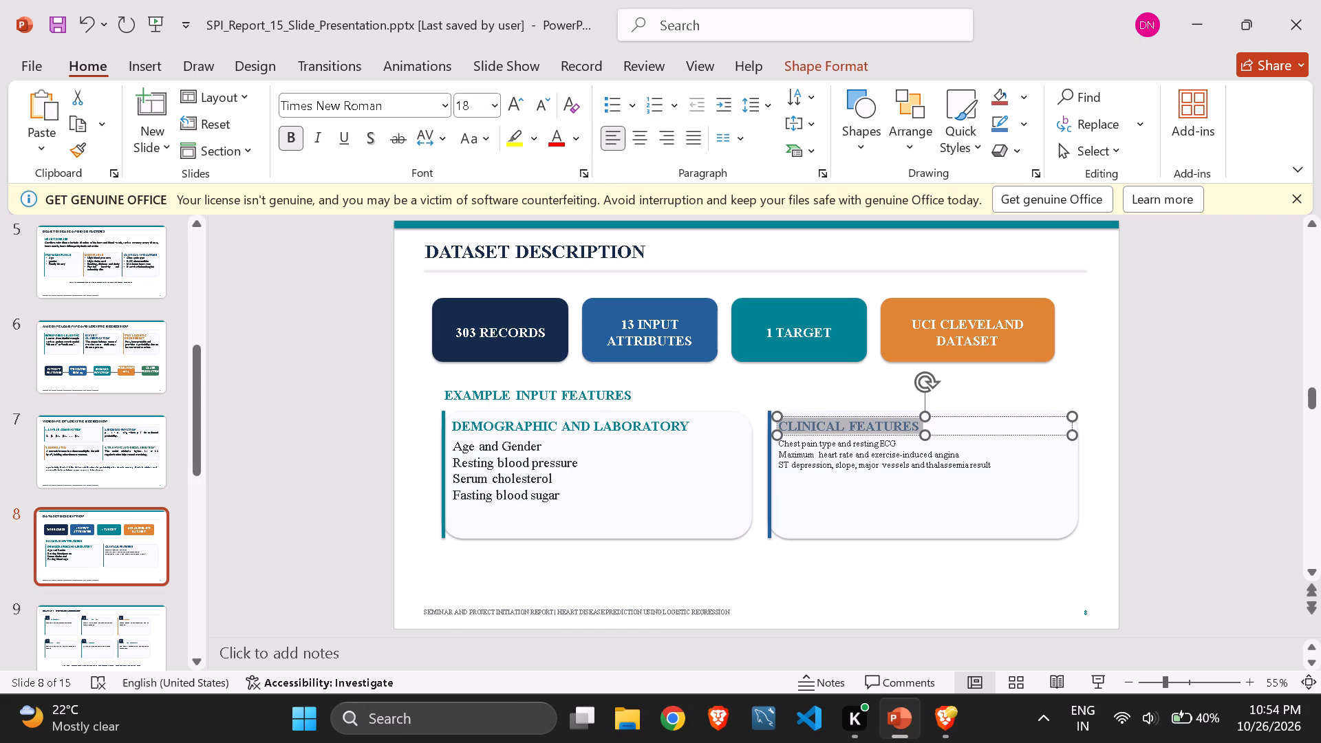
Set the feature list in the CLINICAL FEATURES card to font size 18.
click(843, 464)
key(ctrl+a)
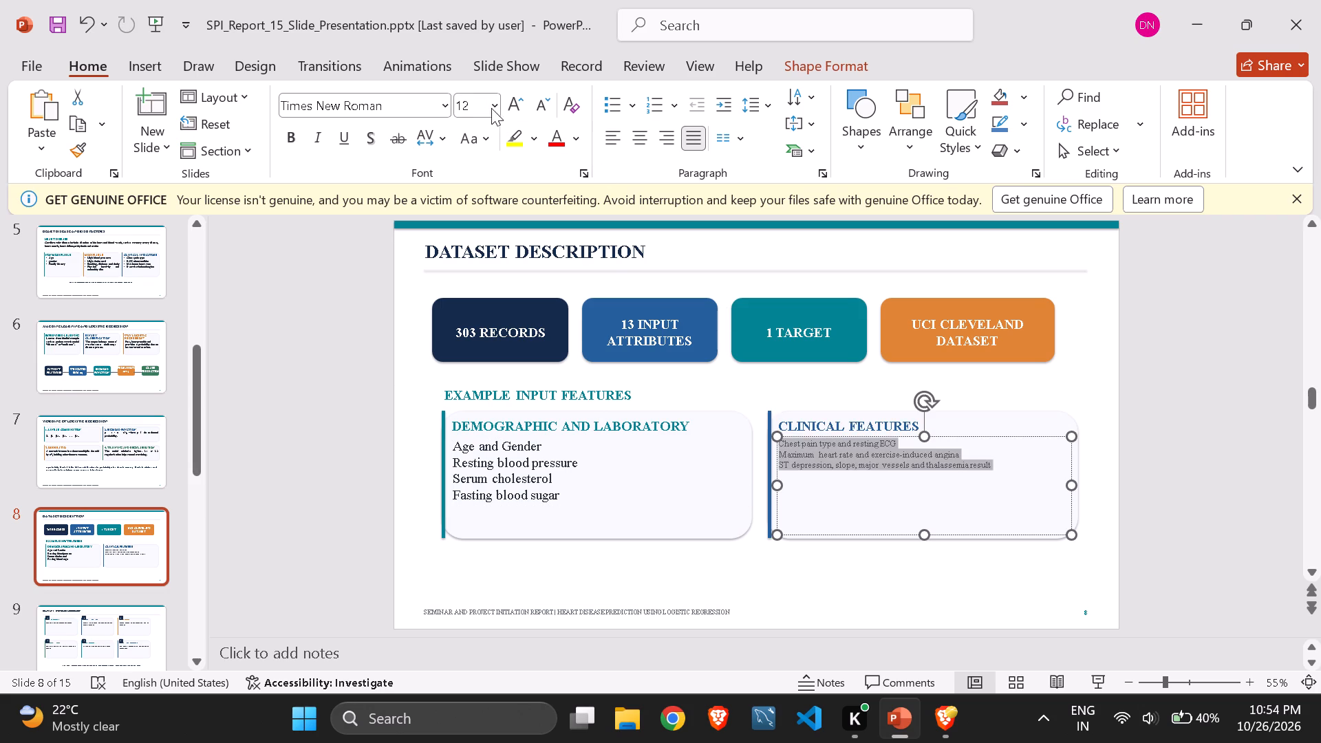
click(477, 105)
key(BackSpace)
text(18)
key(Return)
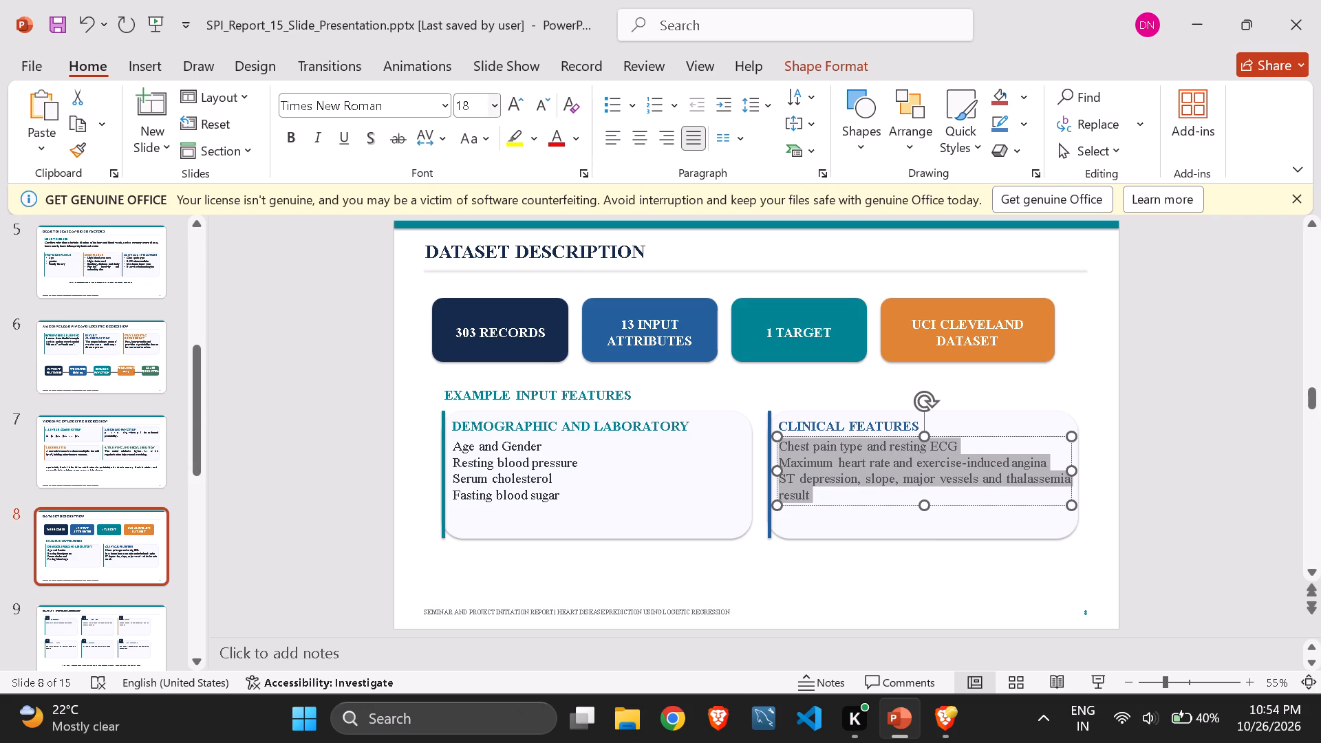
On slide 9, set the text of all six methodology cards and their number badges to font size 18.
click(95, 631)
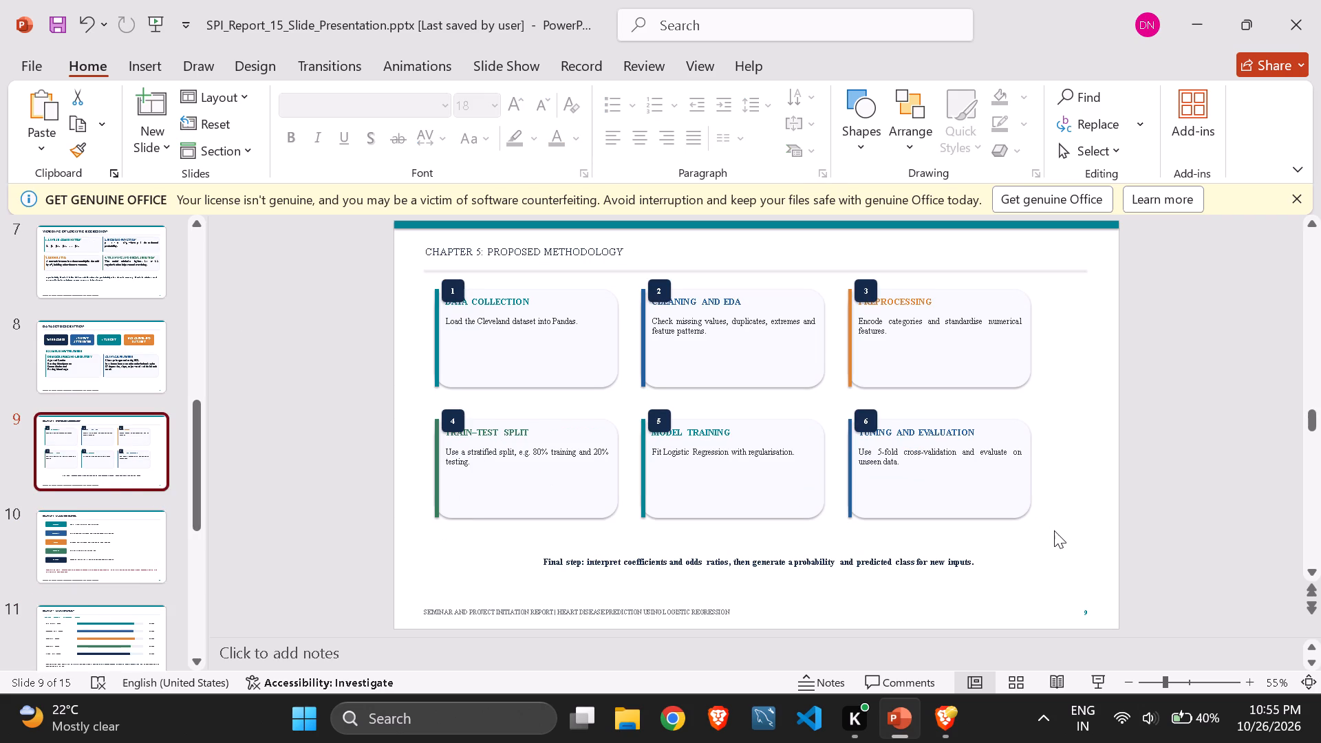
drag(1054, 530, 427, 268)
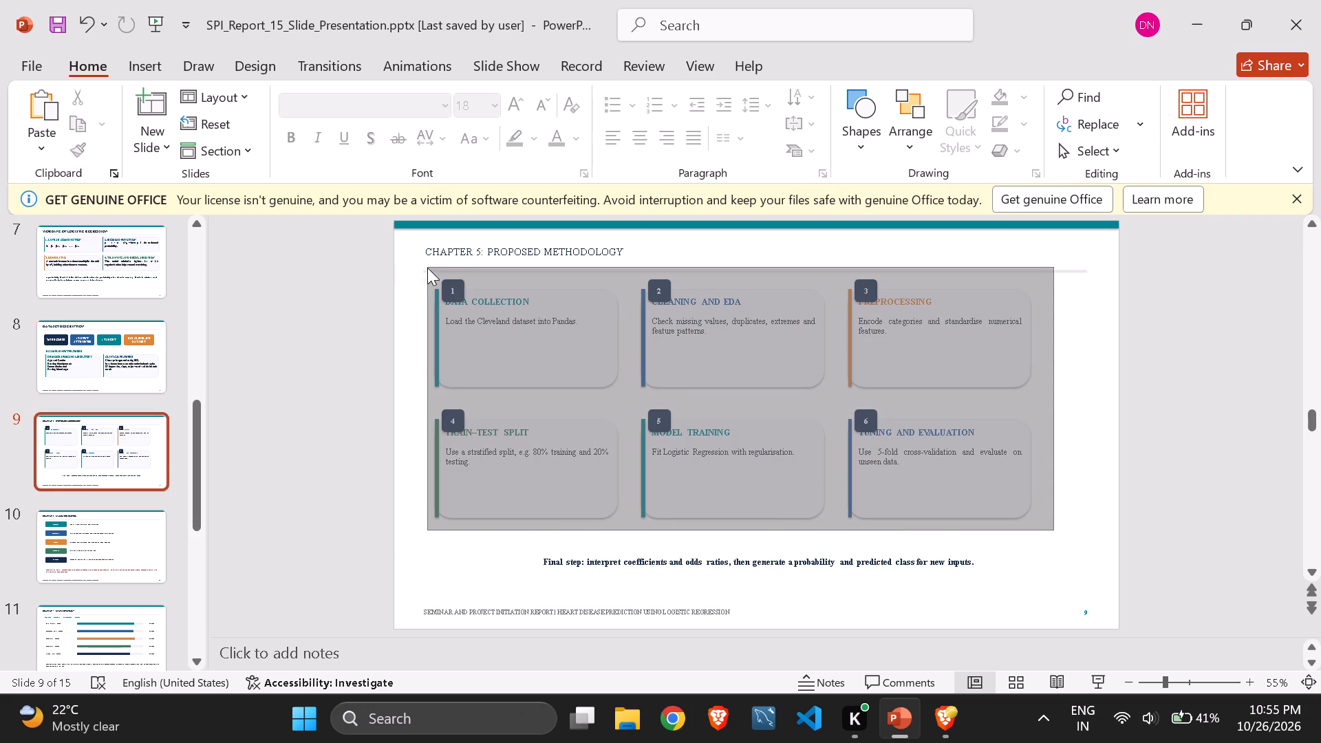
drag(427, 268, 427, 275)
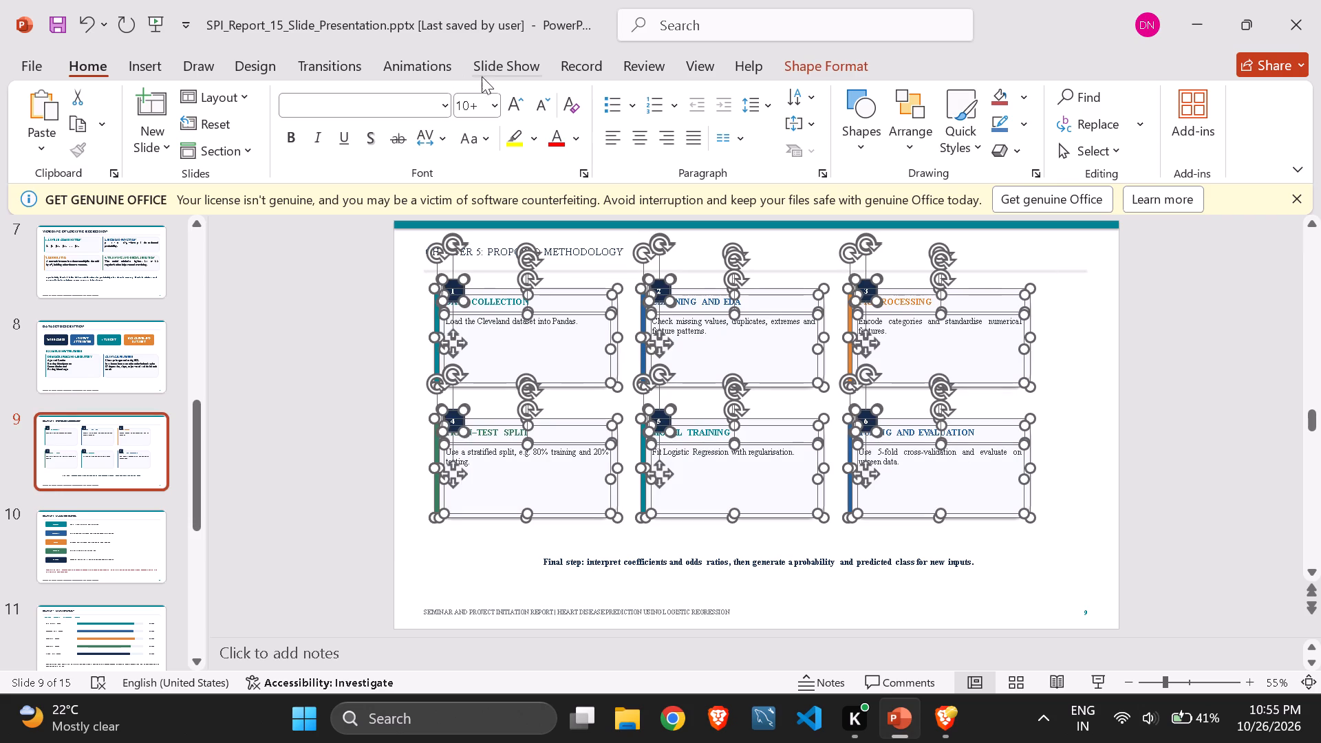
click(485, 103)
key(BackSpace)
text(18)
key(Return)
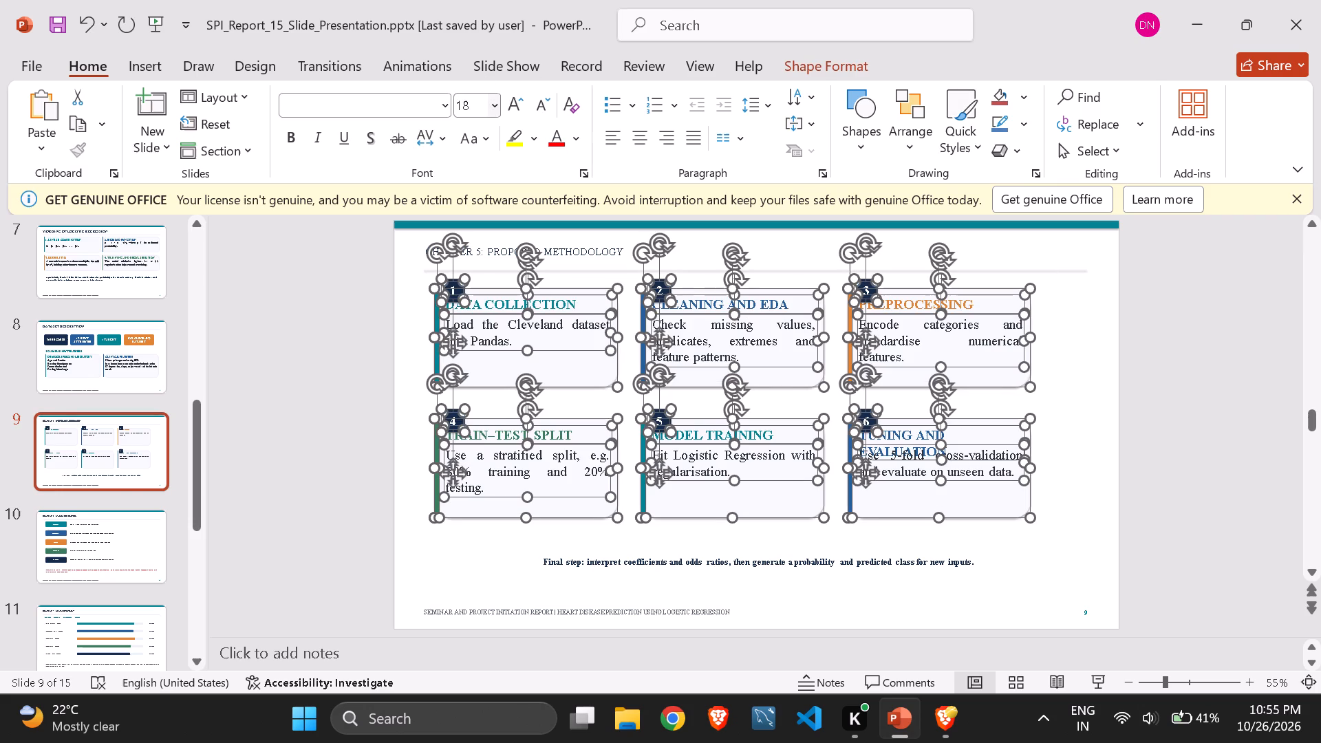
click(1073, 381)
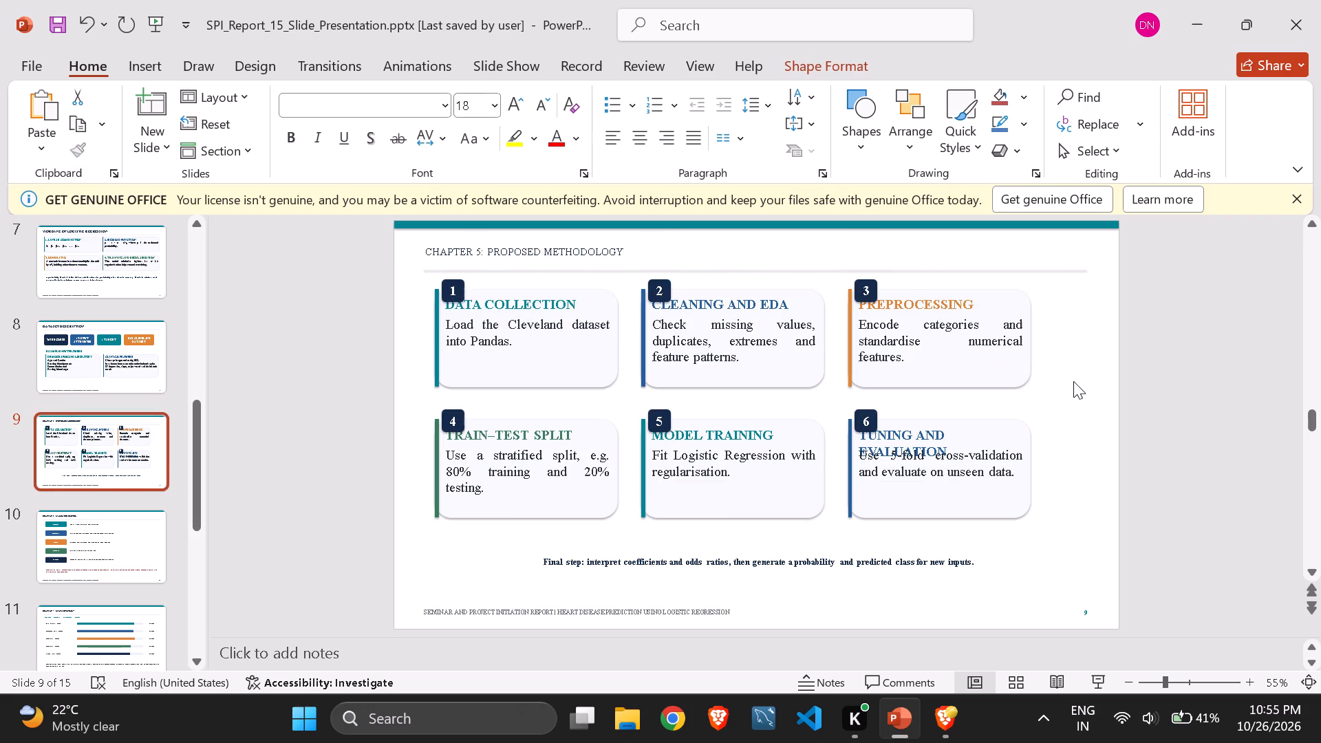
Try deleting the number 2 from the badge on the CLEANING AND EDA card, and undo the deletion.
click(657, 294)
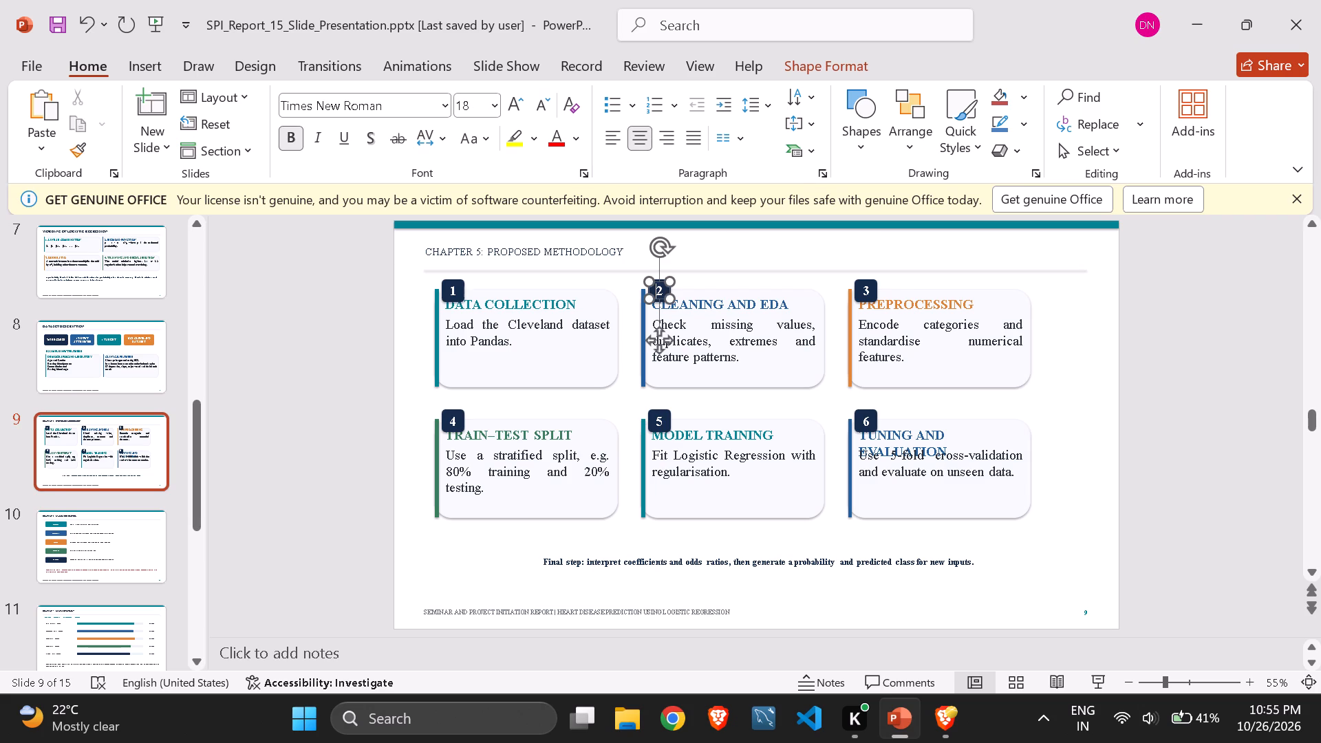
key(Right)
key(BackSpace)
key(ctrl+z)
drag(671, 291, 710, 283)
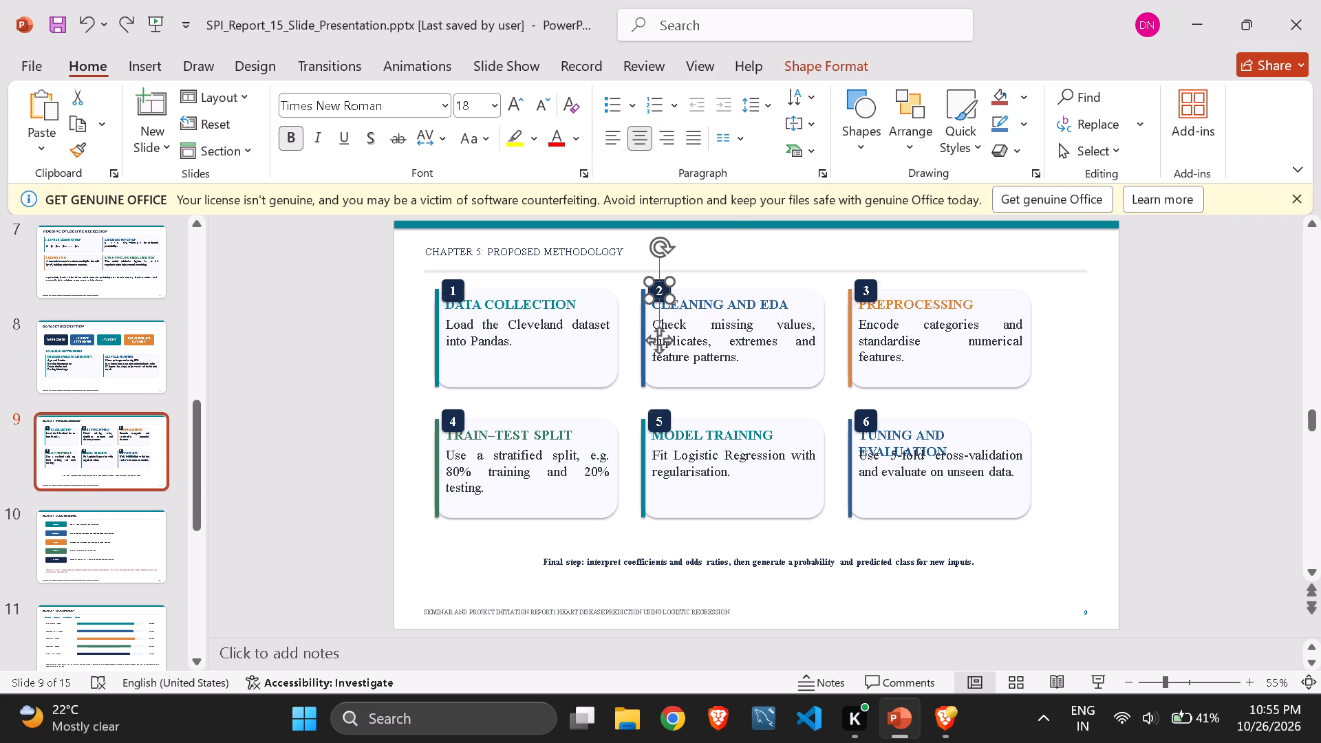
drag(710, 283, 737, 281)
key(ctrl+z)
Delete number badges 1 and 2 from the DATA COLLECTION and CLEANING AND EDA cards on slide 9.
click(457, 289)
key(Delete)
click(457, 289)
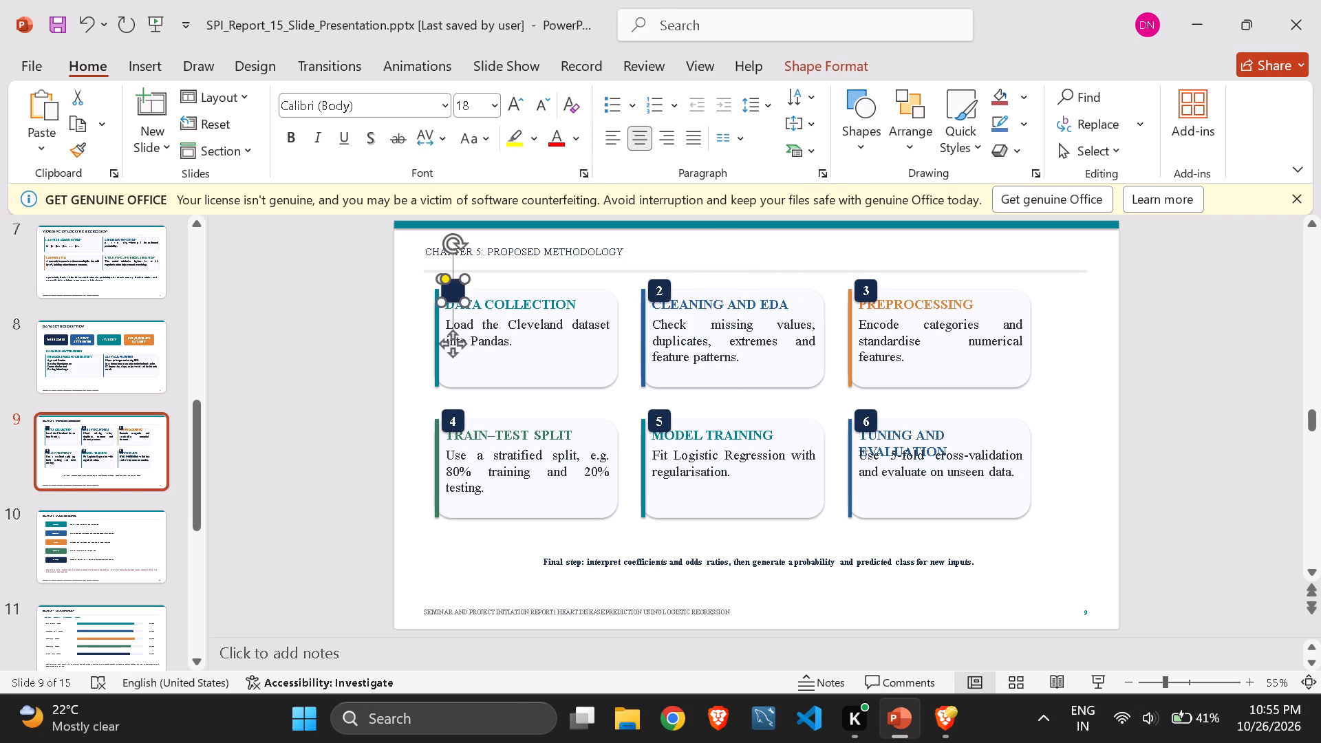
key(Delete)
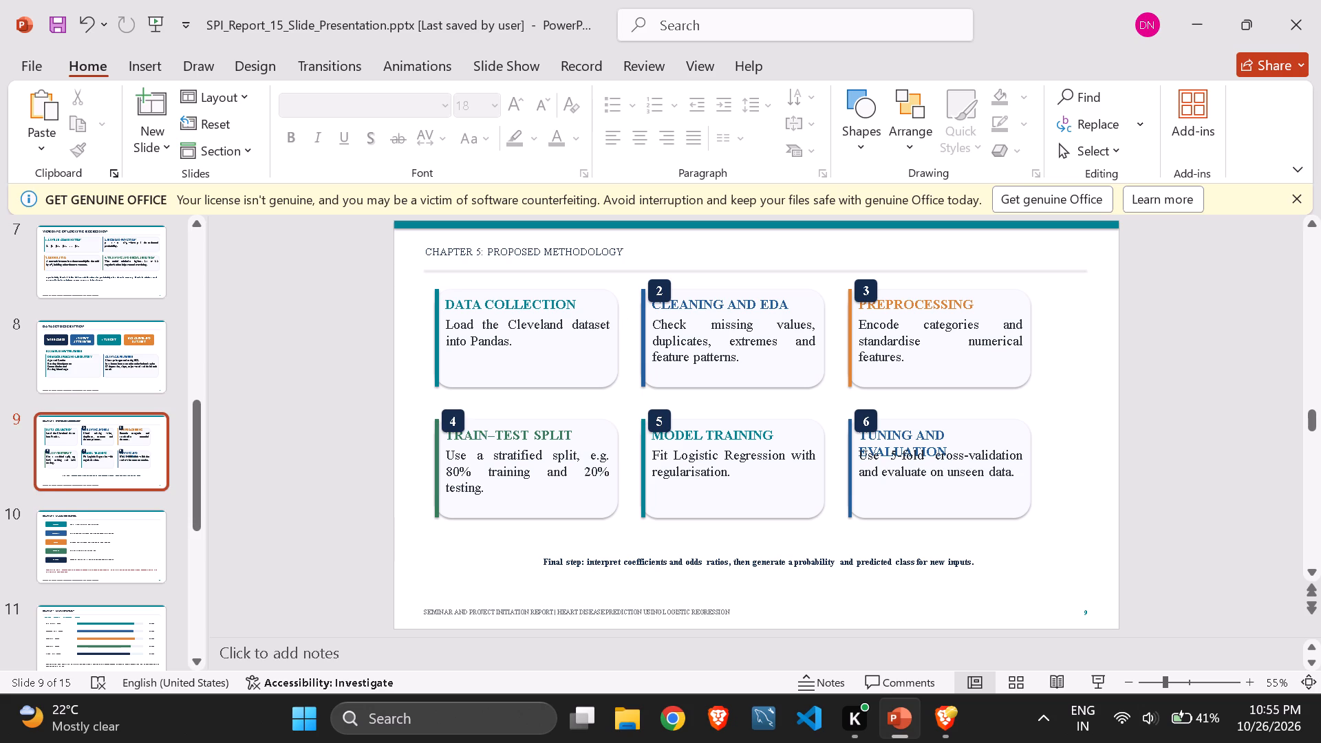
click(657, 292)
key(Delete)
key(BackSpace)
click(657, 292)
key(Delete)
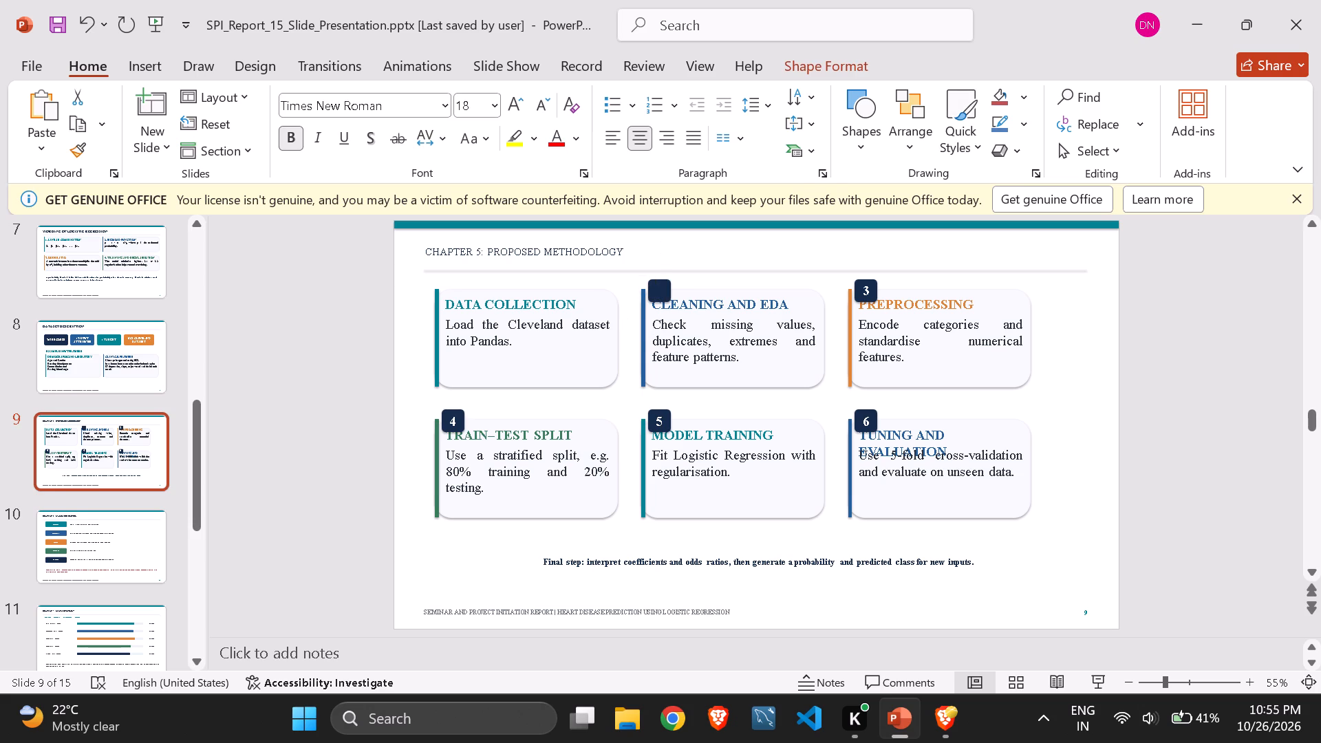
click(657, 292)
key(Delete)
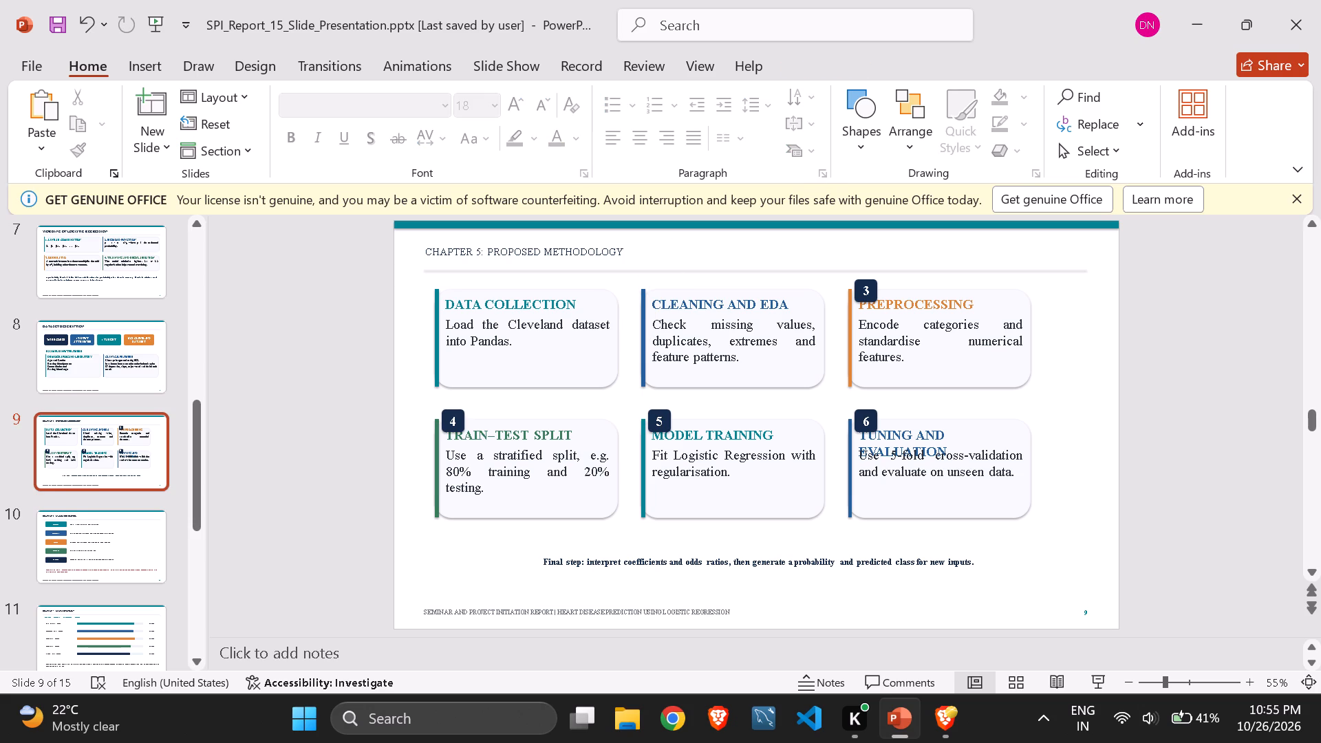
Delete the number 3 and its badge shape from the PREPROCESSING card.
click(868, 292)
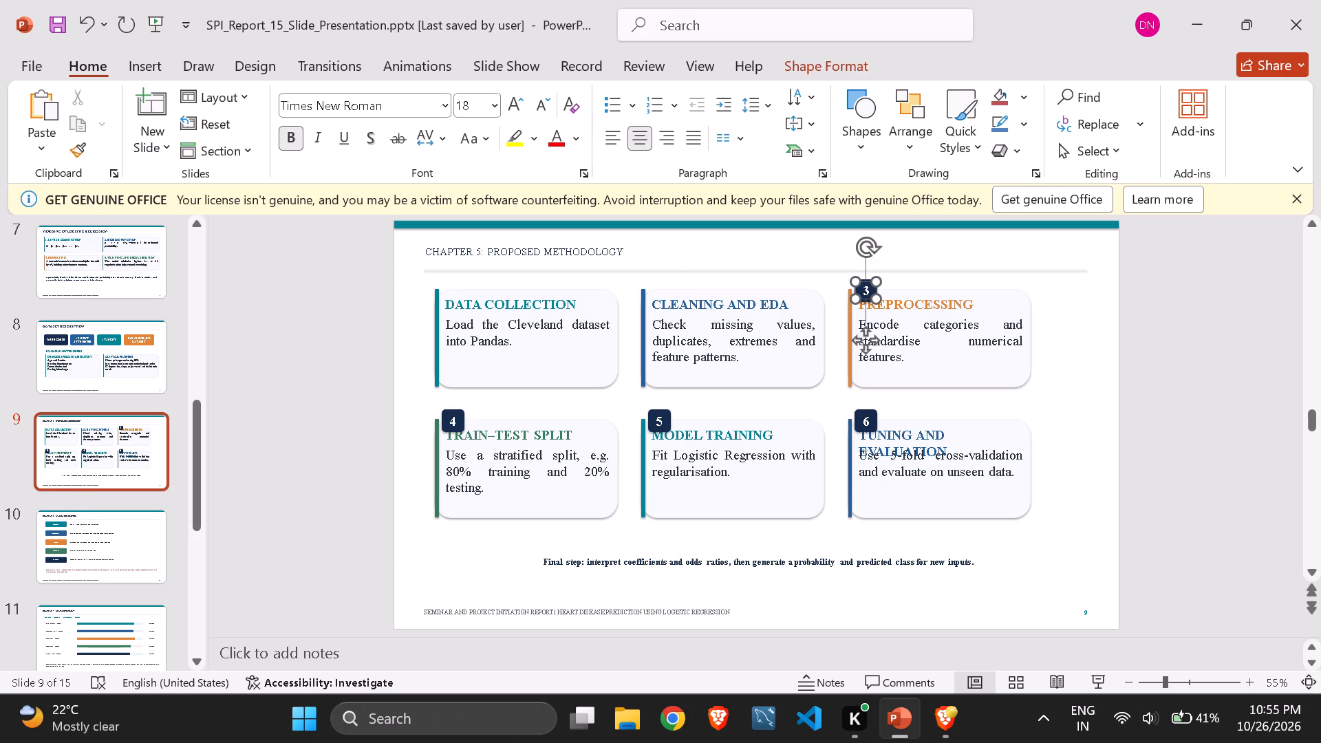
click(865, 290)
key(Delete)
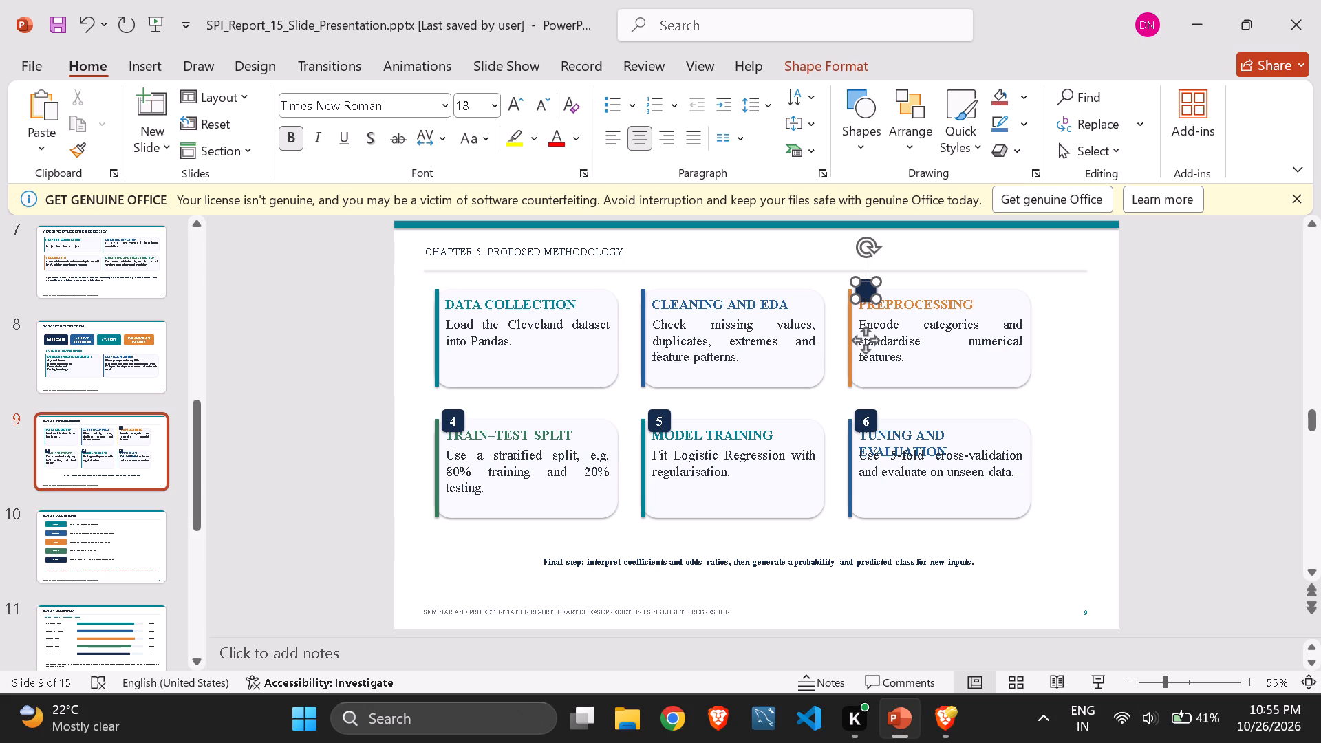
click(865, 290)
key(Delete)
click(865, 290)
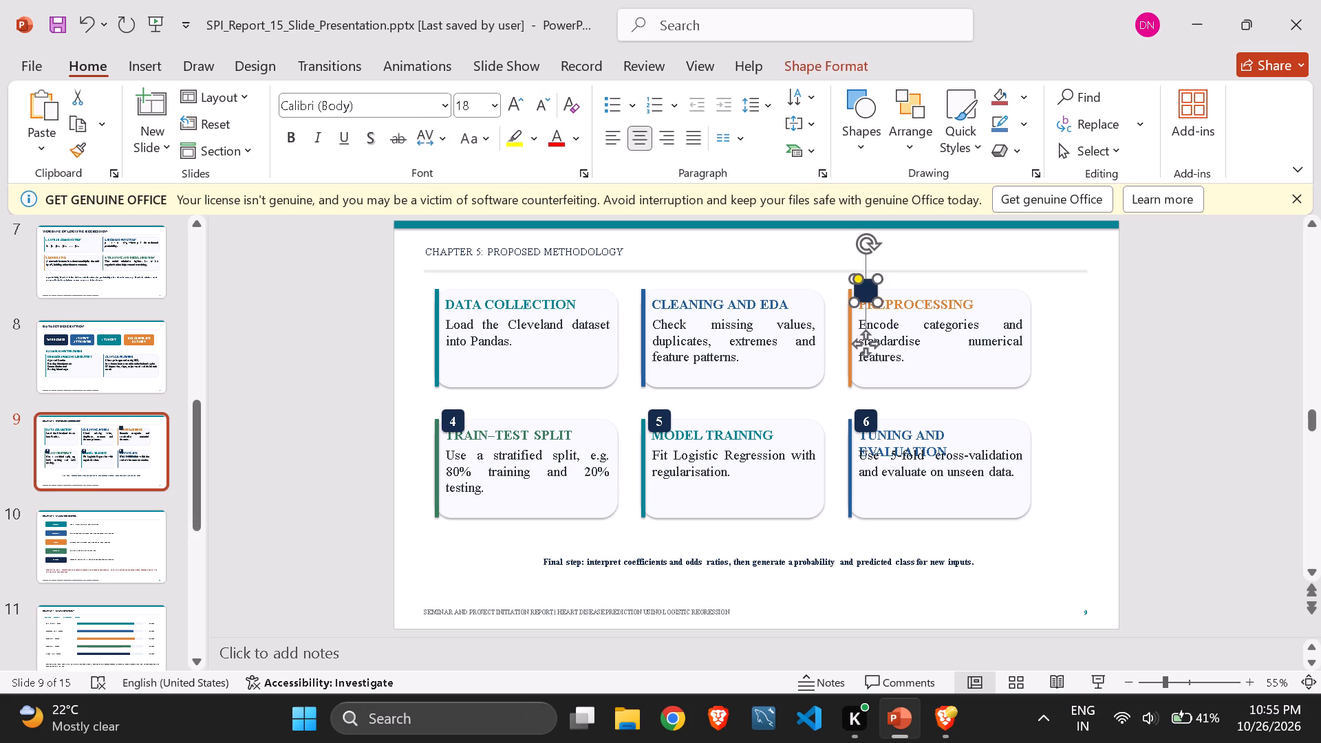
key(Delete)
Delete number badges 4, 5 and 6 from the TRAIN–TEST SPLIT, MODEL TRAINING and TUNING AND EVALUATION cards.
click(449, 418)
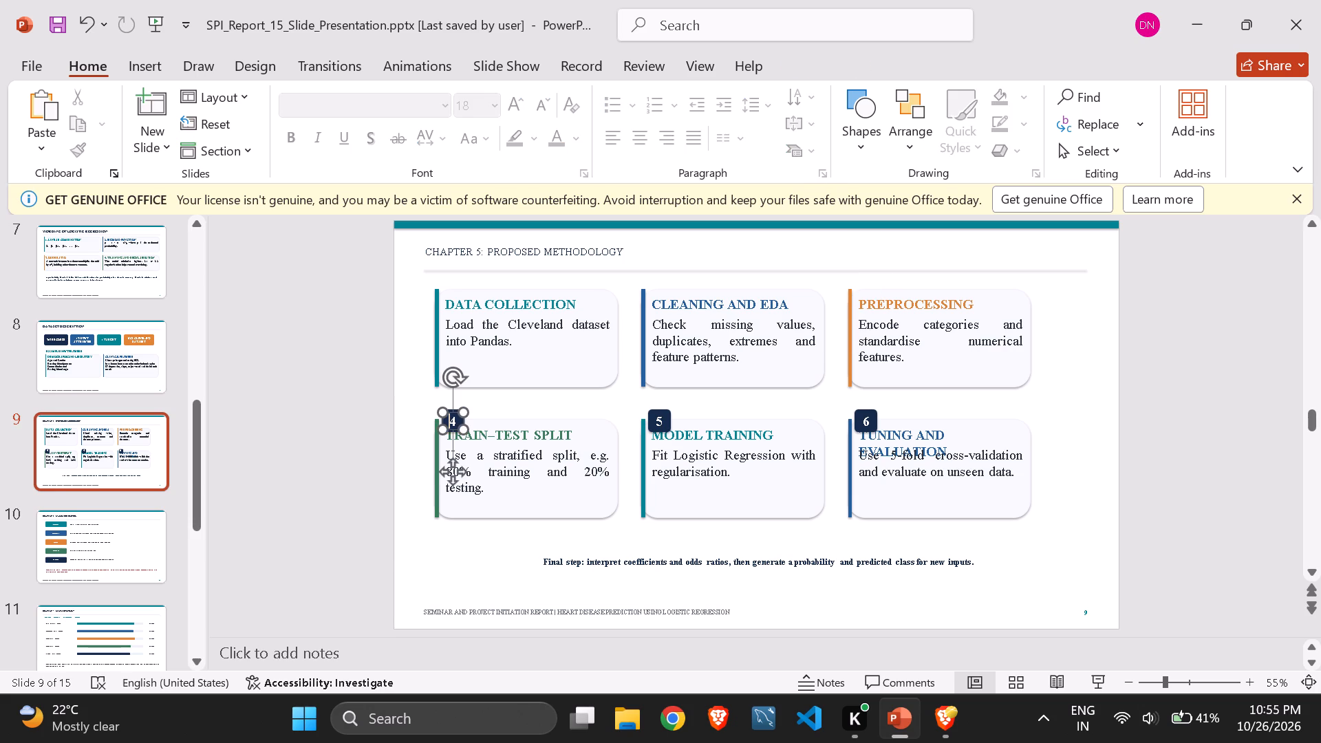
click(449, 418)
key(Delete)
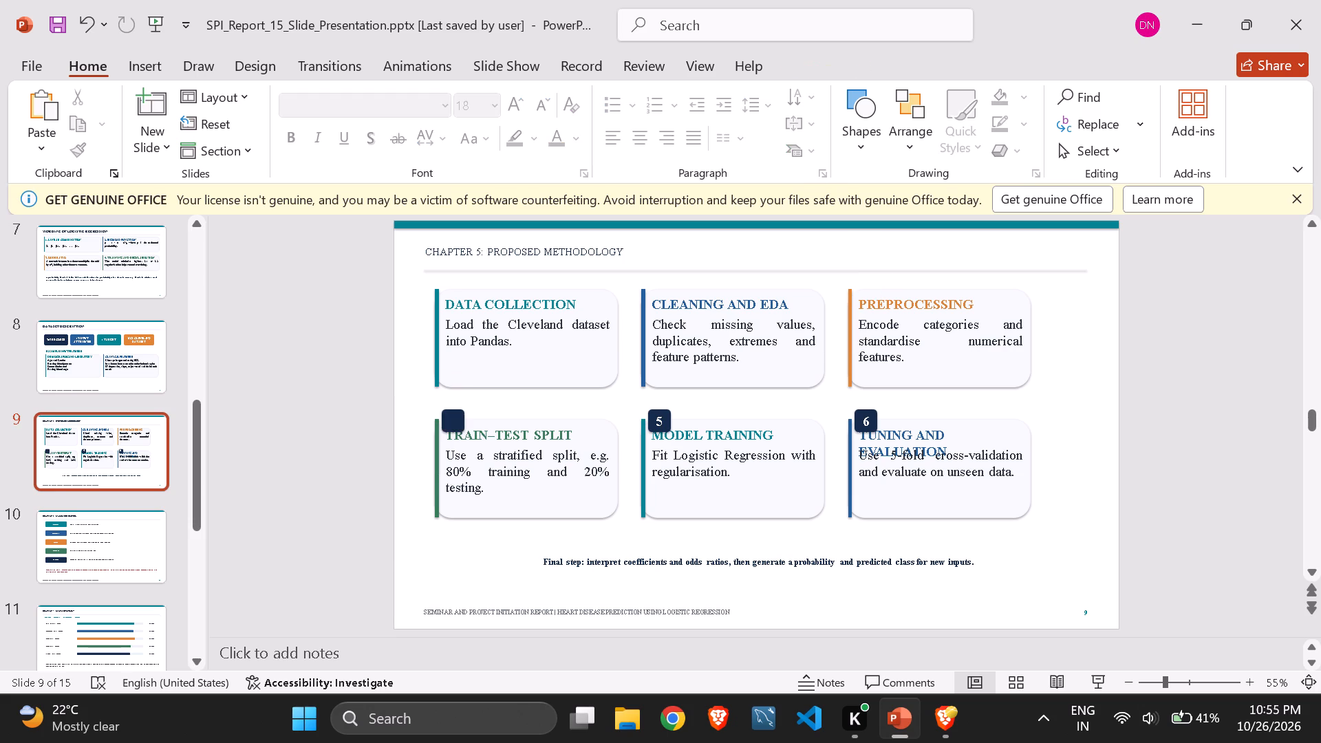
click(449, 418)
key(Delete)
click(665, 424)
key(Delete)
click(665, 424)
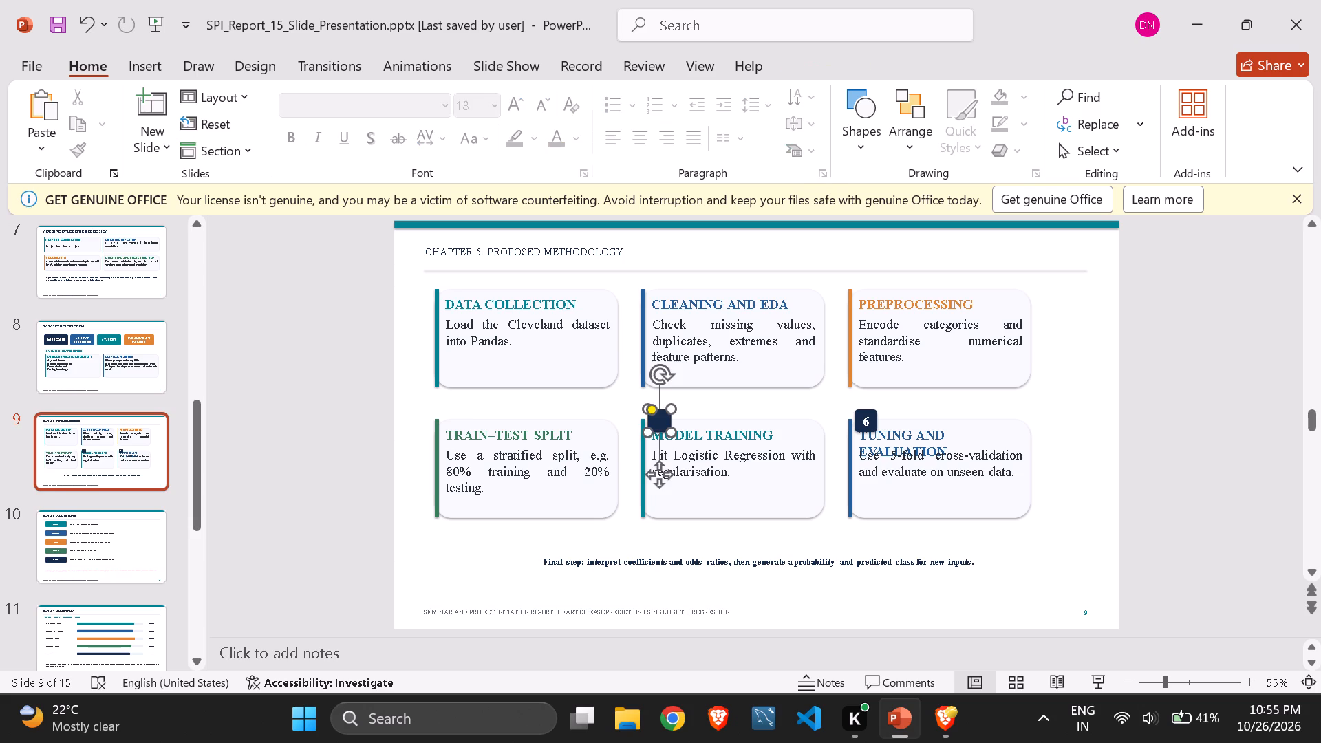
key(Delete)
click(874, 417)
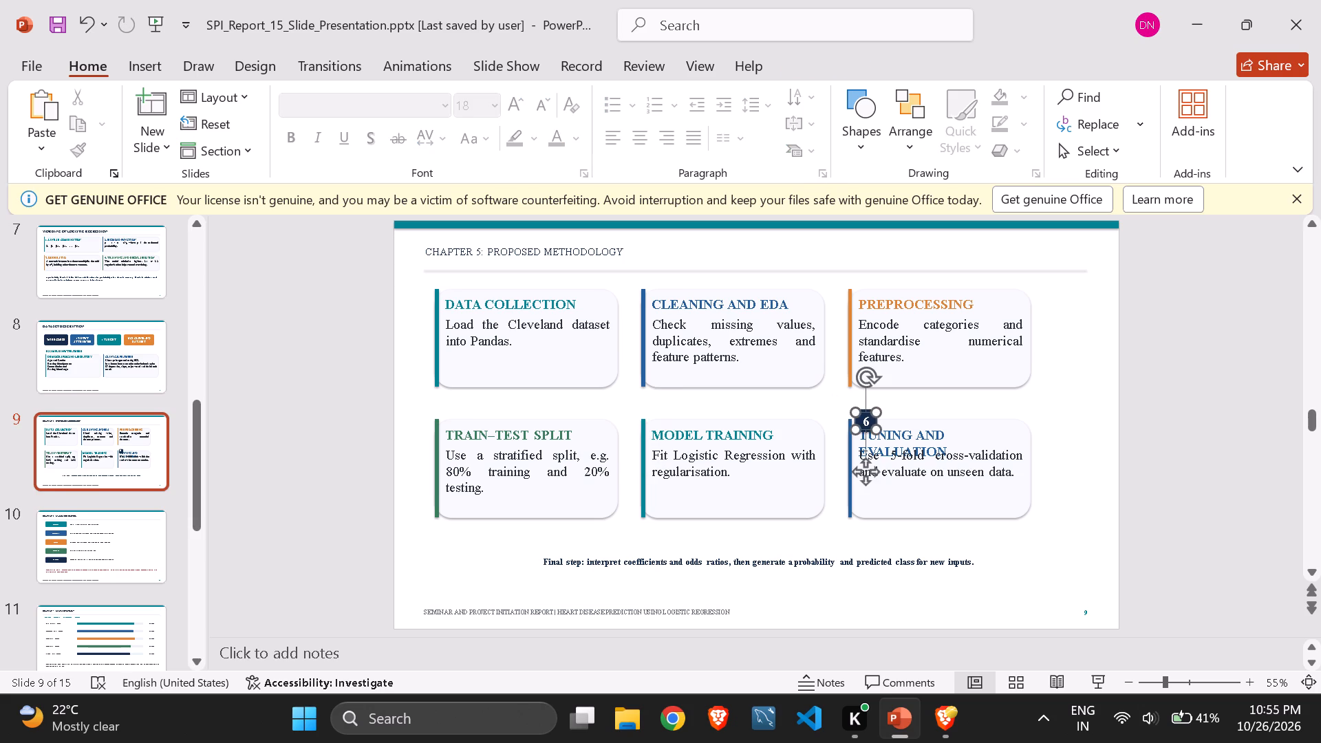
key(Delete)
click(864, 417)
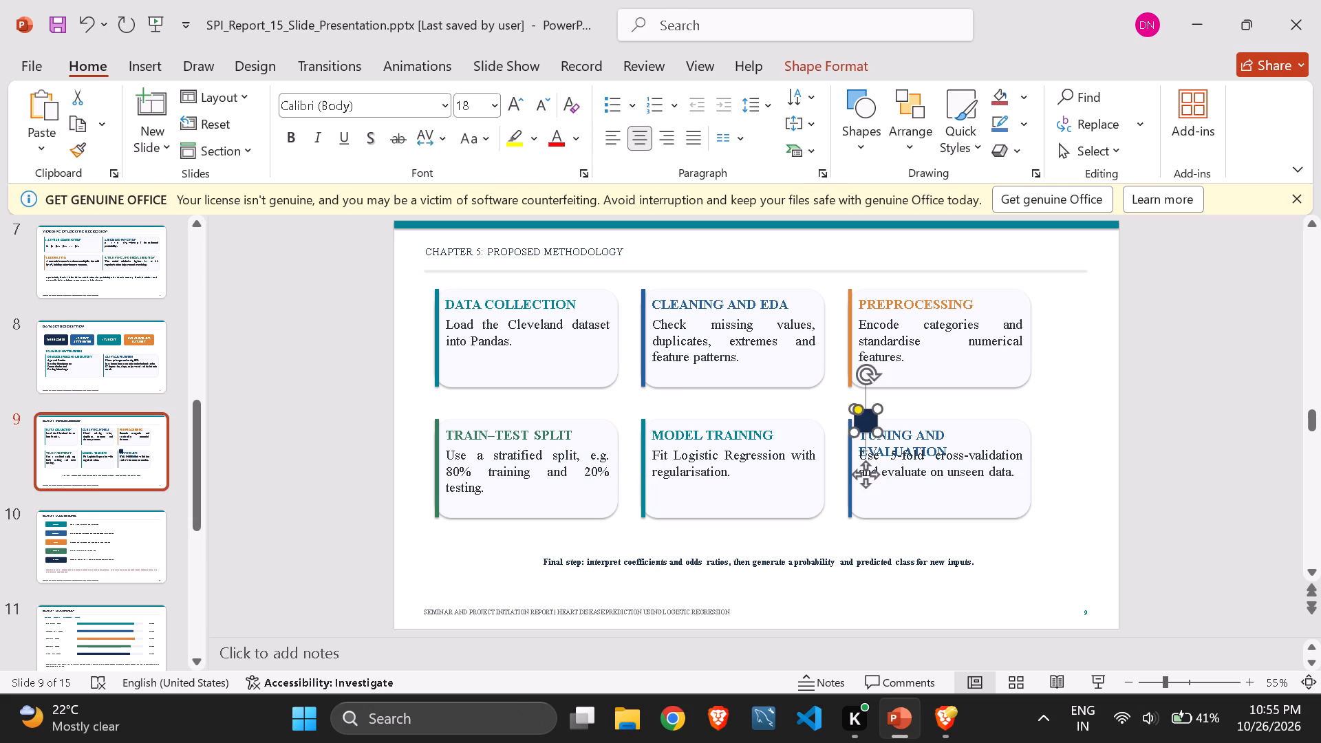
key(Delete)
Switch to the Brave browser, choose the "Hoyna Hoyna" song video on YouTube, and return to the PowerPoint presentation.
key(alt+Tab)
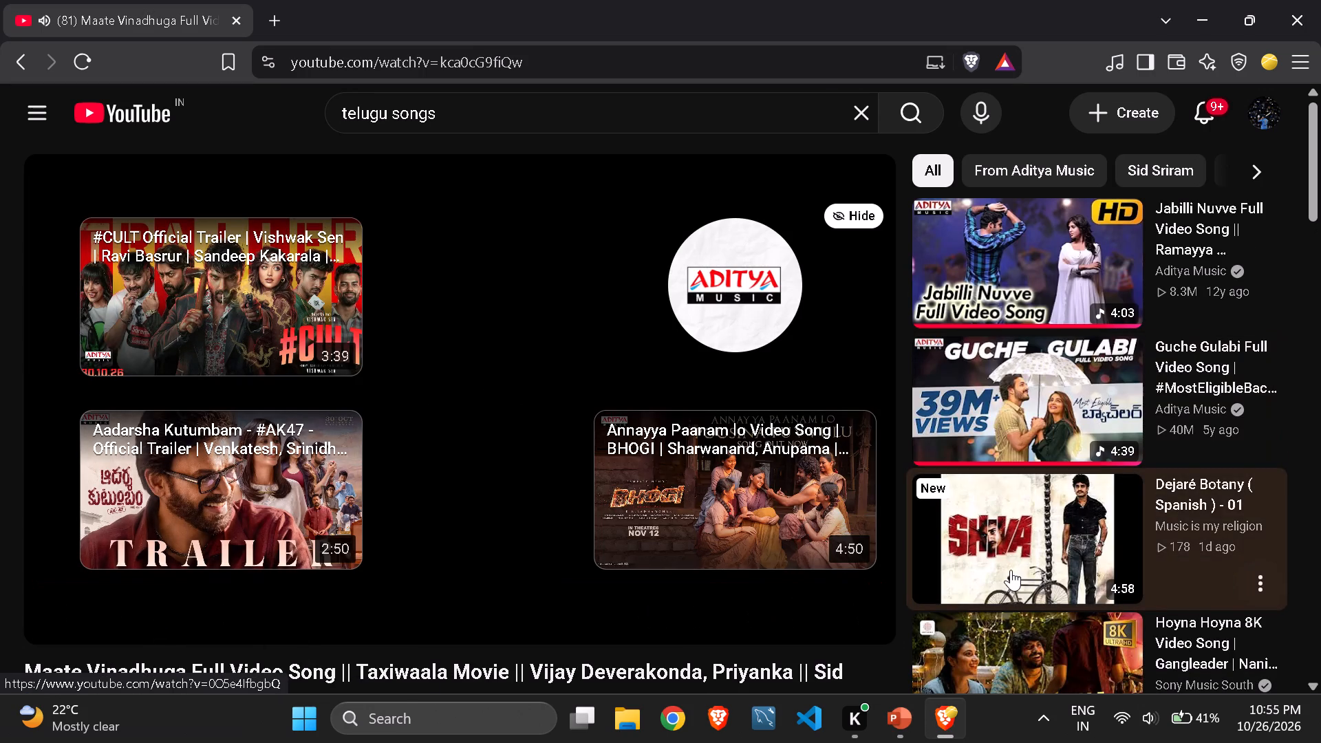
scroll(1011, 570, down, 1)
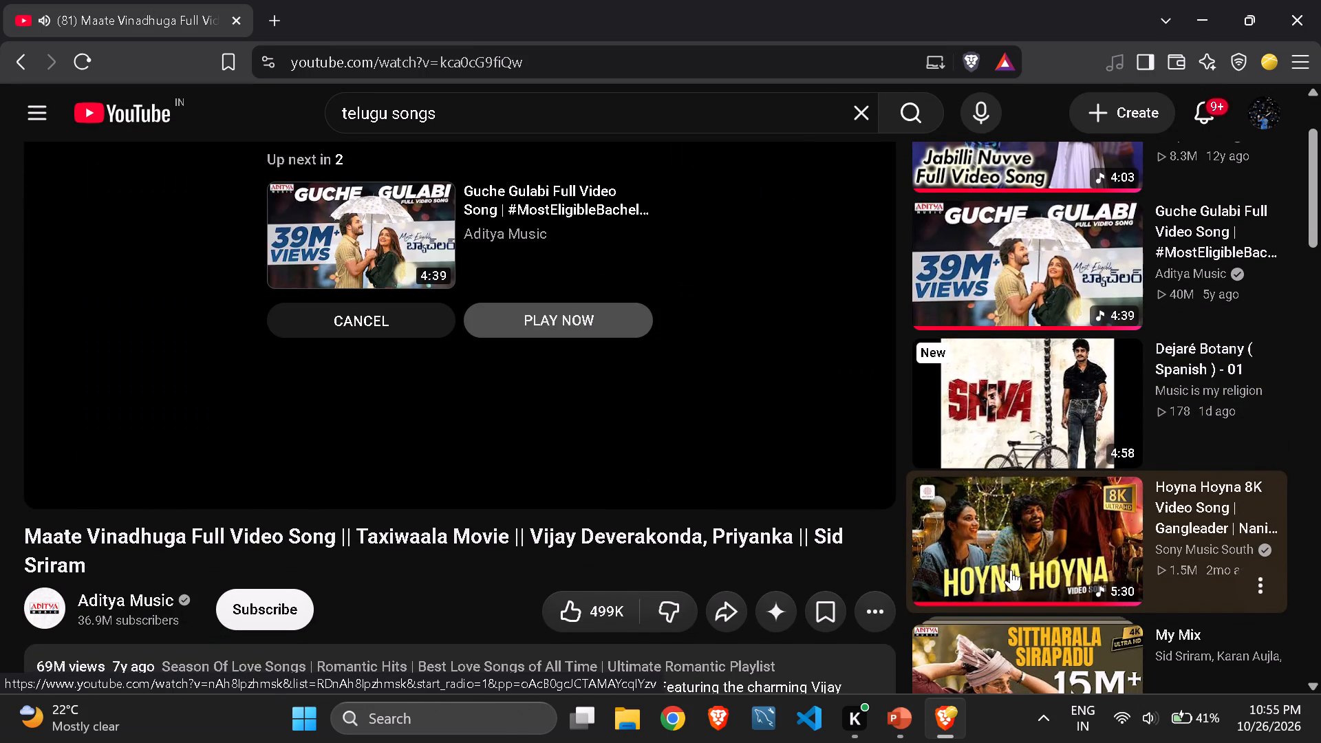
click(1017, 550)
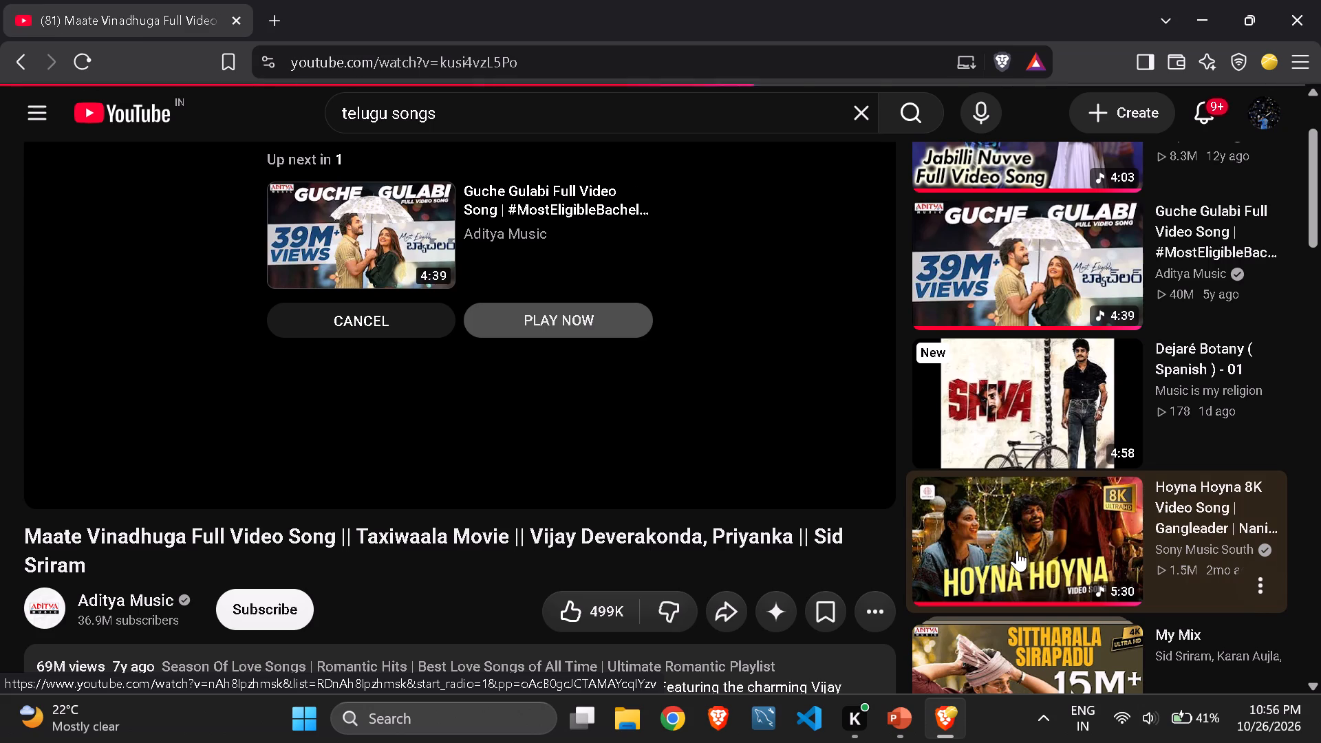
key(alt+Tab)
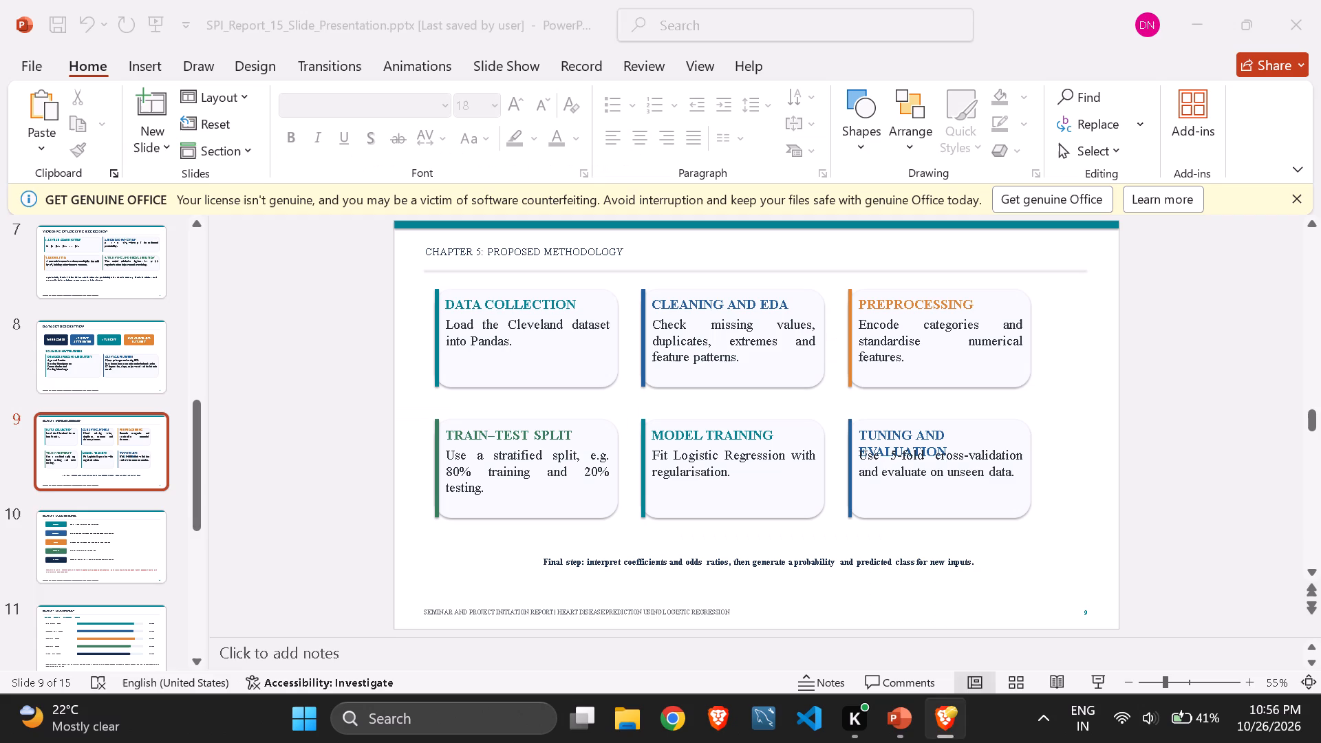
Set the "Final step" sentence below the cards on slide 9 to font size 16.
triple_click(894, 560)
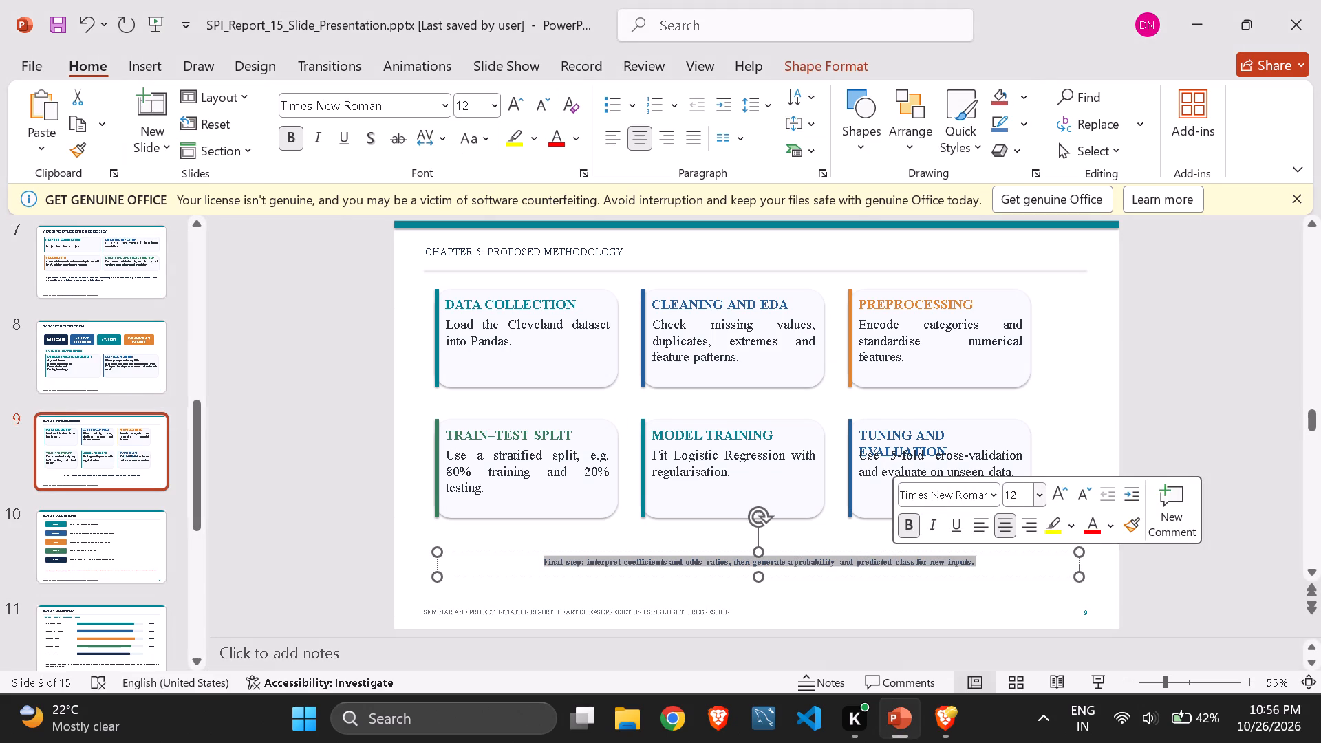
click(1015, 497)
text(16)
key(Return)
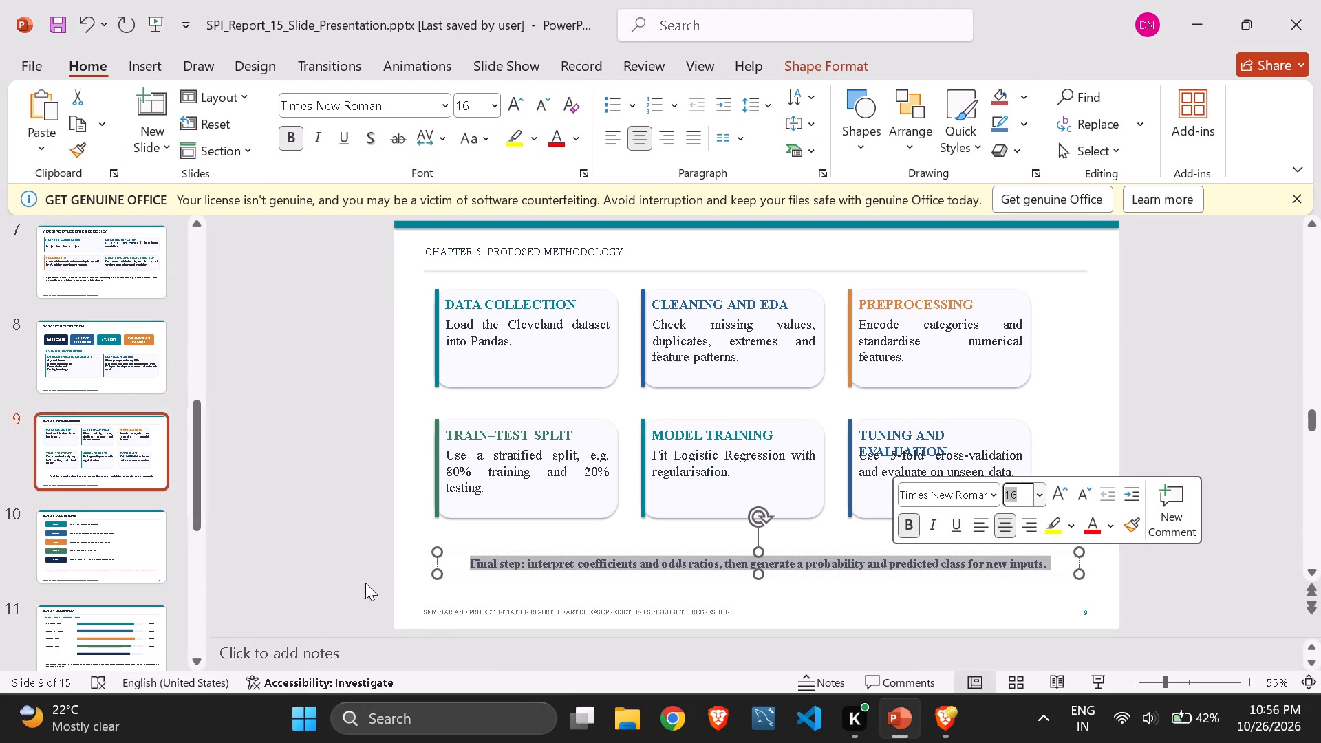
Check the text formatting of the probability threshold paragraph on slide 7 and return to slide 9.
click(148, 268)
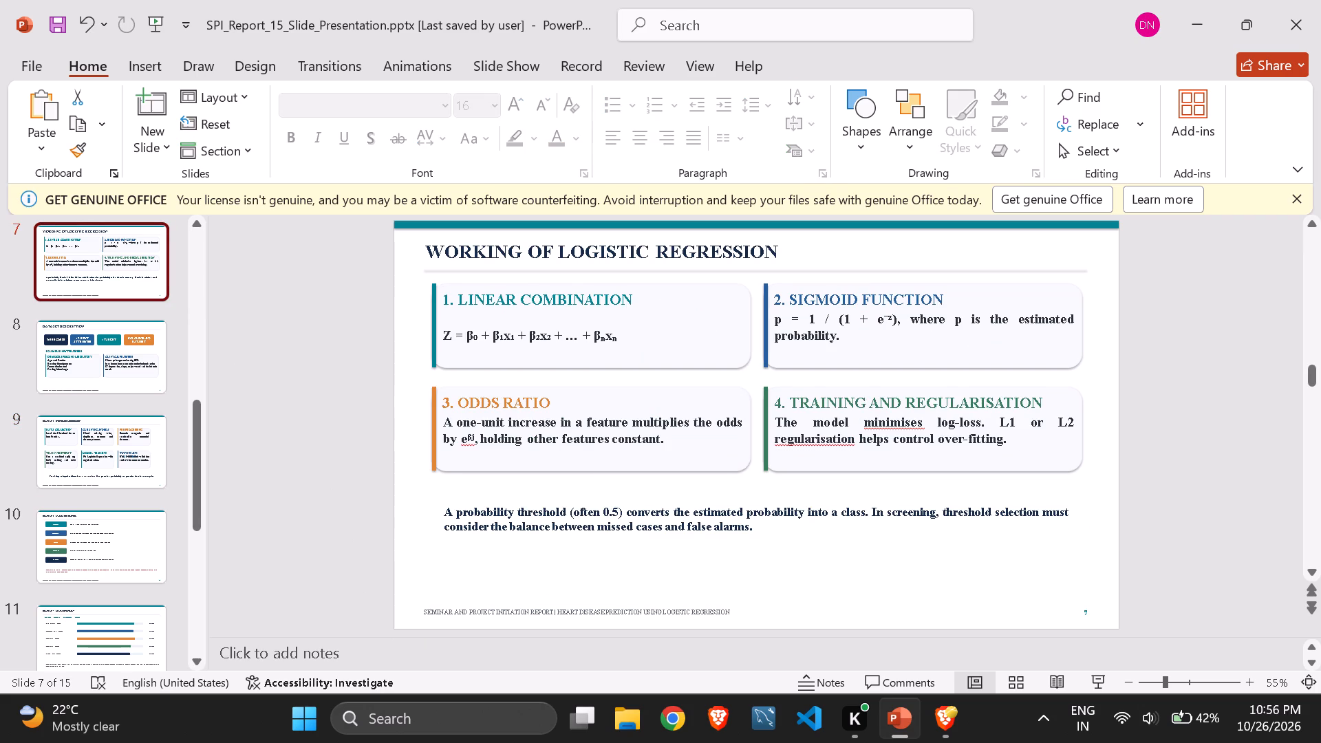
click(636, 526)
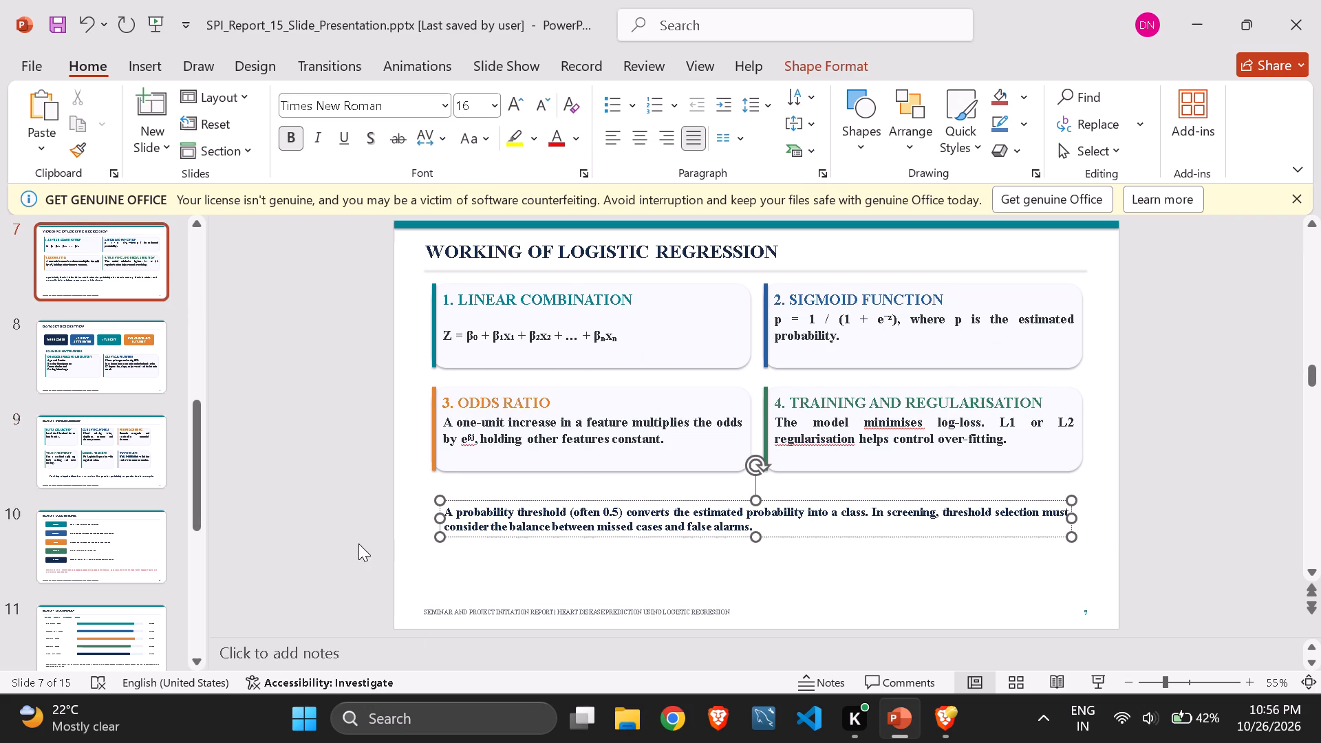
click(58, 557)
click(125, 453)
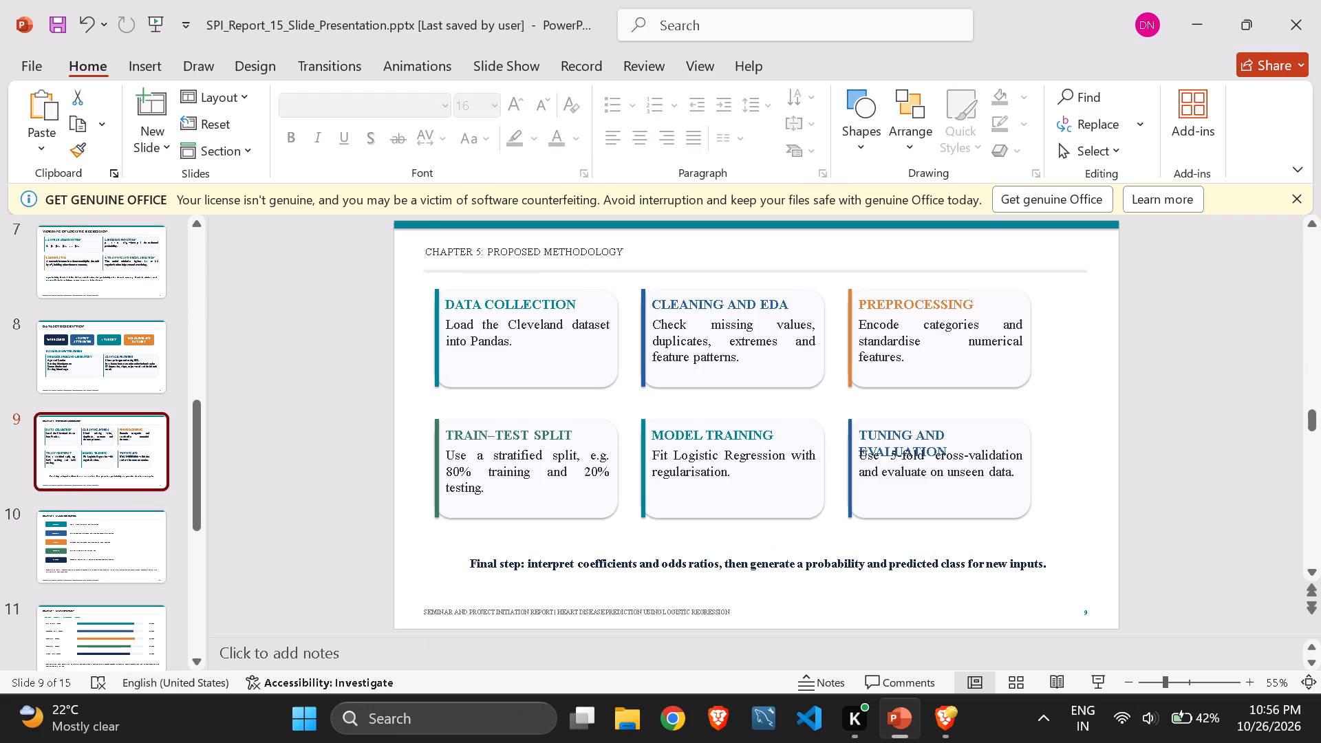
Format slide 9's title "CHAPTER 5: PROPOSED METHODOLOGY" in bold at font size 25.
triple_click(522, 246)
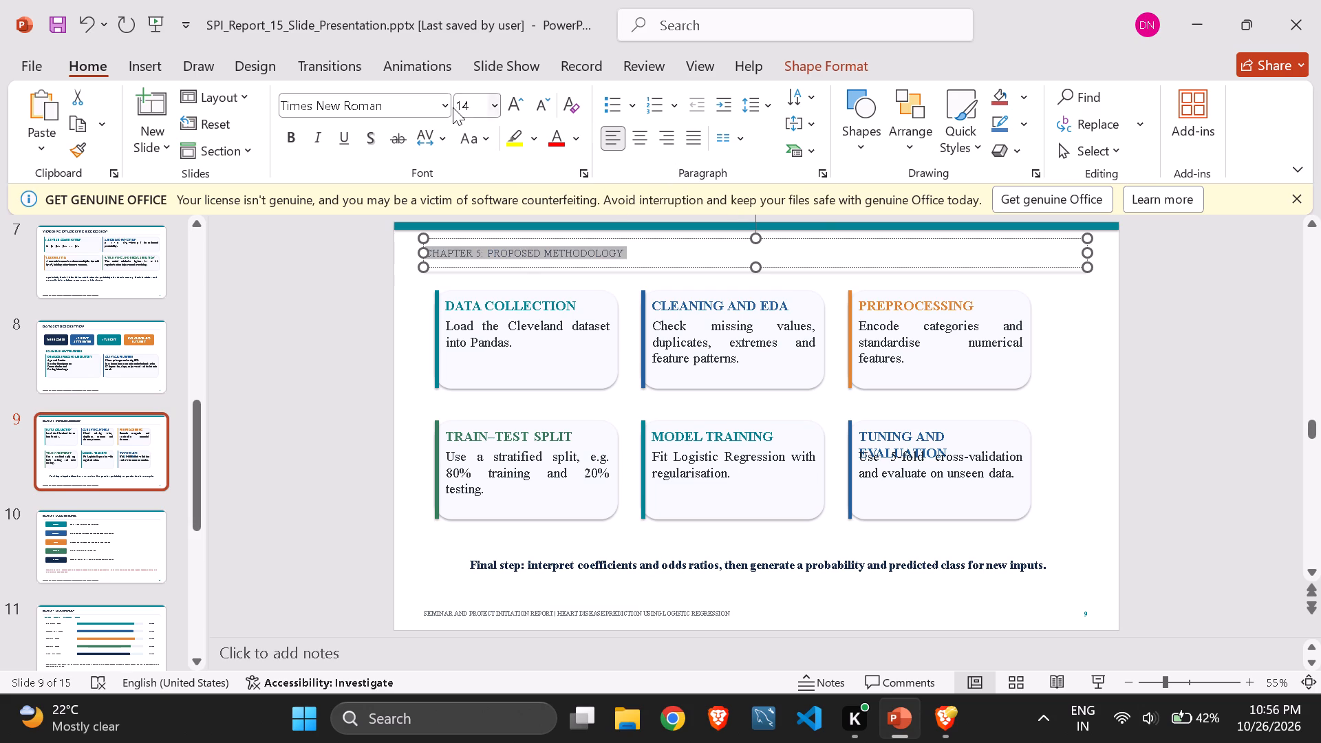
click(474, 107)
key(BackSpace)
text(25)
key(Return)
click(297, 133)
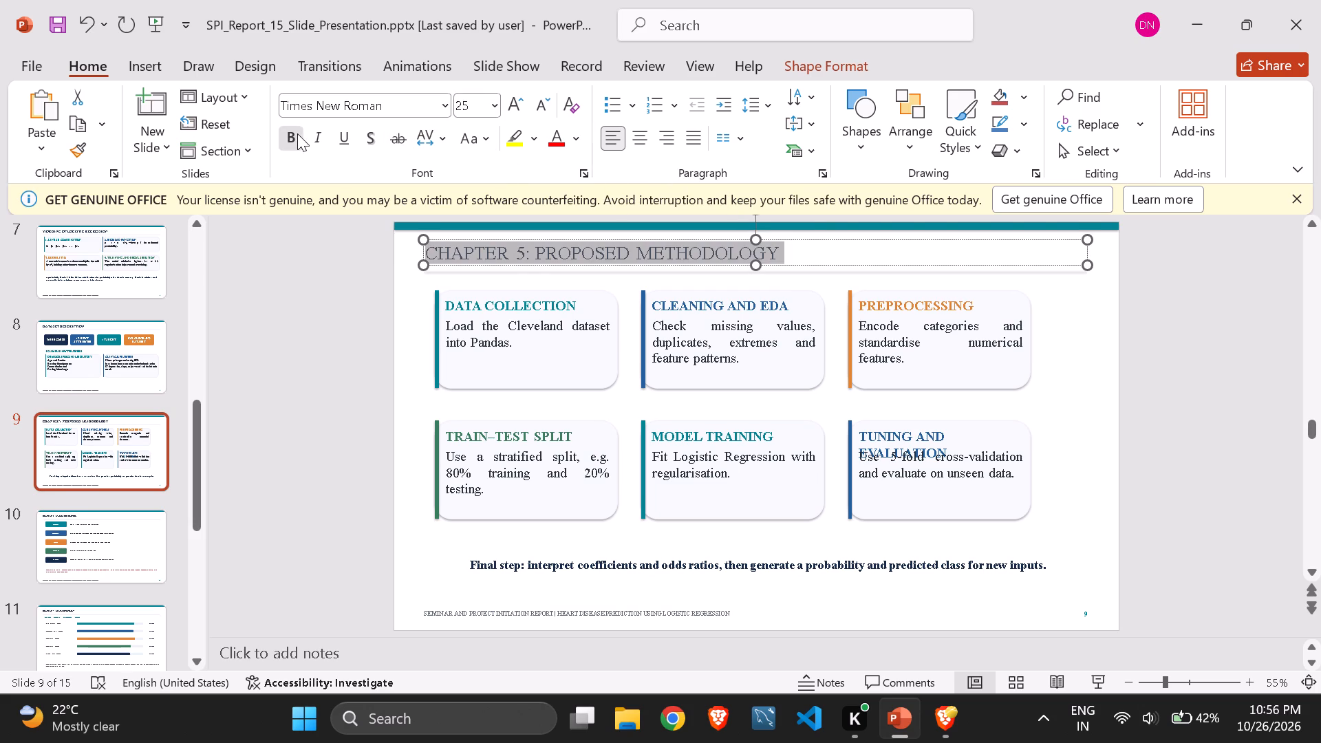
click(550, 252)
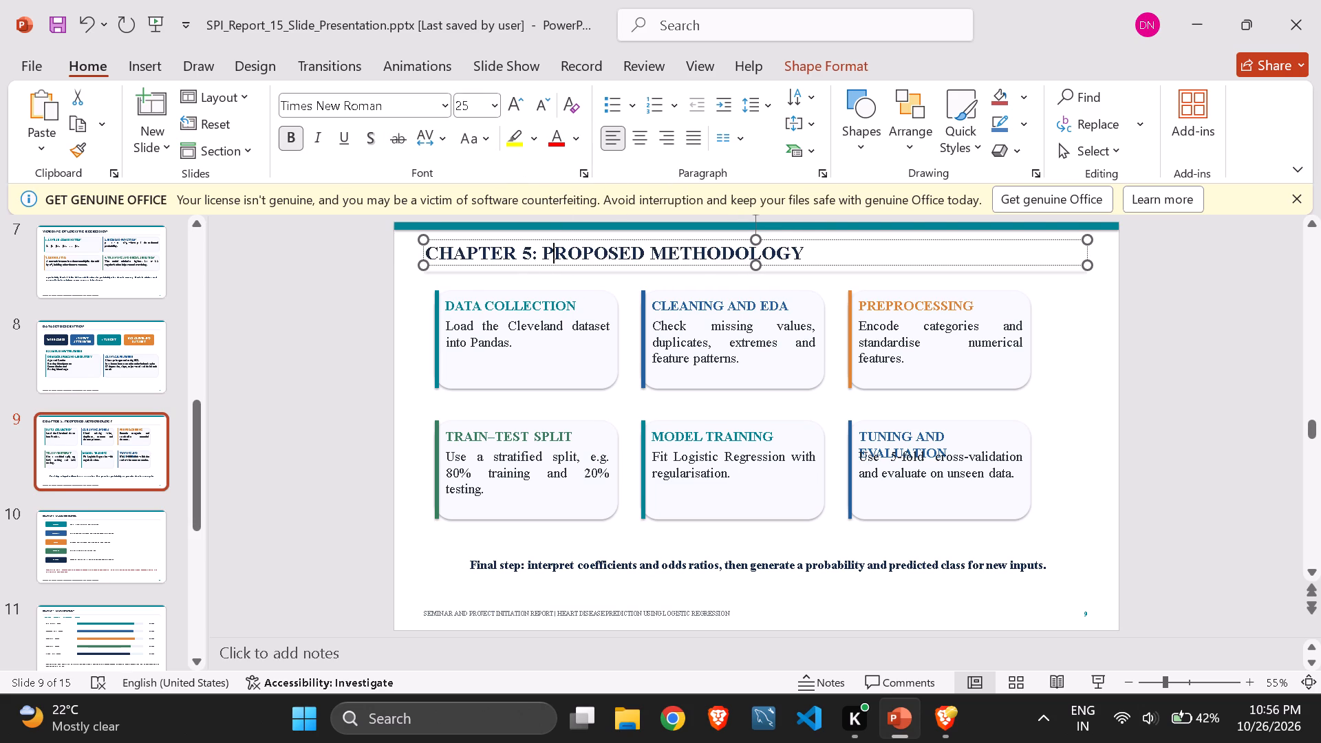
Remove the "CHAPTER 5:" prefix from slide 9's title, leaving "PROPOSED METHODOLOGY".
key(Left)
key(BackSpace)
key(BackSpace)
key(BackSpace)
key(BackSpace)
key(BackSpace)
key(BackSpace)
key(BackSpace)
key(BackSpace)
key(BackSpace)
key(BackSpace)
key(BackSpace)
key(BackSpace)
key(BackSpace)
key(BackSpace)
key(BackSpace)
key(BackSpace)
key(BackSpace)
key(BackSpace)
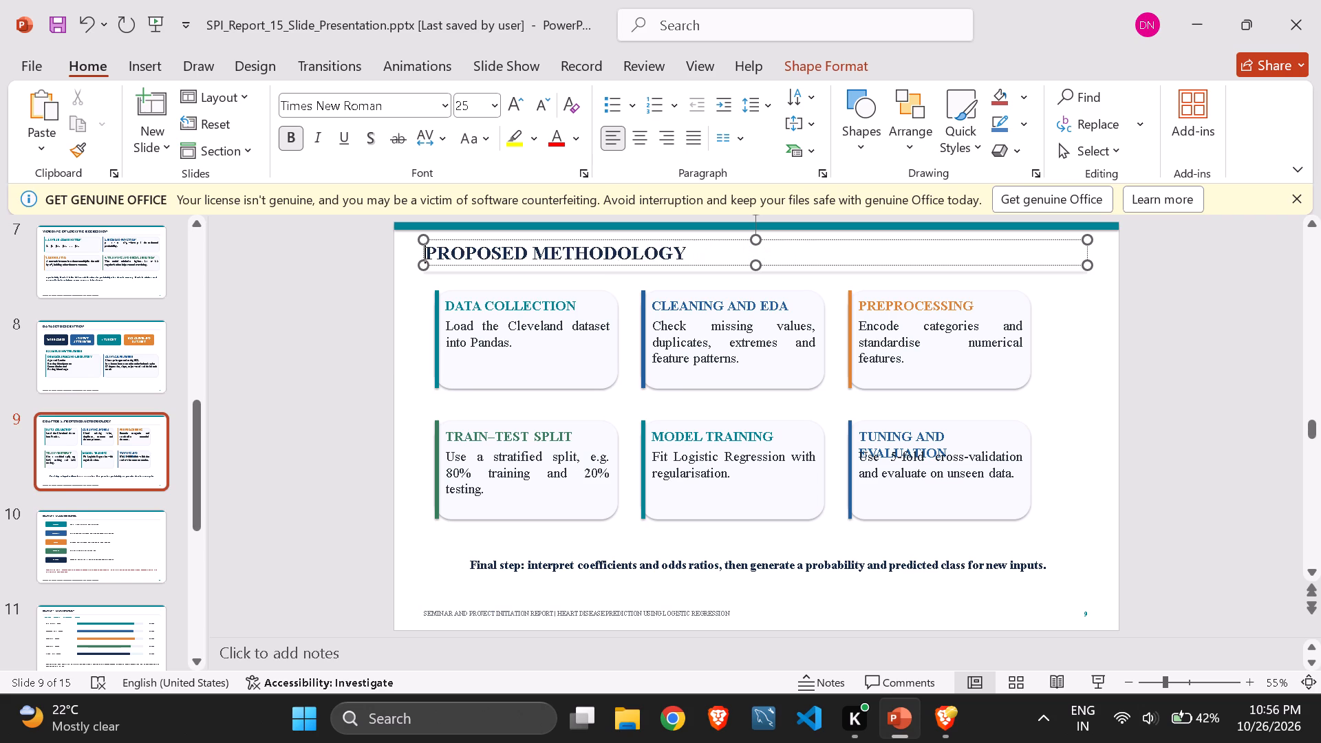
Format slide 10's title "CHAPTER 6: EVALUATION METRICS" in bold at font size 25.
click(88, 533)
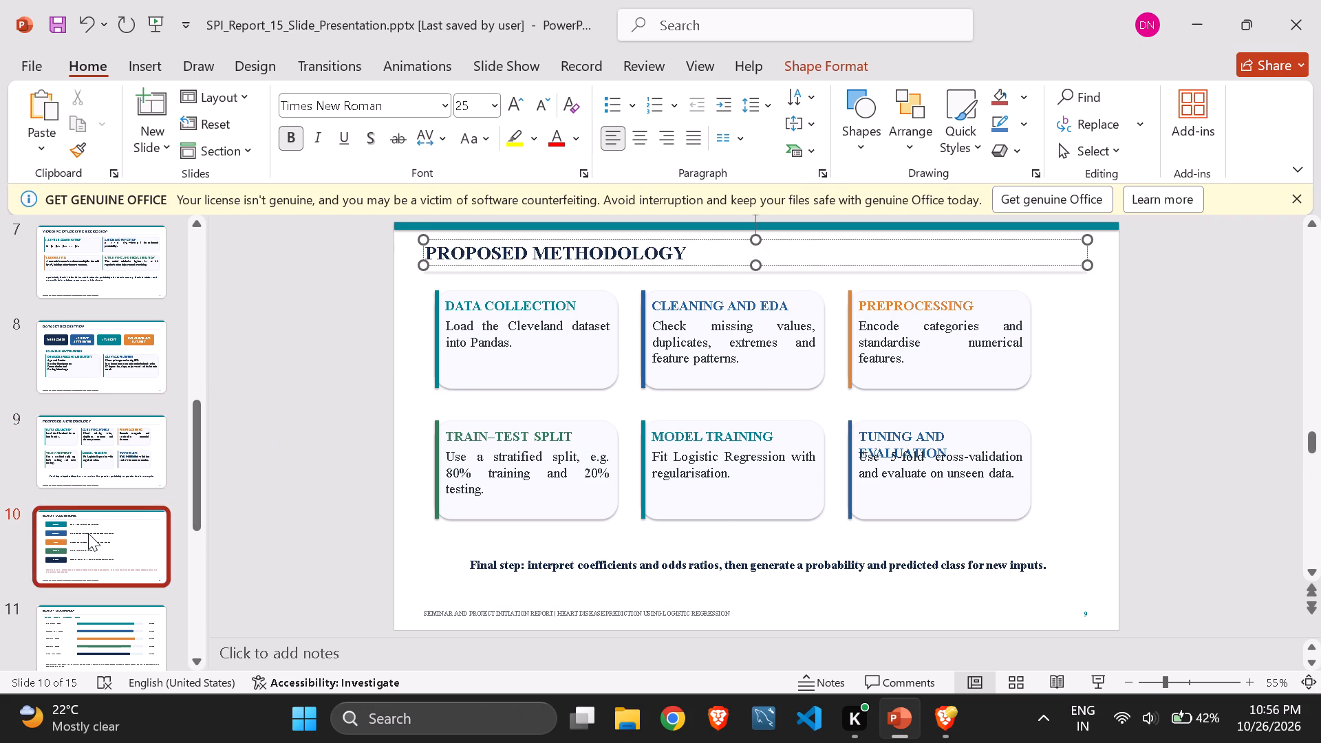
click(533, 253)
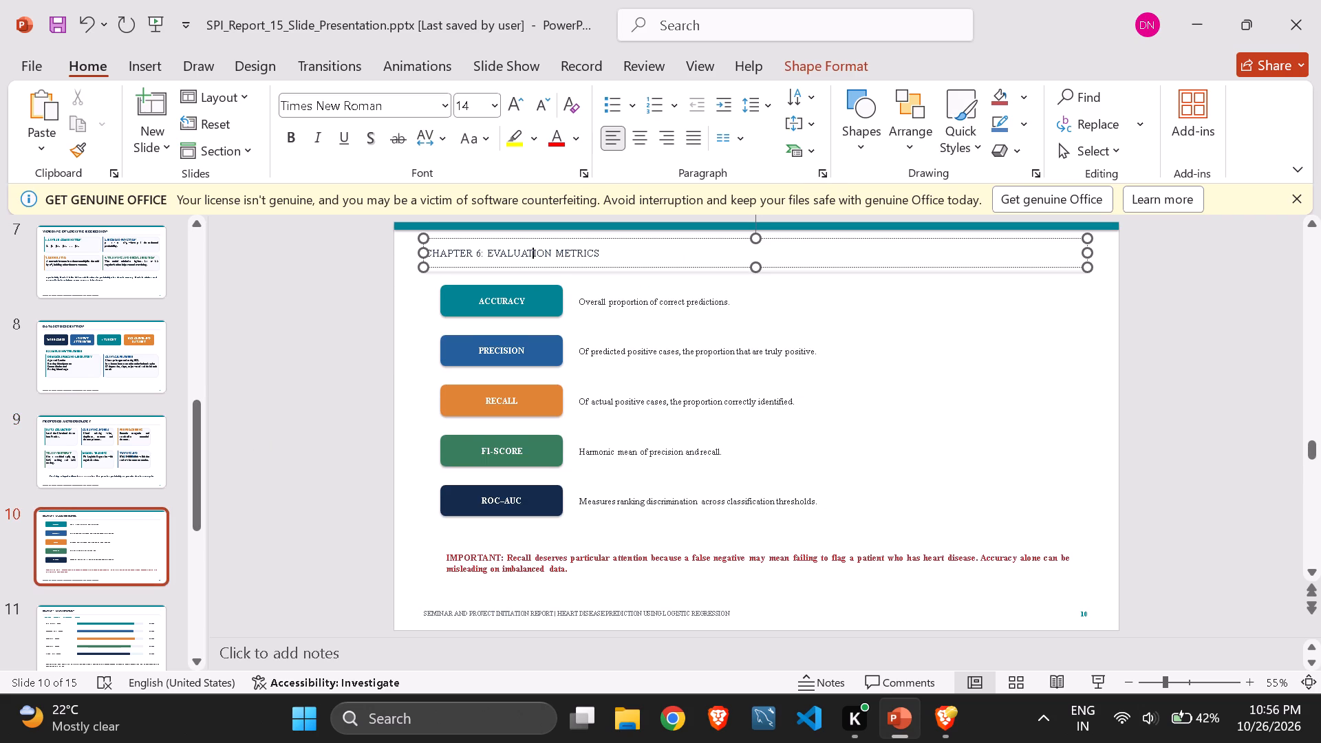
key(ctrl+a)
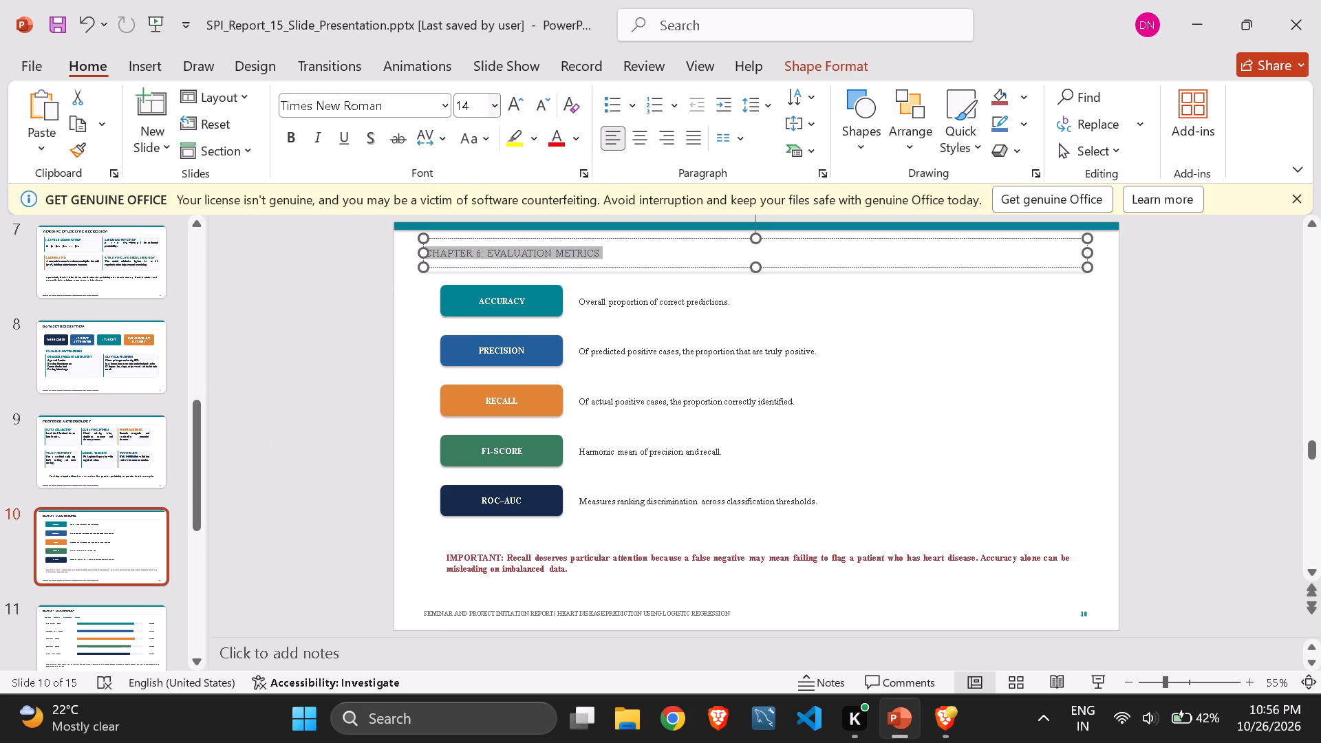
click(480, 109)
key(BackSpace)
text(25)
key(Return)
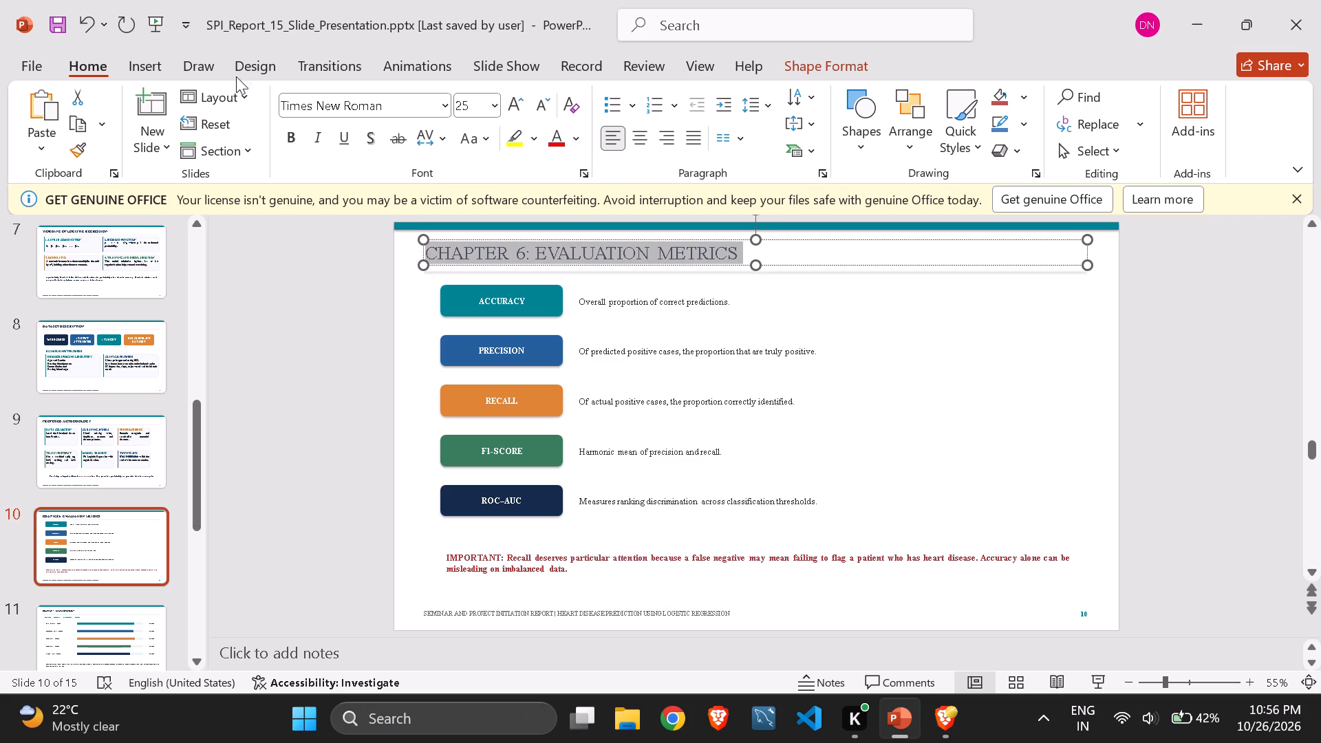
click(283, 135)
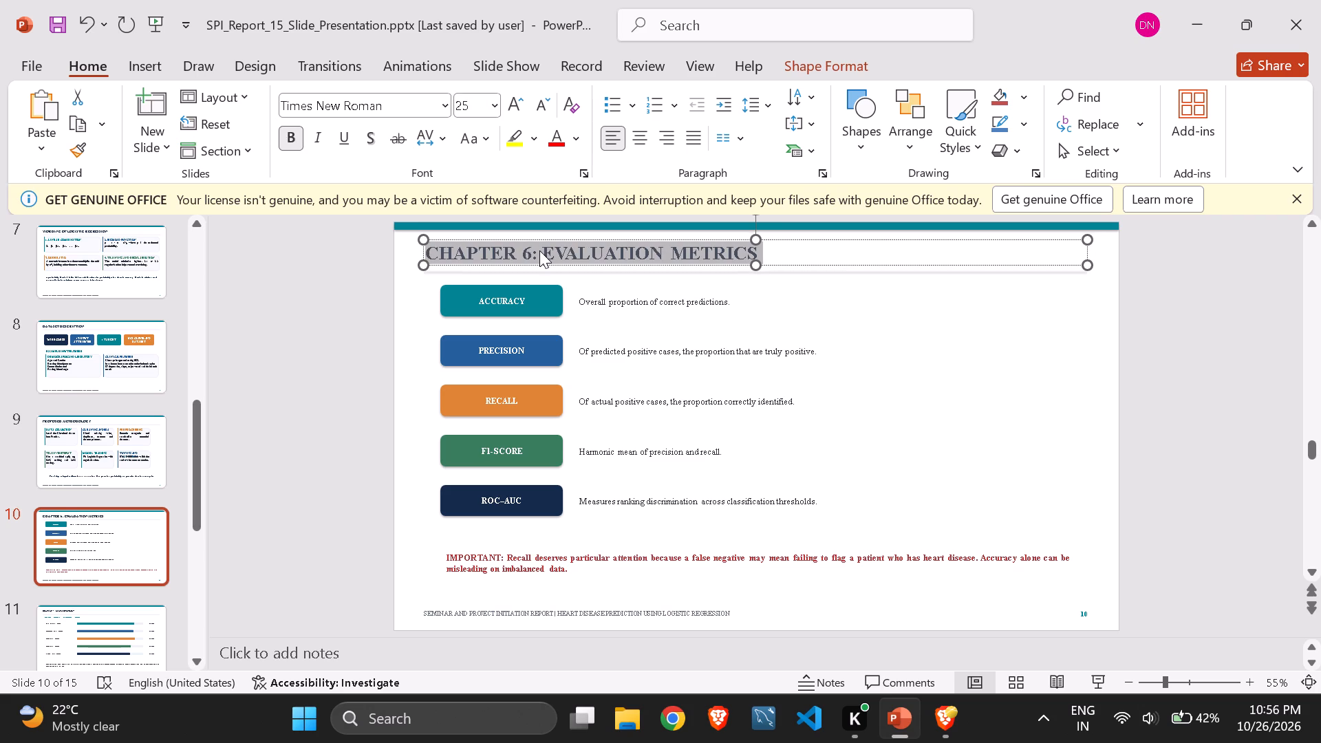
Remove the "CHAPTER 6:" prefix from slide 10's title, leaving "EVALUATION METRICS".
click(539, 250)
key(Right)
key(BackSpace)
key(BackSpace)
key(BackSpace)
key(BackSpace)
key(BackSpace)
key(BackSpace)
key(BackSpace)
key(BackSpace)
key(BackSpace)
key(BackSpace)
key(BackSpace)
key(BackSpace)
key(BackSpace)
key(BackSpace)
key(BackSpace)
key(BackSpace)
key(BackSpace)
key(BackSpace)
key(BackSpace)
key(BackSpace)
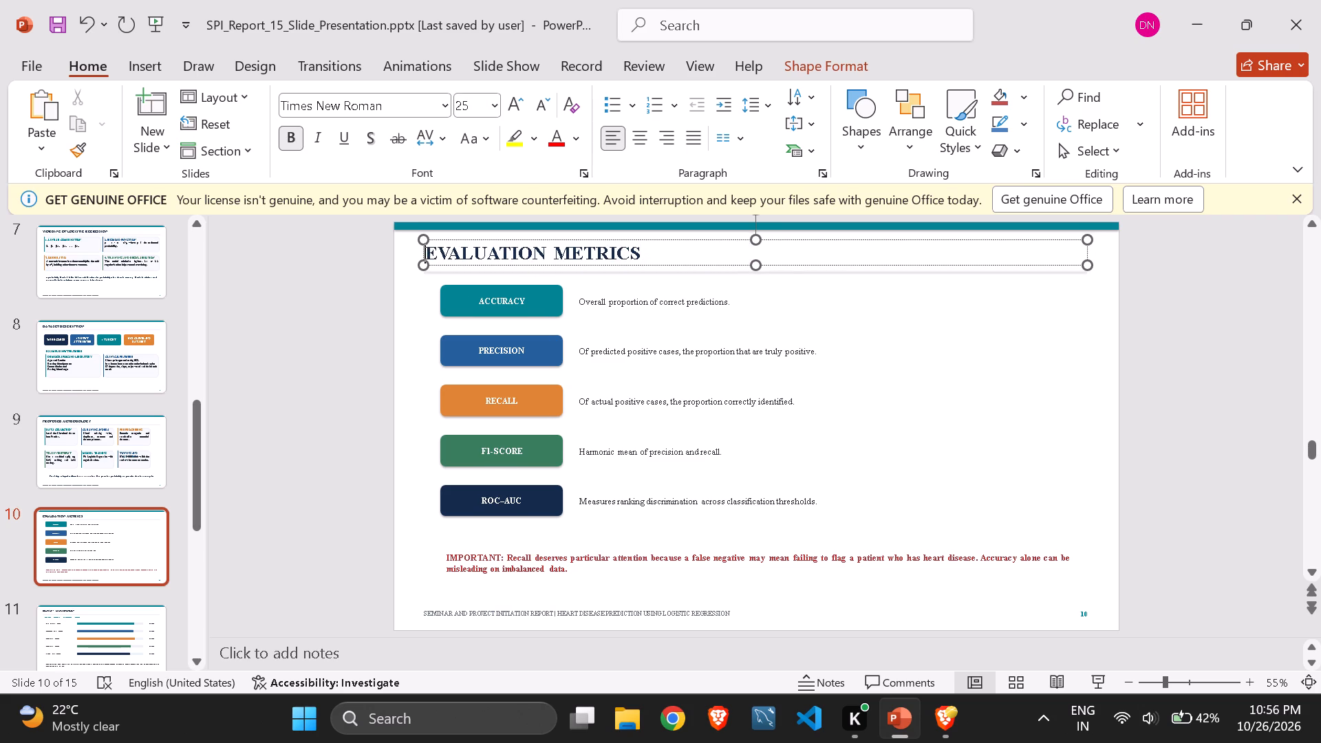
Format the five metric descriptions beside the coloured labels on slide 10 in bold at font size 18.
drag(844, 506, 780, 458)
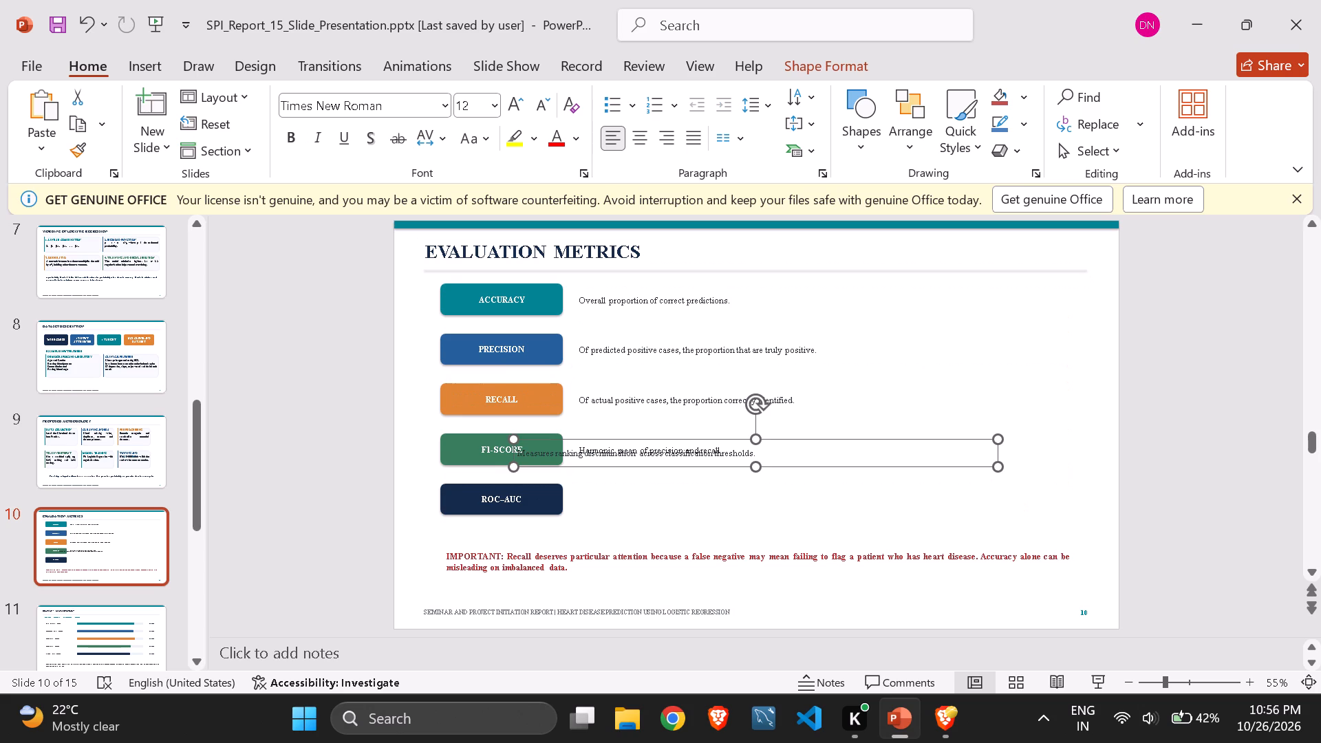
key(ctrl+z)
click(1161, 505)
drag(1161, 505, 707, 494)
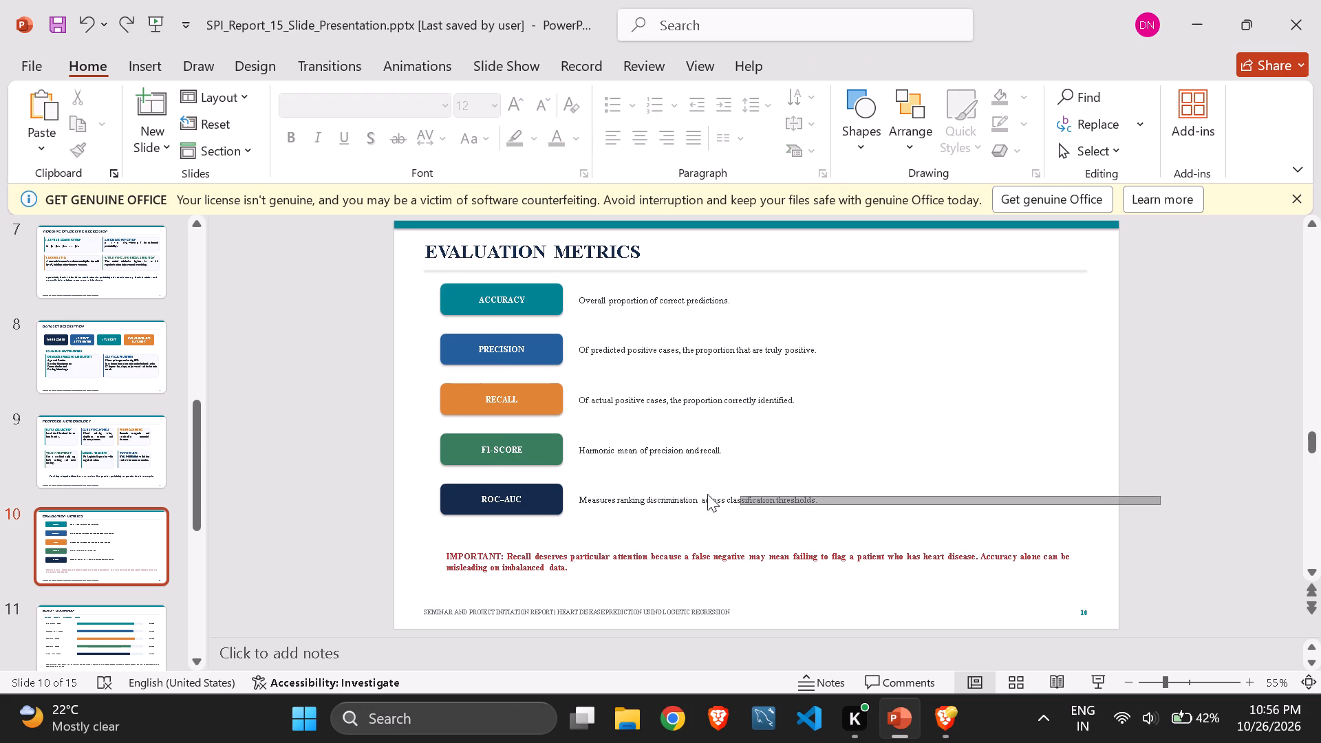
drag(707, 494, 579, 281)
drag(1143, 541, 575, 276)
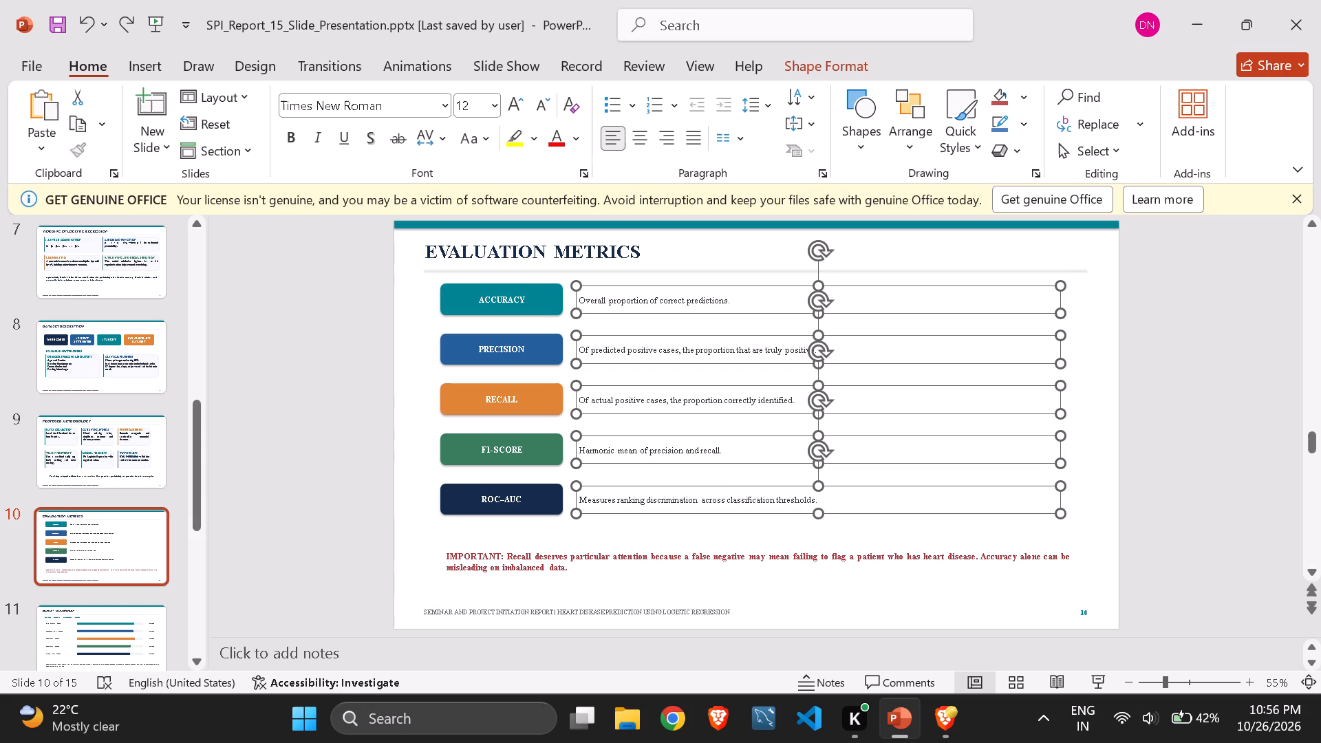
click(475, 107)
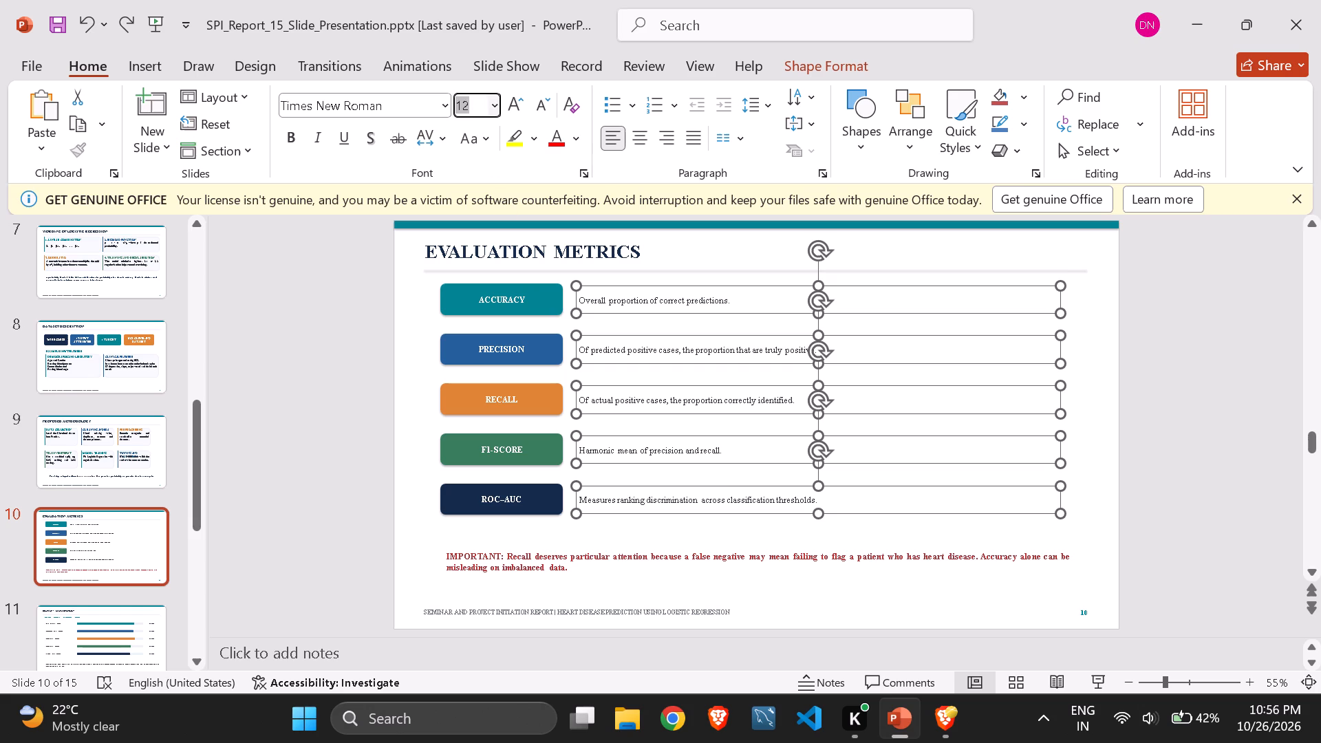
key(BackSpace)
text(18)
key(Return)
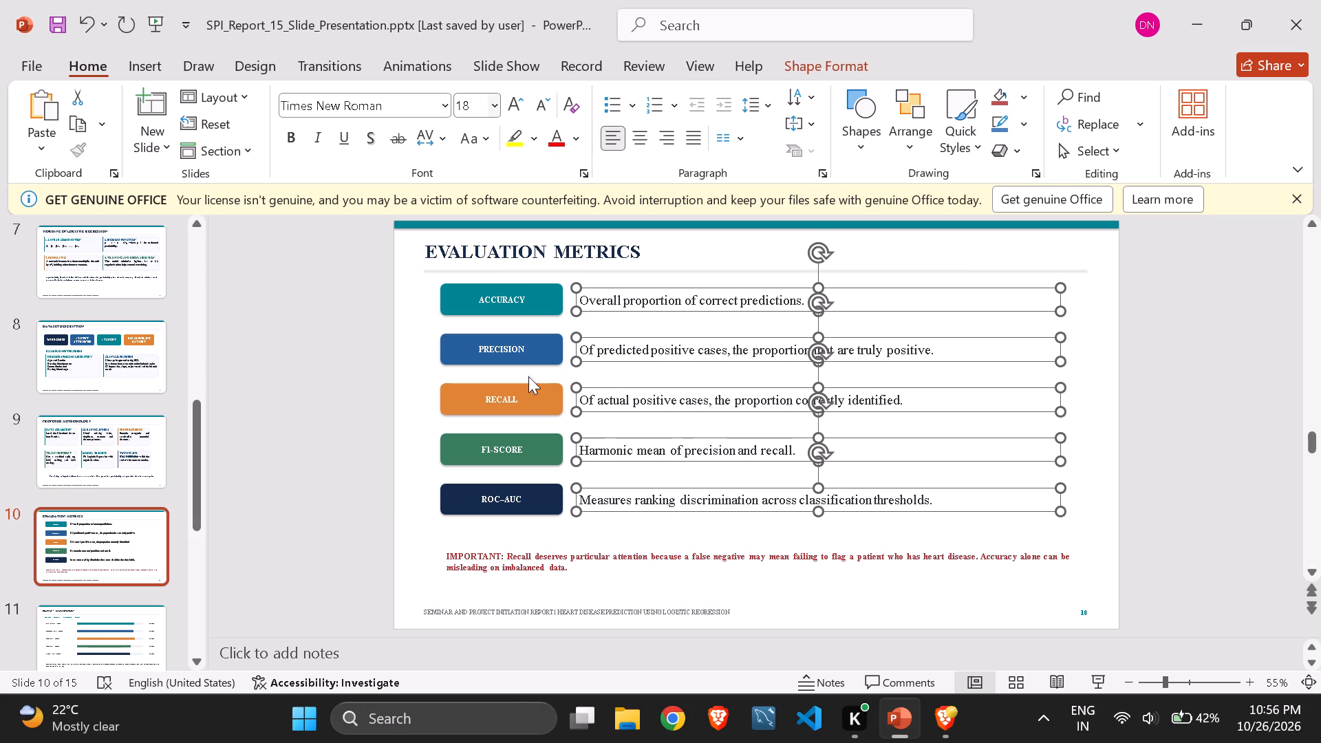
click(289, 141)
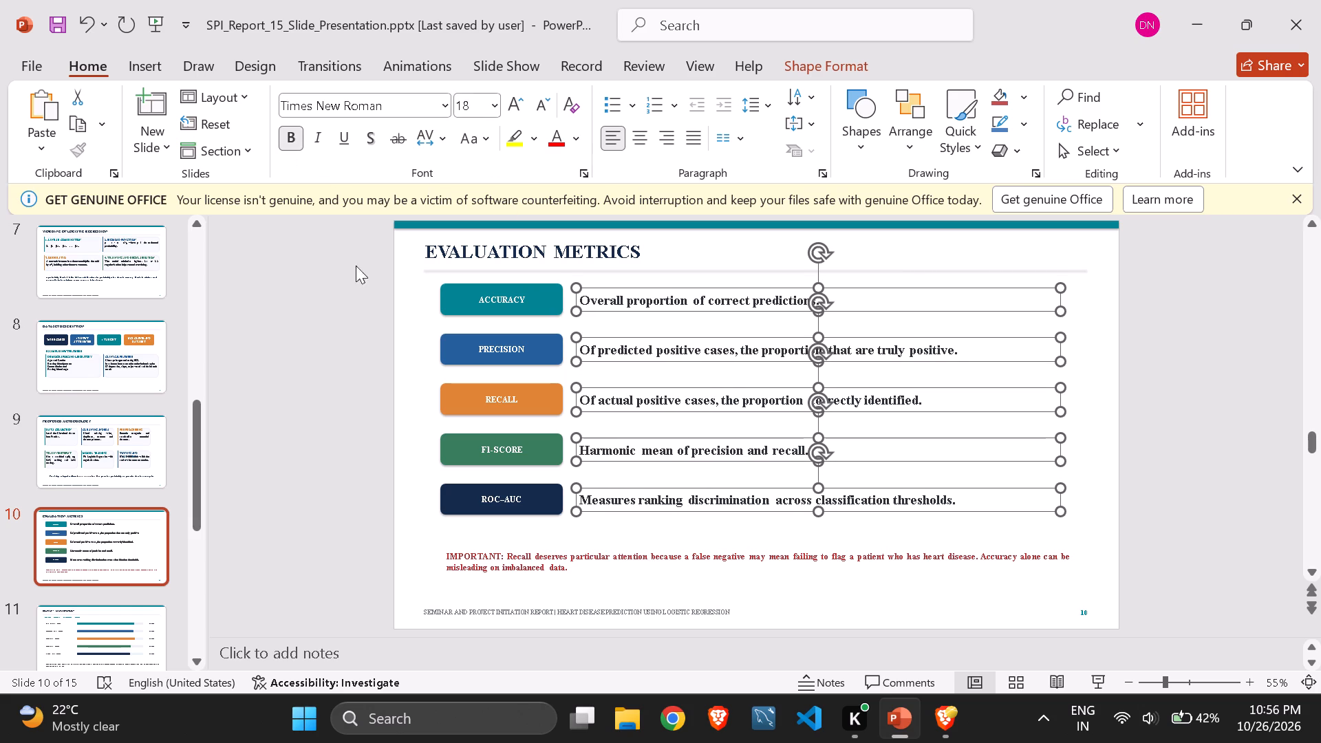
Set the text in slide 10's five coloured metric labels, from ACCURACY to ROC–AUC, to font size 18.
click(361, 549)
drag(345, 542, 567, 275)
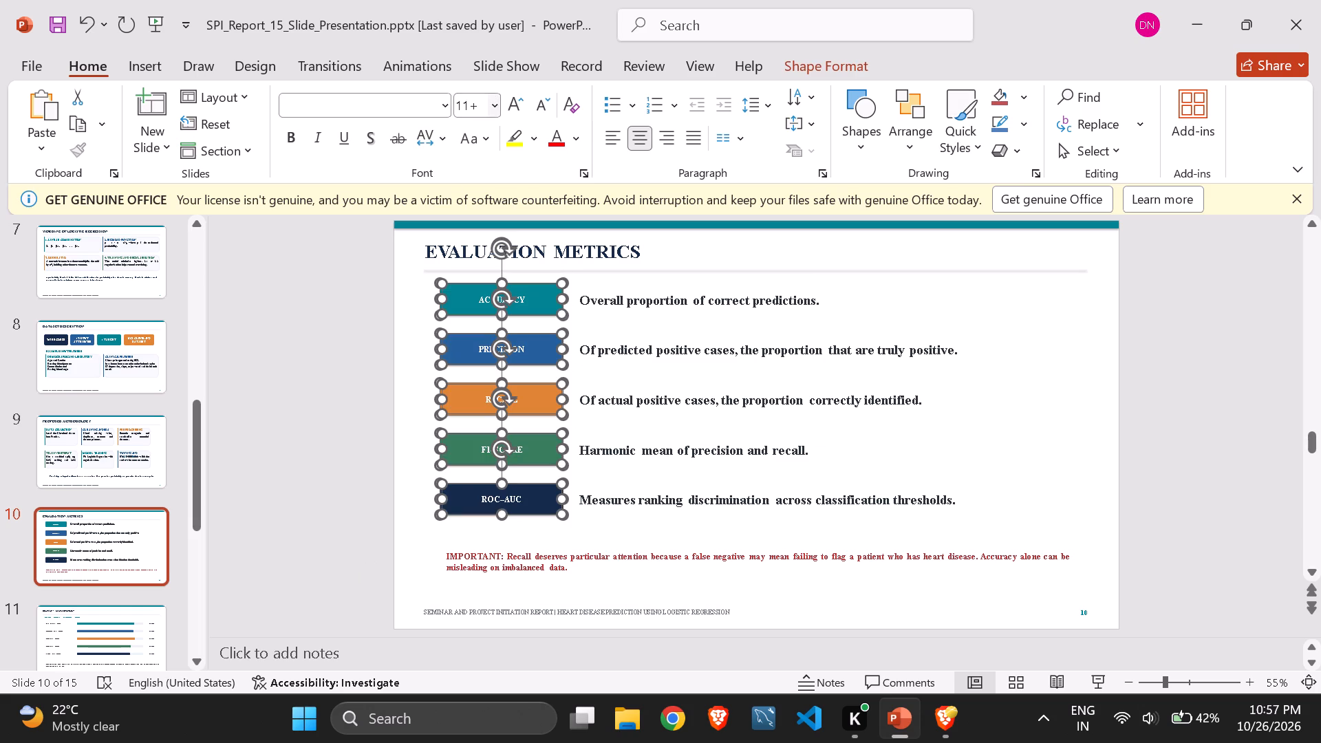
click(479, 106)
key(BackSpace)
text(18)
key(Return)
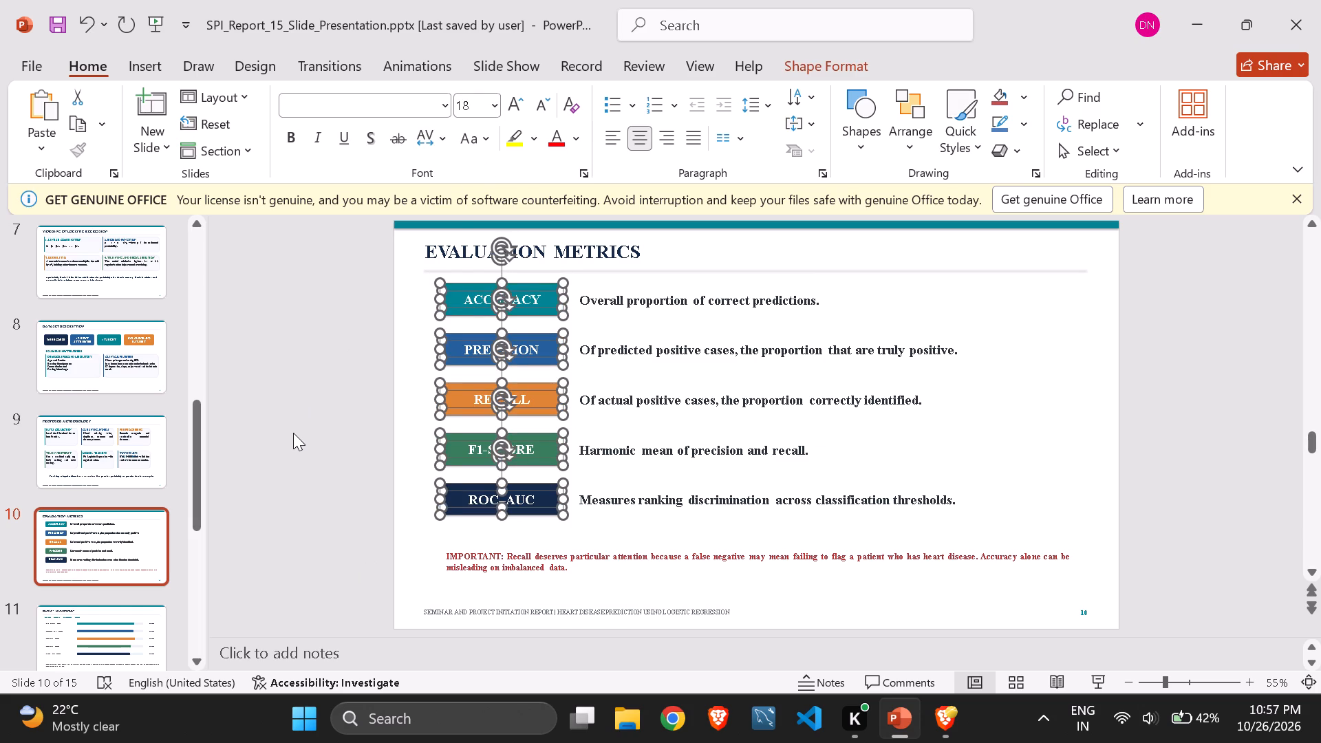
click(293, 433)
Set the red "IMPORTANT" note about recall on slide 10 to font size 16.
click(581, 566)
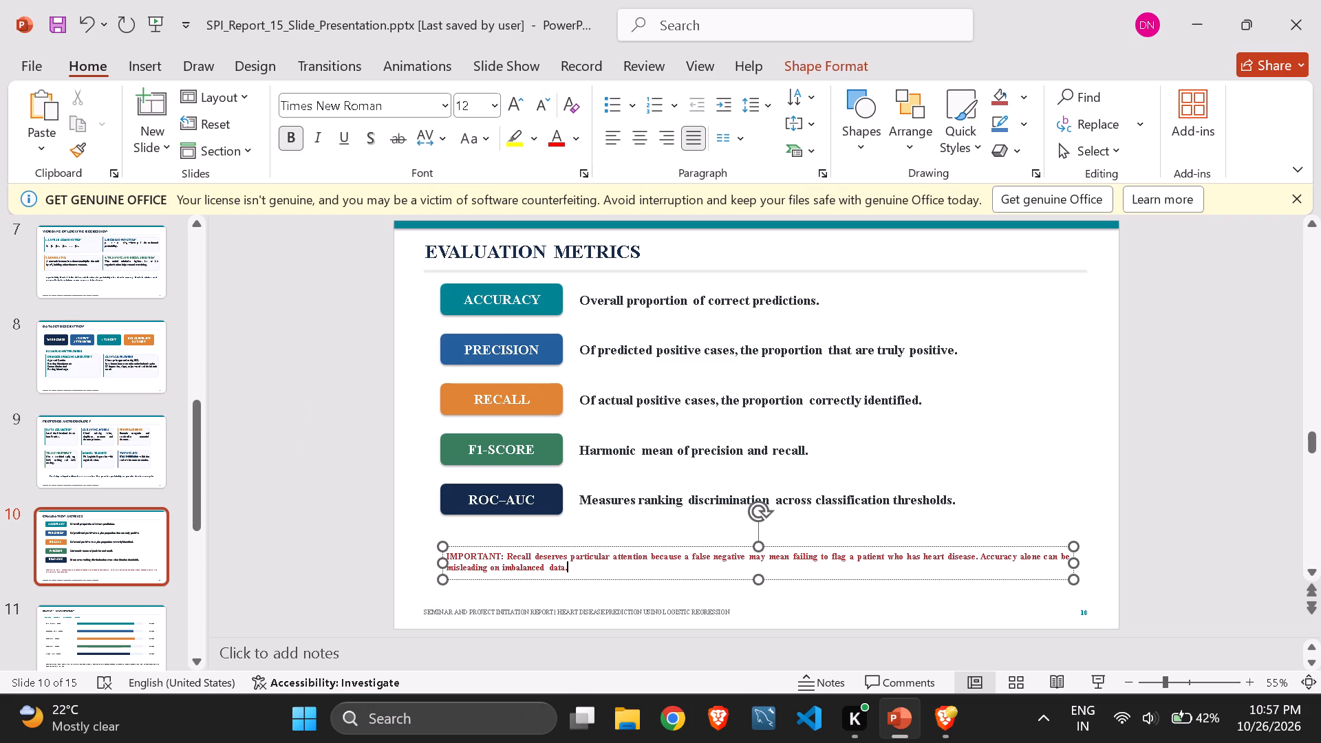
key(ctrl+a)
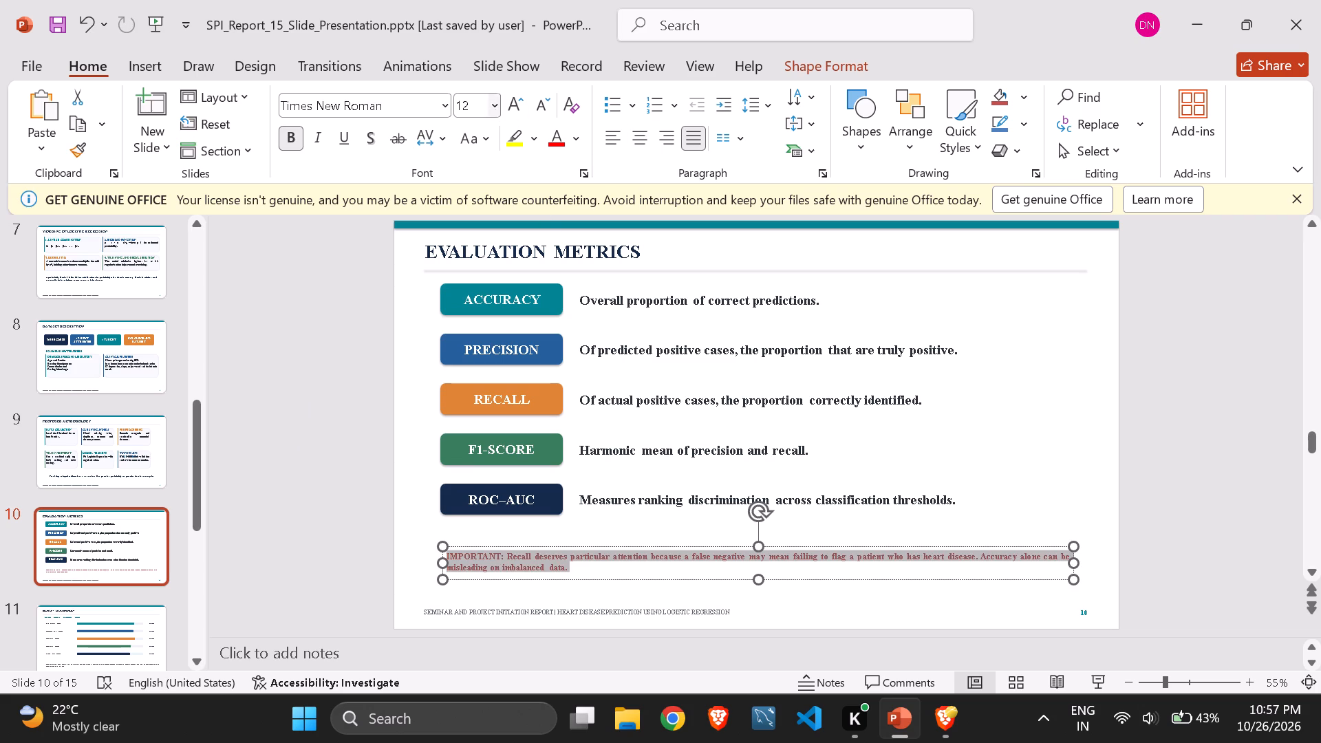
click(476, 105)
key(BackSpace)
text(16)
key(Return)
Format slide 11's title "CHAPTER 7: LITERATURE REVIEW" in bold at font size 25.
click(102, 646)
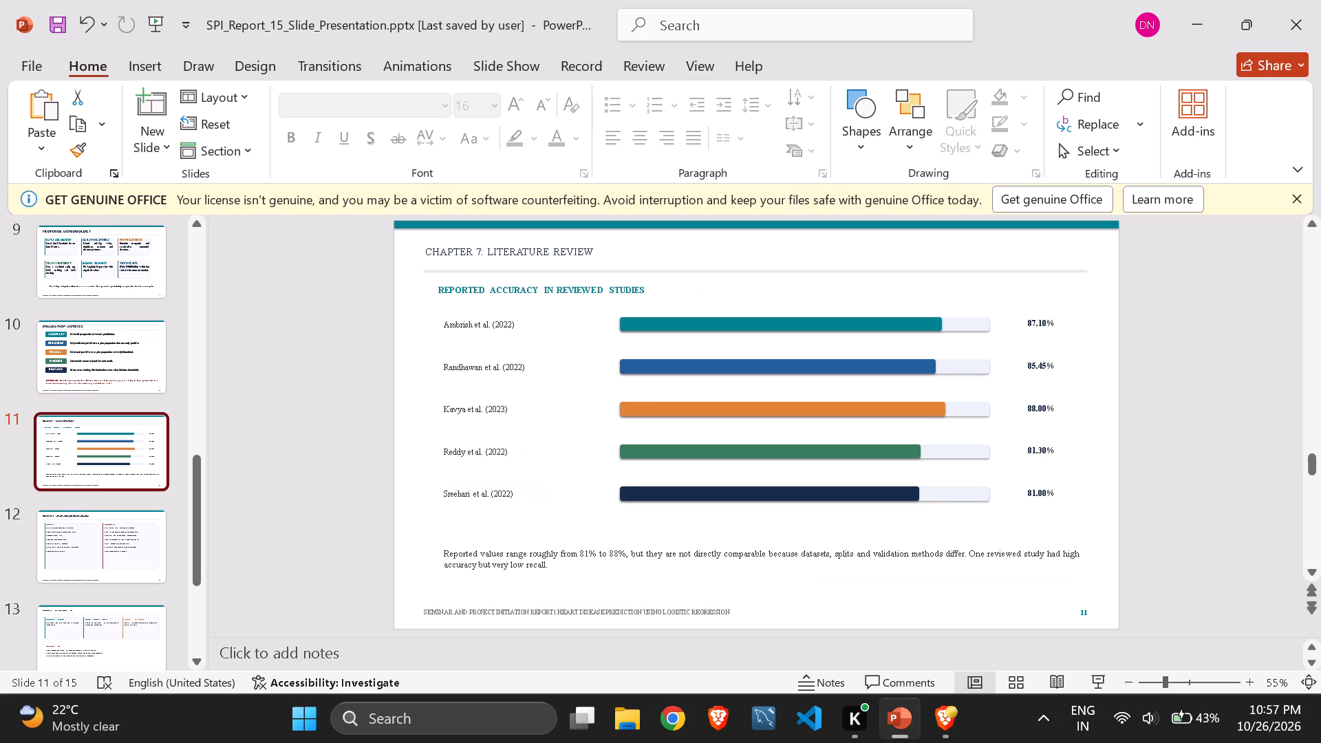
click(517, 250)
key(ctrl+a)
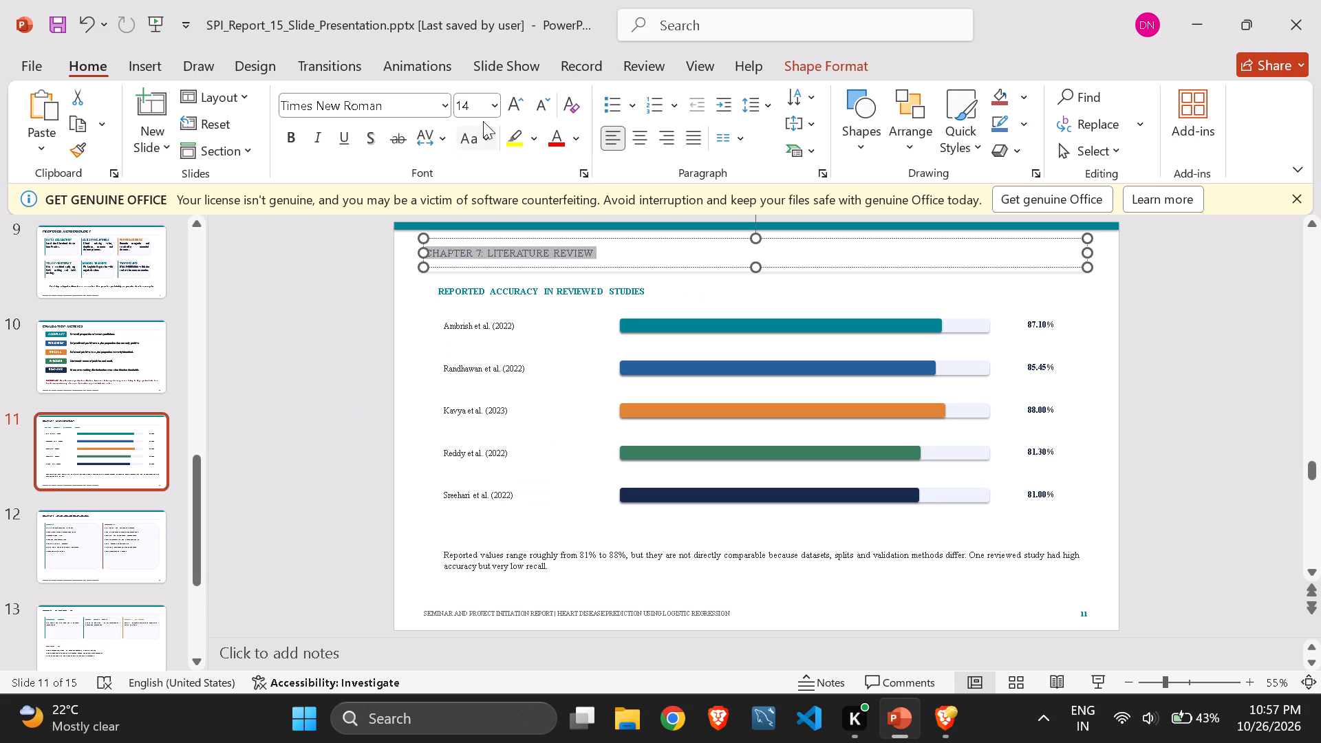
click(481, 104)
key(BackSpace)
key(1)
key(BackSpace)
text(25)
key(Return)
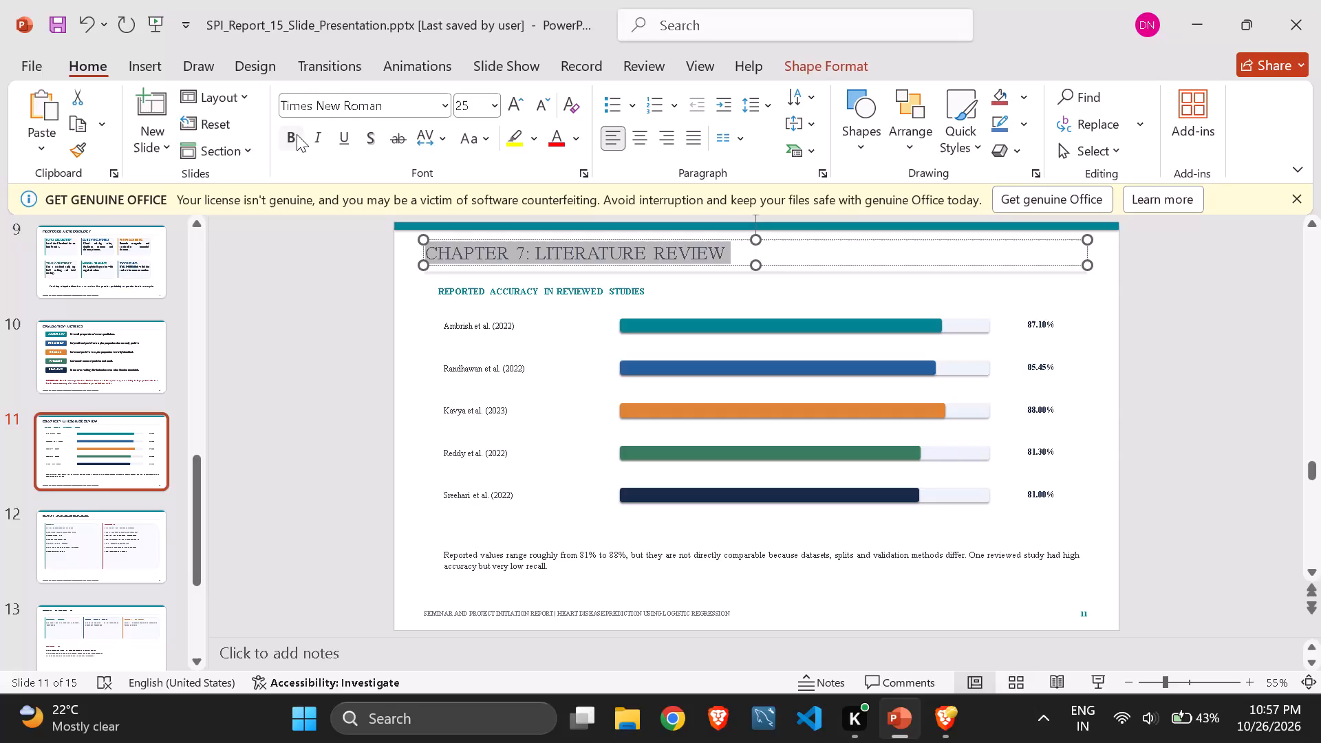
click(297, 134)
Remove the "CHAPTER 7:" prefix from slide 11's title, leaving "LITERATURE REVIEW".
click(544, 256)
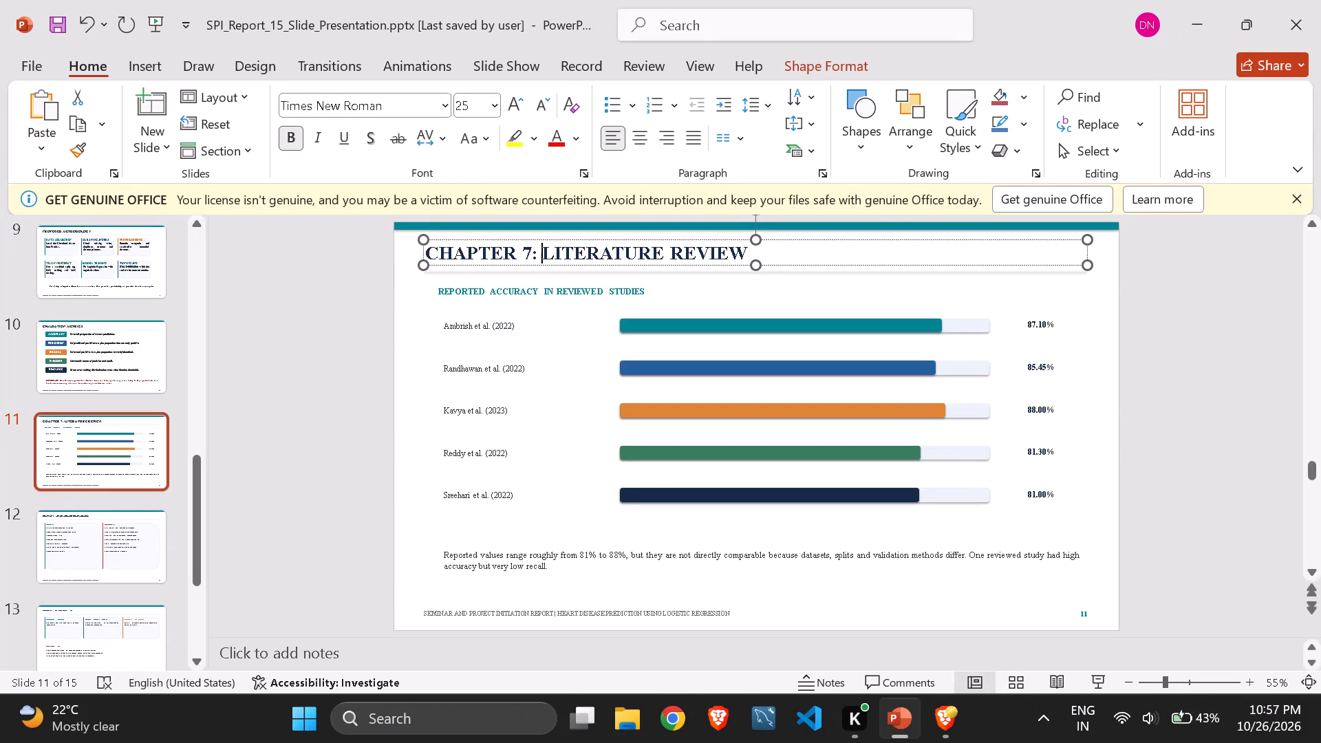
key(BackSpace)
key(BackSpace)
key(BackSpace)
key(BackSpace)
key(BackSpace)
key(BackSpace)
key(BackSpace)
key(BackSpace)
key(BackSpace)
key(BackSpace)
key(BackSpace)
key(BackSpace)
key(BackSpace)
key(BackSpace)
key(BackSpace)
key(BackSpace)
key(BackSpace)
key(BackSpace)
key(BackSpace)
key(BackSpace)
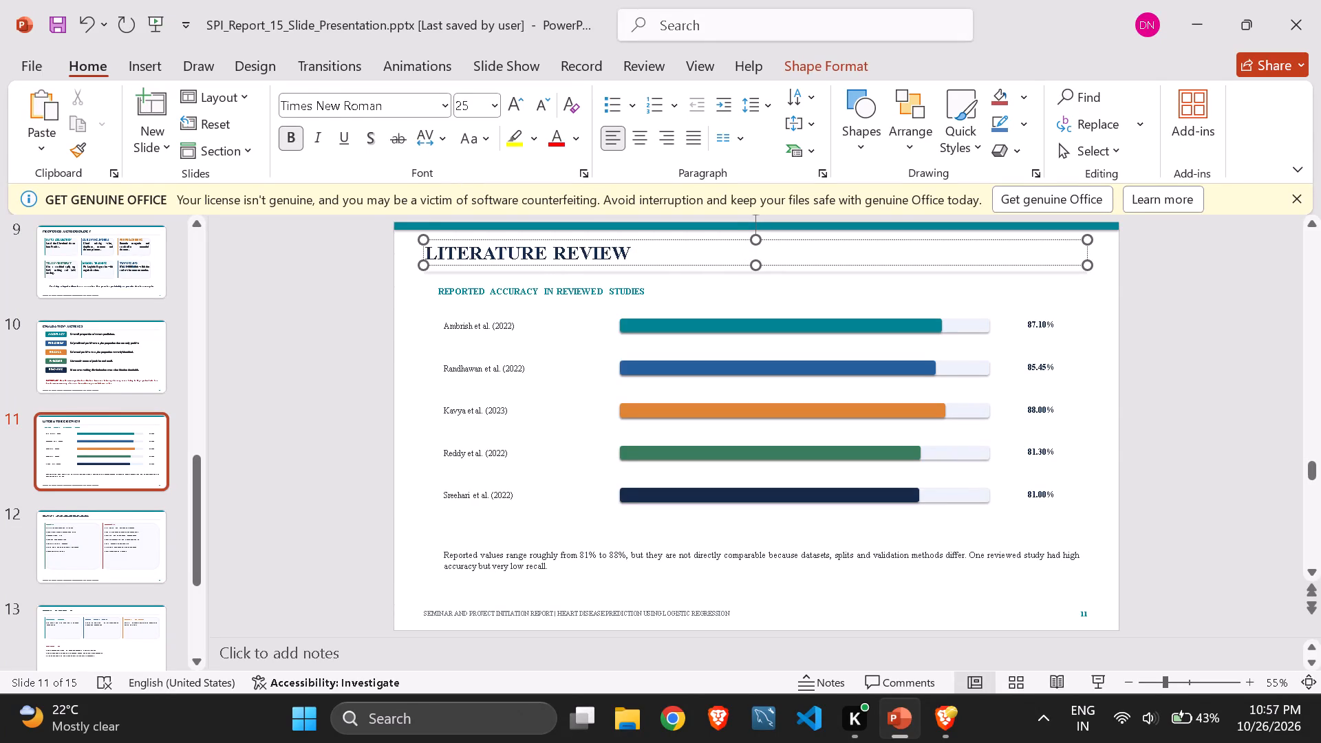
Set slide 11's subheading "REPORTED ACCURACY IN REVIEWED STUDIES" to font size 20.
click(510, 285)
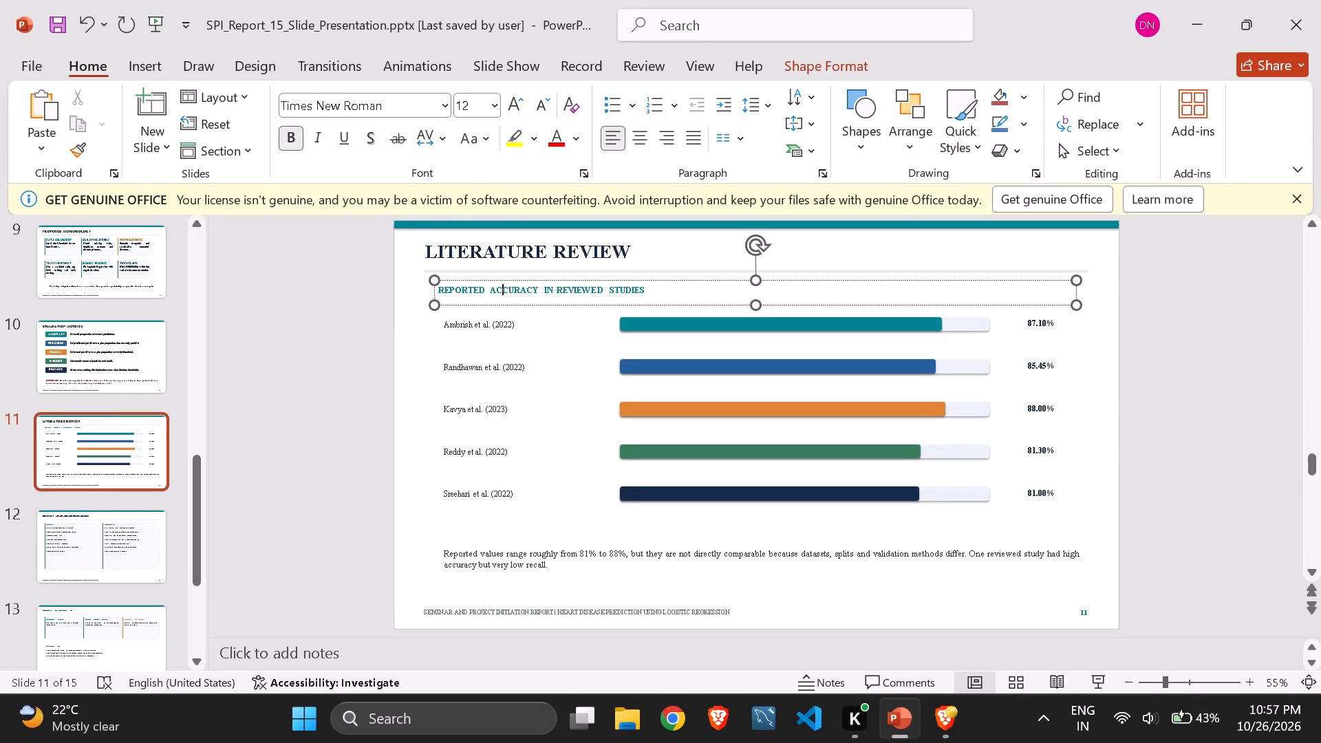
key(ctrl+a)
click(474, 101)
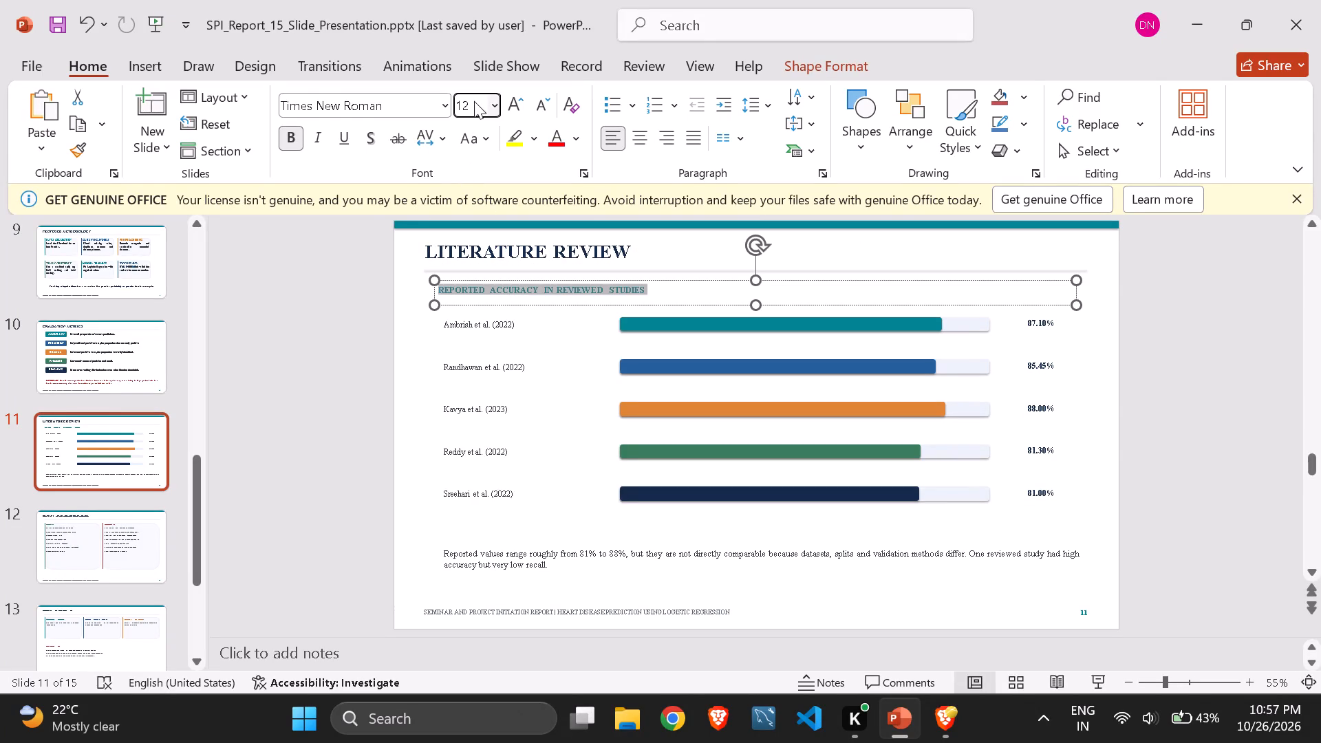
key(BackSpace)
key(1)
key(BackSpace)
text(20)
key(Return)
click(388, 324)
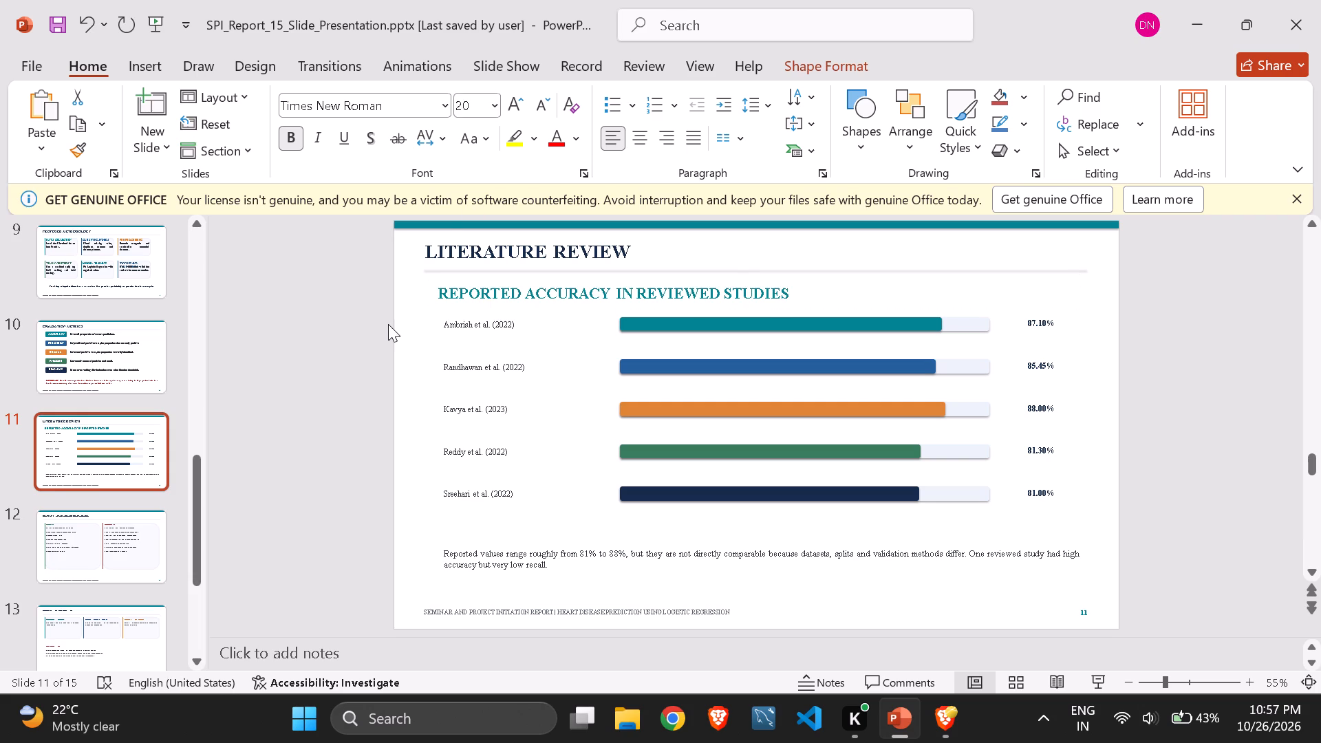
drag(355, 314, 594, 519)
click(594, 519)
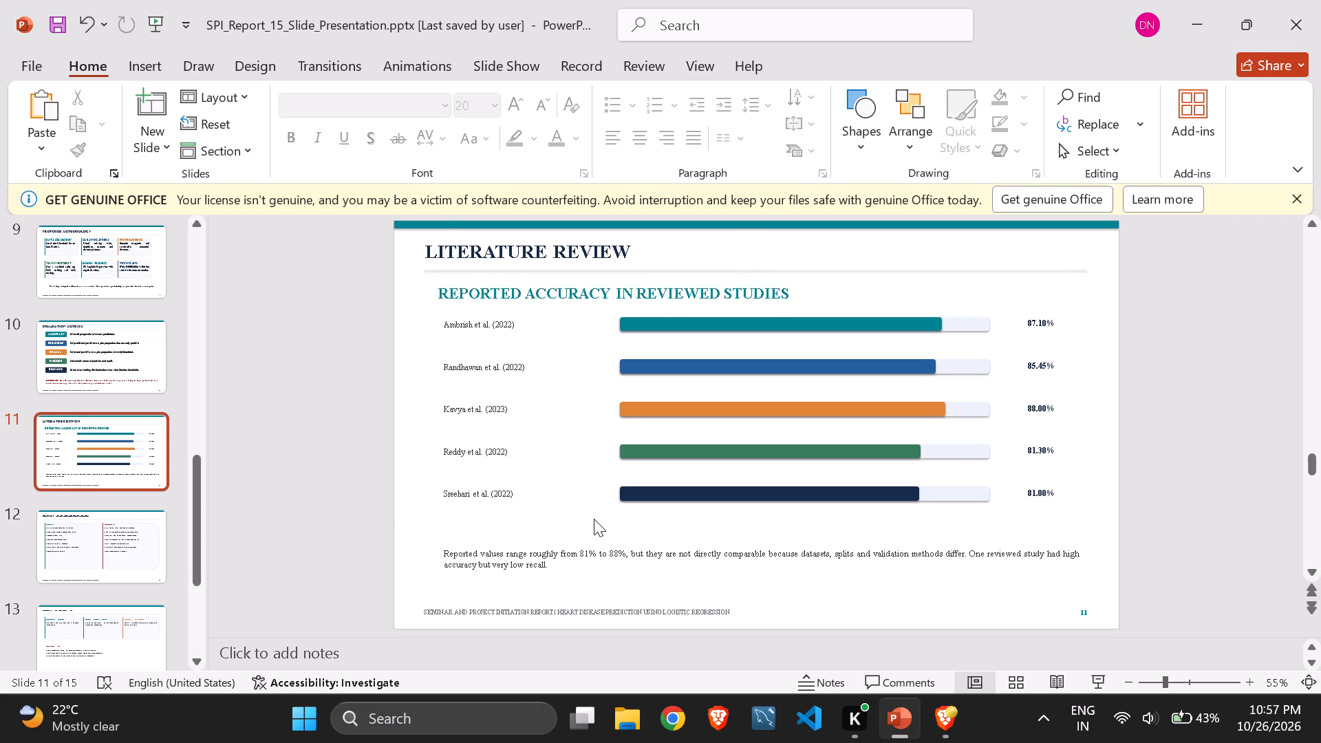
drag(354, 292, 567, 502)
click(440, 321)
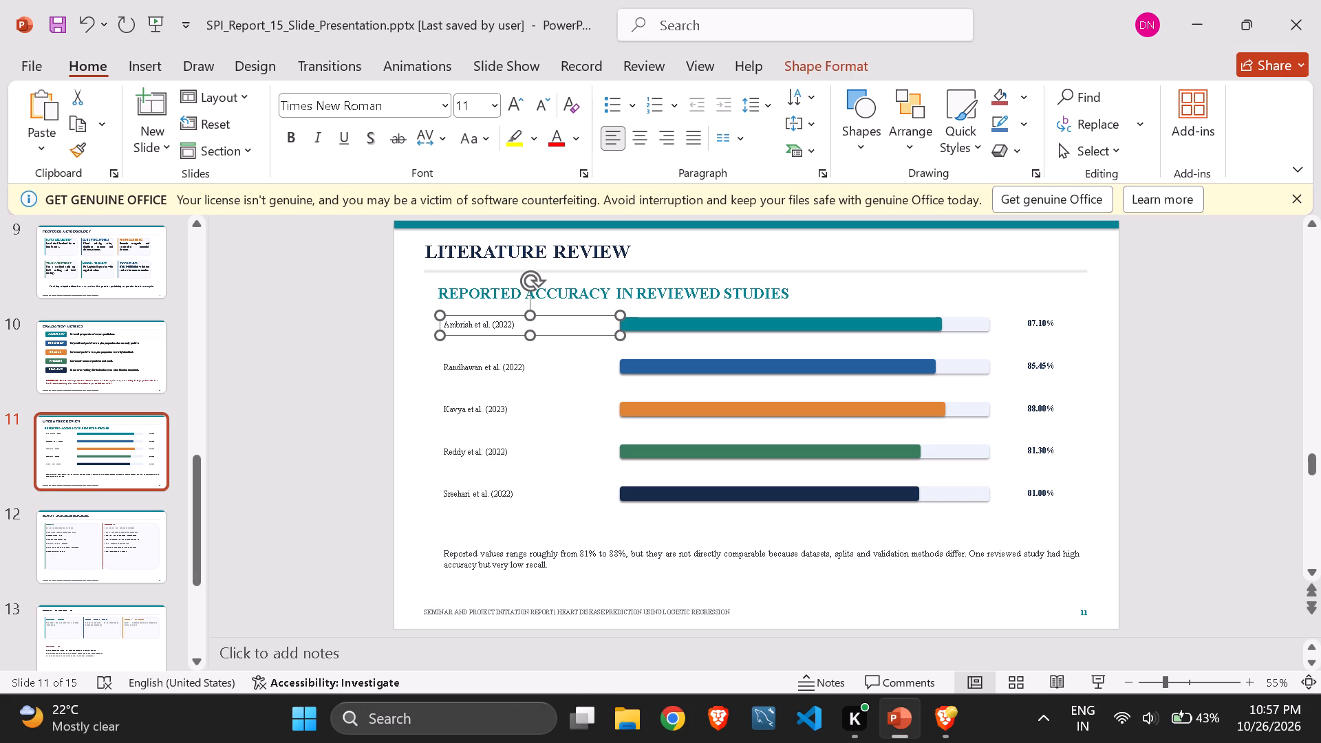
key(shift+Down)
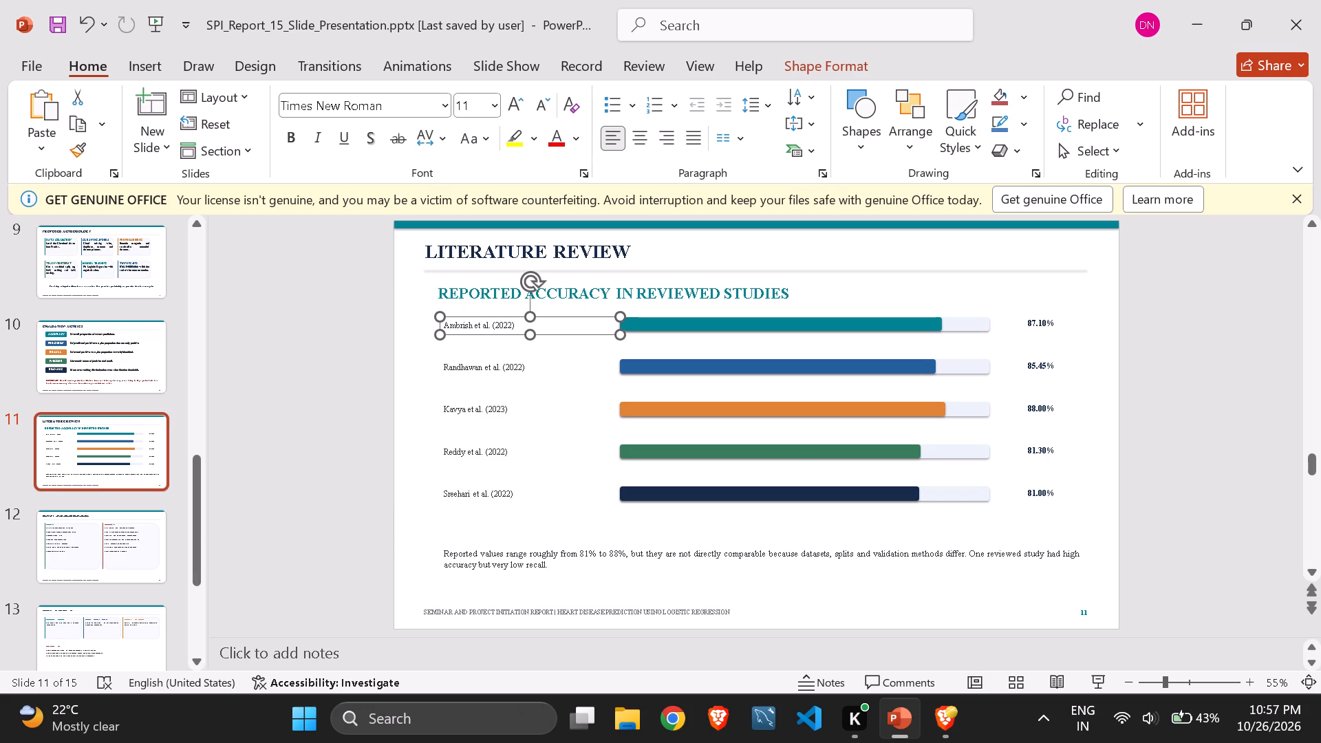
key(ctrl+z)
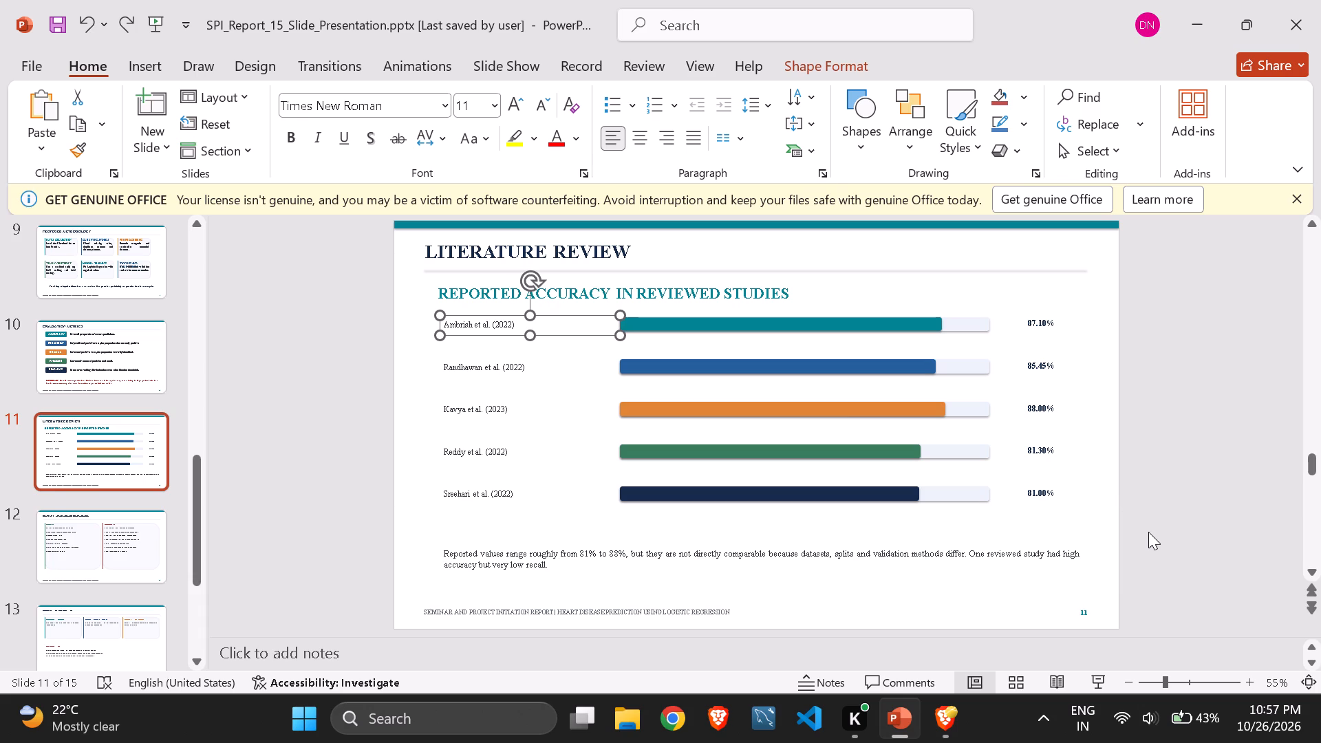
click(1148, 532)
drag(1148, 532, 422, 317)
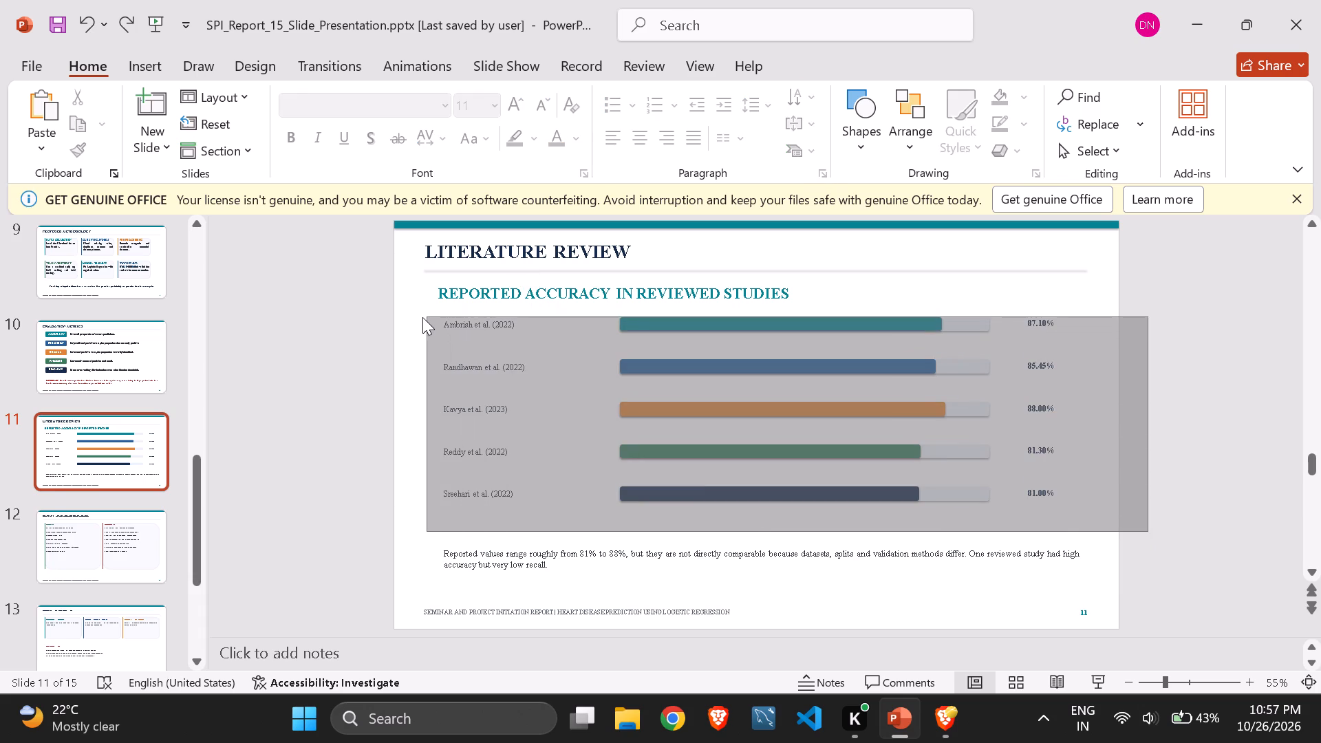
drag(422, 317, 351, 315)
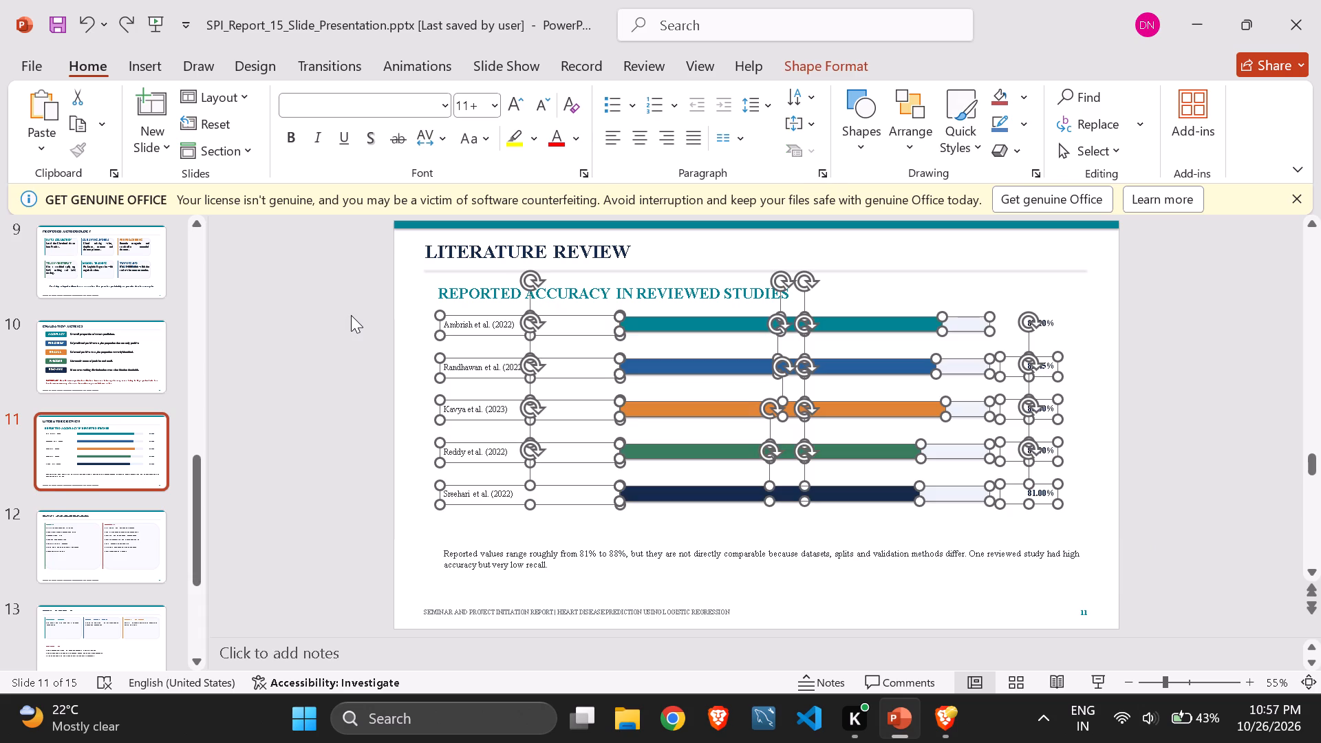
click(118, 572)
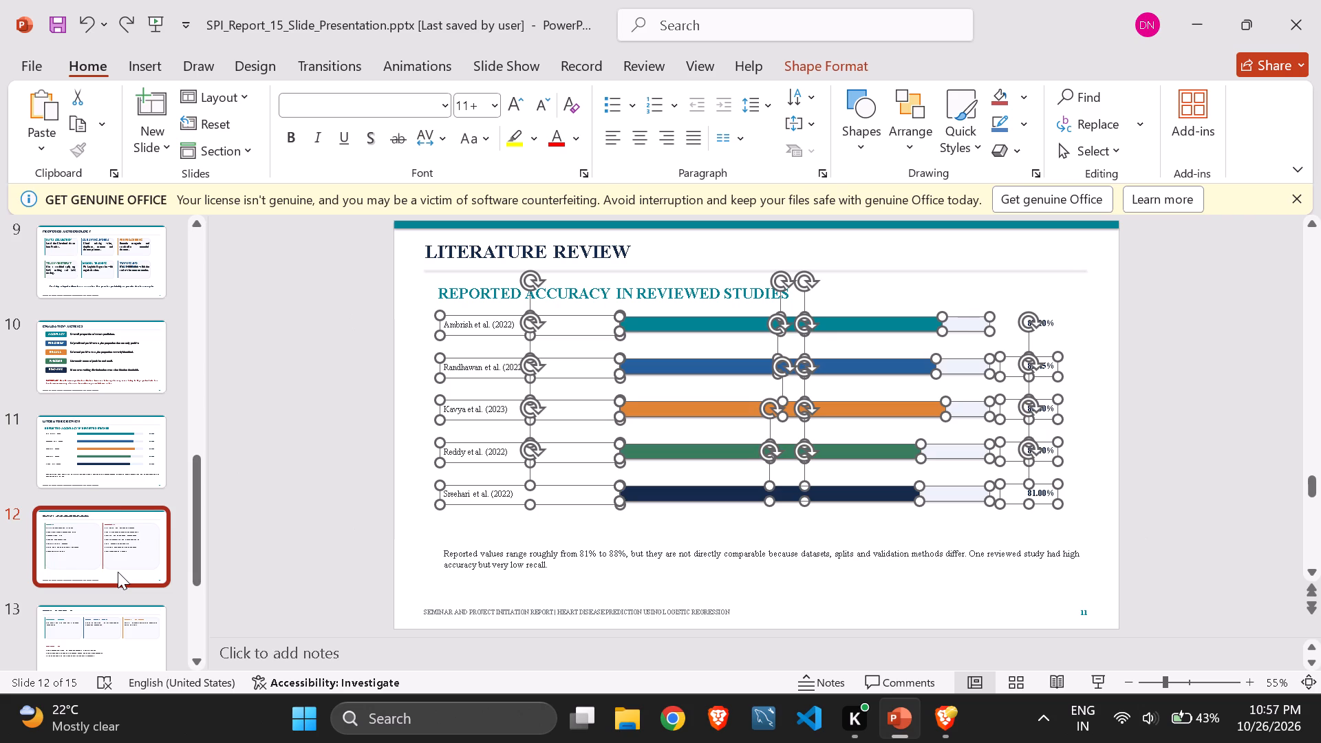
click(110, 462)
Open the Heart_Disease_Prediction_Logistic_Regression_Proposed_Project presentation from the Final Year Project folder on drive D.
key(alt+Tab)
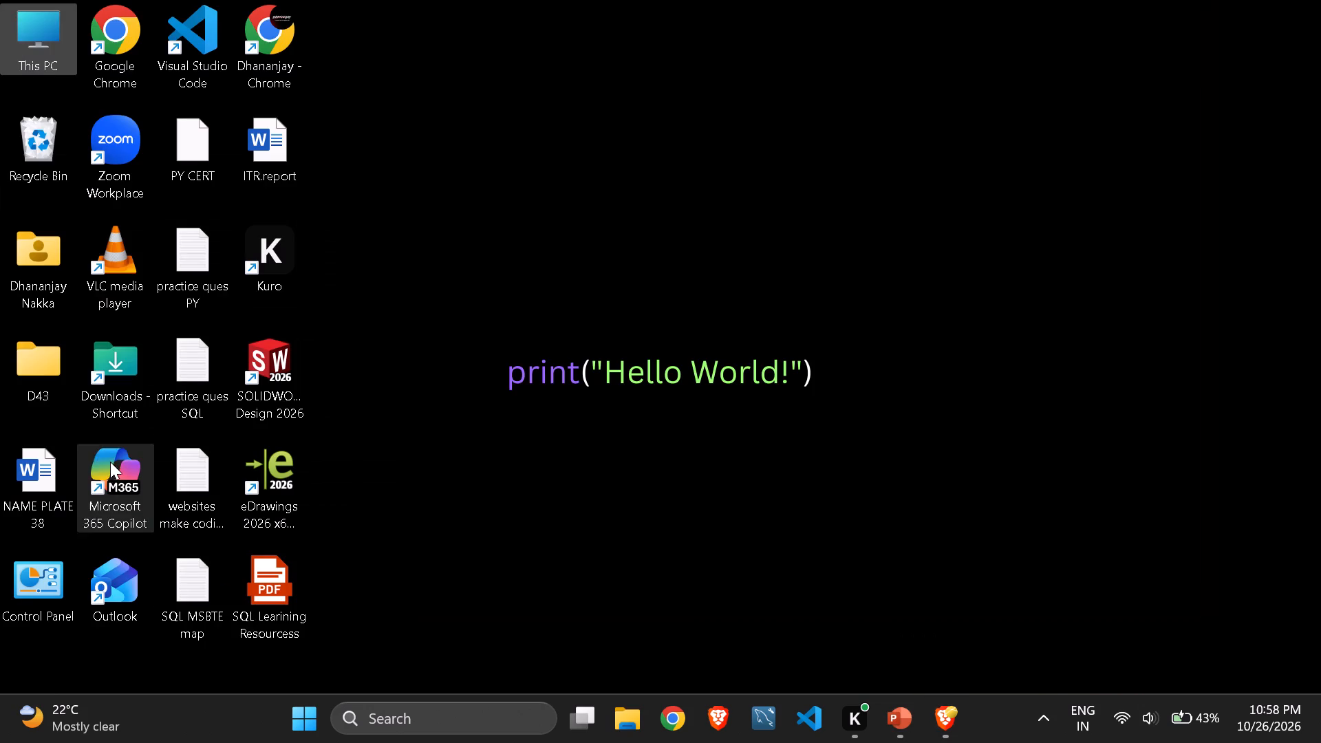
double_click(30, 26)
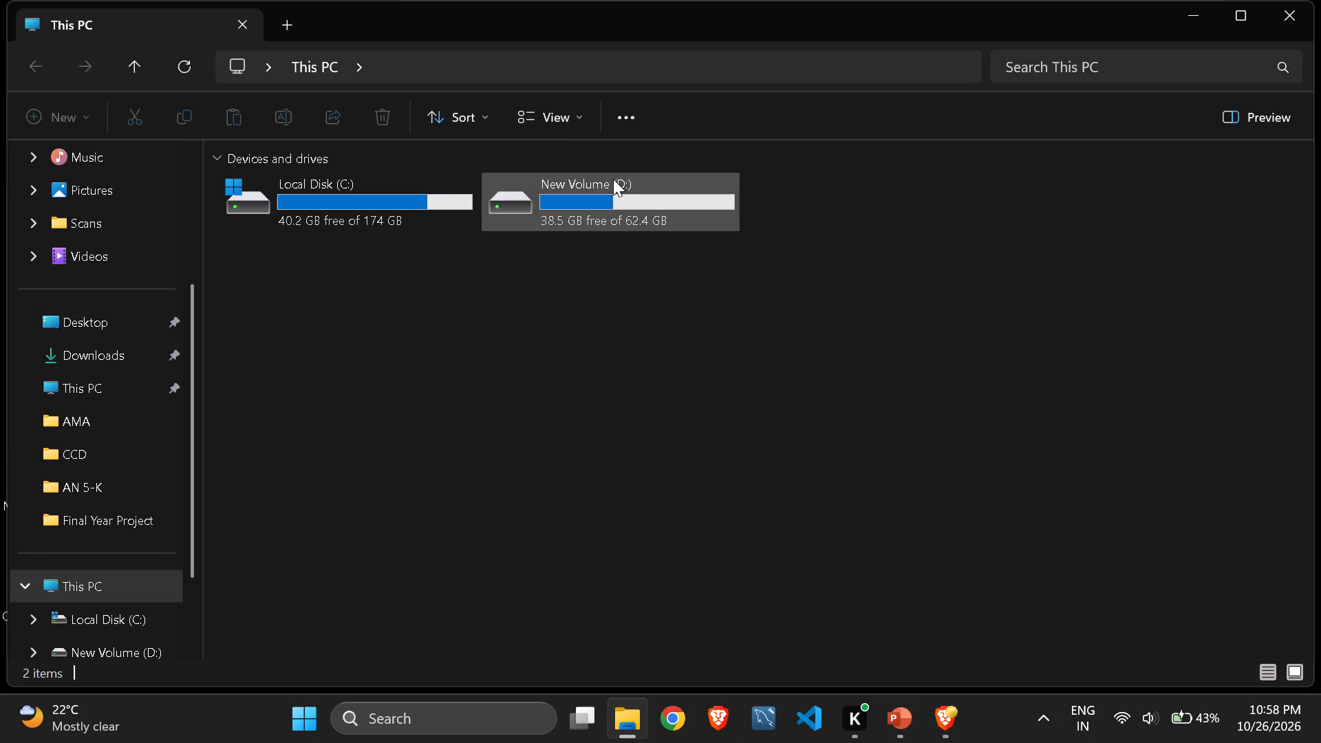
double_click(613, 179)
click(268, 177)
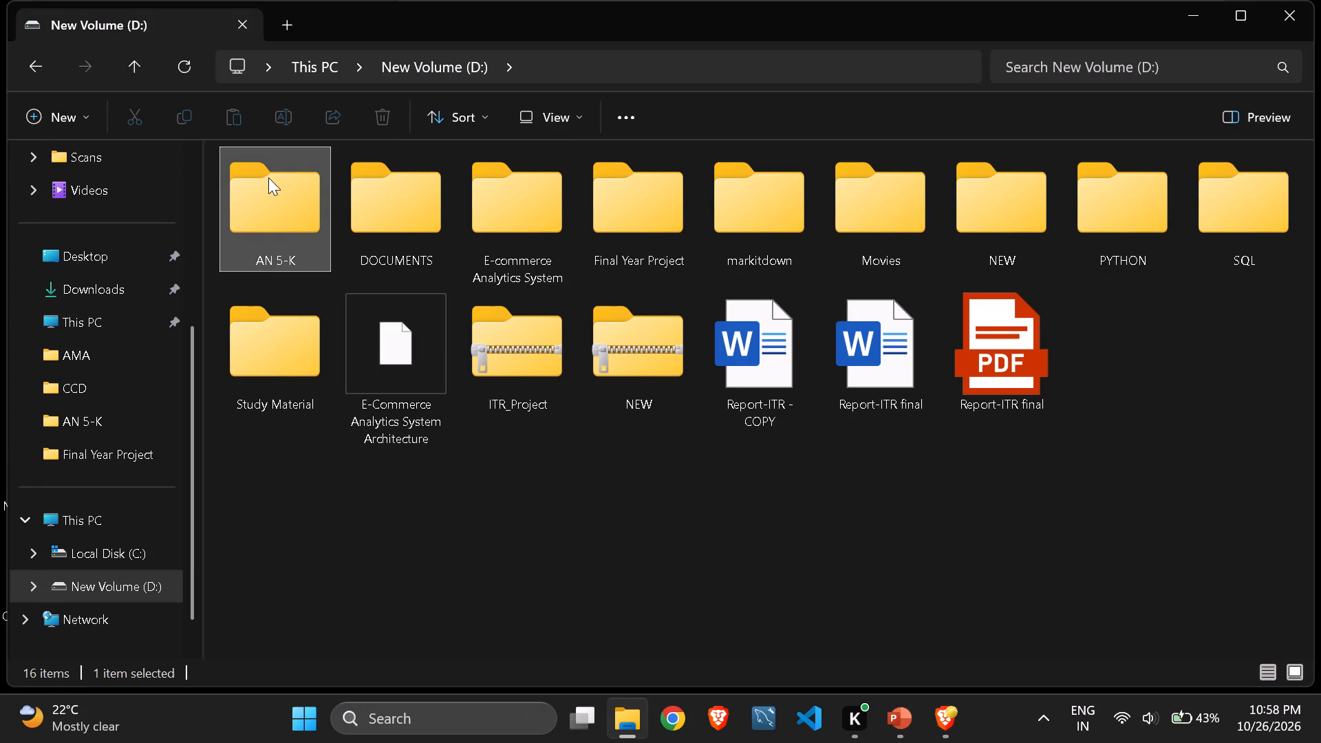
double_click(624, 213)
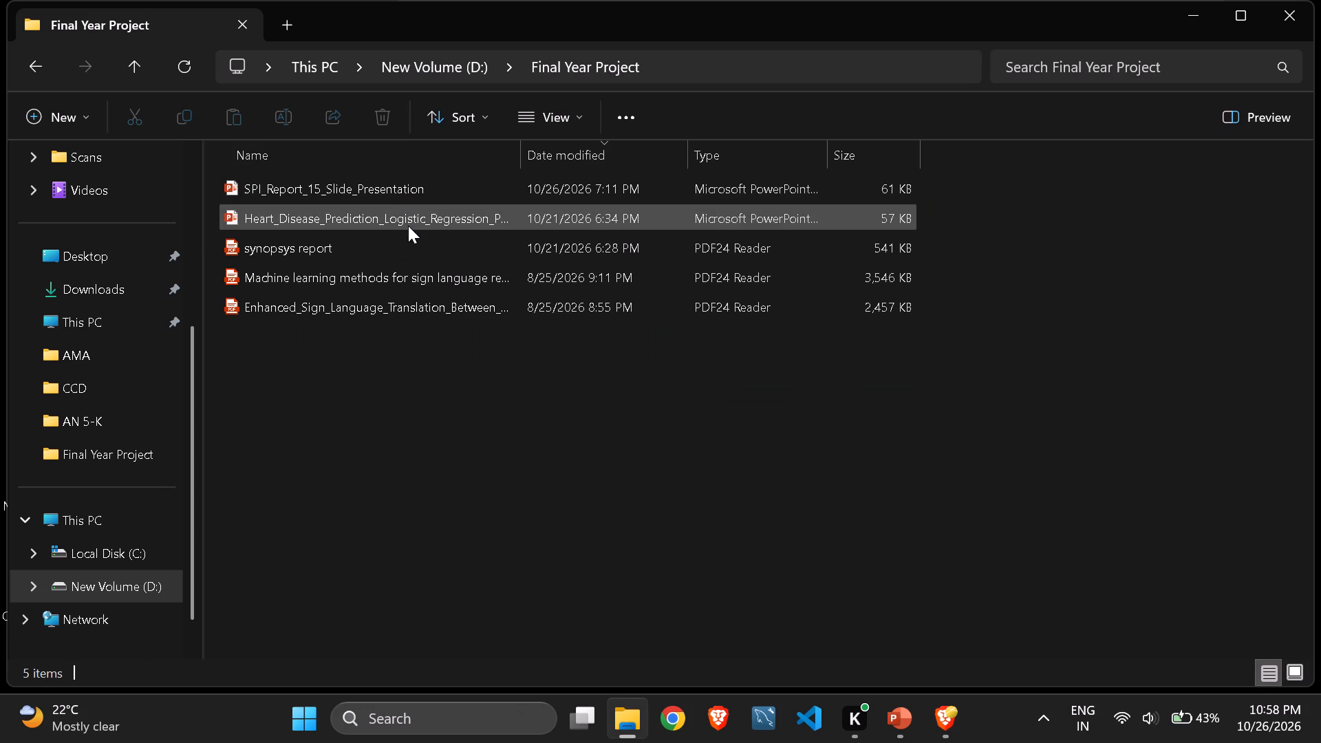
double_click(408, 226)
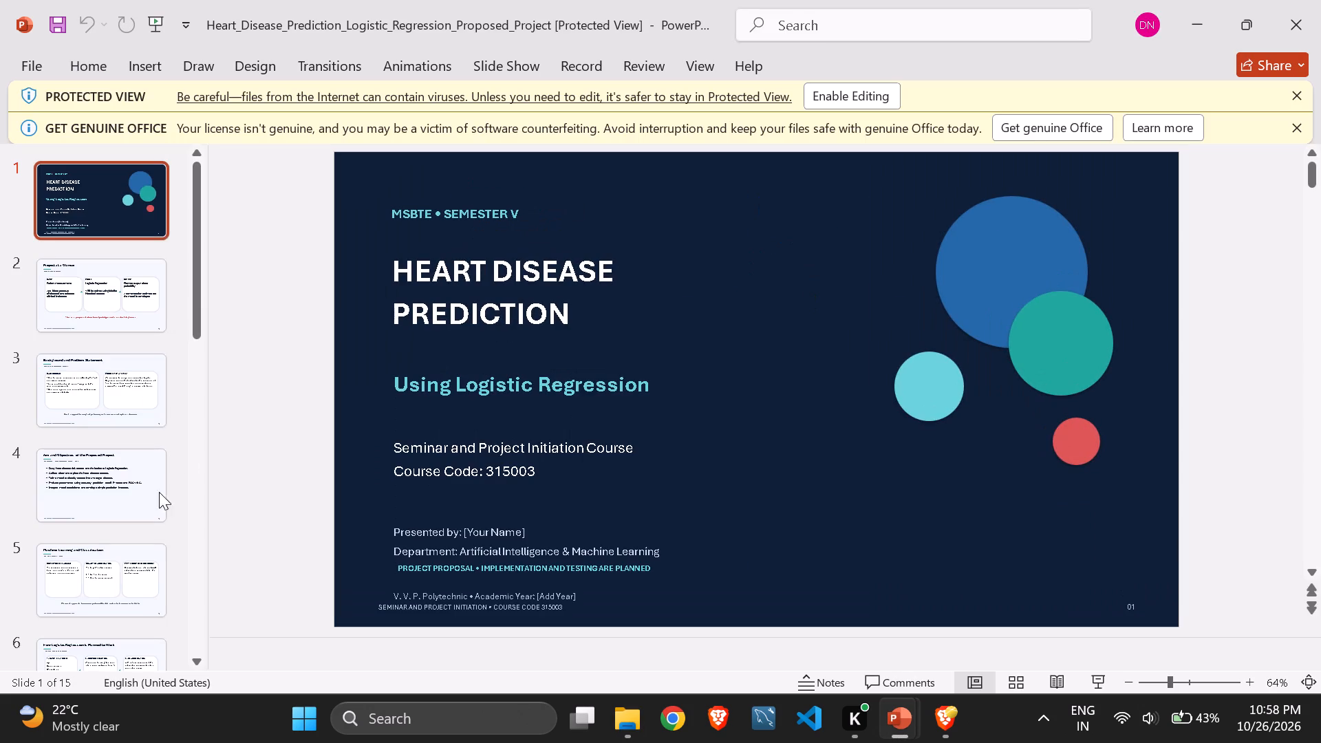
Look through all the slides of the proposed-project presentation, including its literature review slide, and close it.
click(149, 537)
click(116, 469)
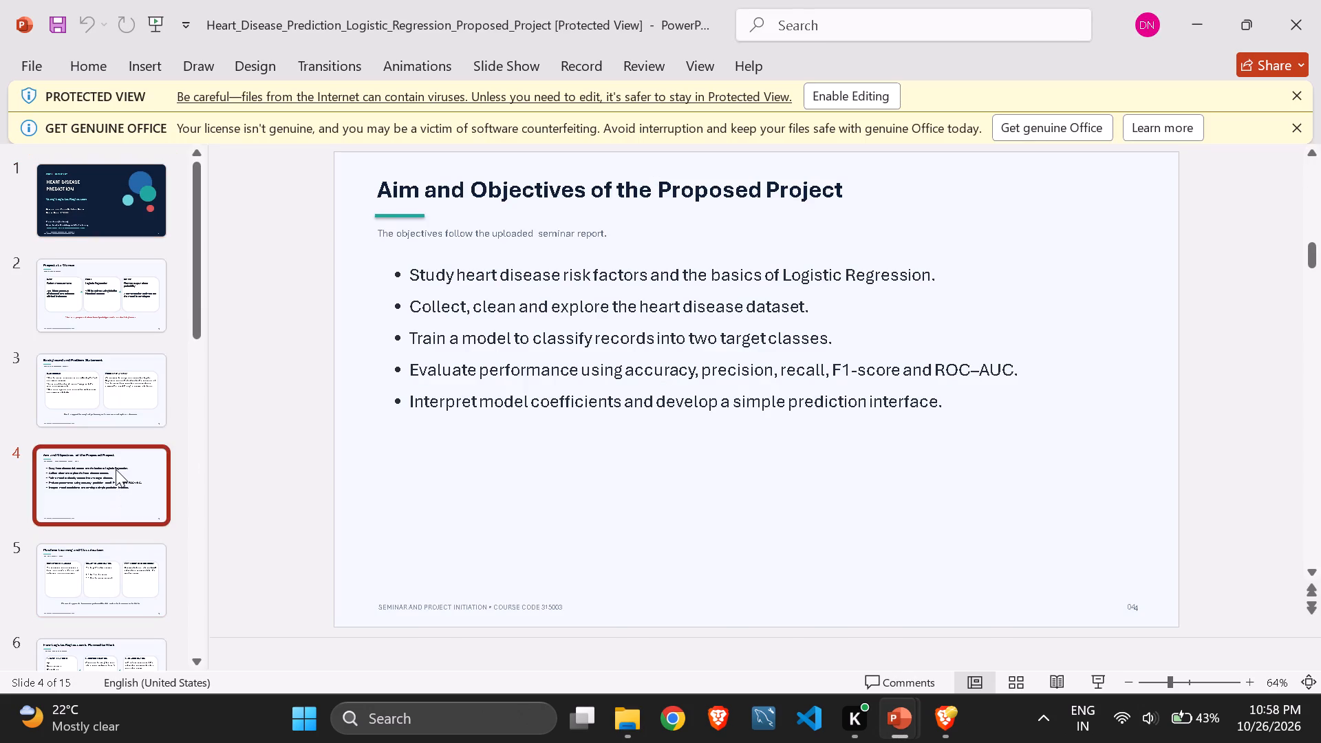
click(122, 393)
click(111, 317)
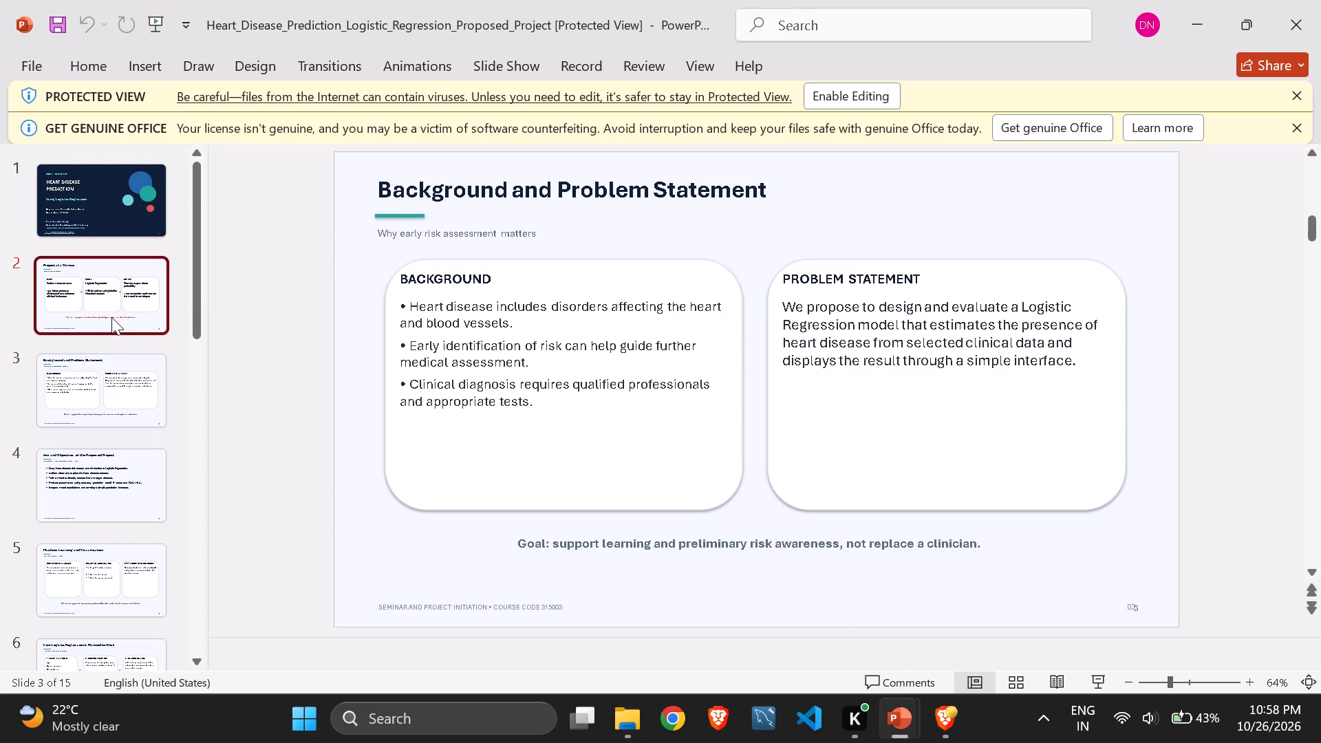
scroll(136, 496, down, 2)
click(136, 496)
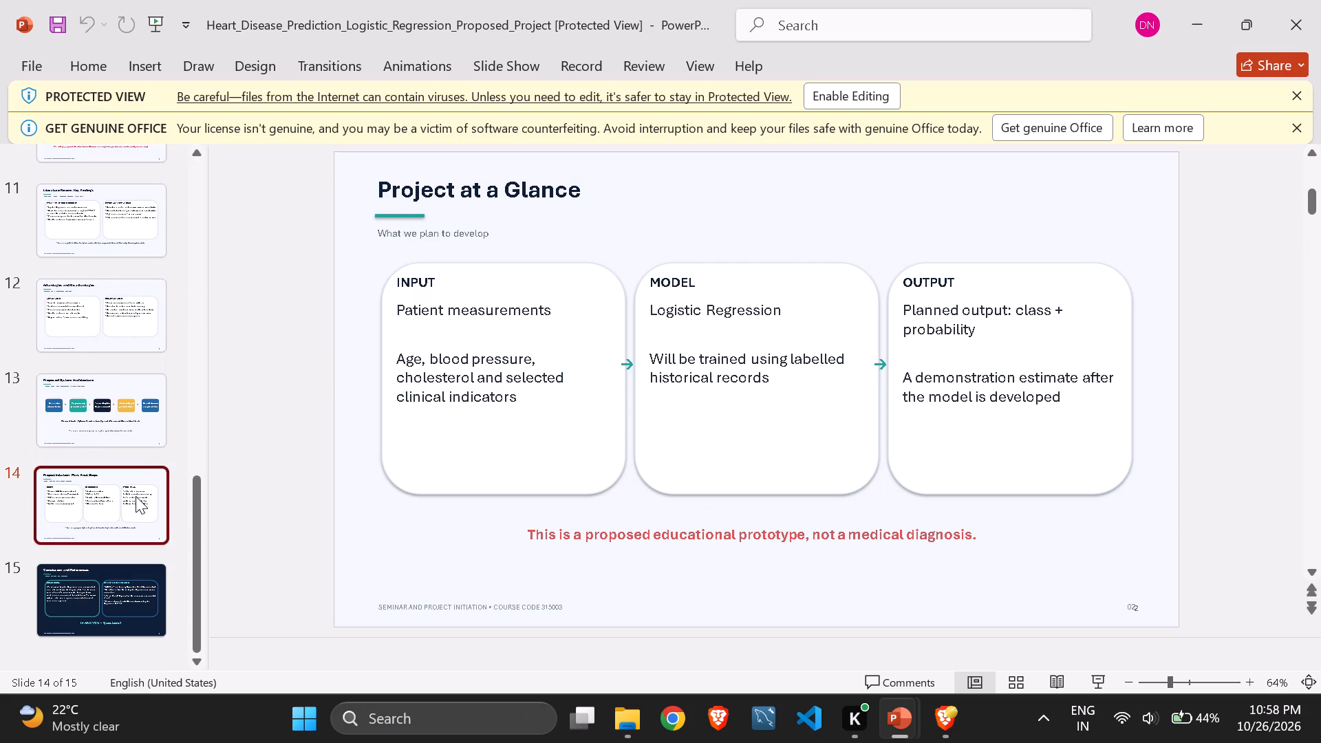
click(129, 433)
click(98, 318)
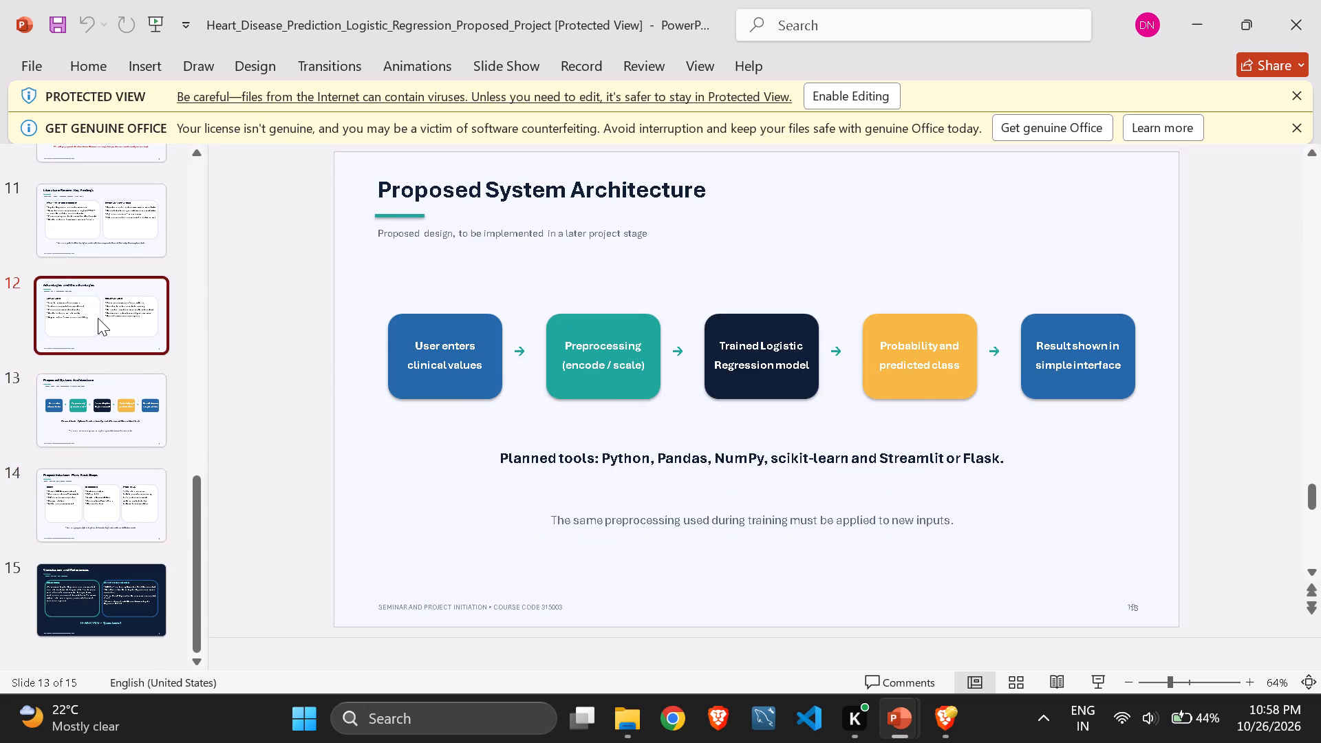
click(85, 239)
scroll(85, 239, up, 1)
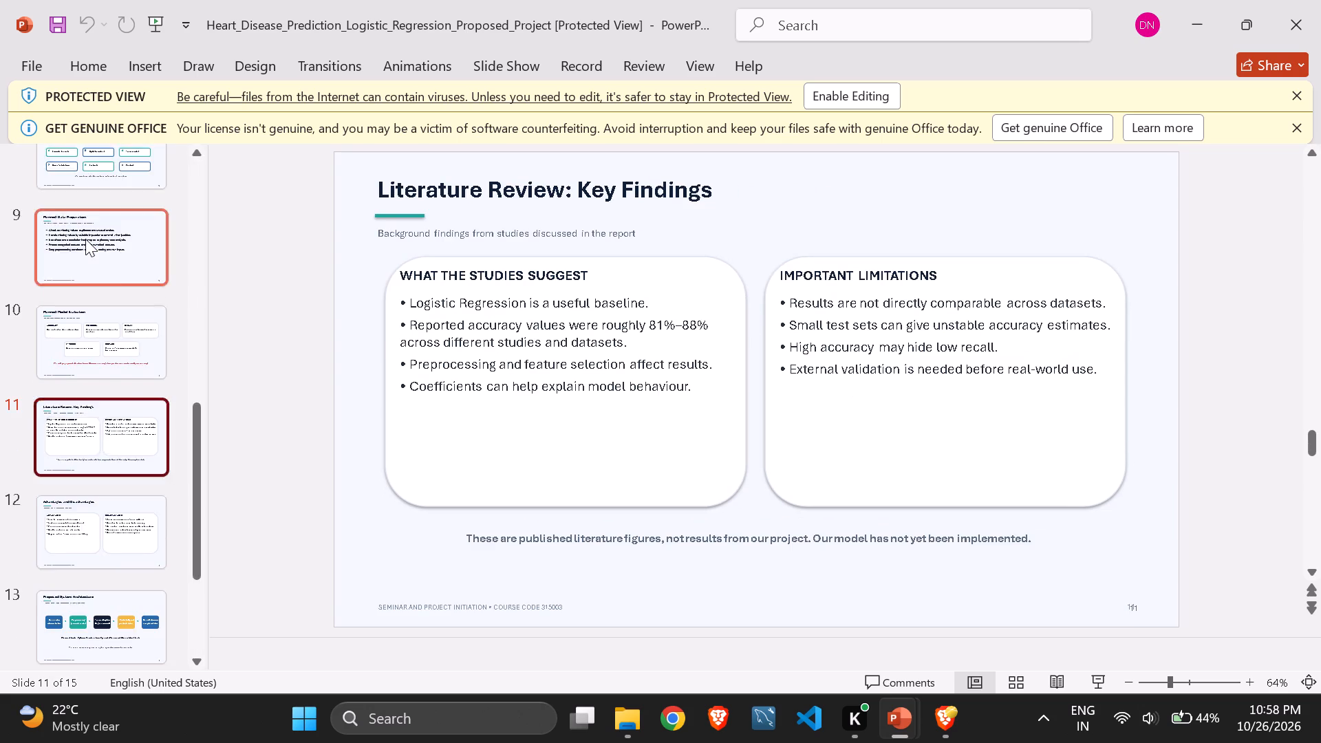
scroll(85, 239, up, 1)
click(98, 284)
click(108, 360)
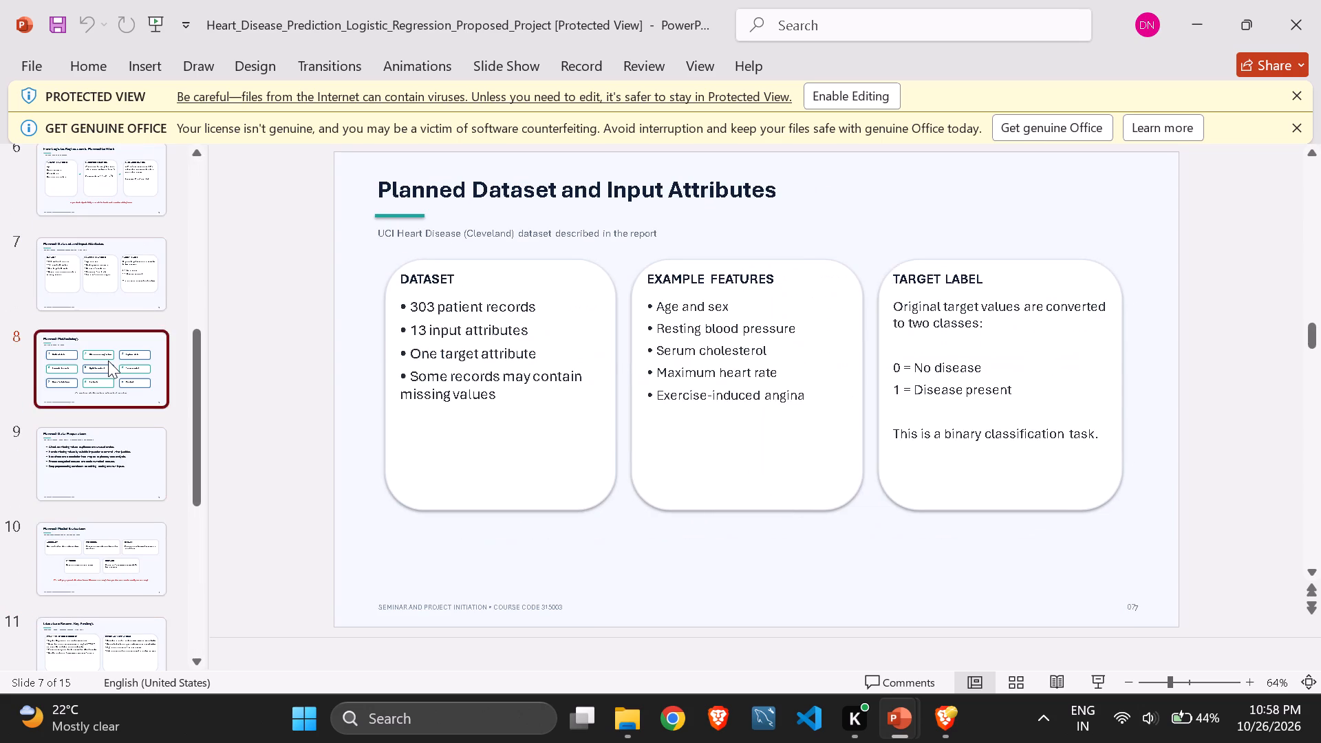
key(Down)
key(Down)
key(Down)
key(Up)
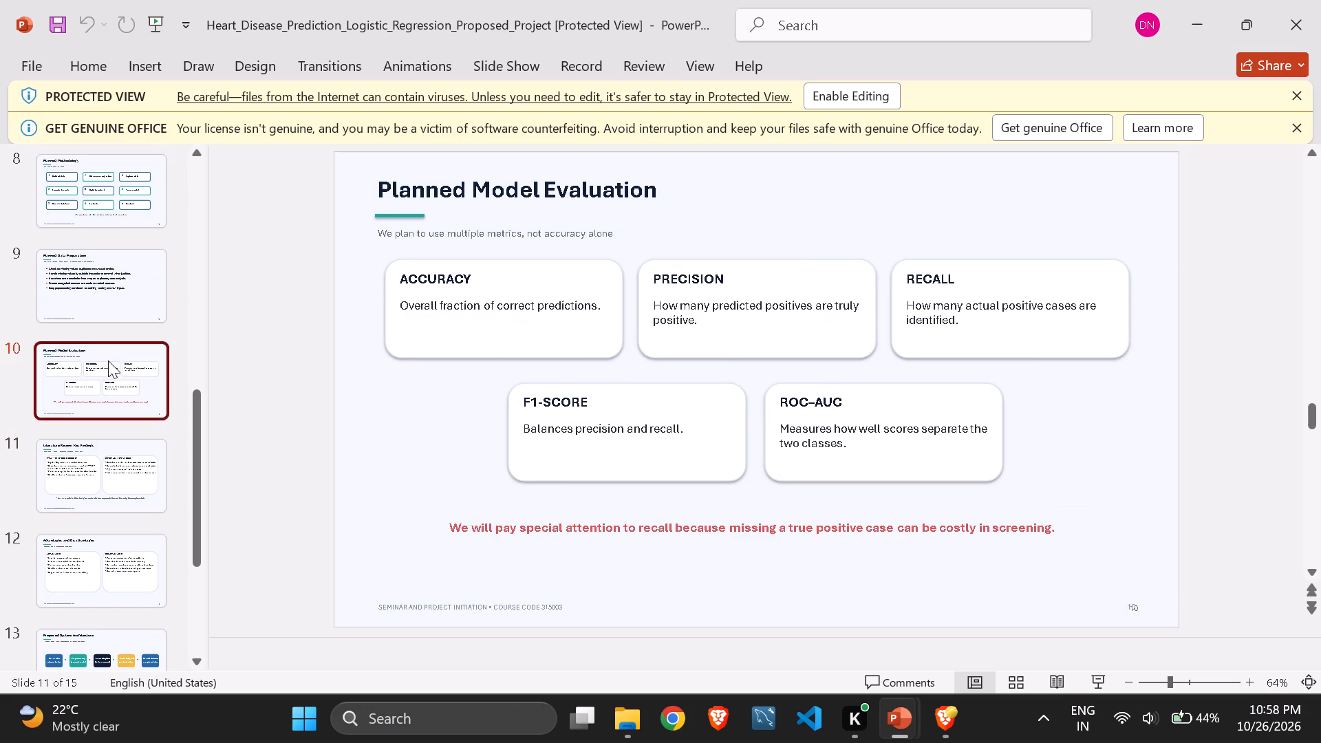
key(Up)
key(Up)
key(Up)
key(Up)
key(Up)
key(Up)
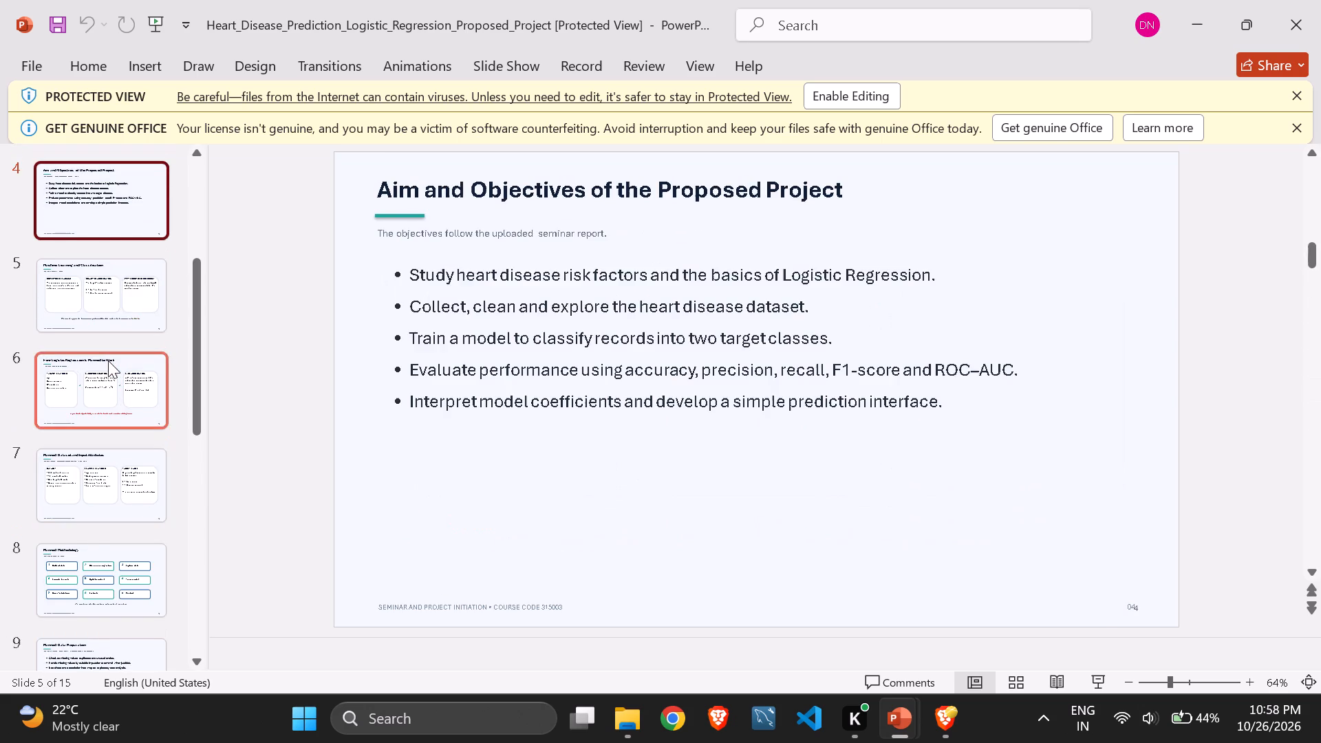
key(Up)
key(Up)
key(Up)
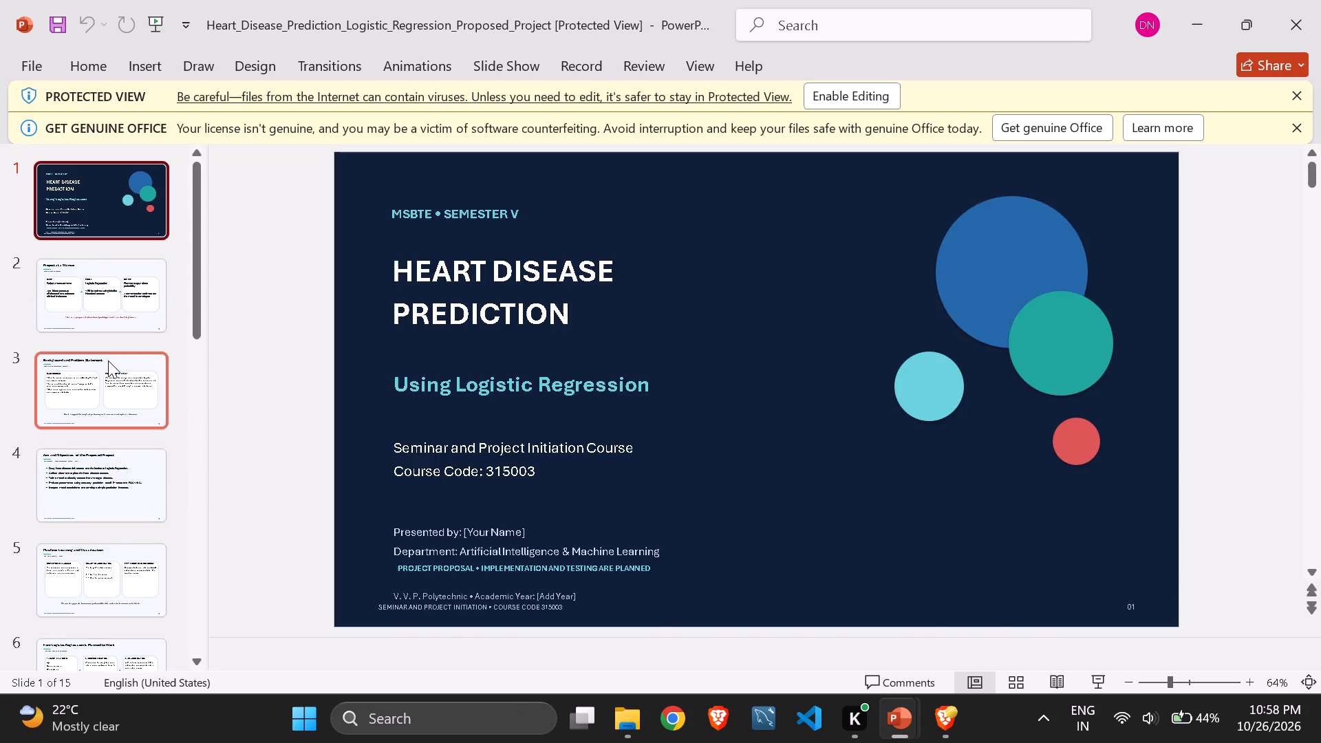
key(Down)
key(Up)
key(Down)
key(Down)
key(Down)
key(Down)
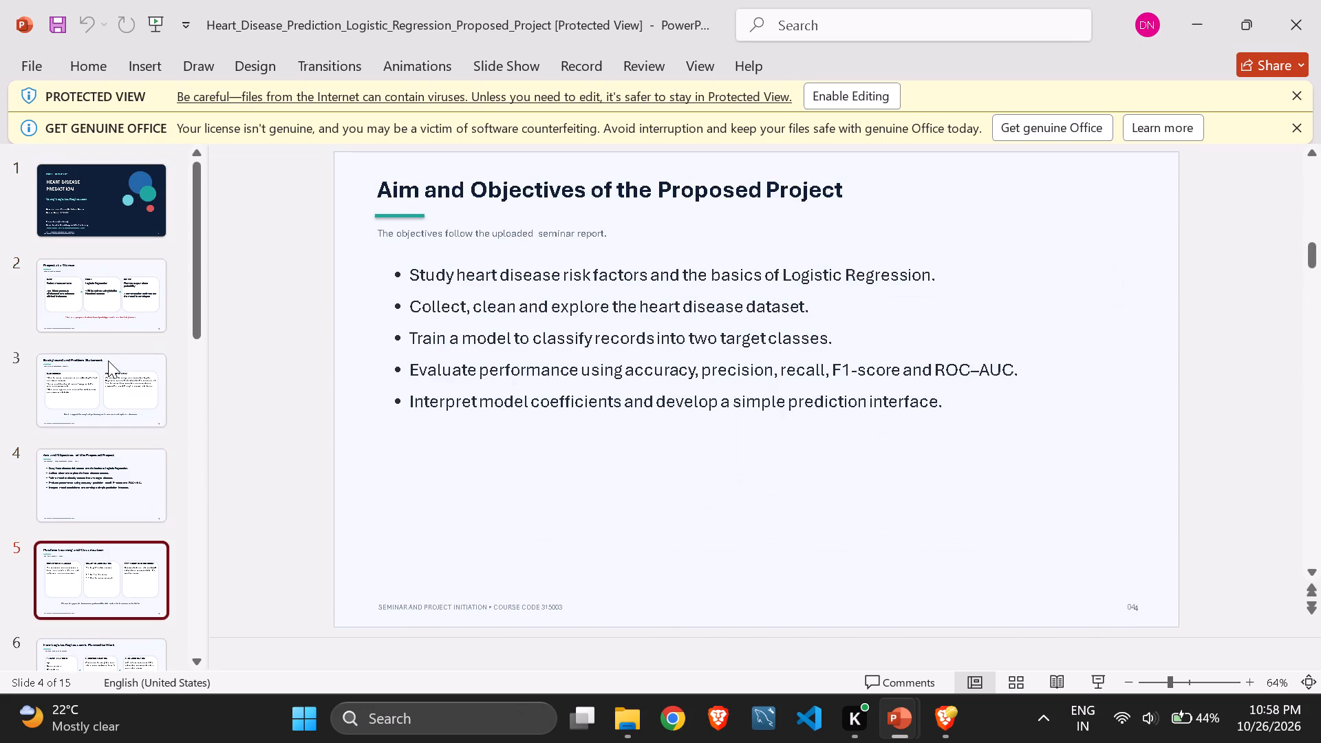
key(Up)
key(Down)
key(Down)
key(Down)
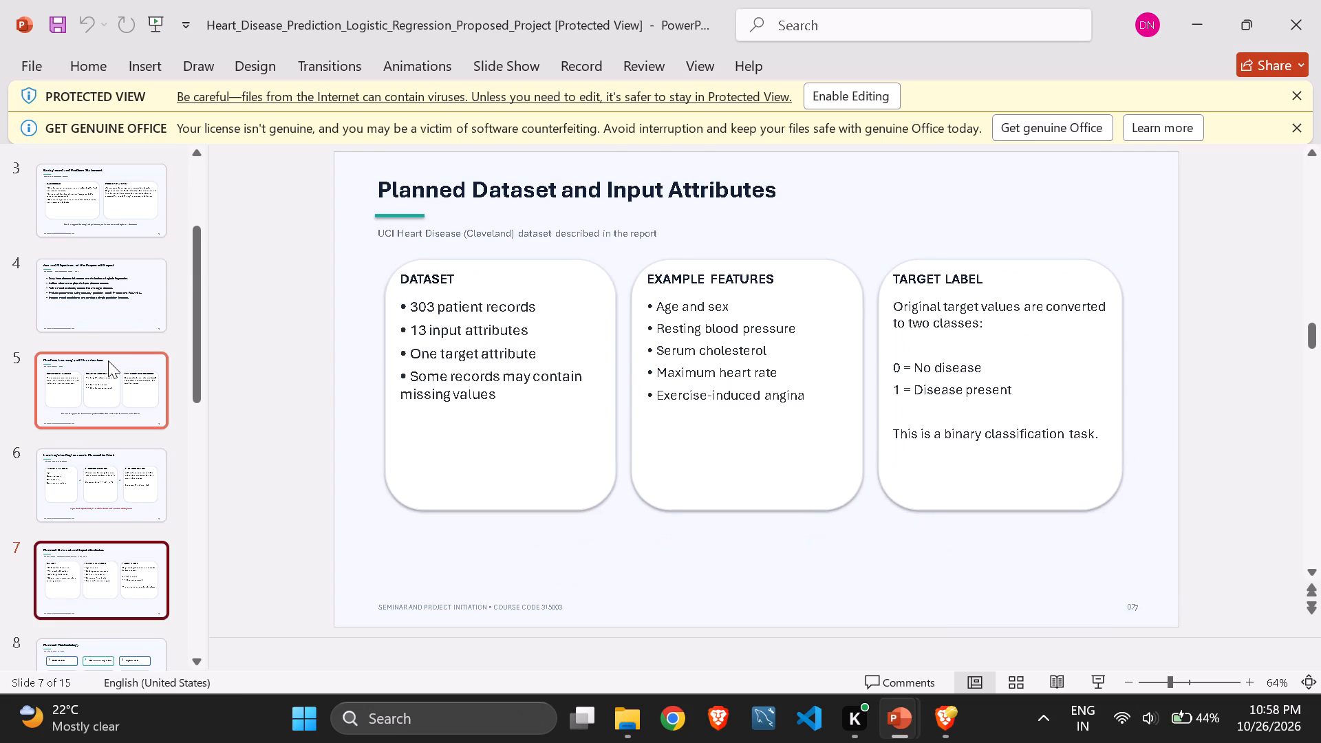
key(Down)
key(Down)
key(Down)
key(Down)
key(Down)
key(Down)
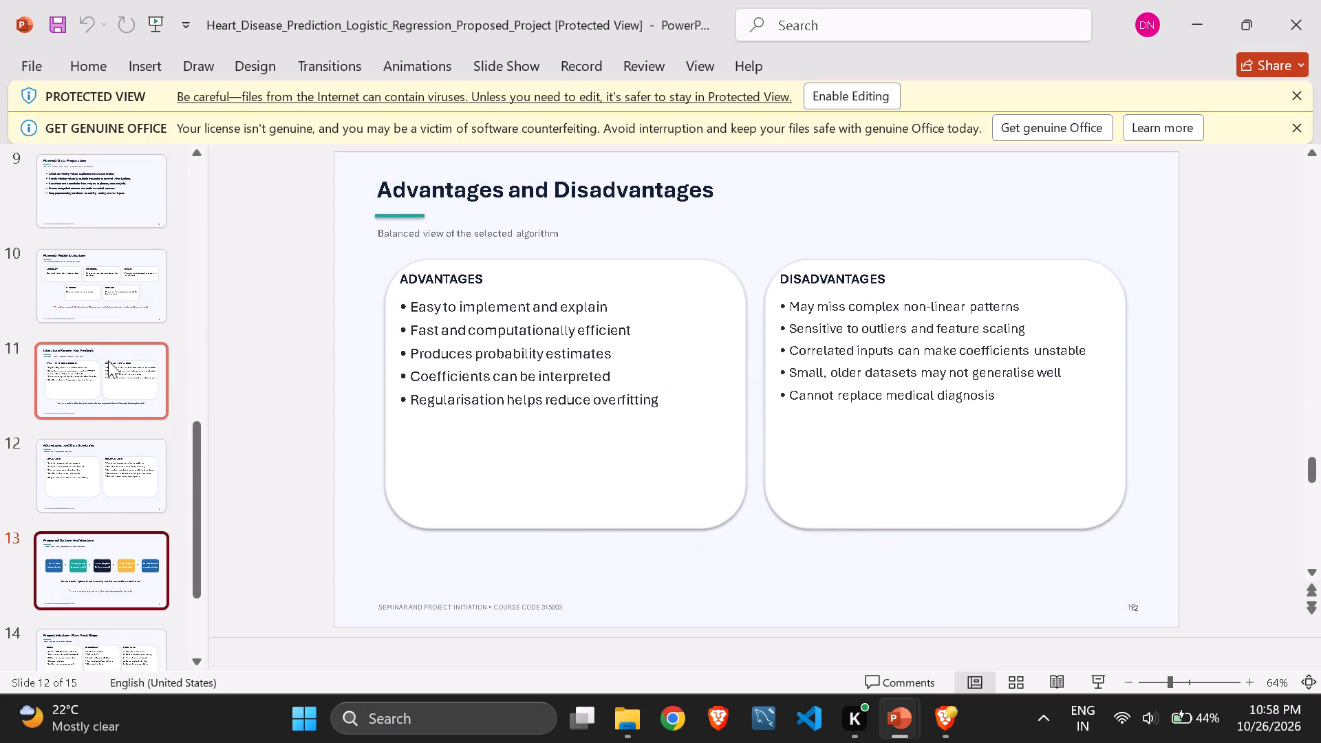
key(Down)
key(Down)
key(Down)
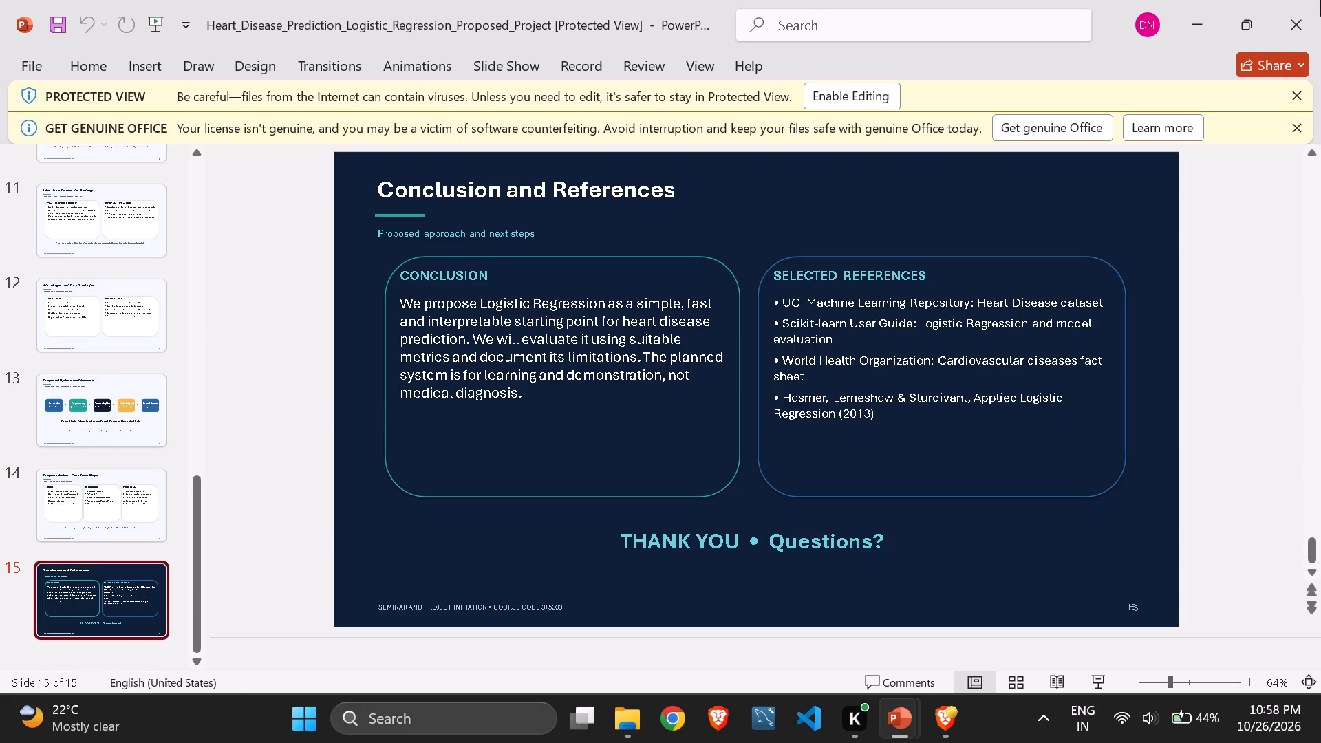
click(1320, 0)
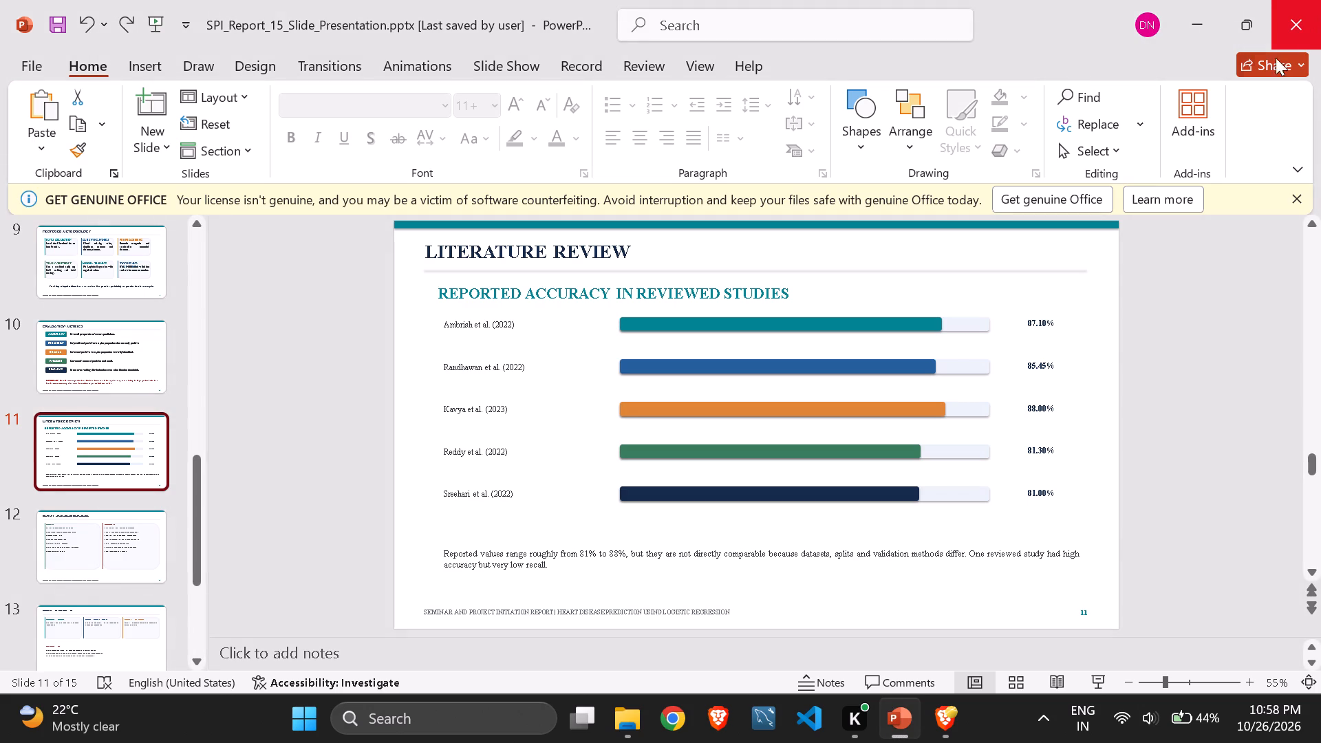
Delete the five study labels, their accuracy bars and the percentage values from slide 11.
drag(1090, 521, 738, 480)
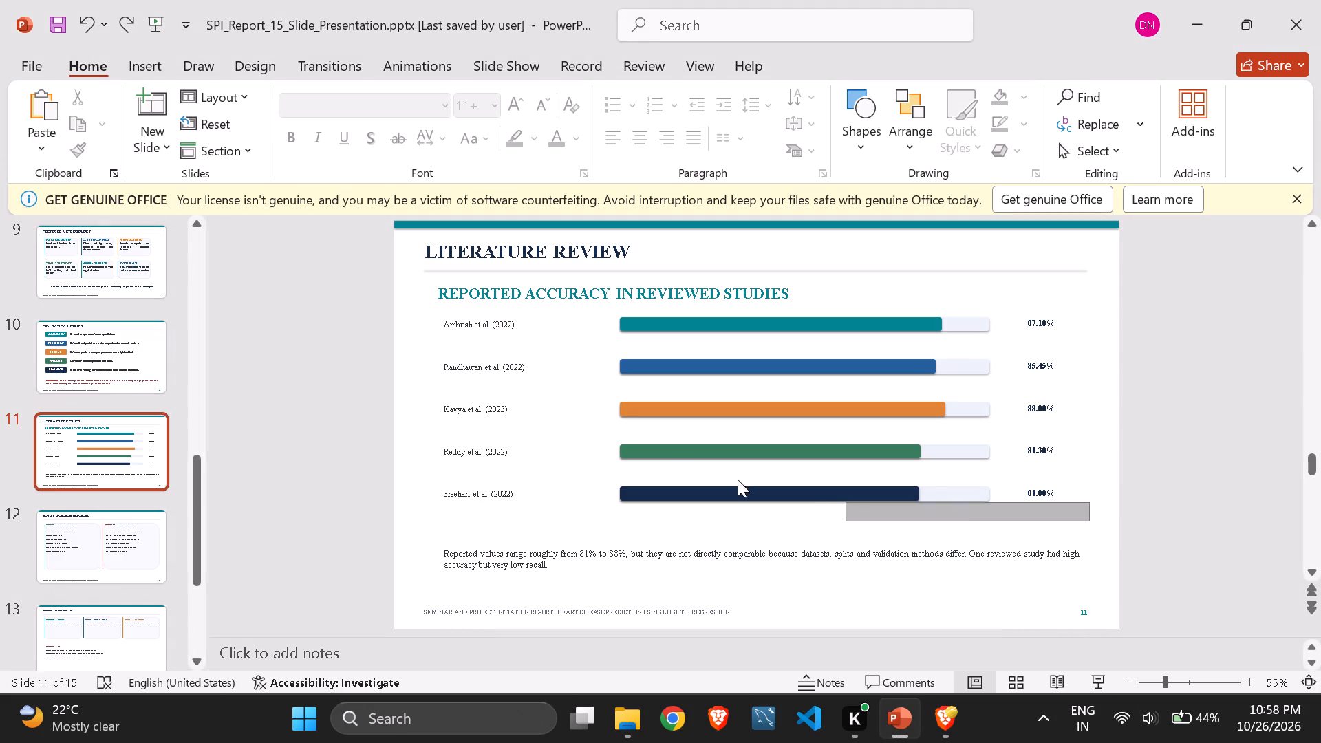
drag(738, 480, 430, 312)
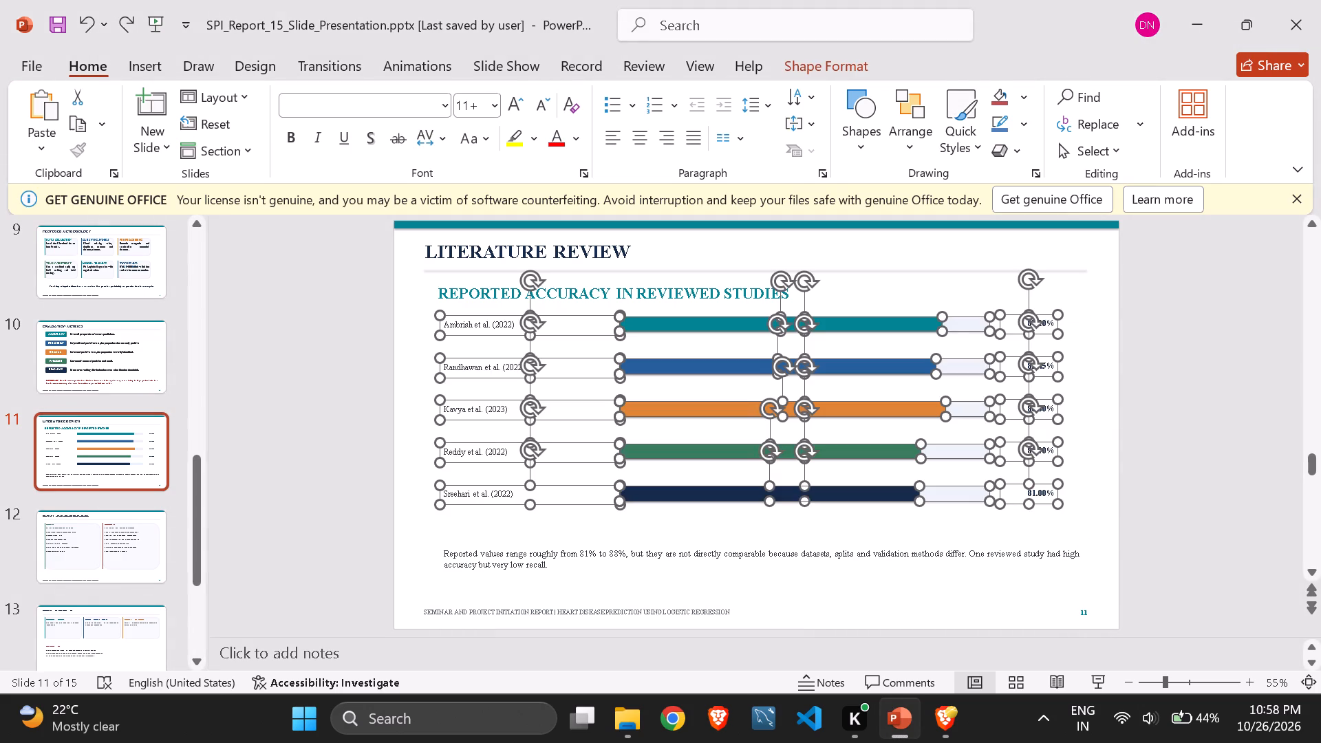
key(Delete)
Open the "synopsys report" PDF from the Final Year Project folder and find Table 2.2 comparing the reviewed logistic regression studies.
key(alt+Tab)
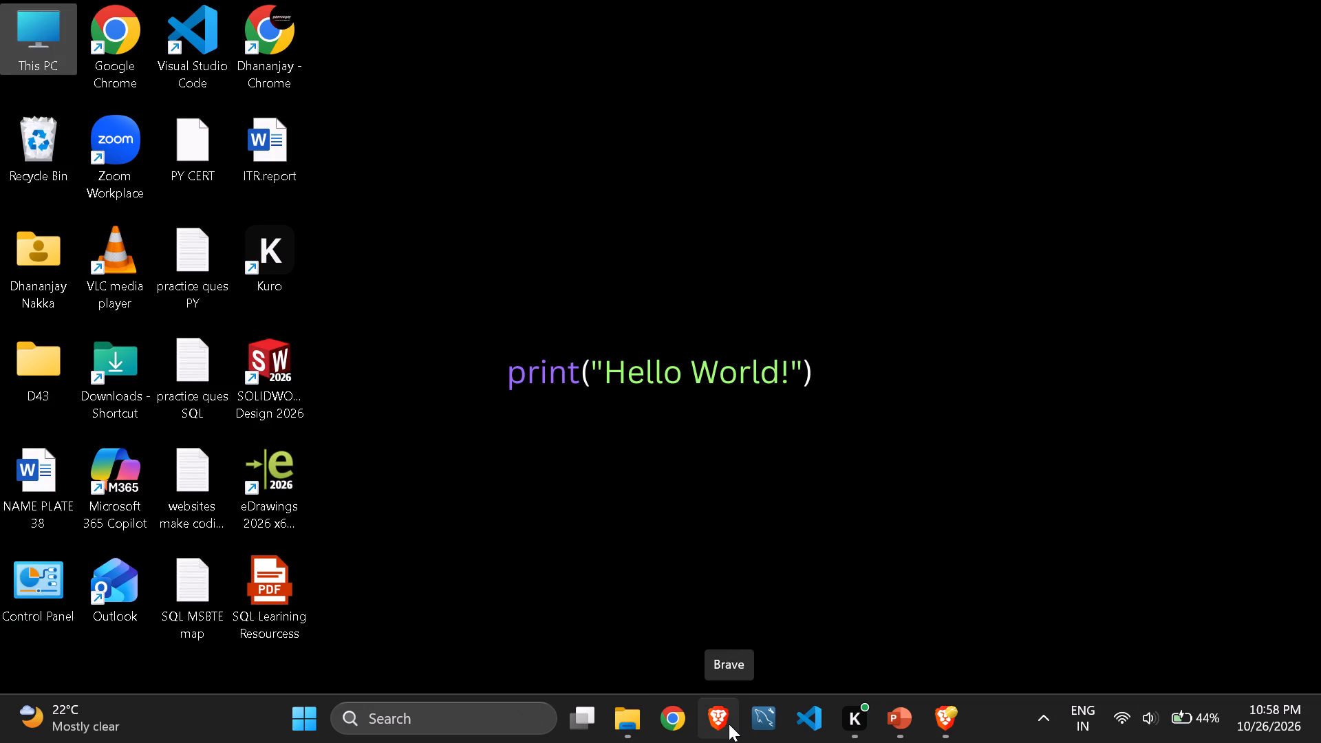
click(625, 705)
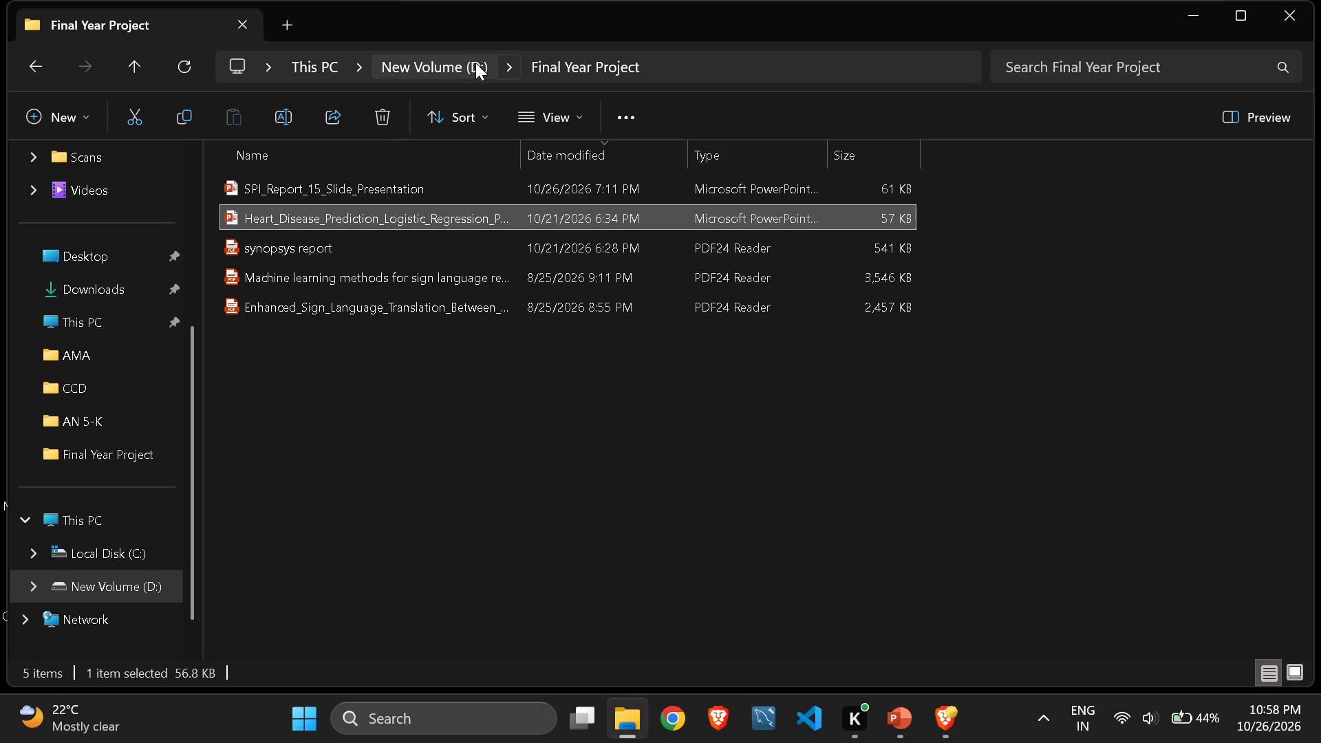
double_click(357, 240)
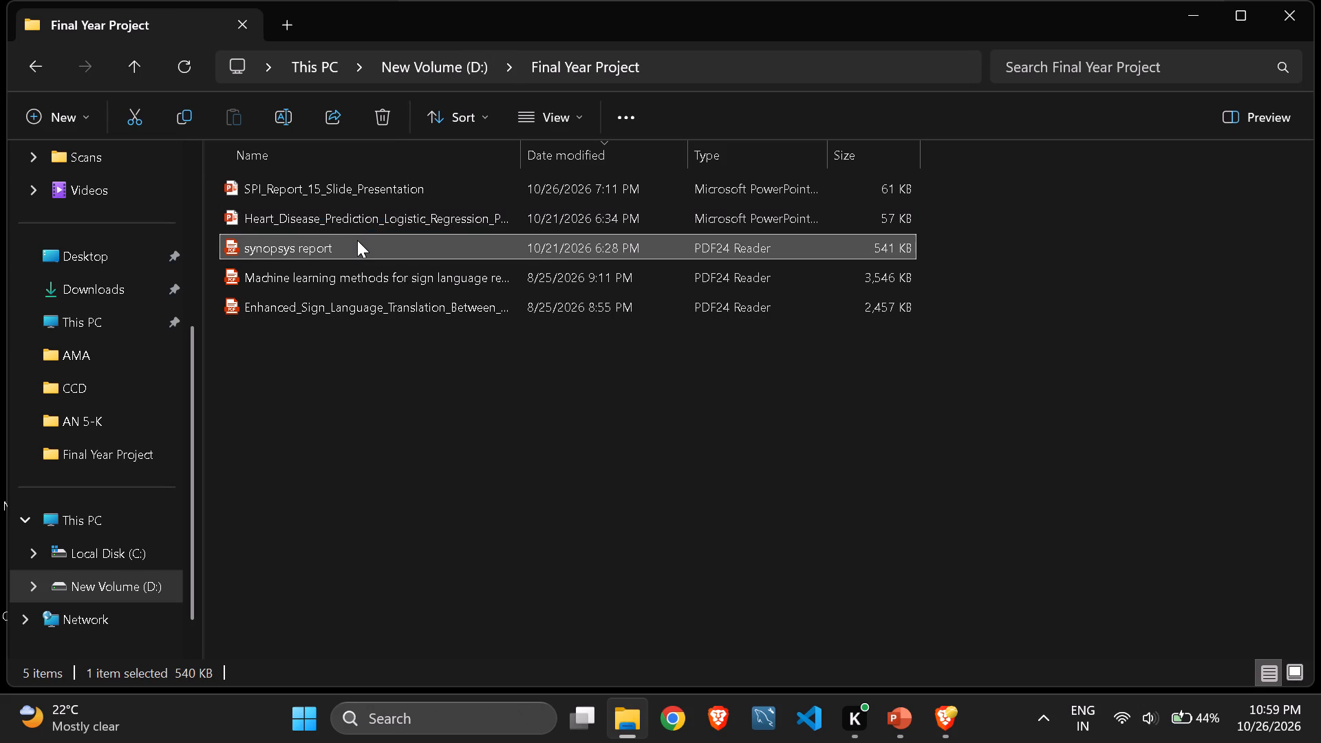
click(732, 306)
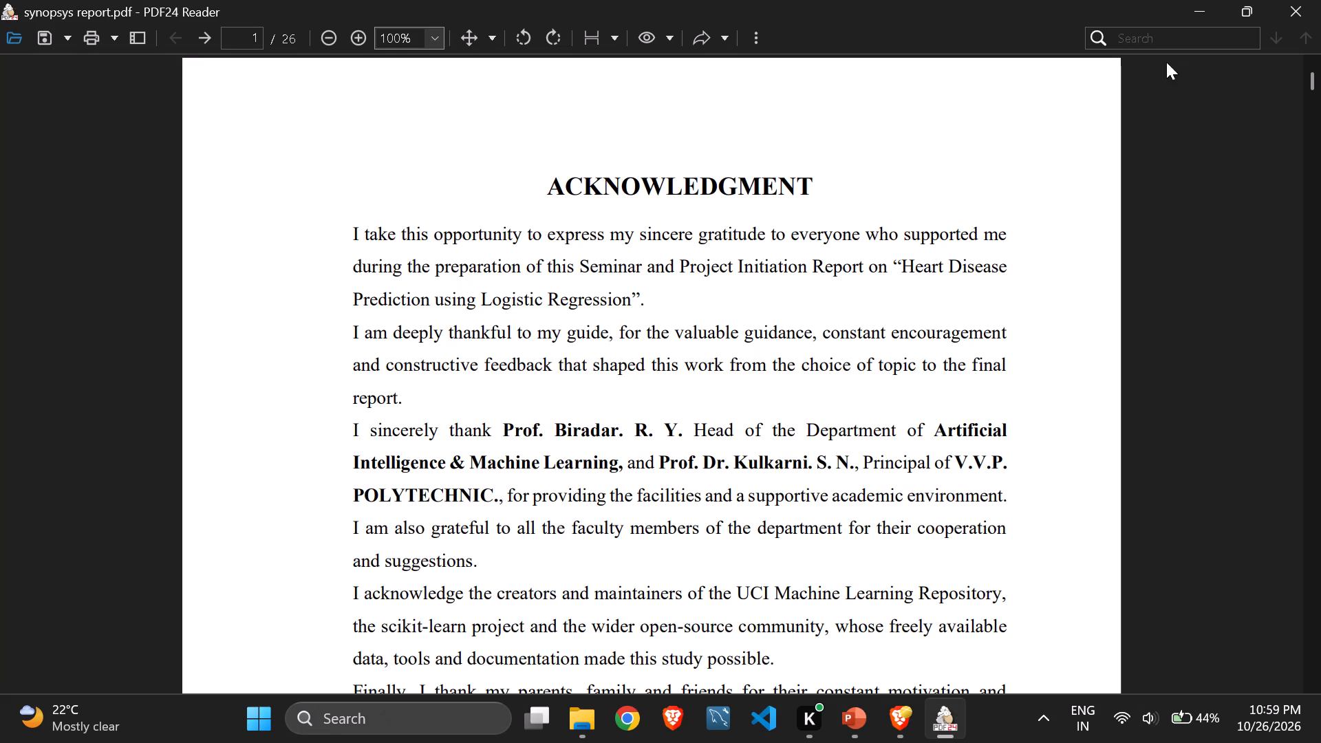
scroll(1007, 373, down, 11)
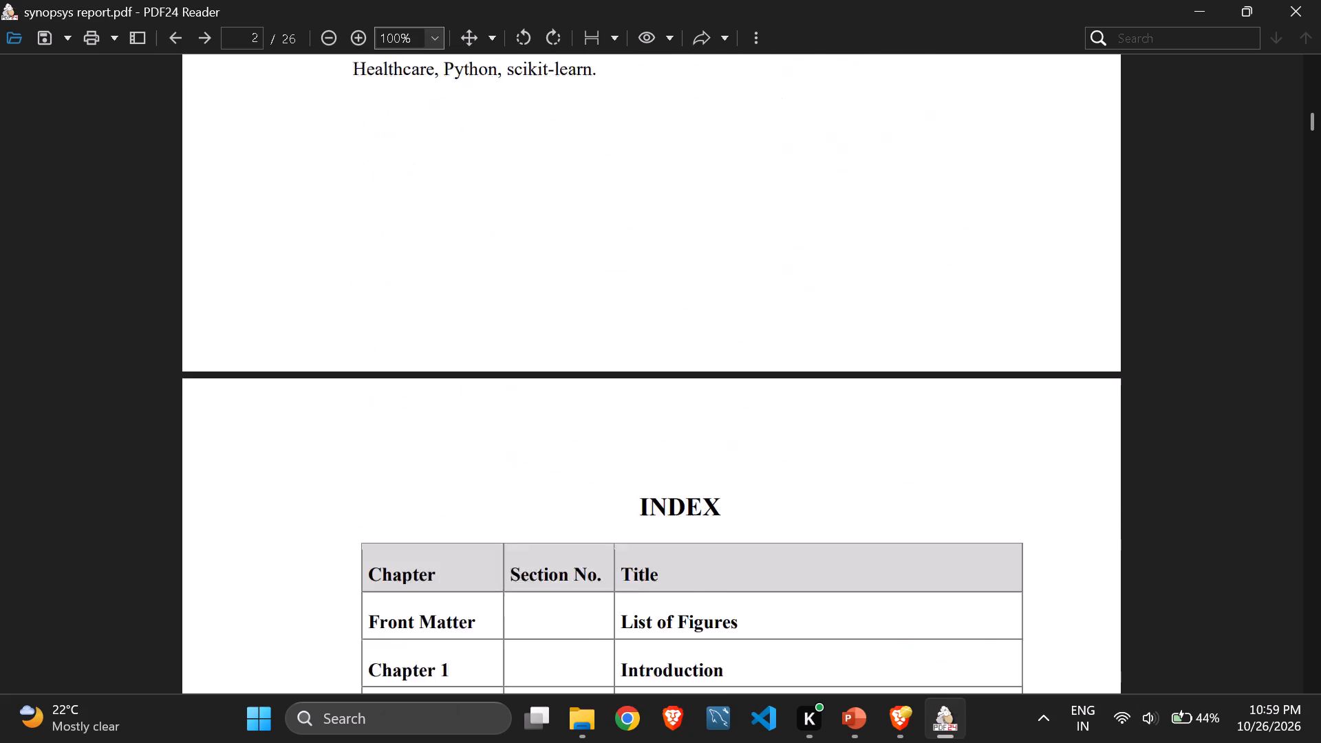
scroll(1007, 373, down, 9)
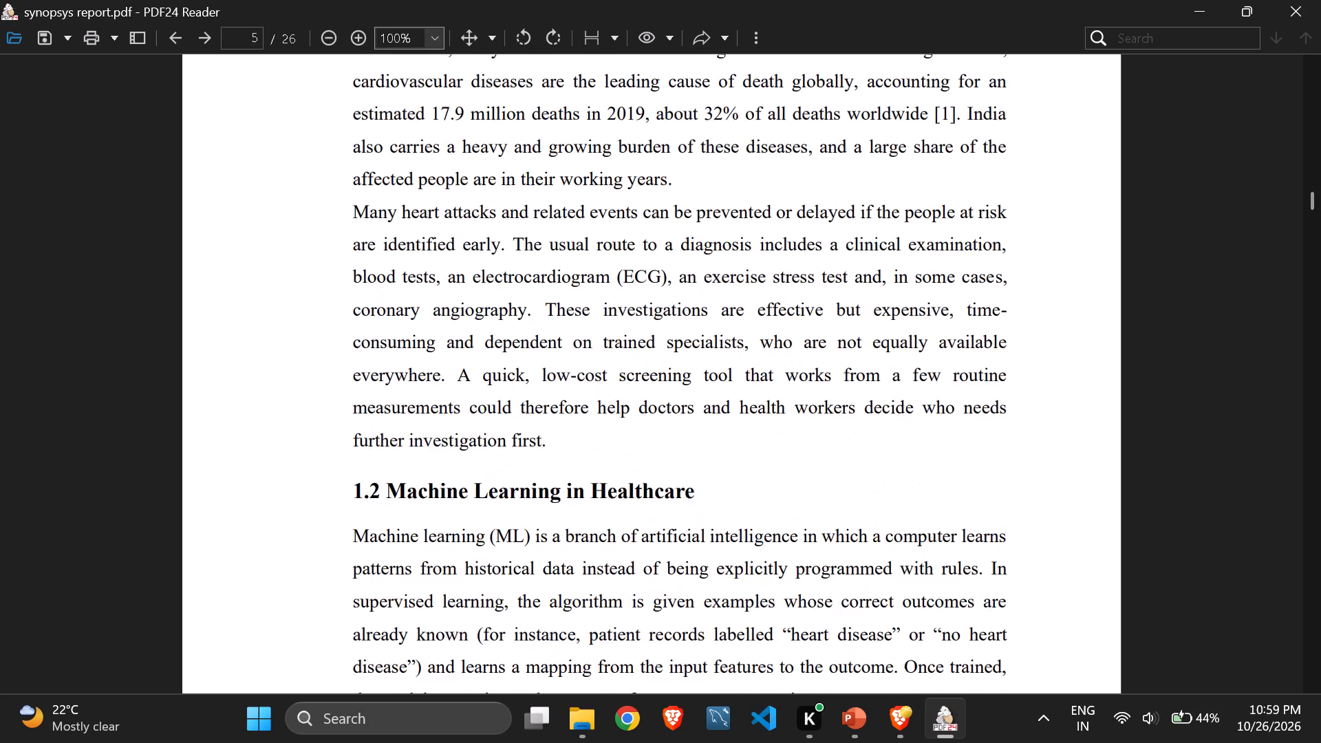
scroll(1007, 373, down, 10)
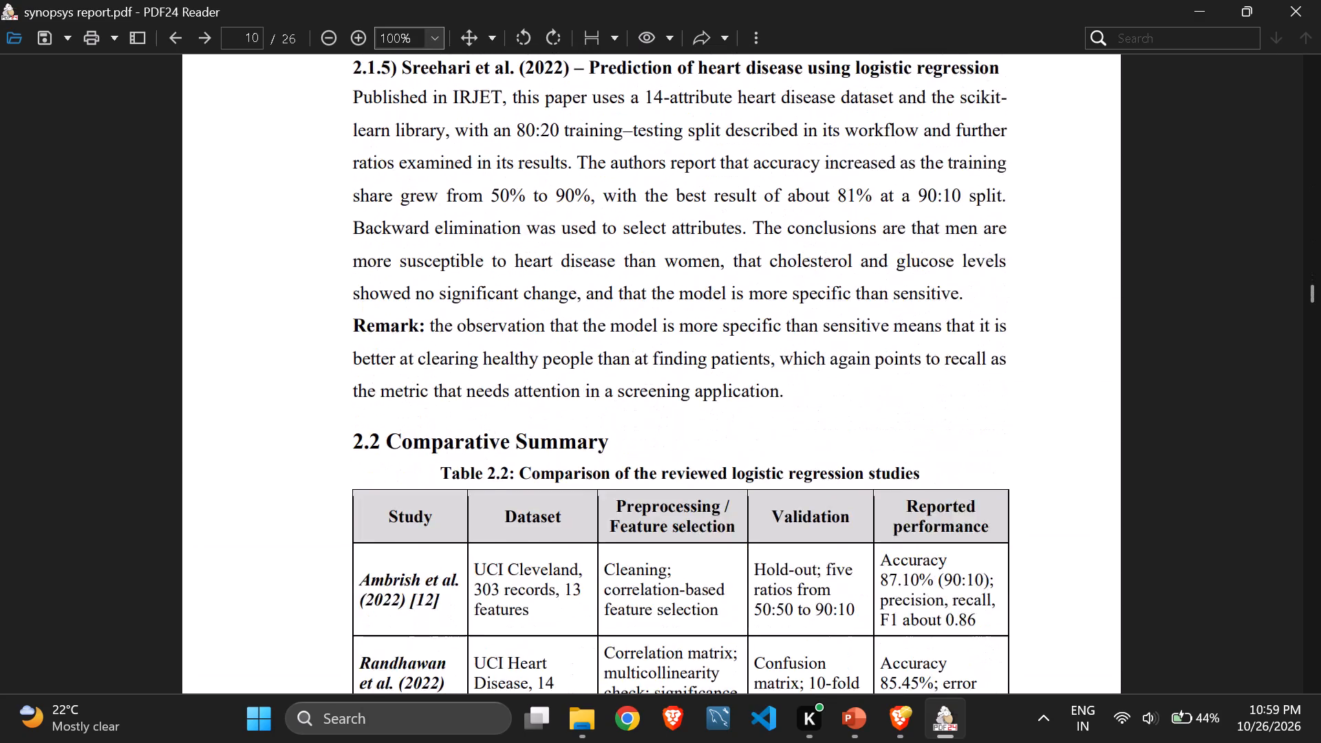
scroll(1007, 373, down, 7)
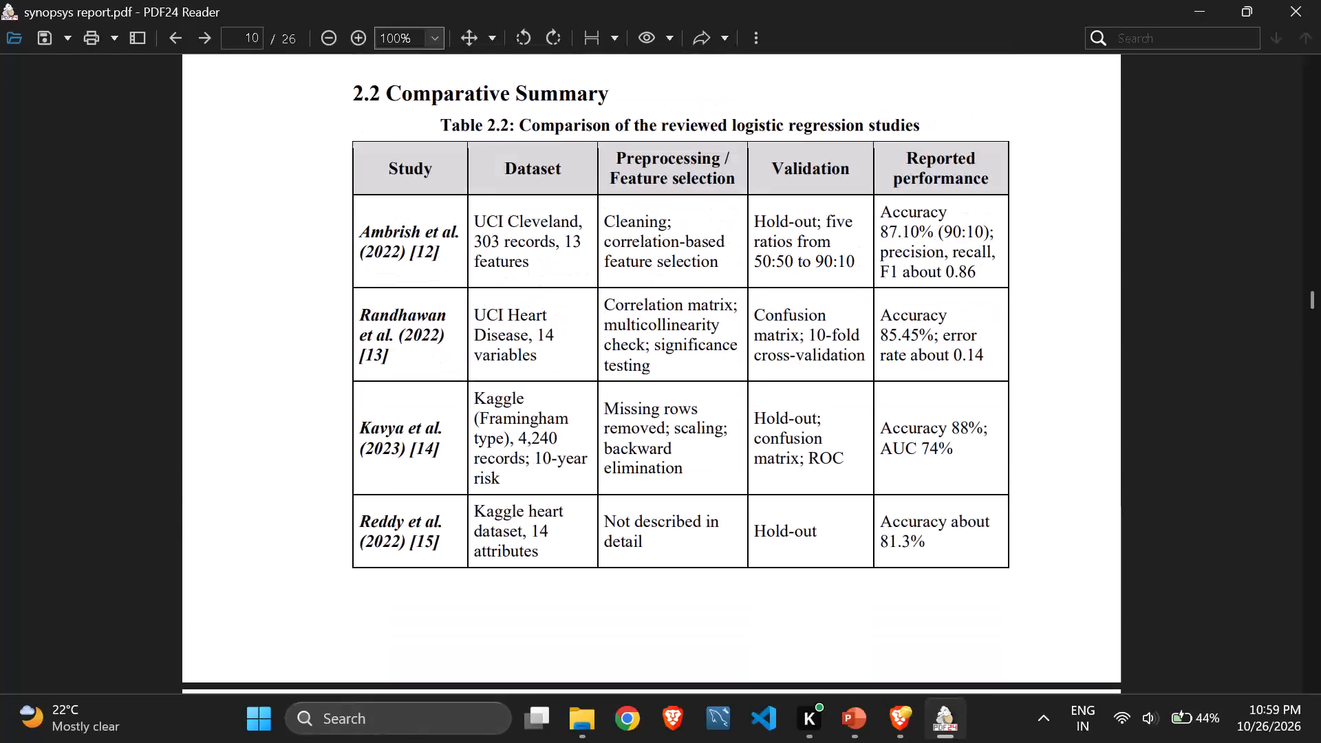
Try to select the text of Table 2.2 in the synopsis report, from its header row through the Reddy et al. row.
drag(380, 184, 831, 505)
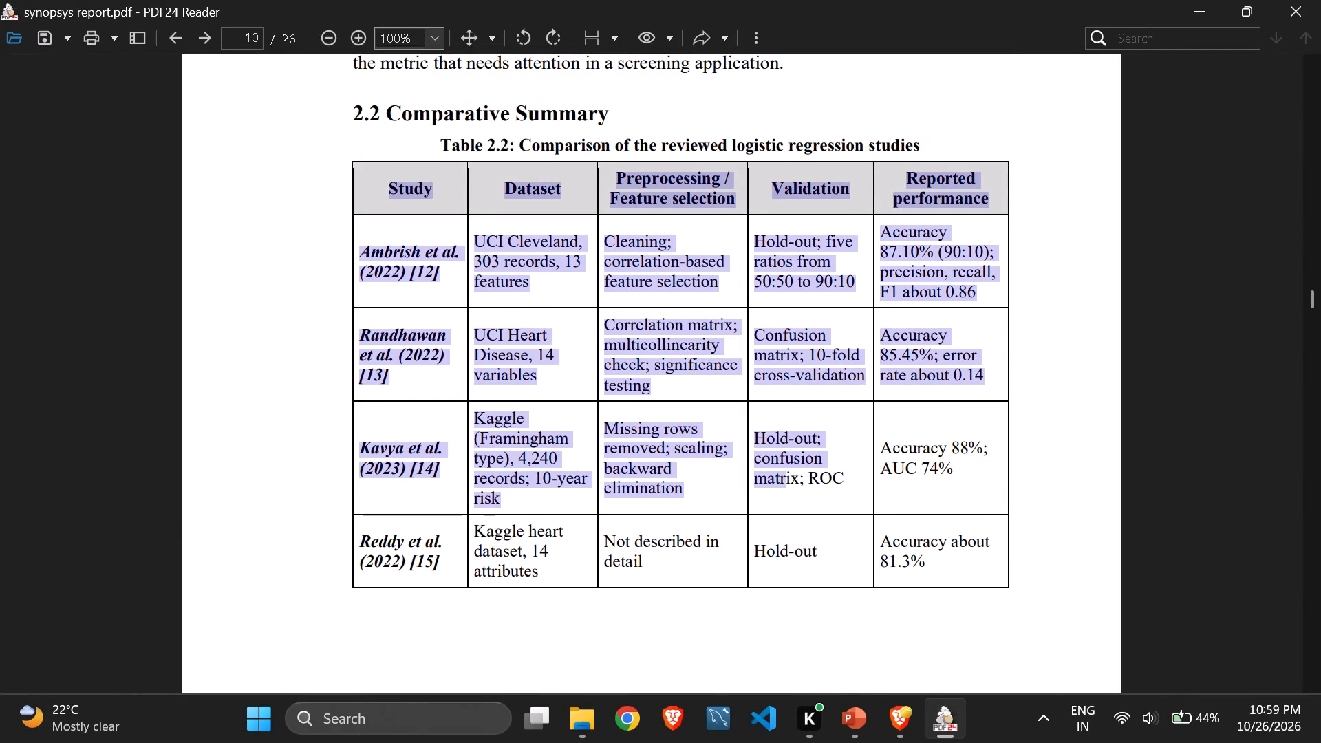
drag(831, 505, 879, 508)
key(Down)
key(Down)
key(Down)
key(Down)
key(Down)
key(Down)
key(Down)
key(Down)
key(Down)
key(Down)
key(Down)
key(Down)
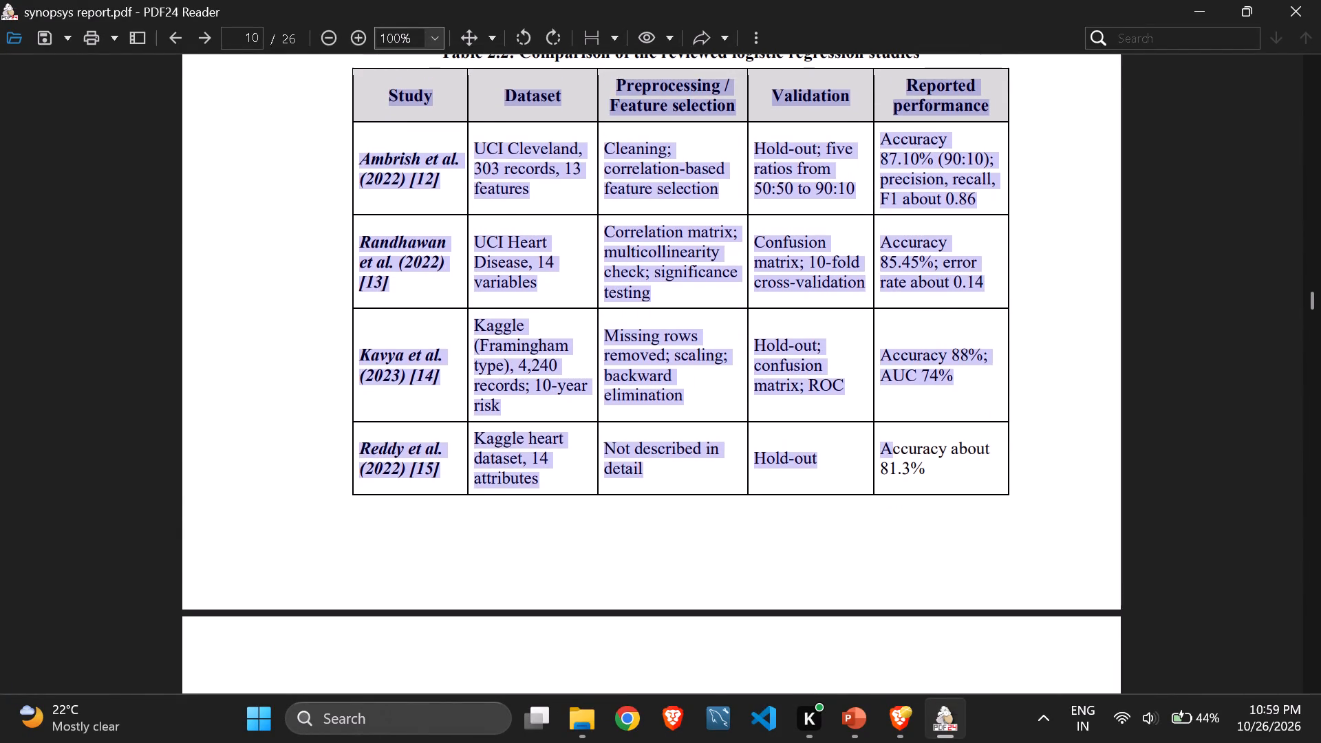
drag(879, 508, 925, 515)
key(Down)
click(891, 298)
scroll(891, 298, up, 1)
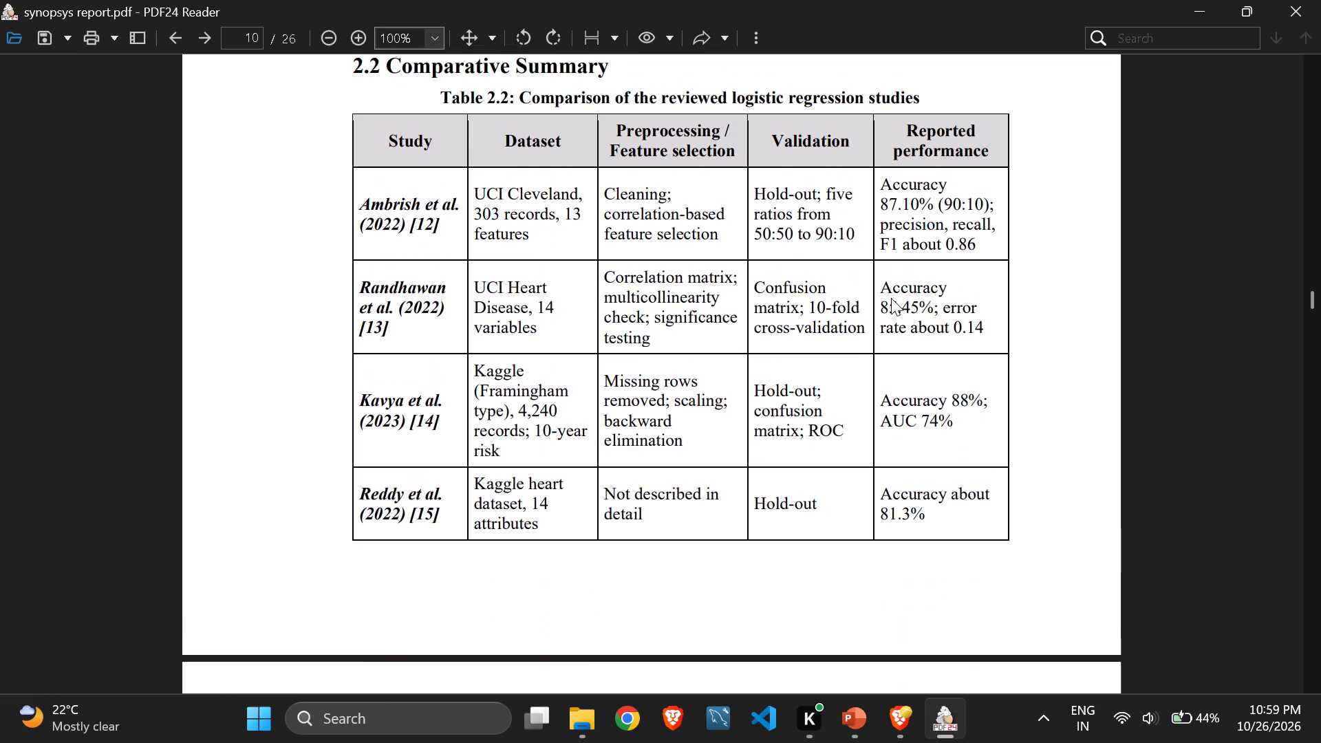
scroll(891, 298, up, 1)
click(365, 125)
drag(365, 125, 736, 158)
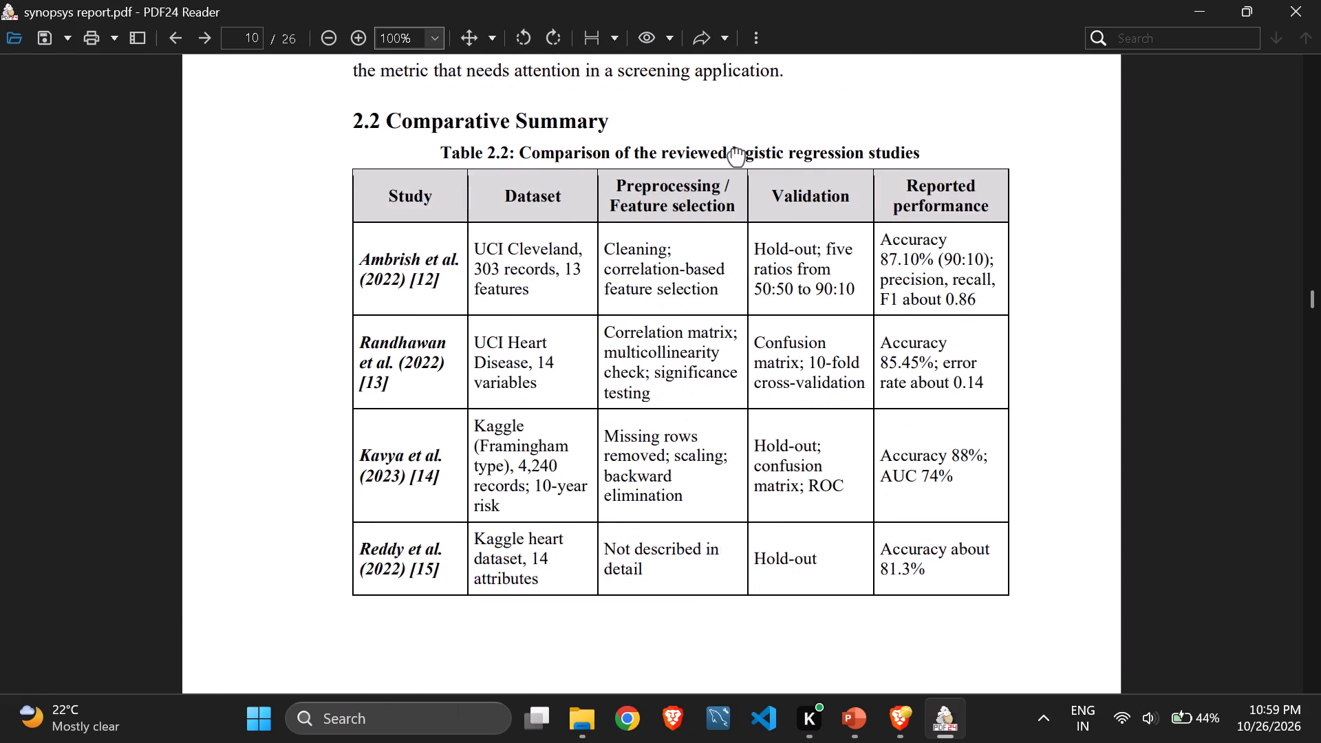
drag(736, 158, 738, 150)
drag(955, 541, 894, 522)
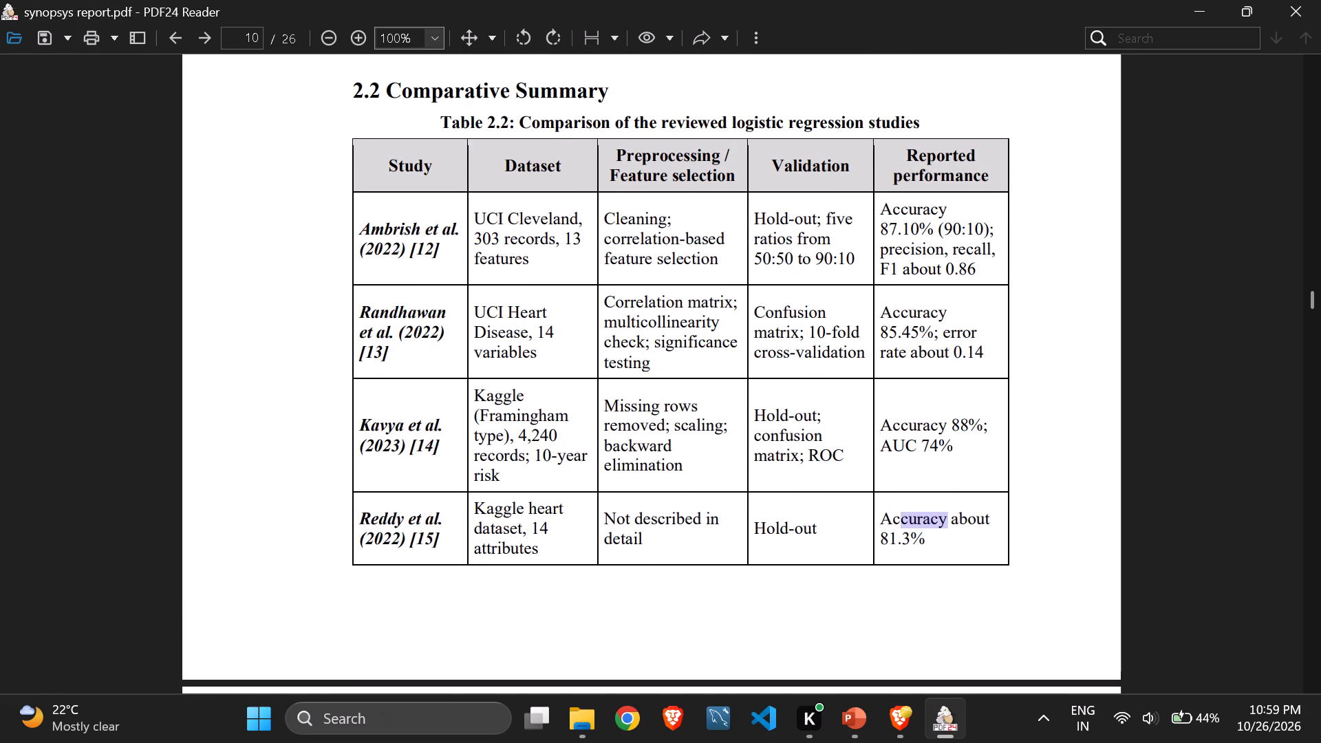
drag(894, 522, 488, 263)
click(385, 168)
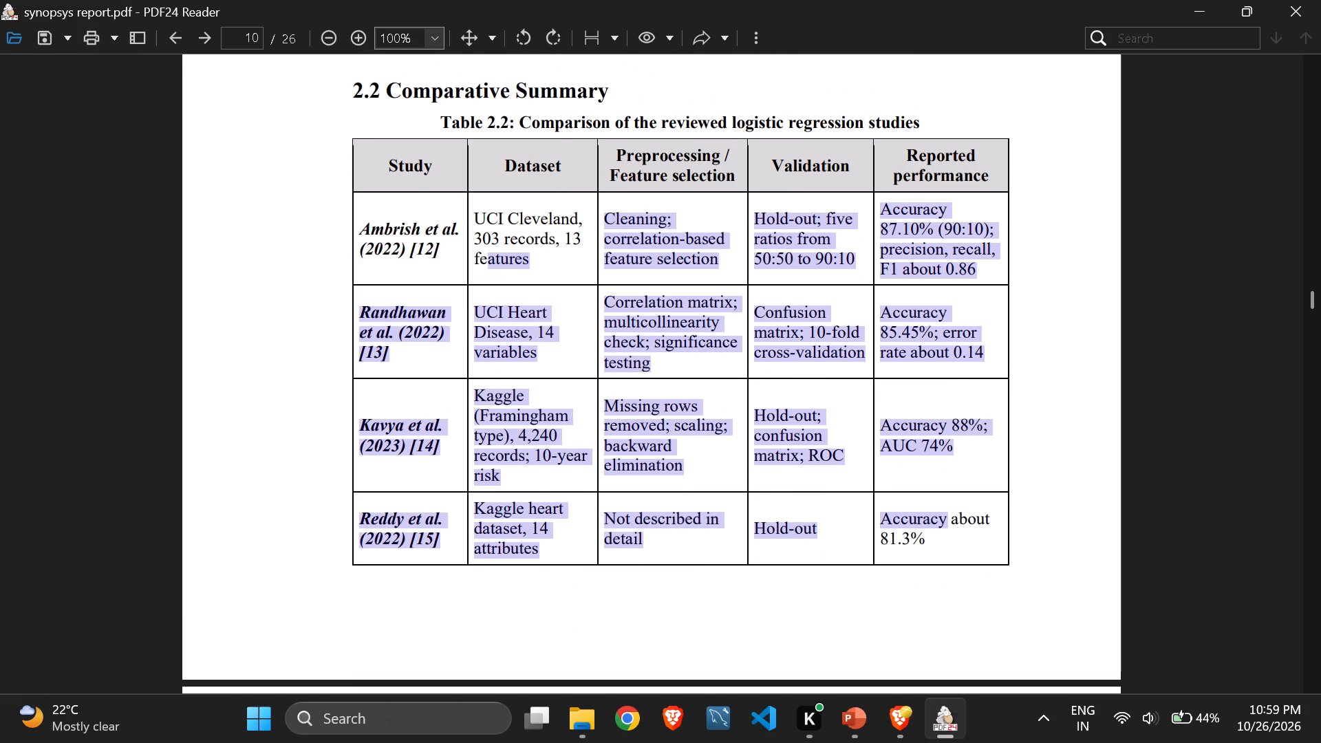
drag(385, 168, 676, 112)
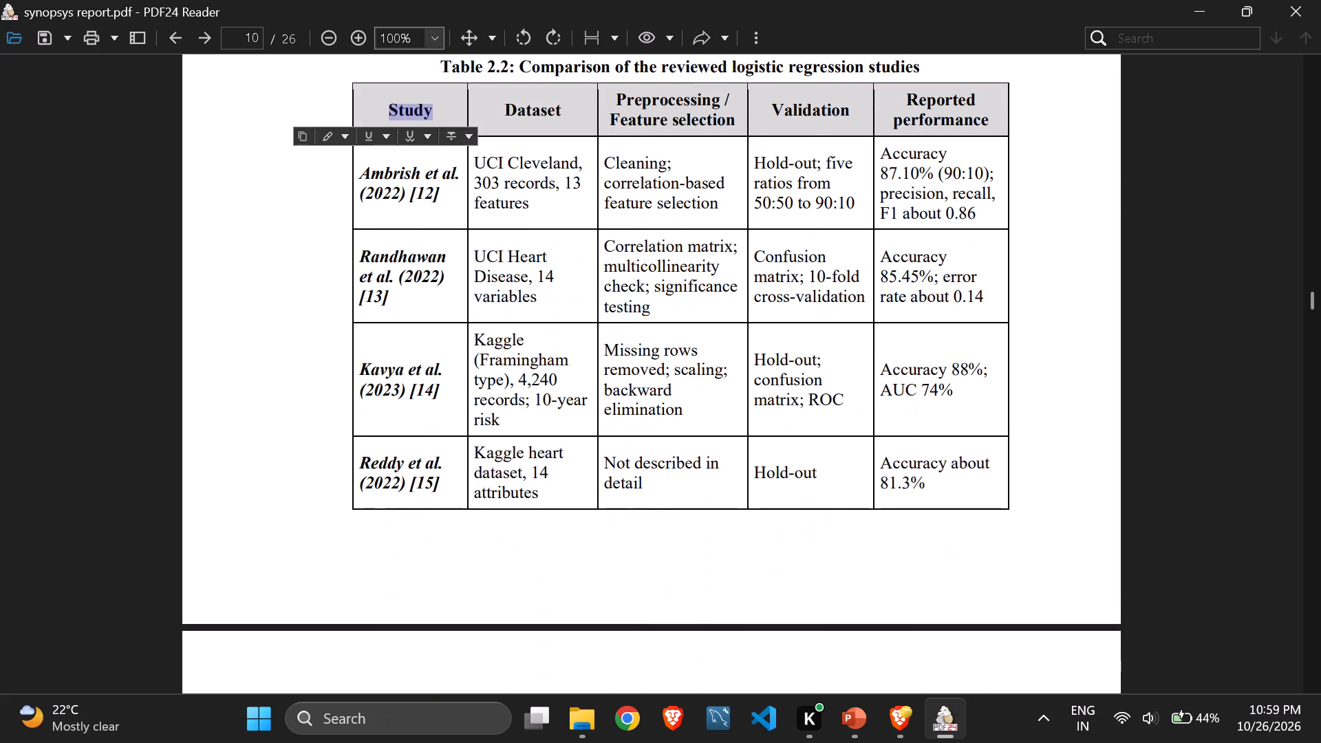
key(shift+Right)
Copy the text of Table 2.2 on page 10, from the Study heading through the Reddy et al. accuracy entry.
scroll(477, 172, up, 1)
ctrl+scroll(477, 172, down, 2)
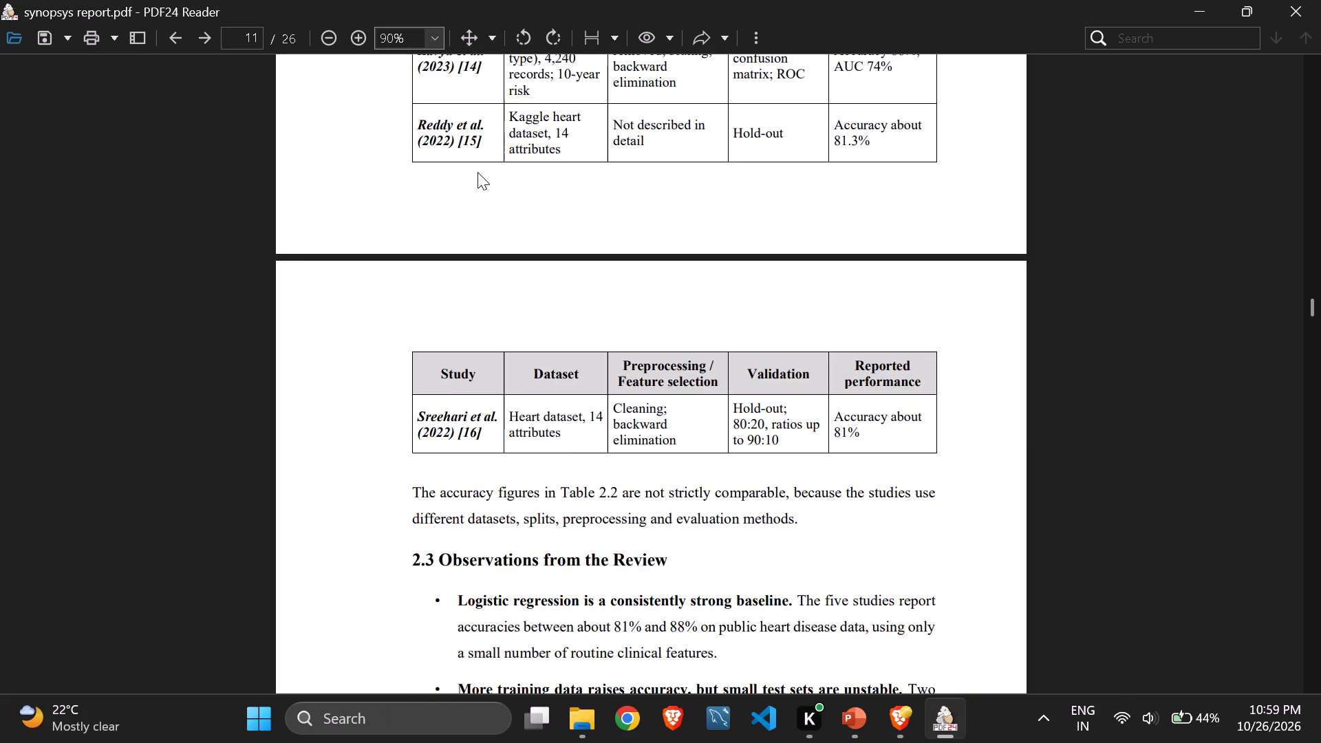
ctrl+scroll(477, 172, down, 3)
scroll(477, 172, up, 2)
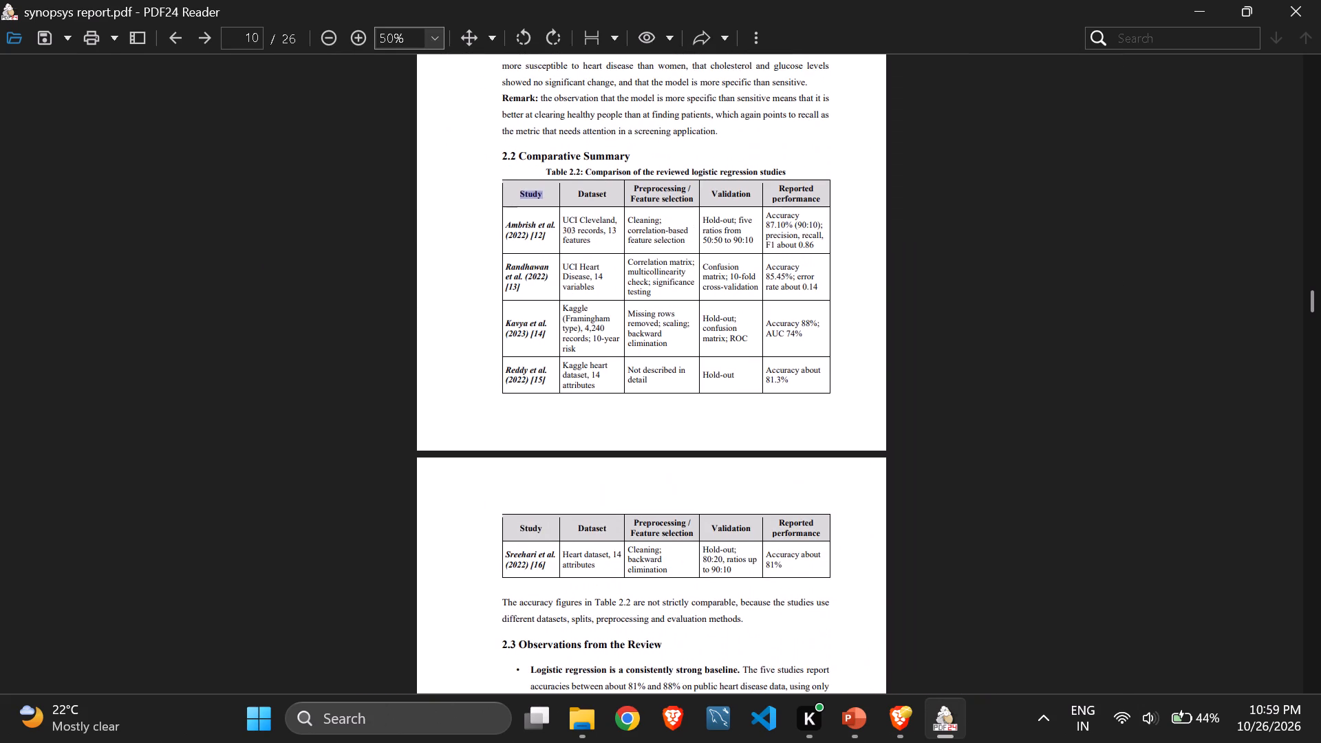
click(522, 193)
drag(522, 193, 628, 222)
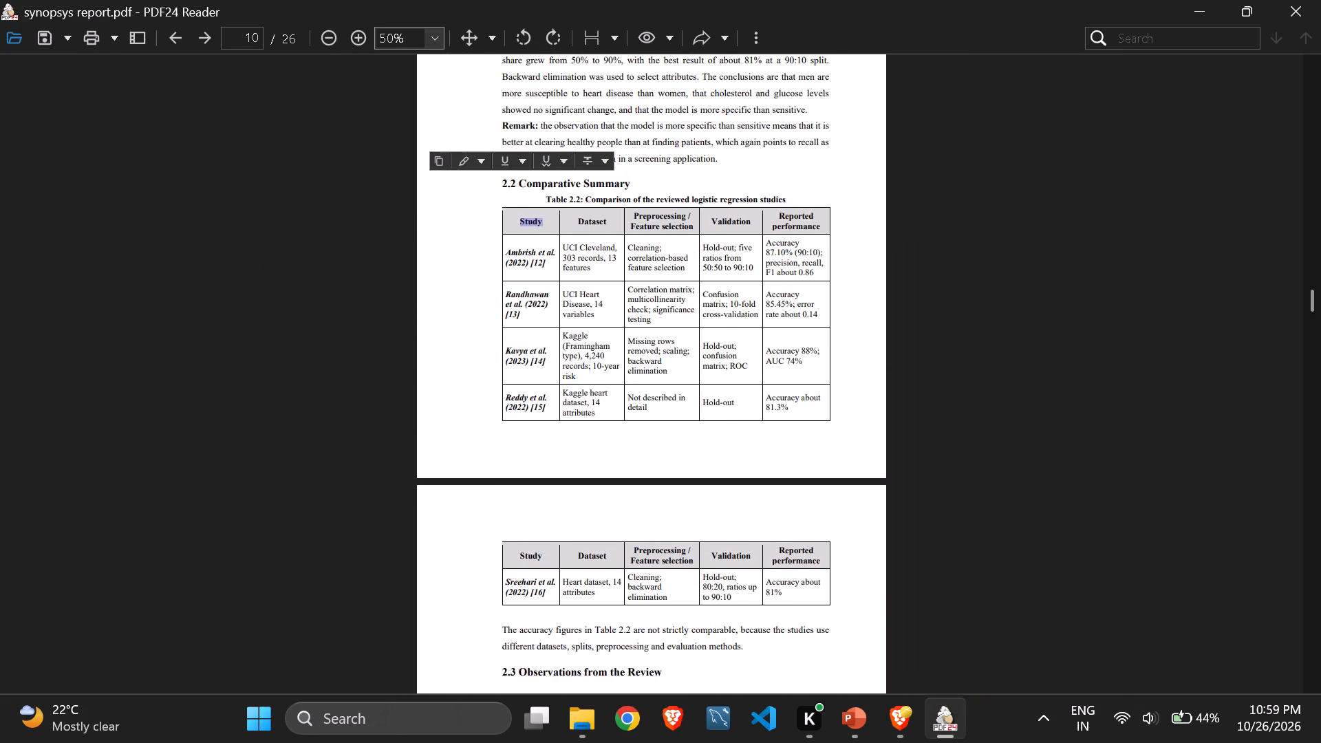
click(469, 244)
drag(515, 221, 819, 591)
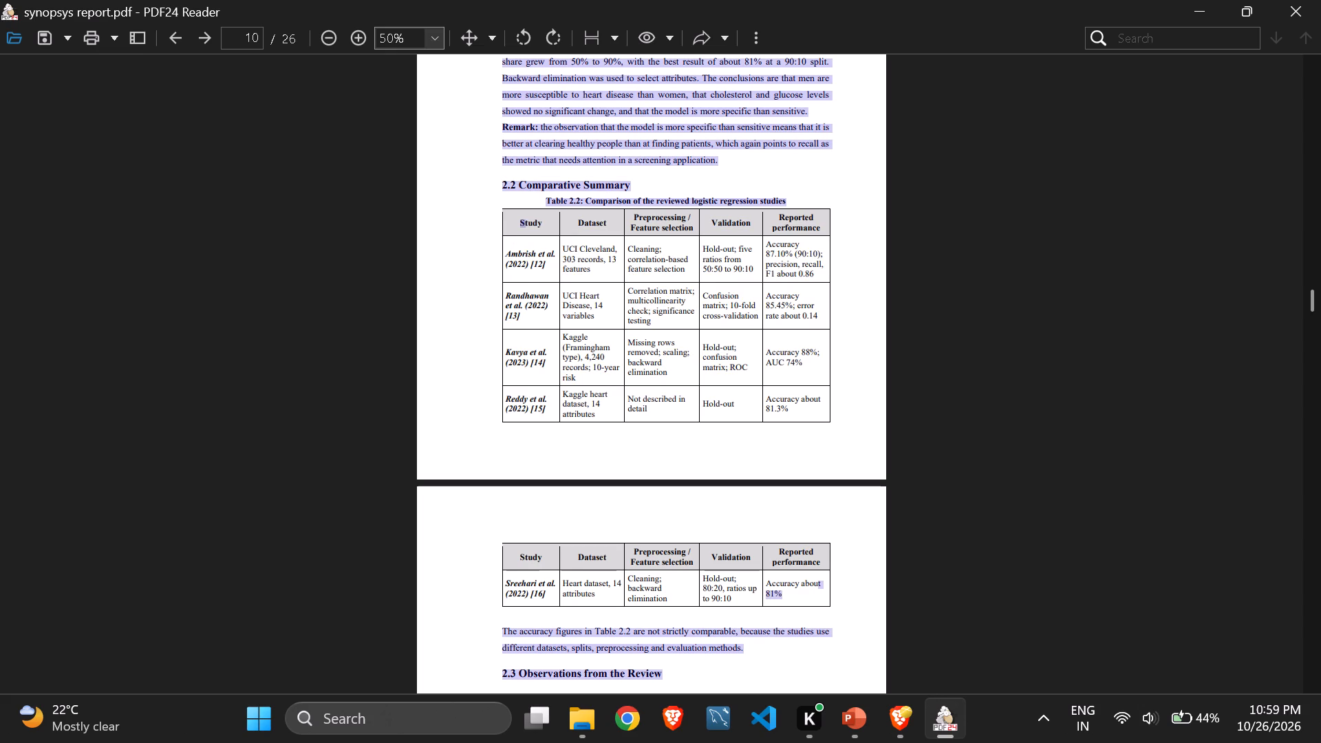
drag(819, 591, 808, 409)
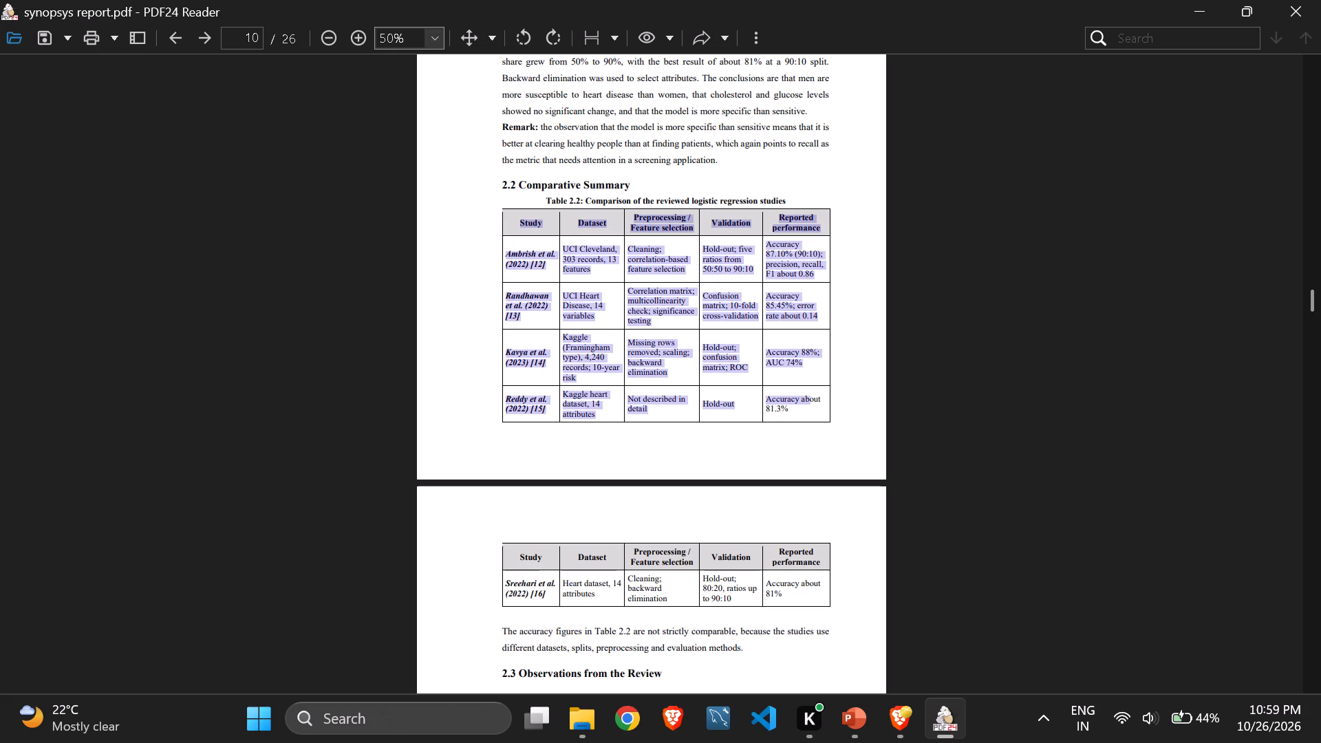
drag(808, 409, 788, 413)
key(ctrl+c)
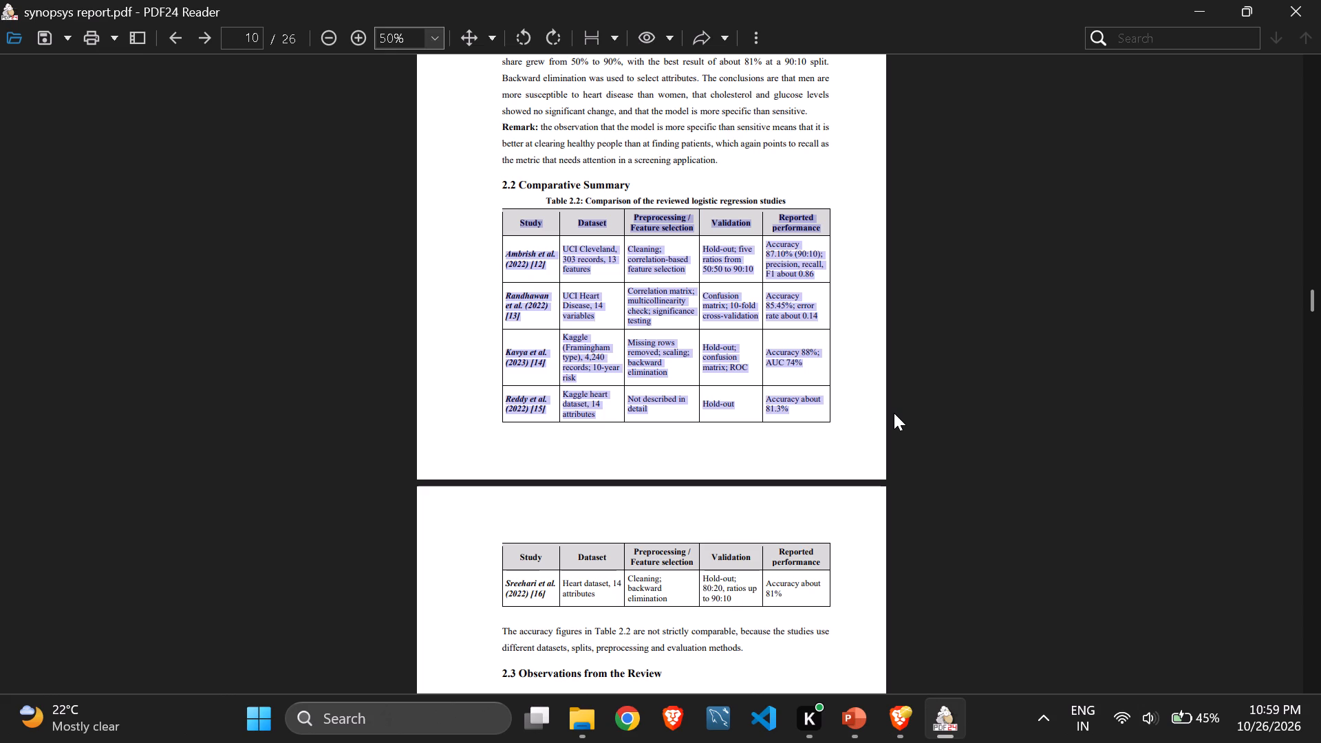
Switch to the SPI_Report_15_Slide_Presentation and insert a table with five columns and six rows on slide 11.
key(alt+Tab)
key(alt+Tab)
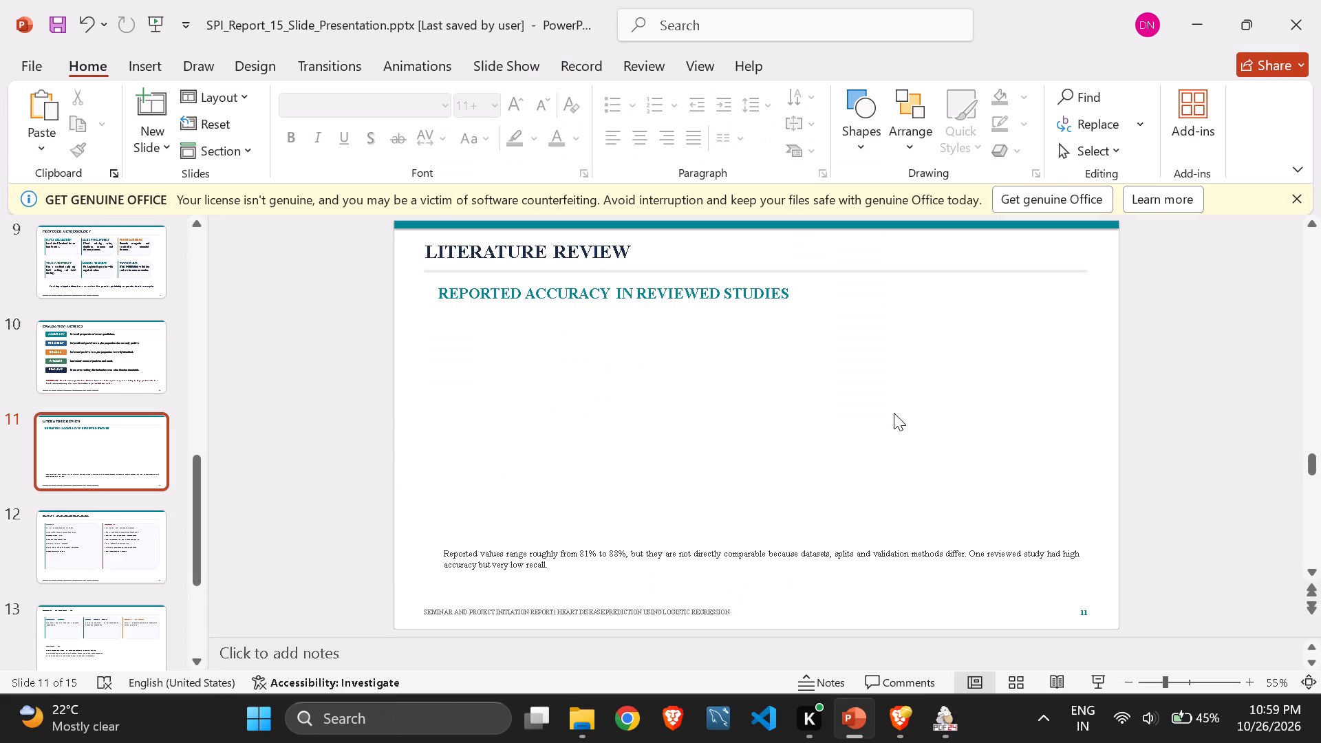
click(164, 66)
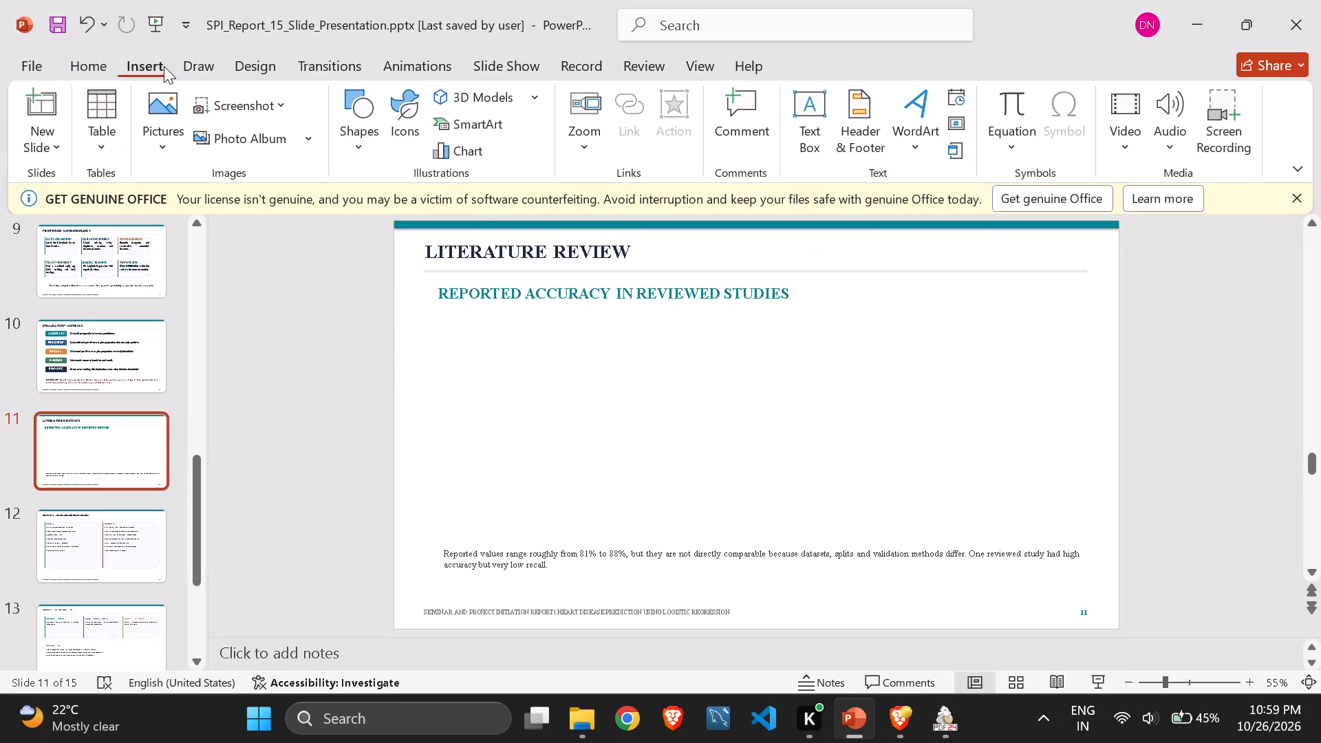
click(115, 115)
key(alt+Tab)
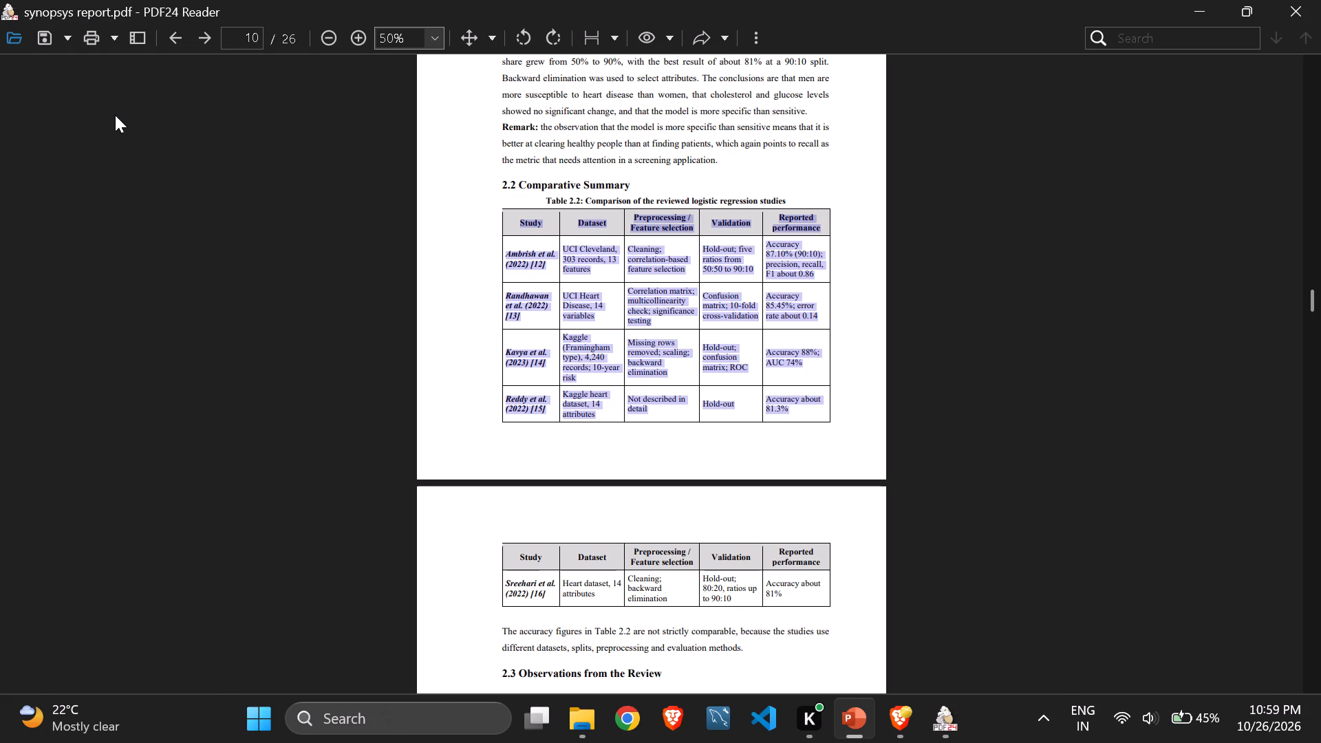
key(alt+Tab)
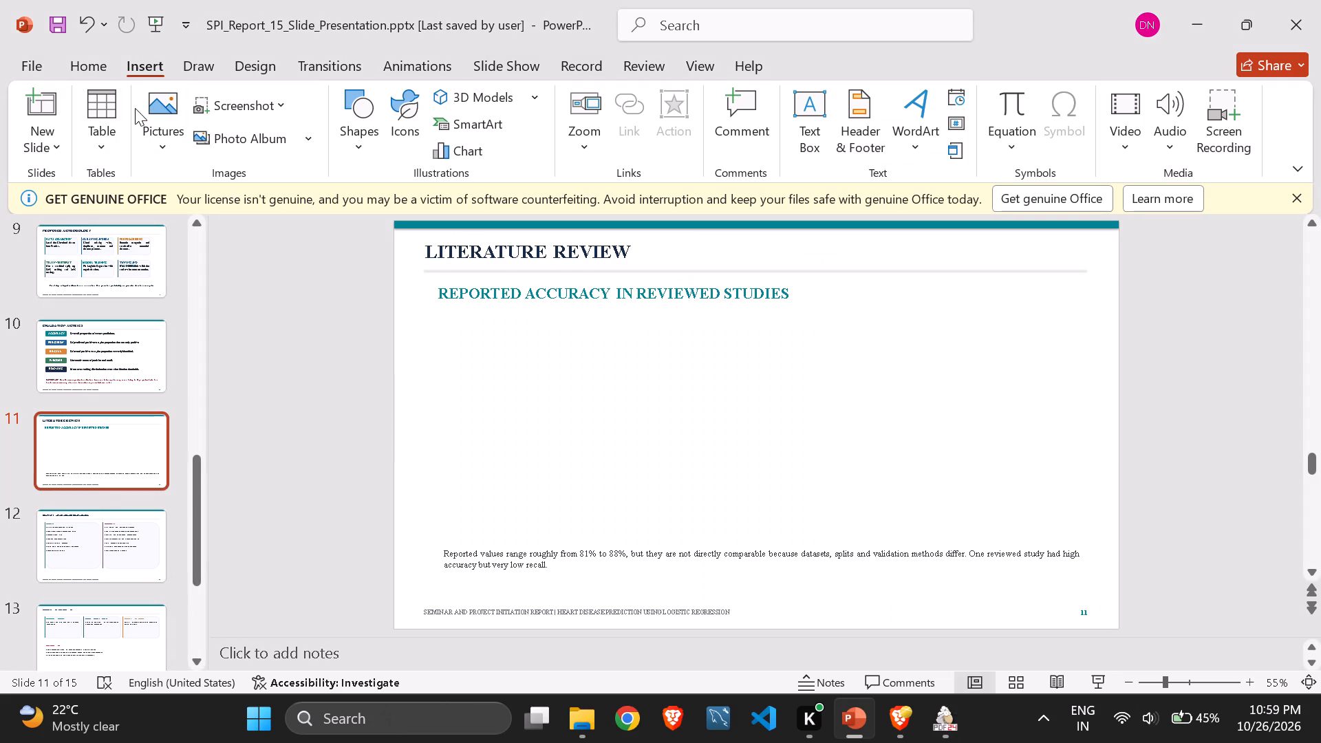
click(98, 117)
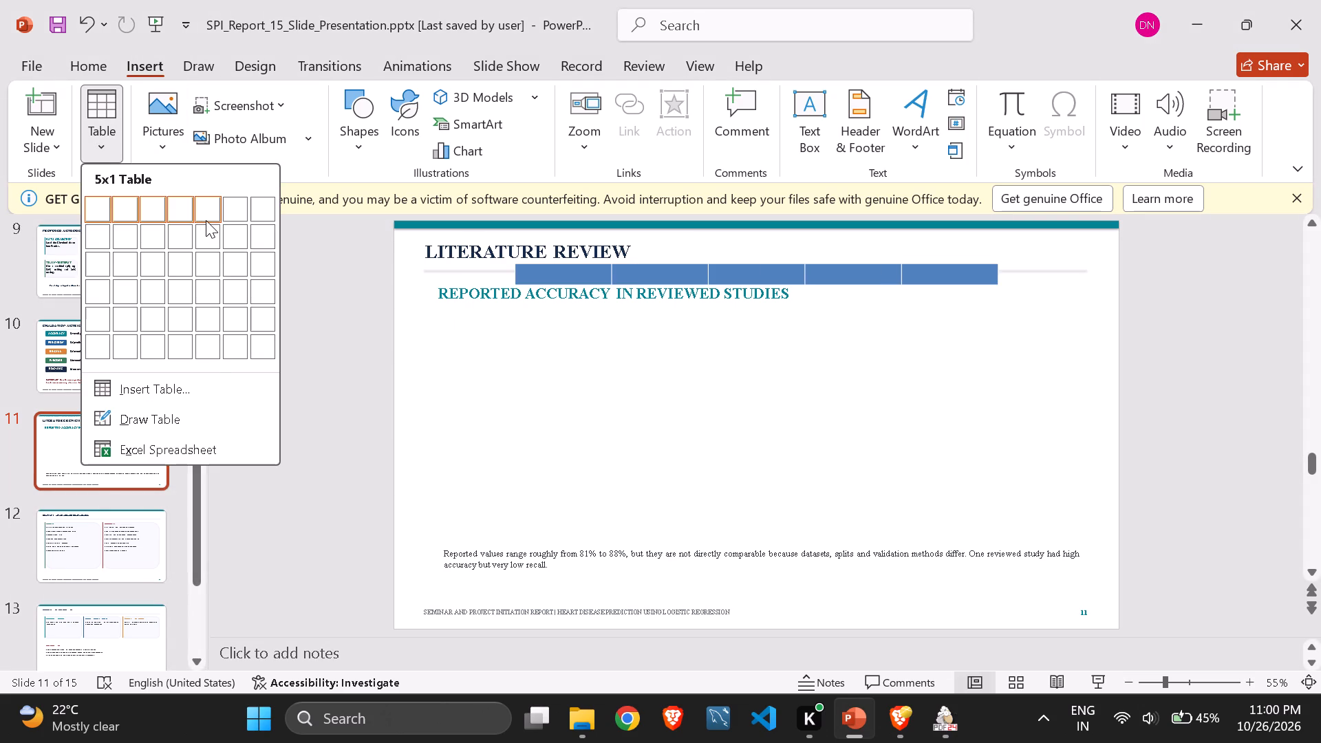
click(219, 338)
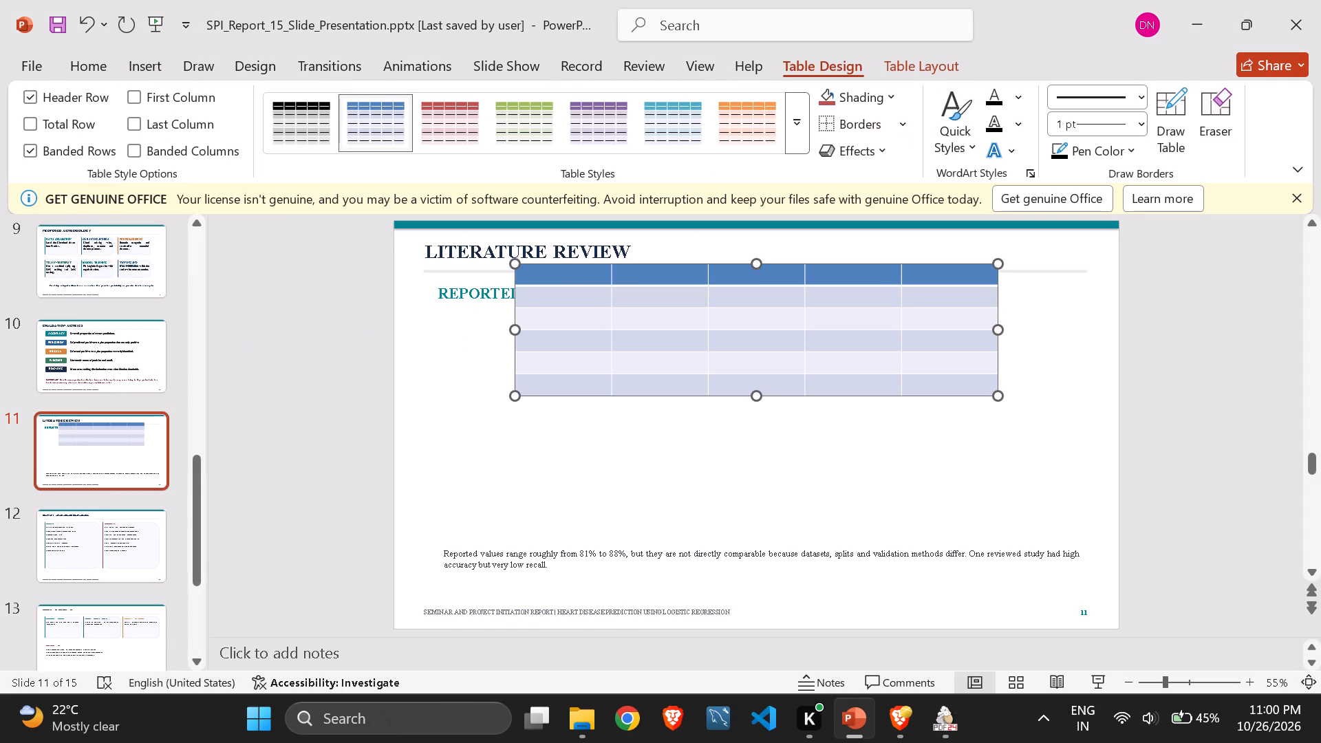
Move the new table down into the blank area between the "Reported accuracy in reviewed studies" subheading and the closing note.
key(Down)
key(Down)
key(Down)
key(Down)
key(Down)
key(Down)
key(Down)
key(Down)
key(Down)
key(Down)
key(Down)
key(Down)
key(Down)
key(Down)
key(Down)
key(Down)
key(Down)
key(Down)
key(Down)
key(Down)
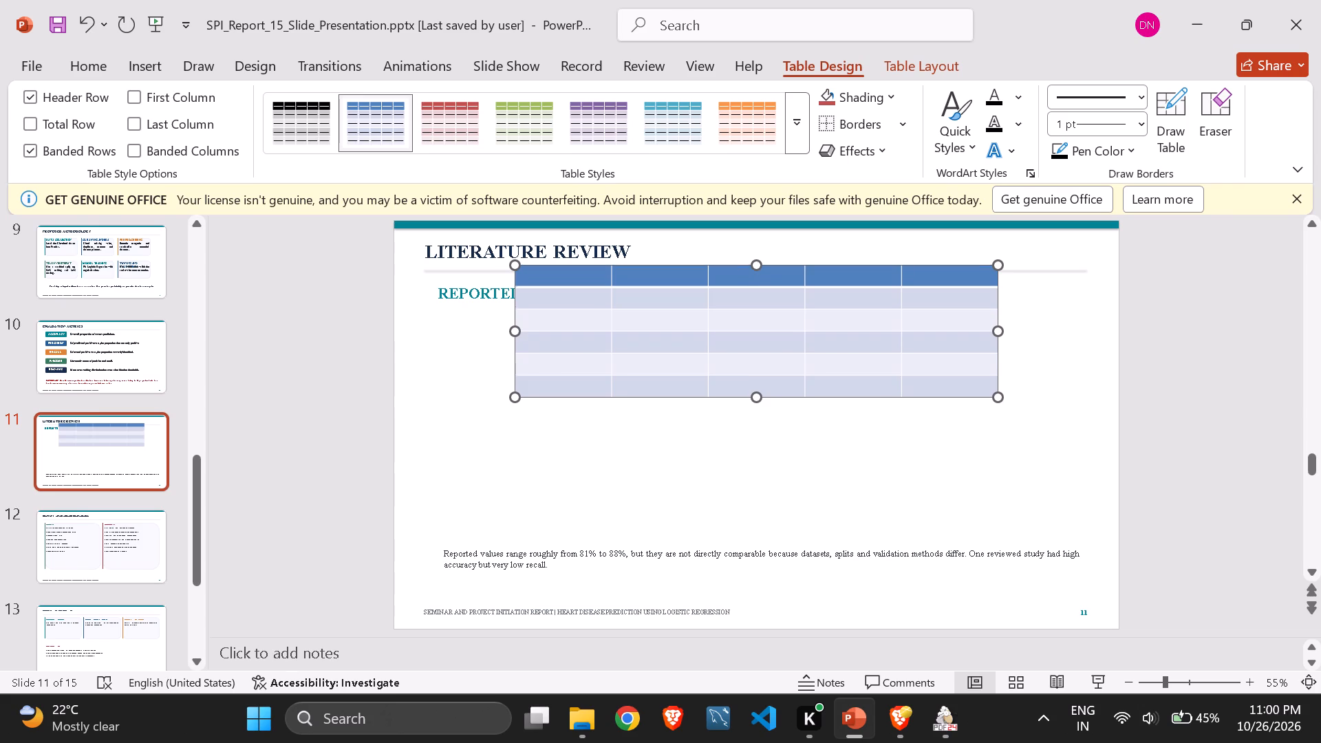
click(449, 380)
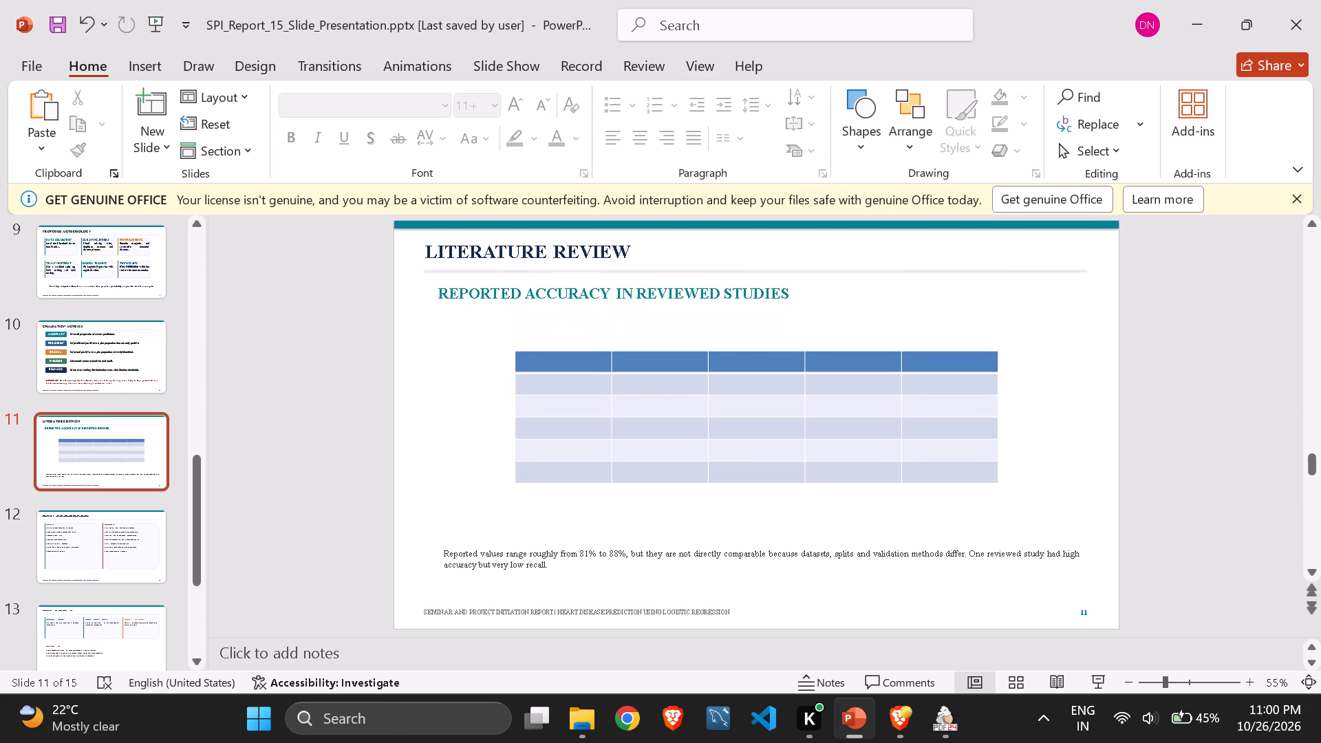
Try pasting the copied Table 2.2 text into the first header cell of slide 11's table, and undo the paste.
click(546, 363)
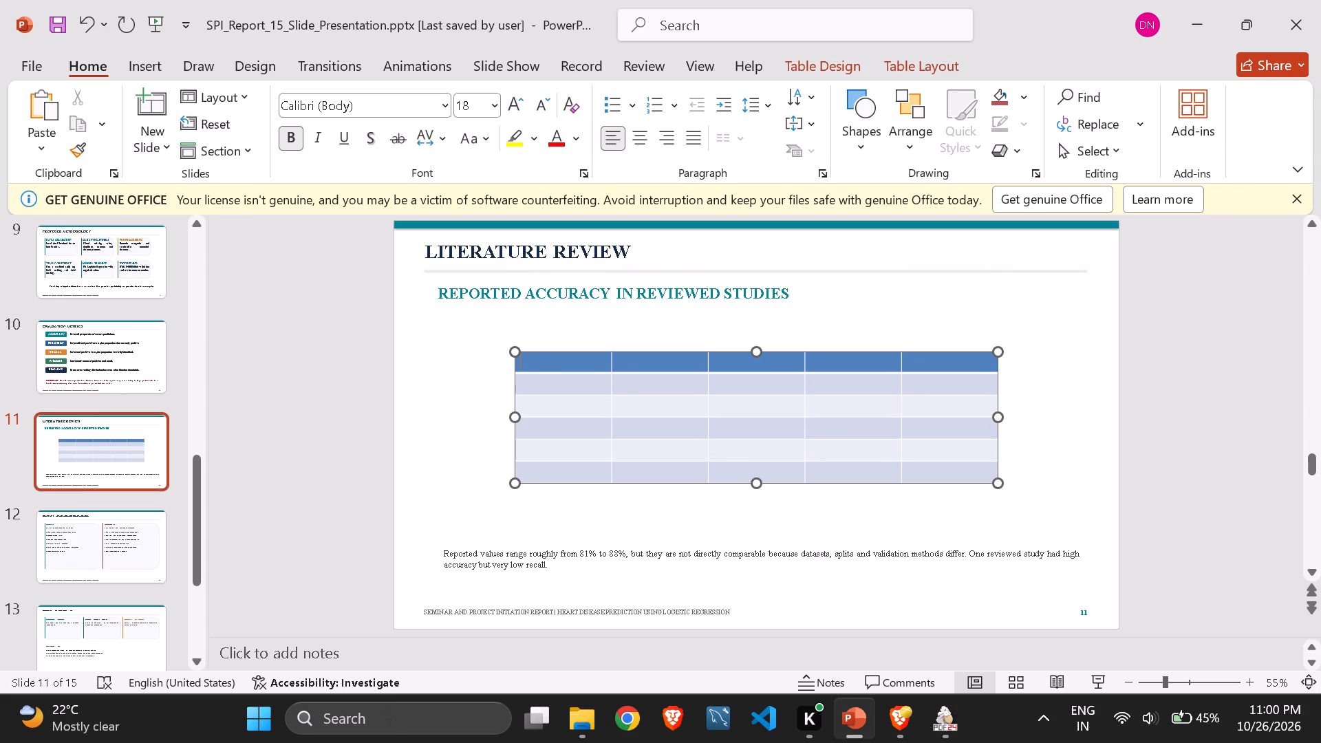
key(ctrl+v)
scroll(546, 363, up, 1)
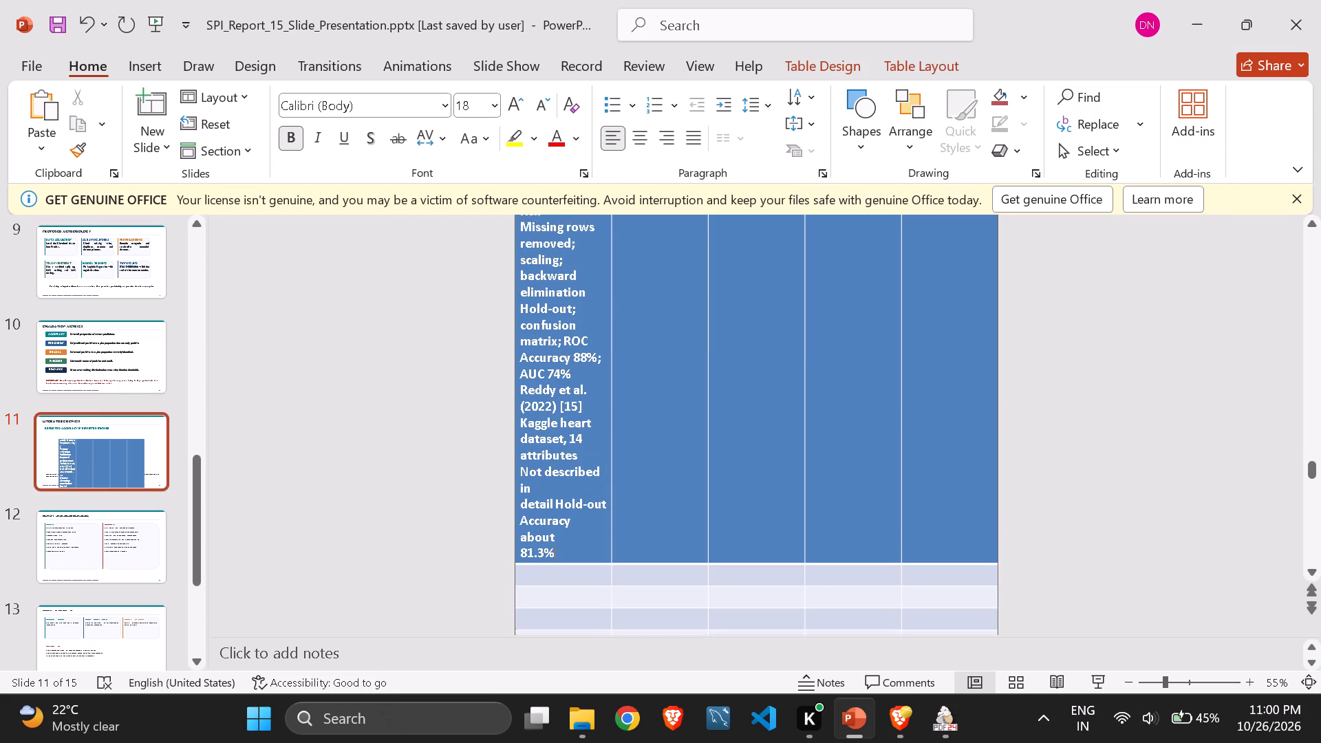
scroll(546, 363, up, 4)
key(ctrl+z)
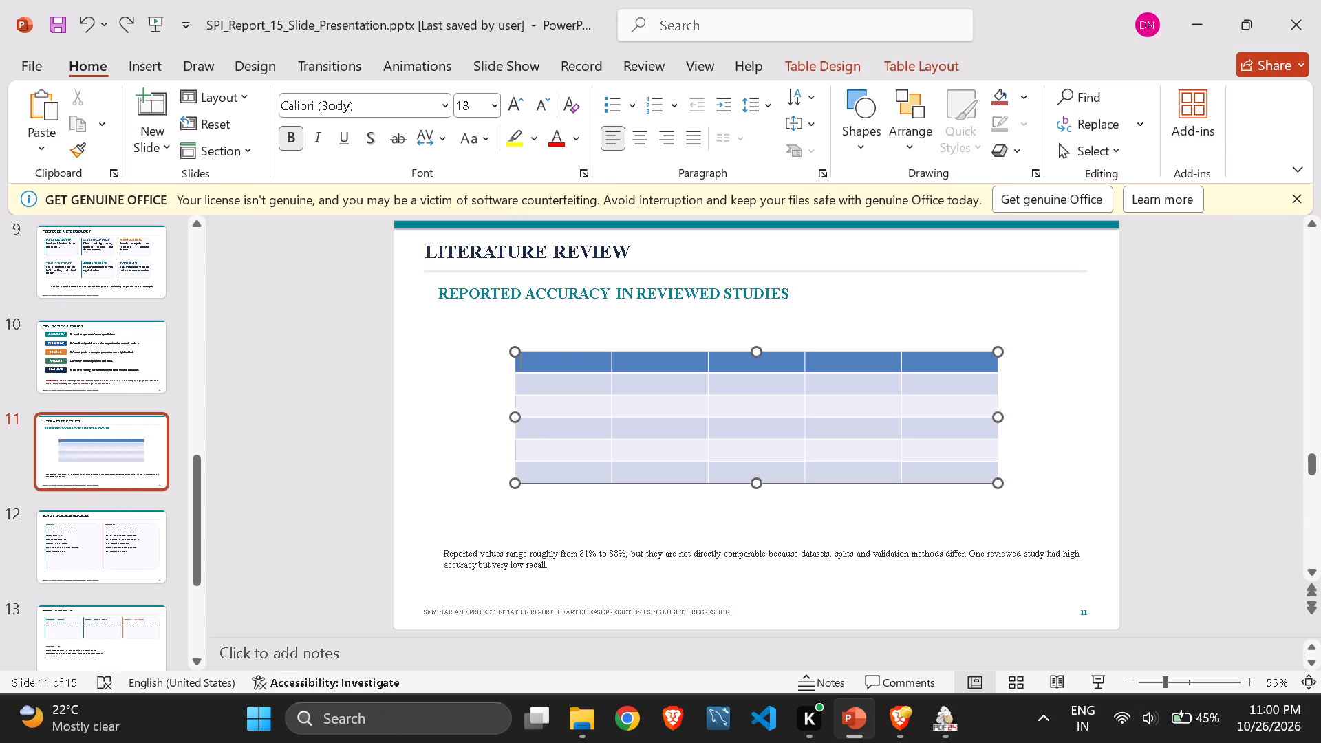
Copy the header row of Table 2.2 from the PDF and paste it across the five header cells of slide 11's table.
key(alt+Tab)
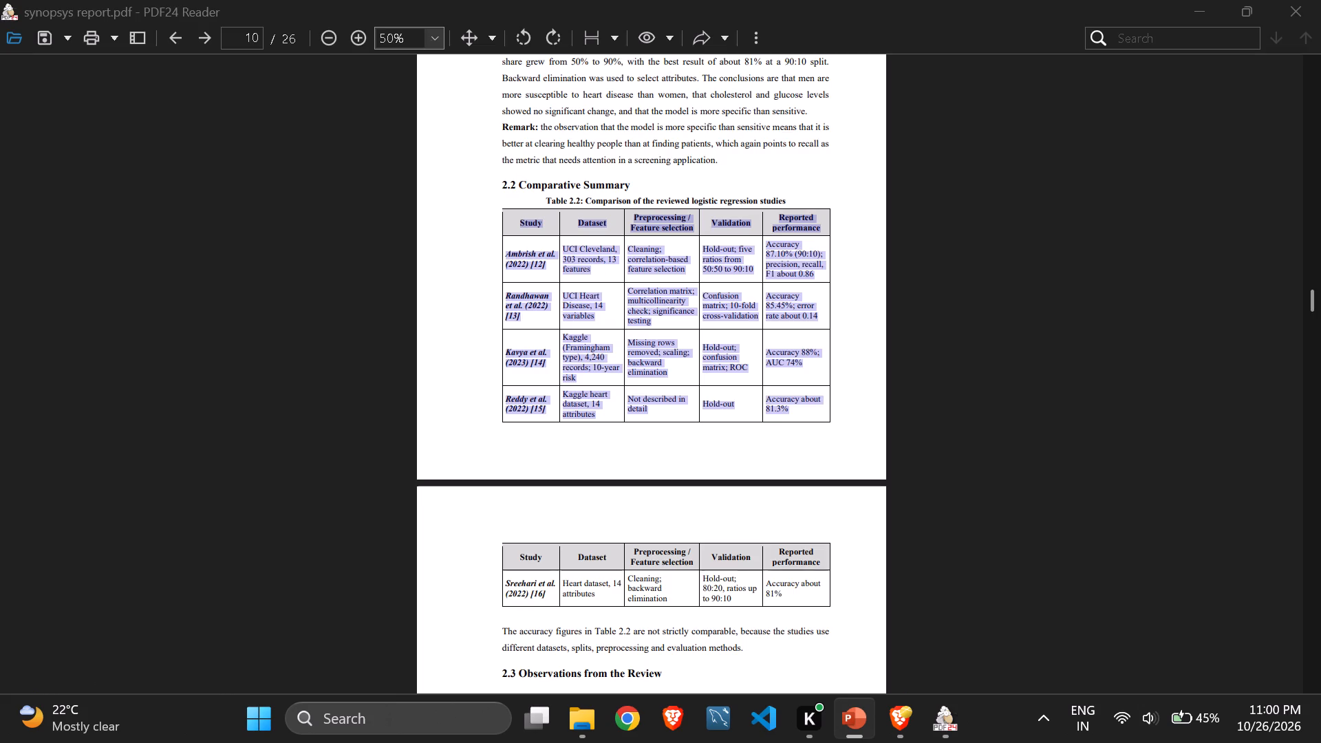
click(535, 222)
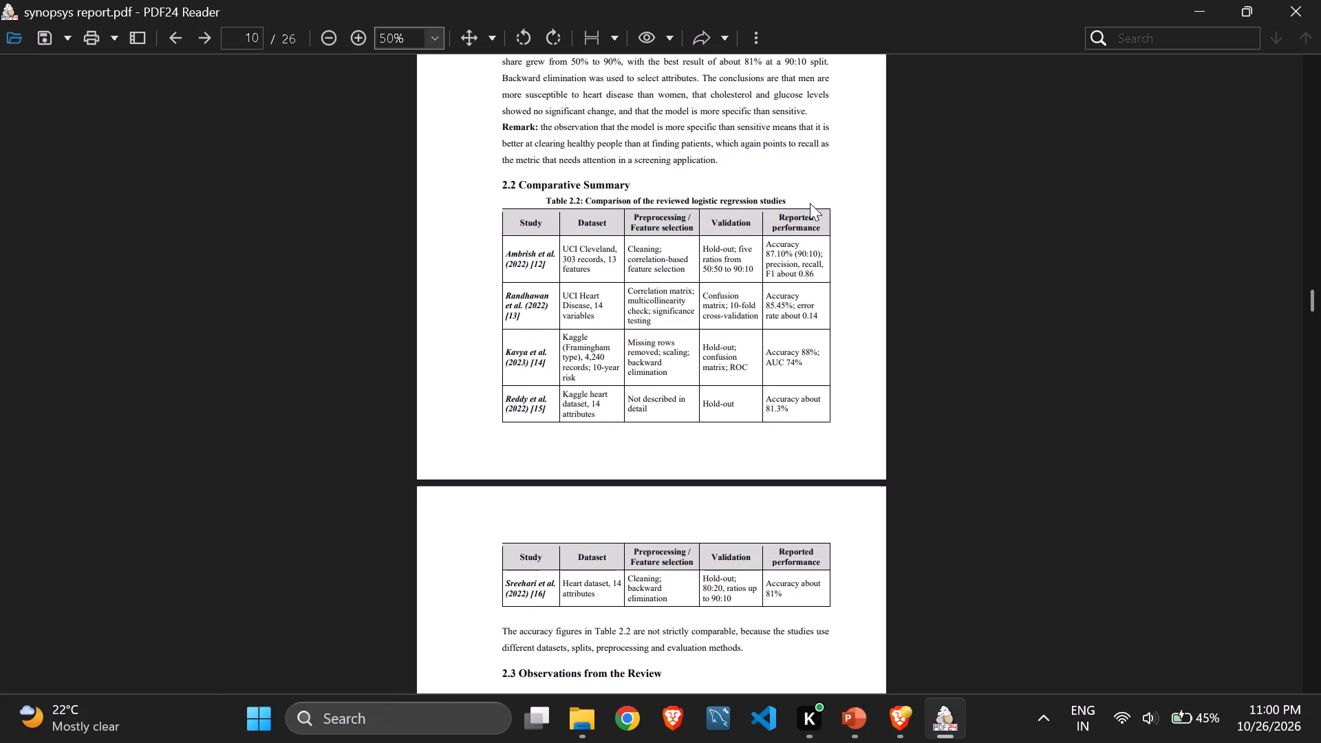
drag(824, 226, 518, 224)
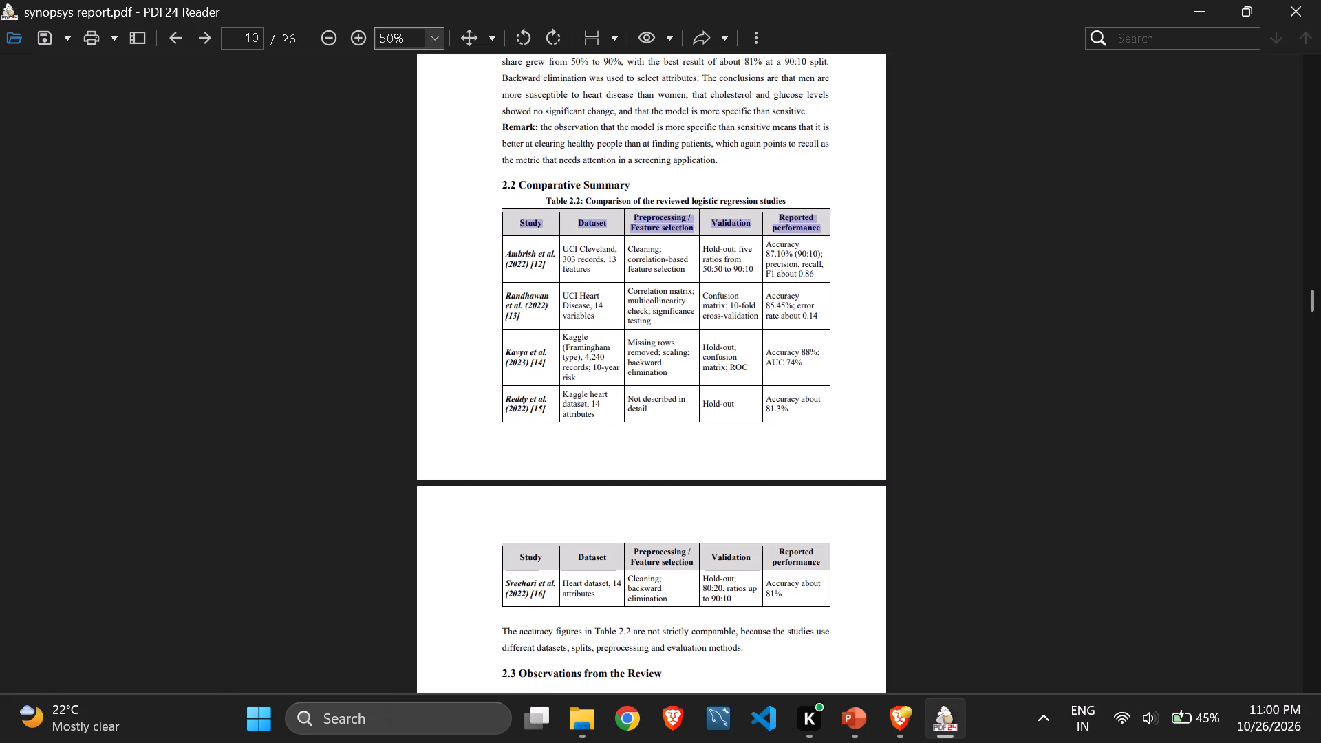
key(ctrl+c)
key(alt+Tab)
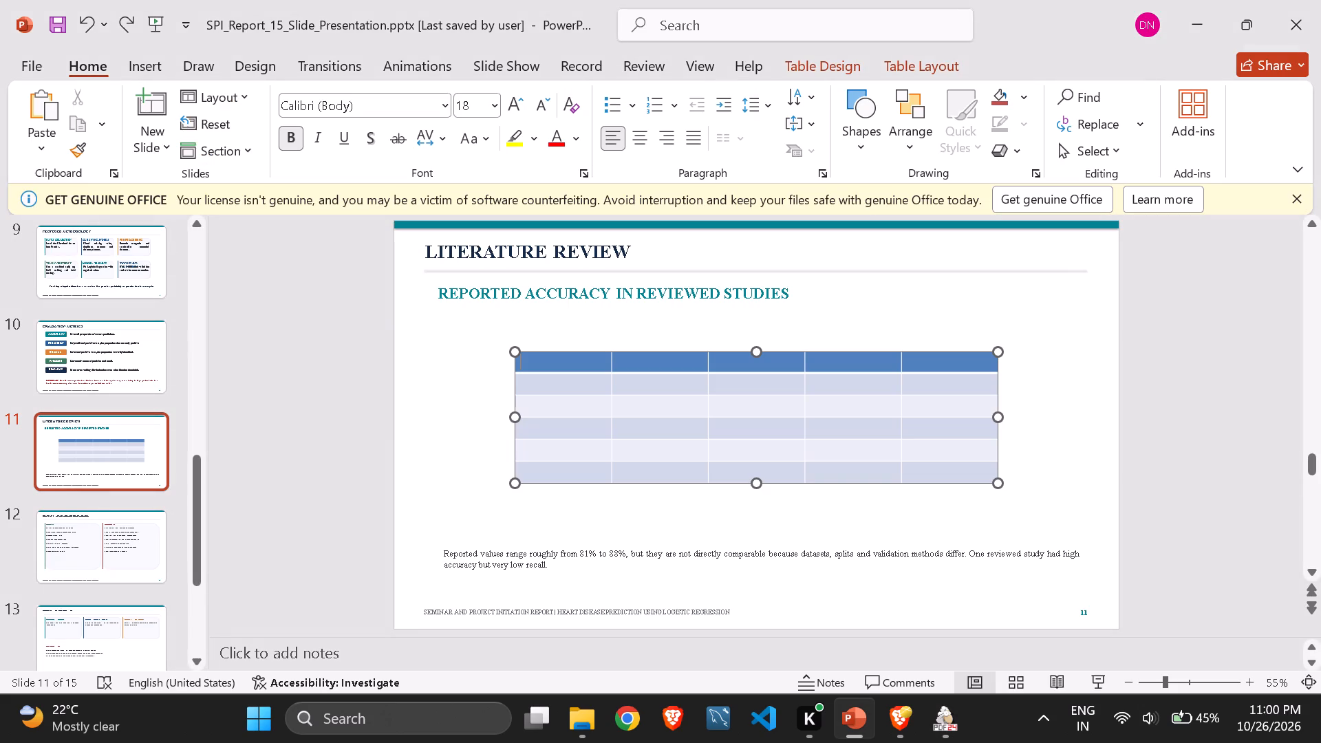
click(947, 360)
key(shift+Left)
key(shift+Left)
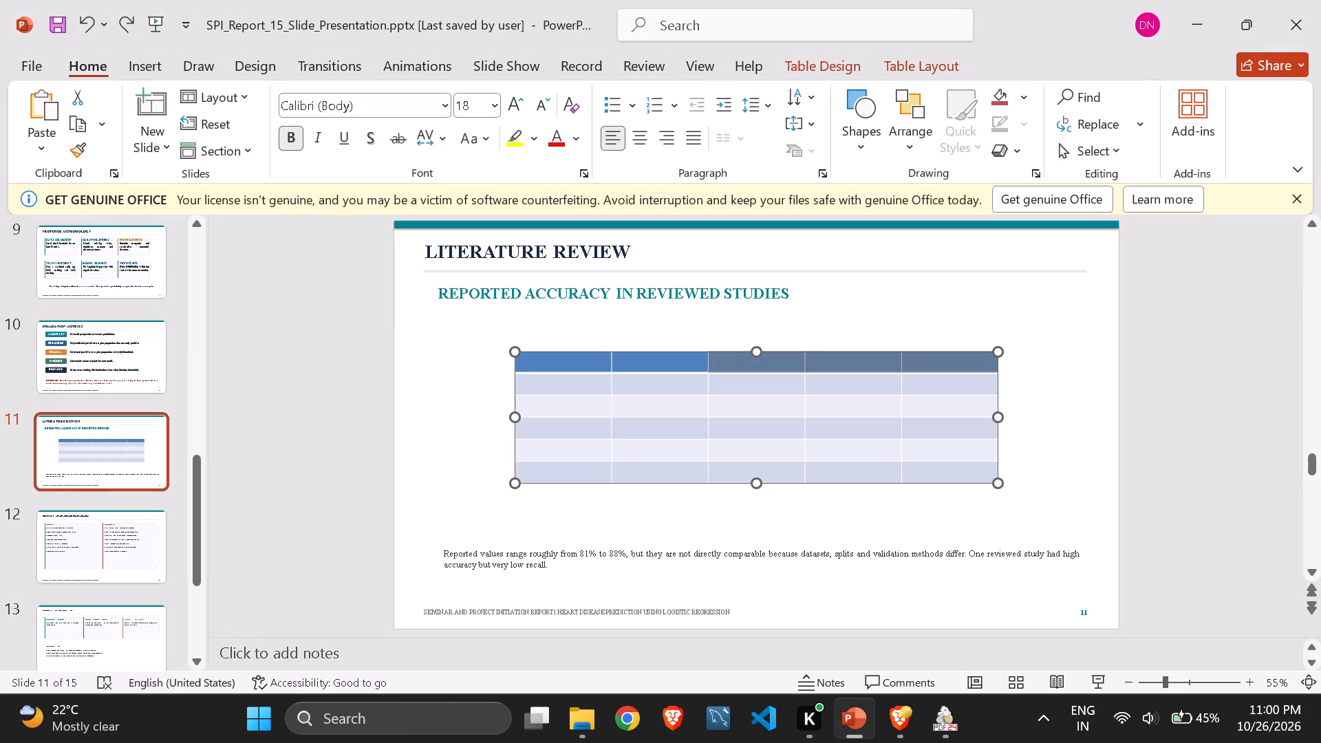
key(shift+Left)
key(shift+Left)
key(ctrl+v)
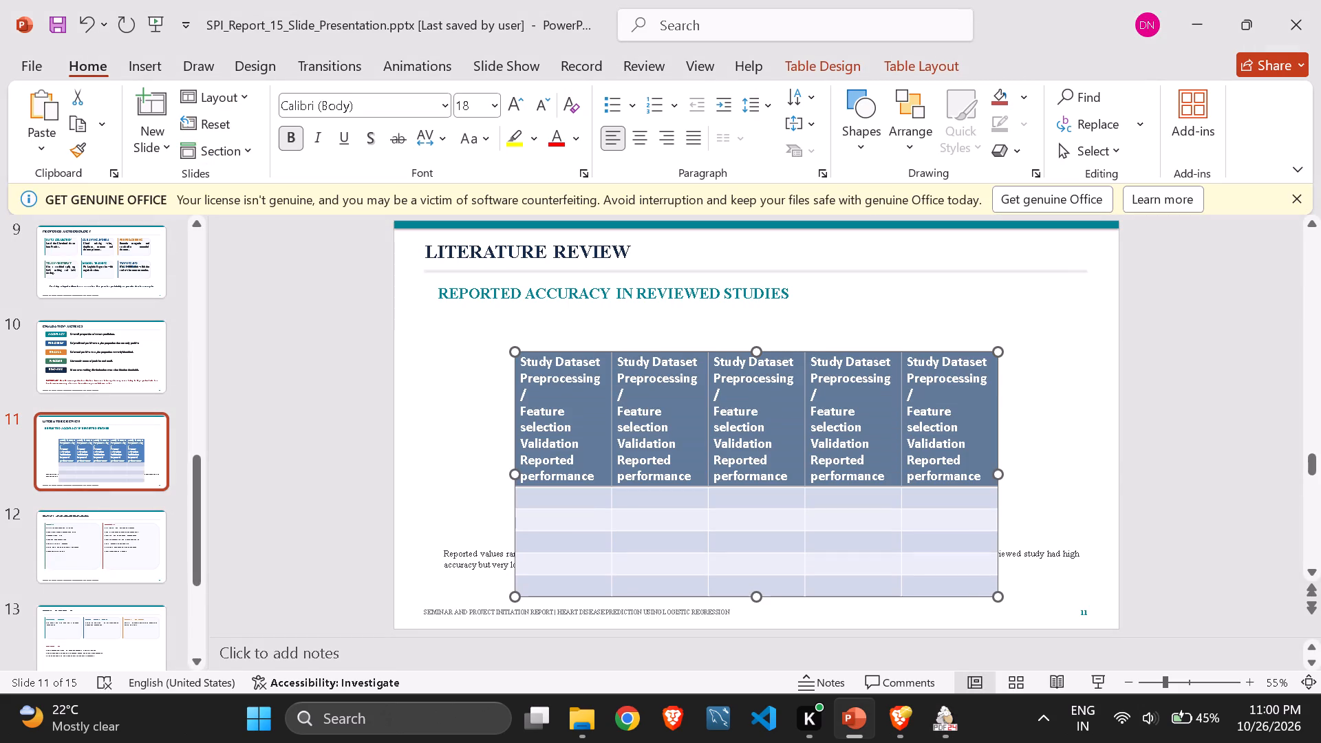
click(1048, 455)
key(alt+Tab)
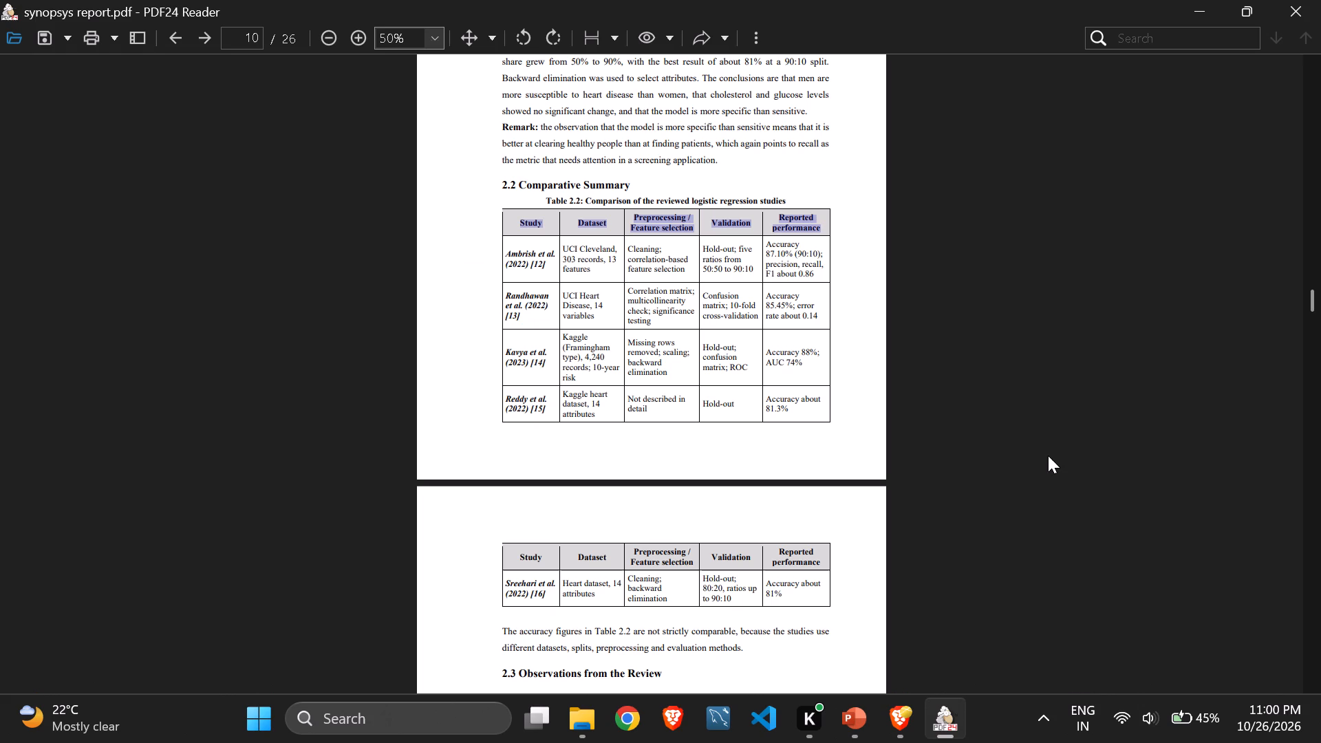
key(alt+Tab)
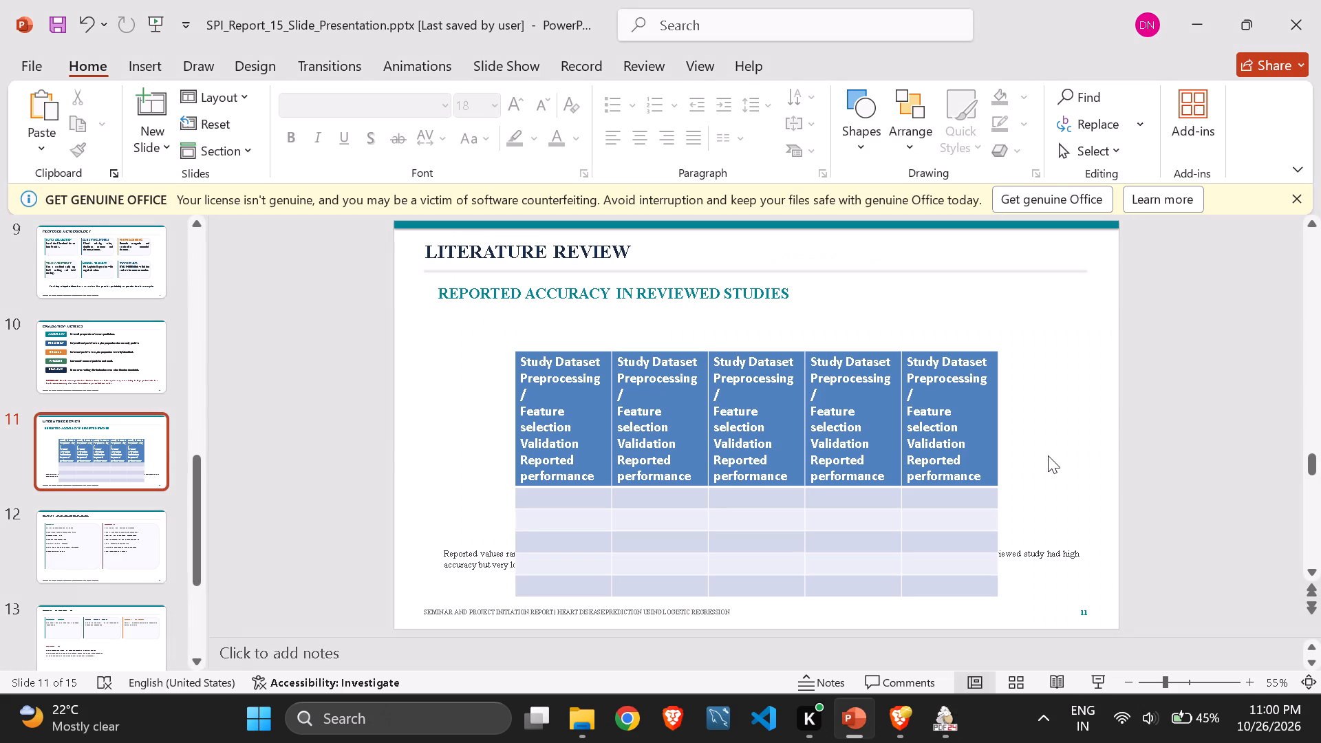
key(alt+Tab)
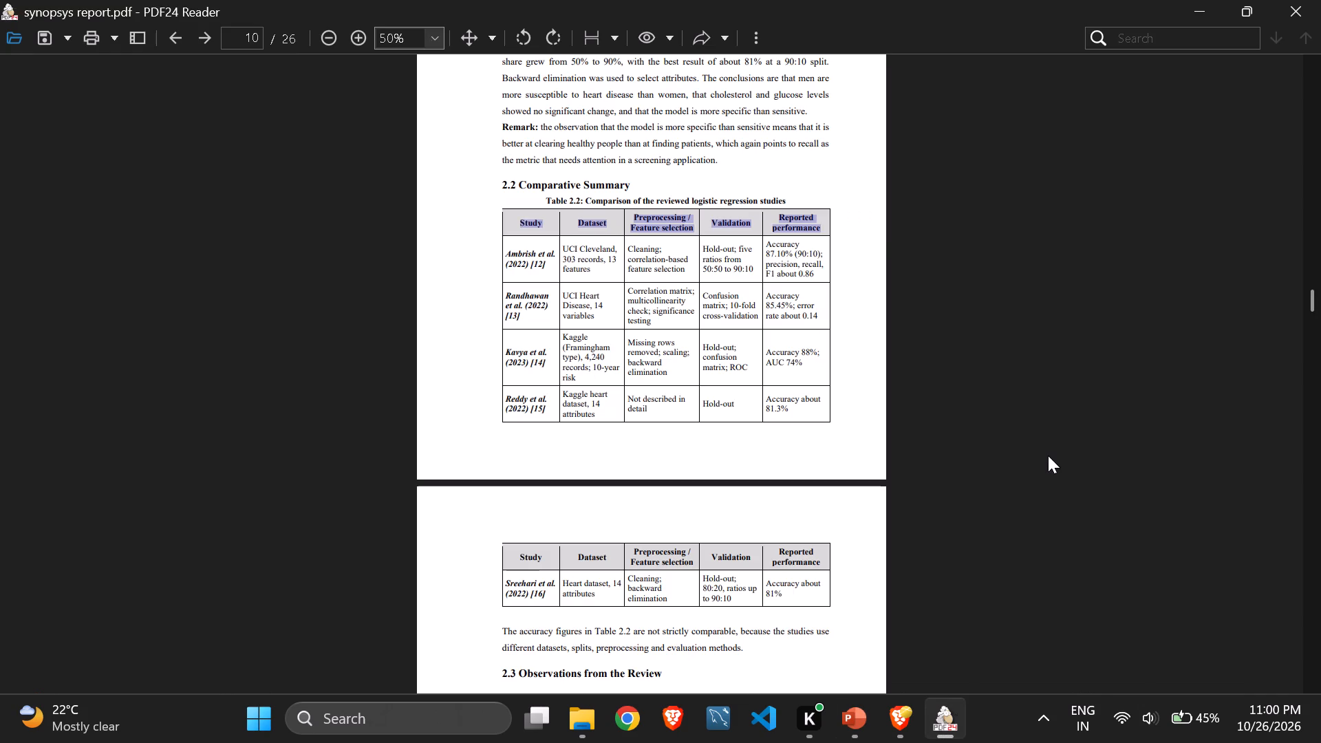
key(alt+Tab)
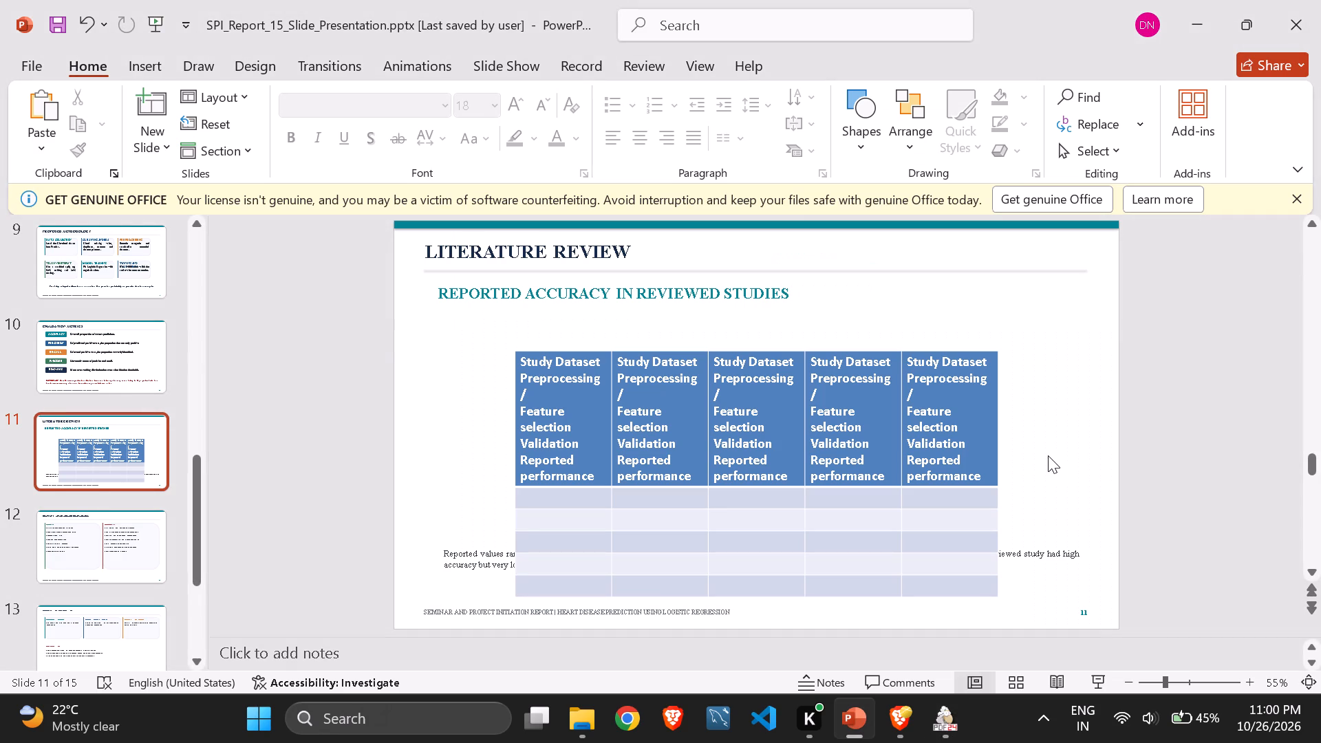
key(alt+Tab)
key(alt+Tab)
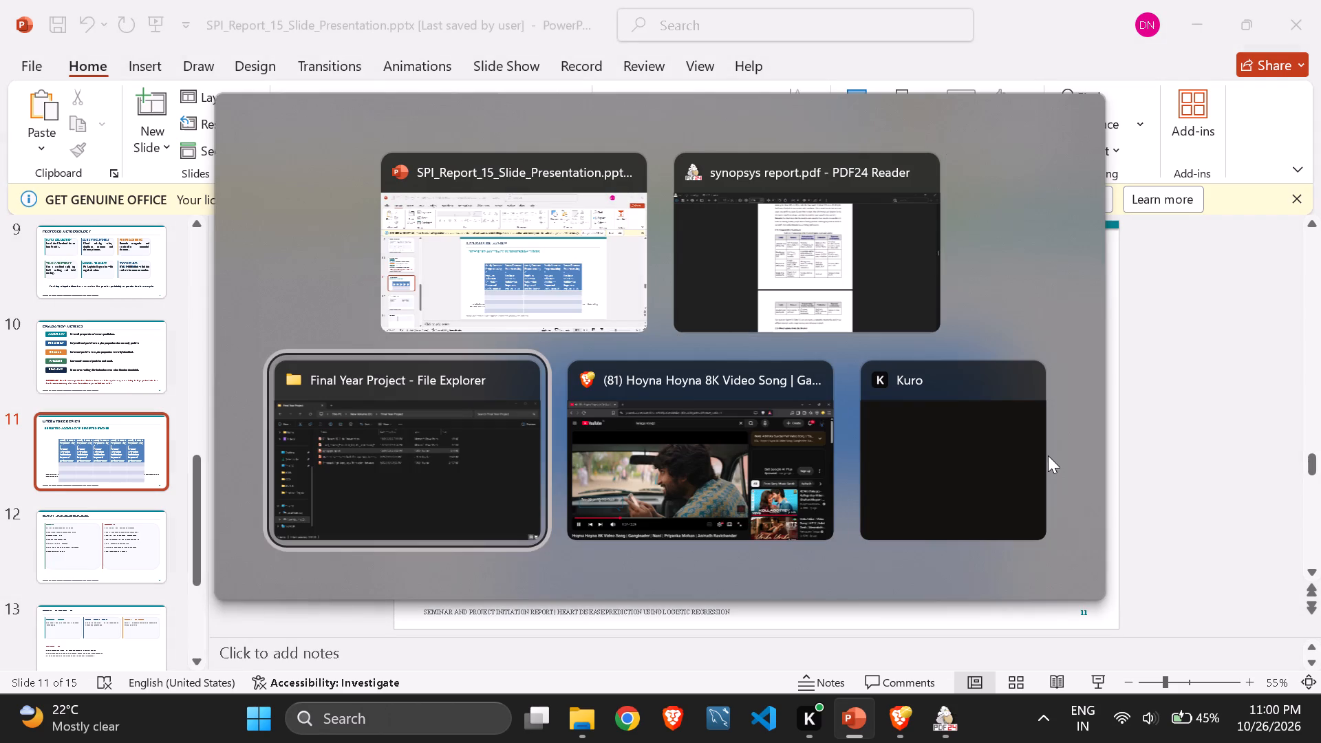
Return to the presentation and undo the header paste, the table's move and its insertion on slide 11.
key(alt+Tab)
key(alt+Tab)
key(alt+Tab)
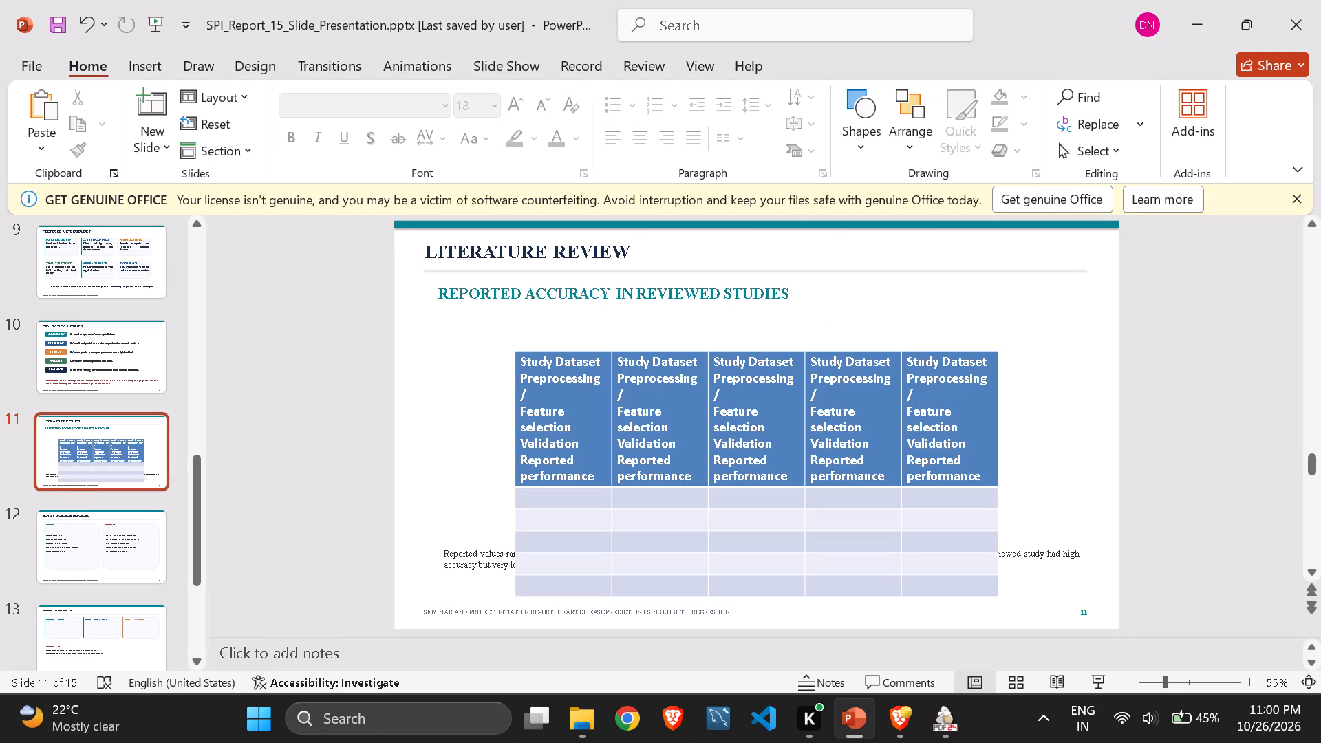
key(ctrl+z)
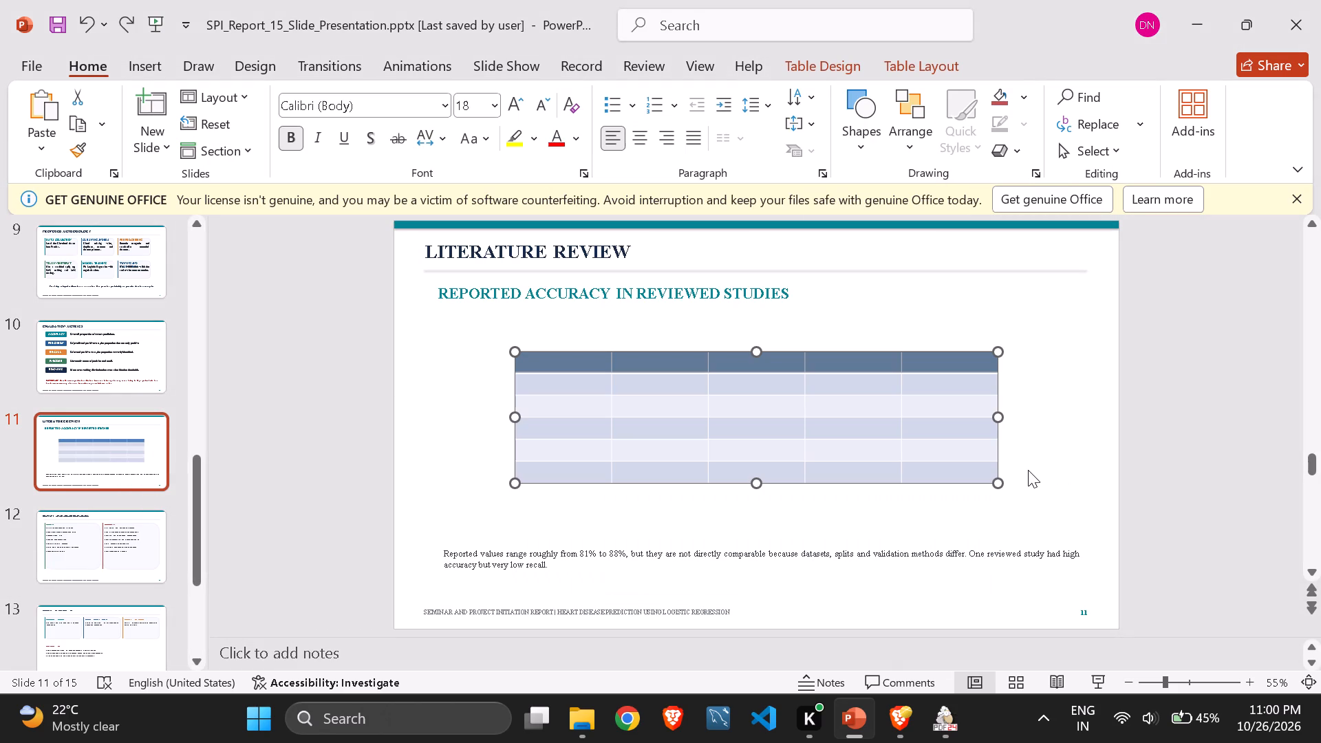
key(ctrl+z)
key(ctrl+z)
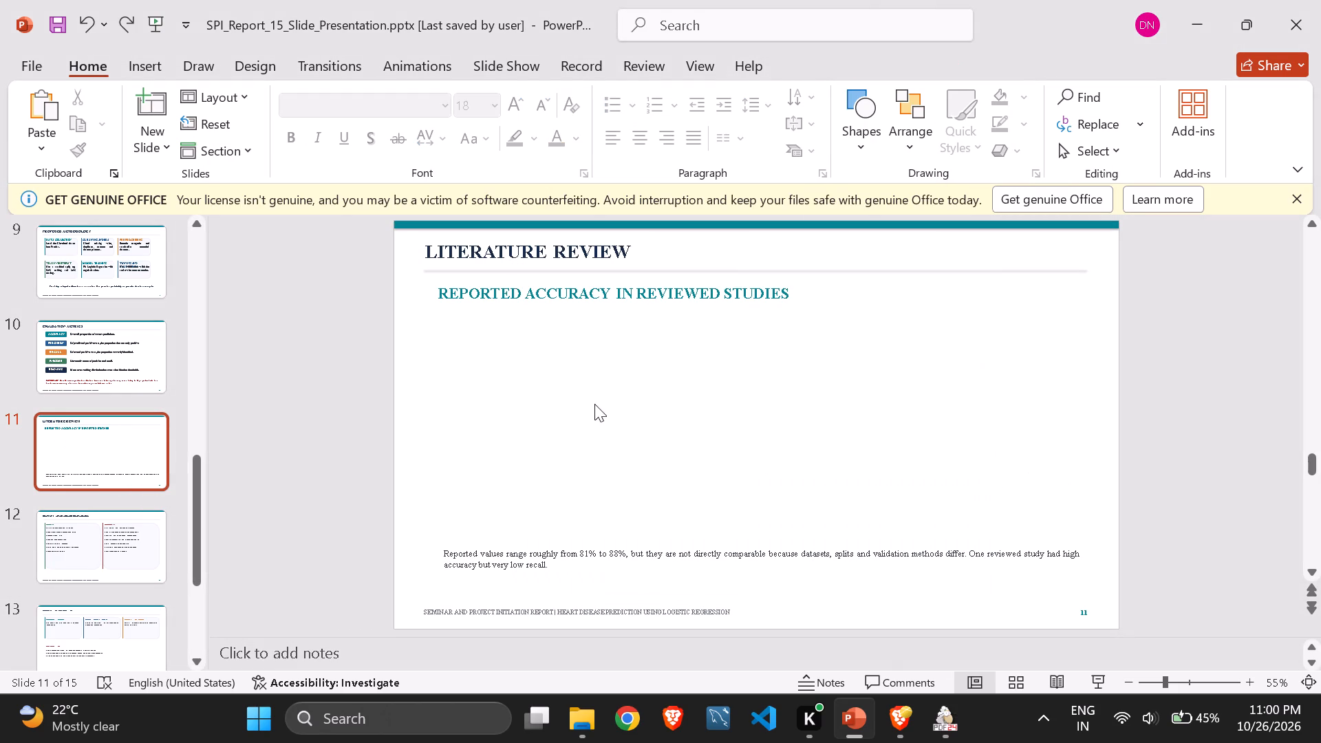
click(594, 292)
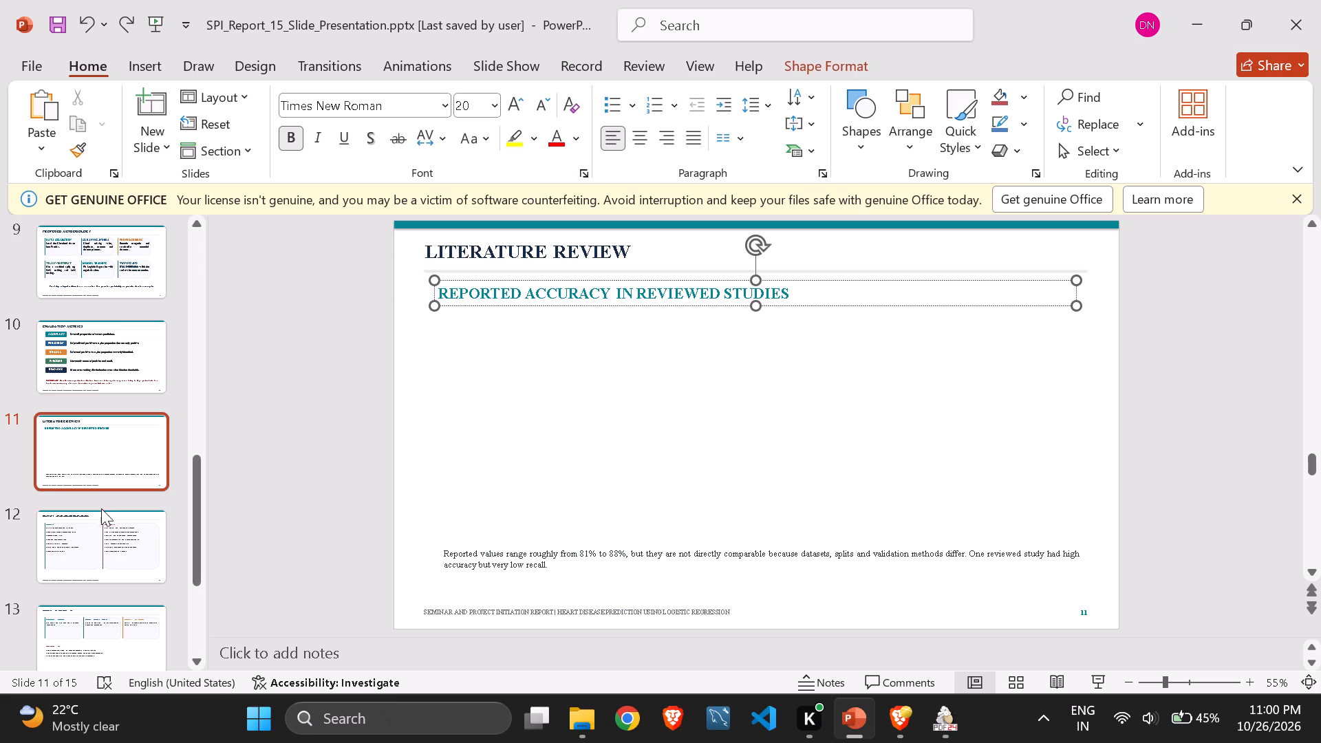
Set slide 12's "Advantages and Disadvantages" chapter title to 25 pt bold.
click(93, 550)
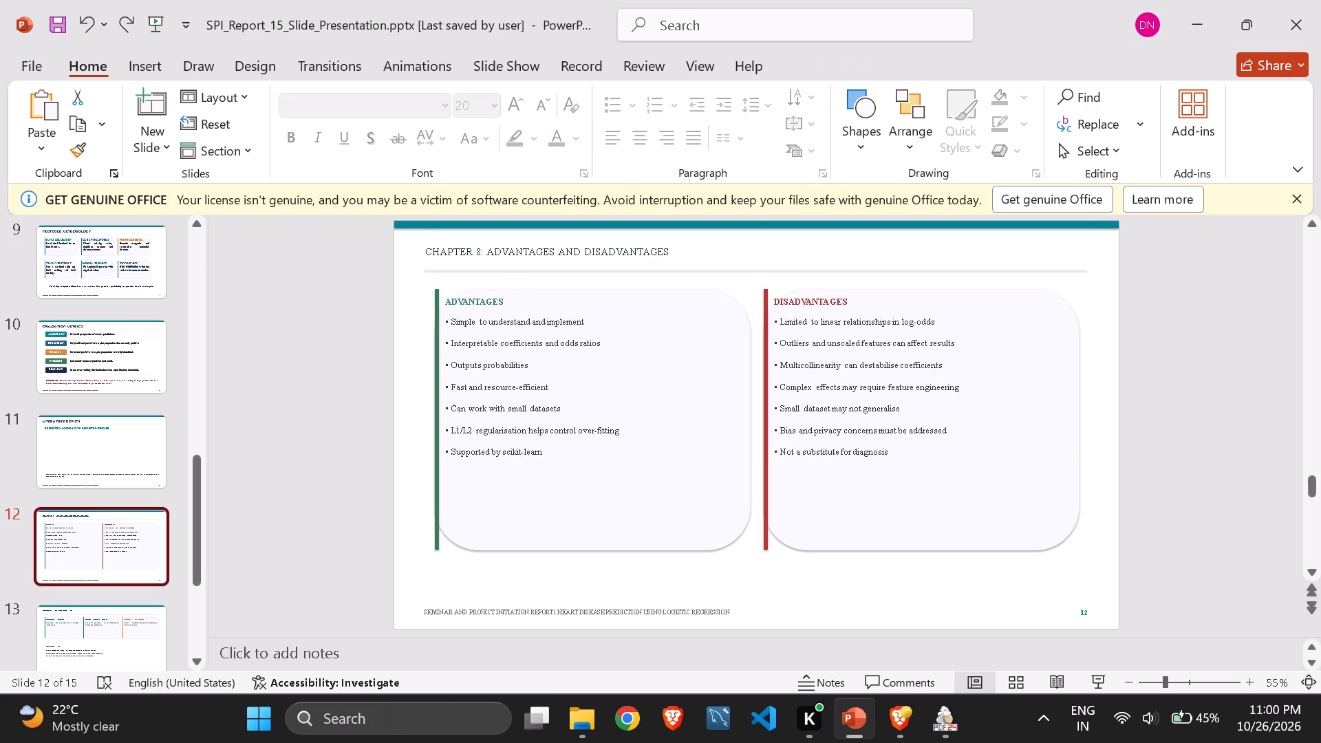
double_click(504, 247)
key(ctrl+a)
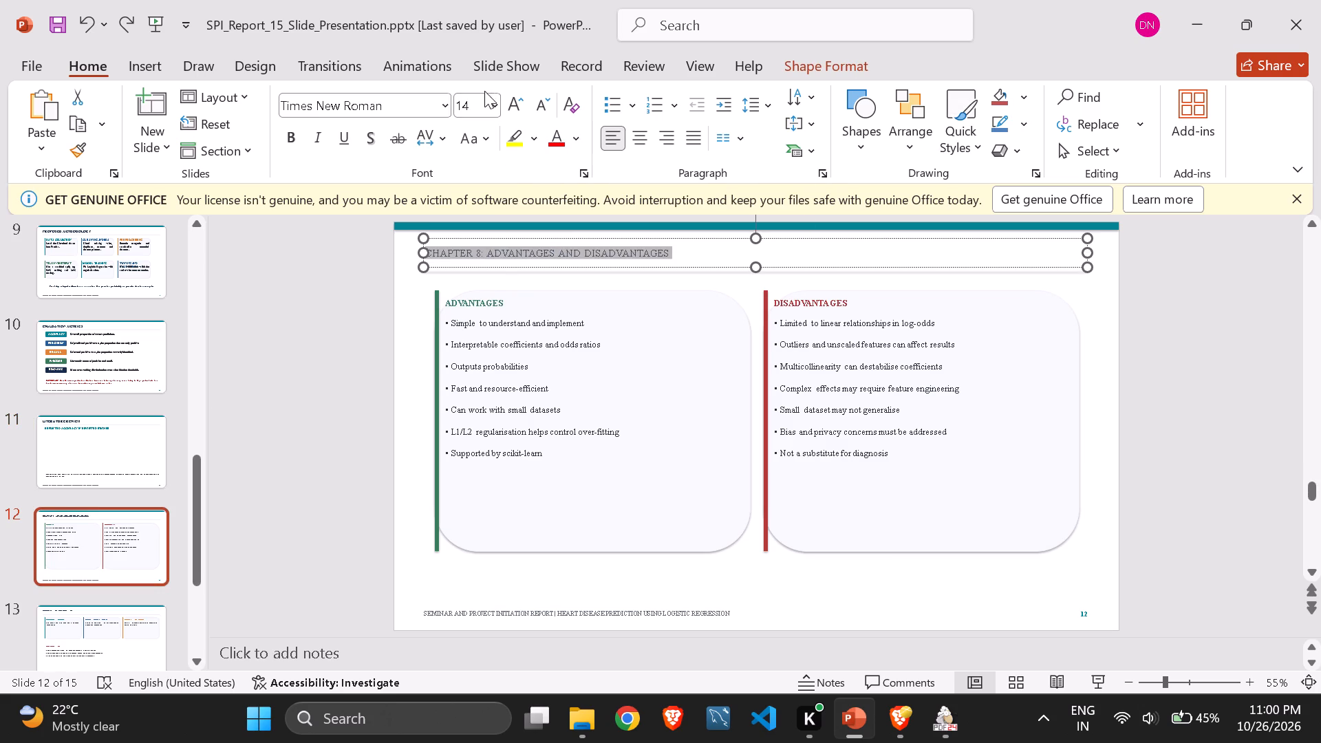
click(480, 103)
key(BackSpace)
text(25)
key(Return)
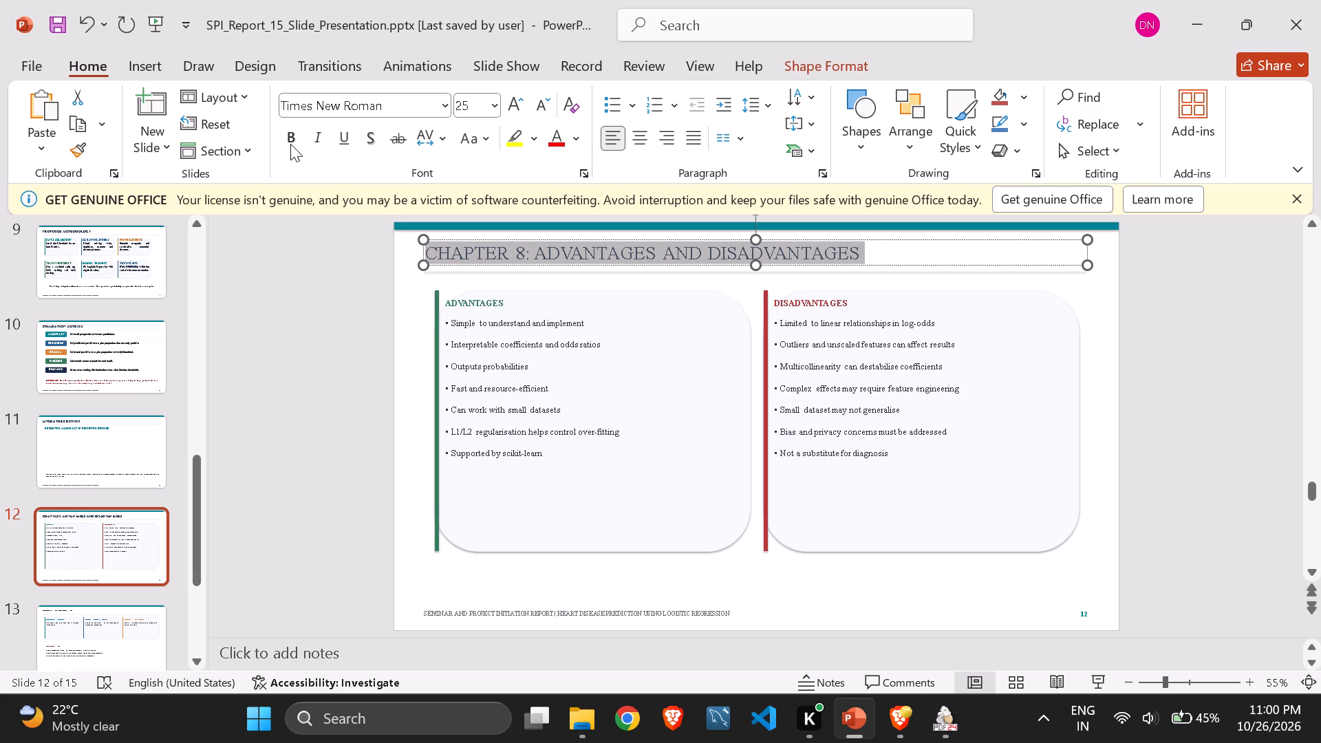
click(288, 143)
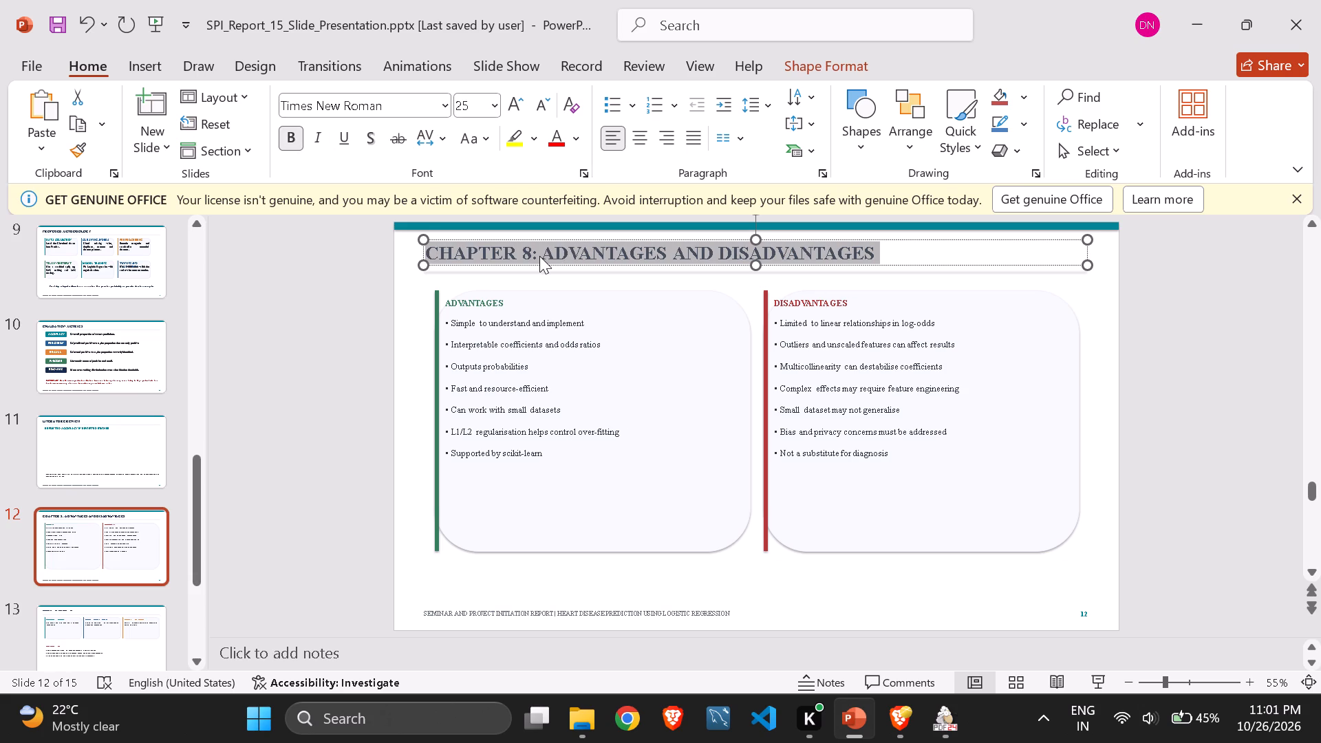
Delete the "CHAPTER 8:" prefix from slide 12's title, leaving "ADVANTAGES AND DISADVANTAGES".
click(539, 256)
key(Right)
key(BackSpace)
key(BackSpace)
key(BackSpace)
key(BackSpace)
key(BackSpace)
key(BackSpace)
key(BackSpace)
key(BackSpace)
key(BackSpace)
key(BackSpace)
key(BackSpace)
key(BackSpace)
key(BackSpace)
key(BackSpace)
key(BackSpace)
key(BackSpace)
key(BackSpace)
key(BackSpace)
key(BackSpace)
key(BackSpace)
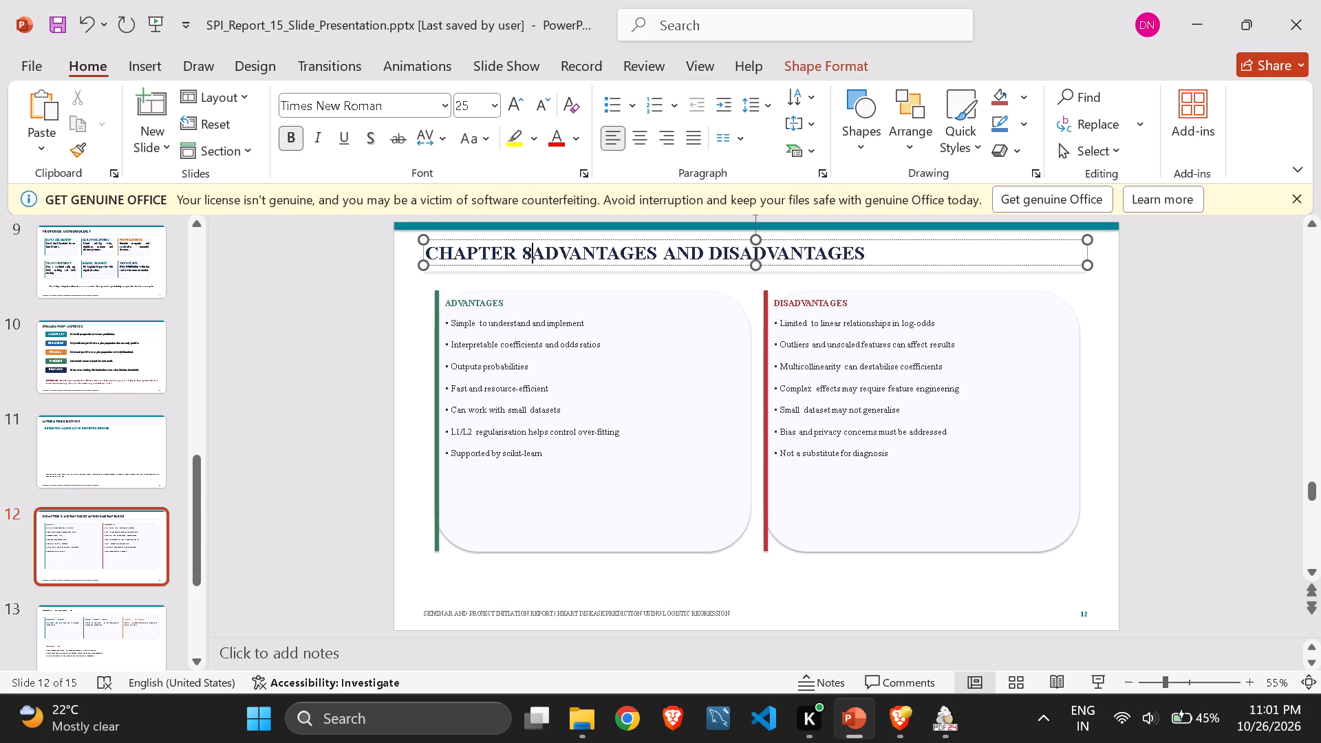
Set the bullet list under Advantages on slide 12 to 18 pt bold.
click(634, 453)
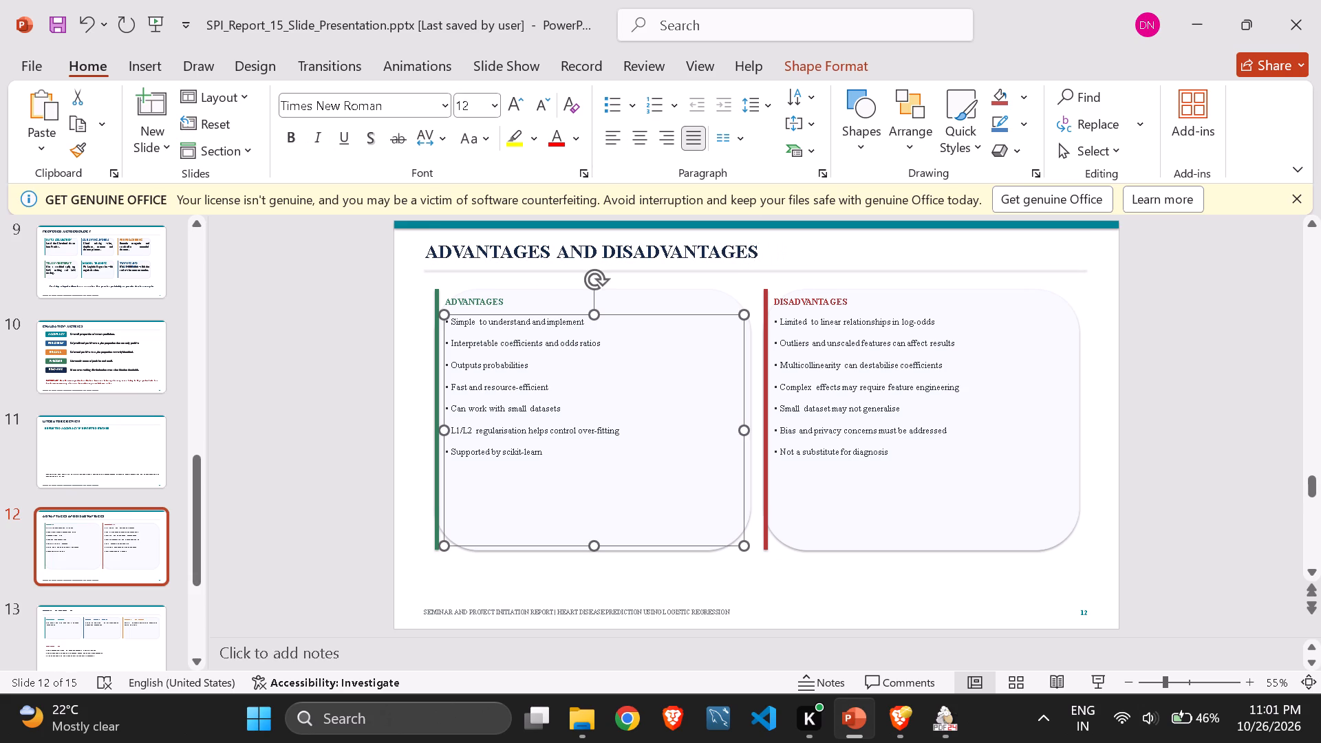
click(474, 113)
key(BackSpace)
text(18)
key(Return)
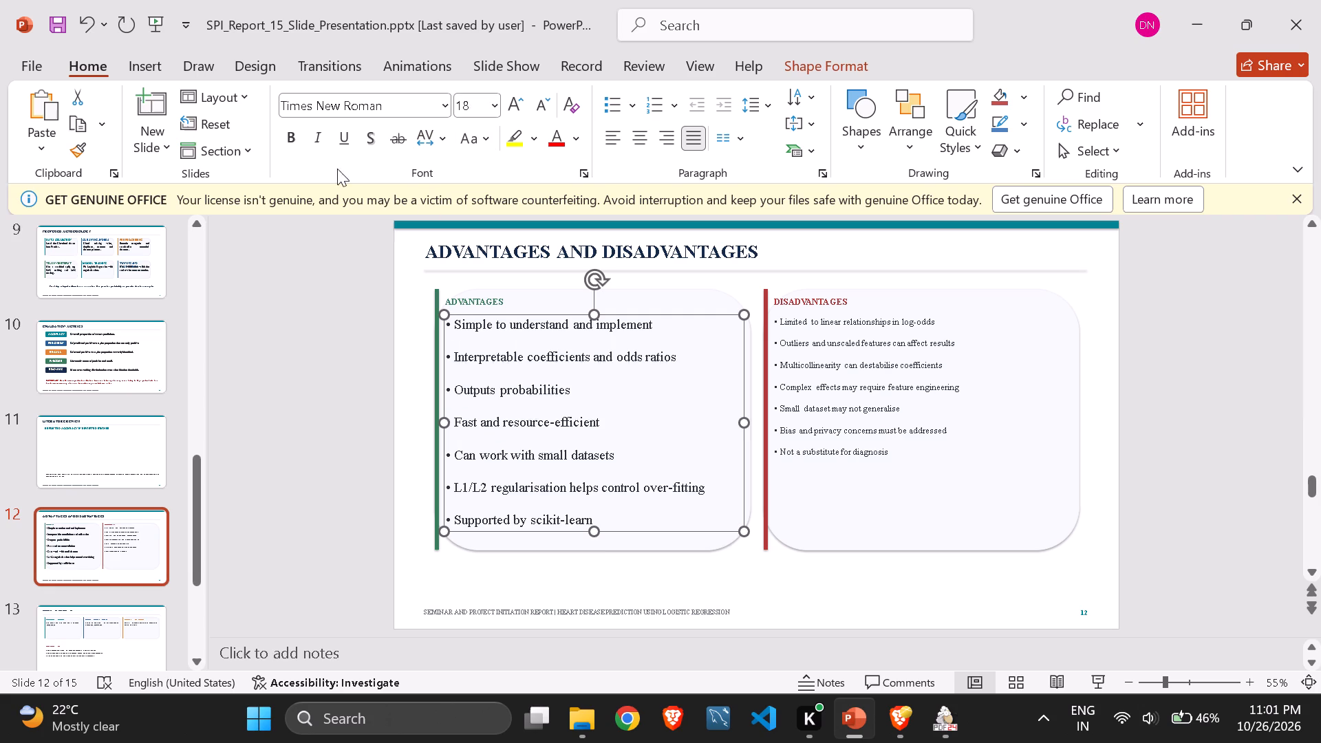
click(289, 140)
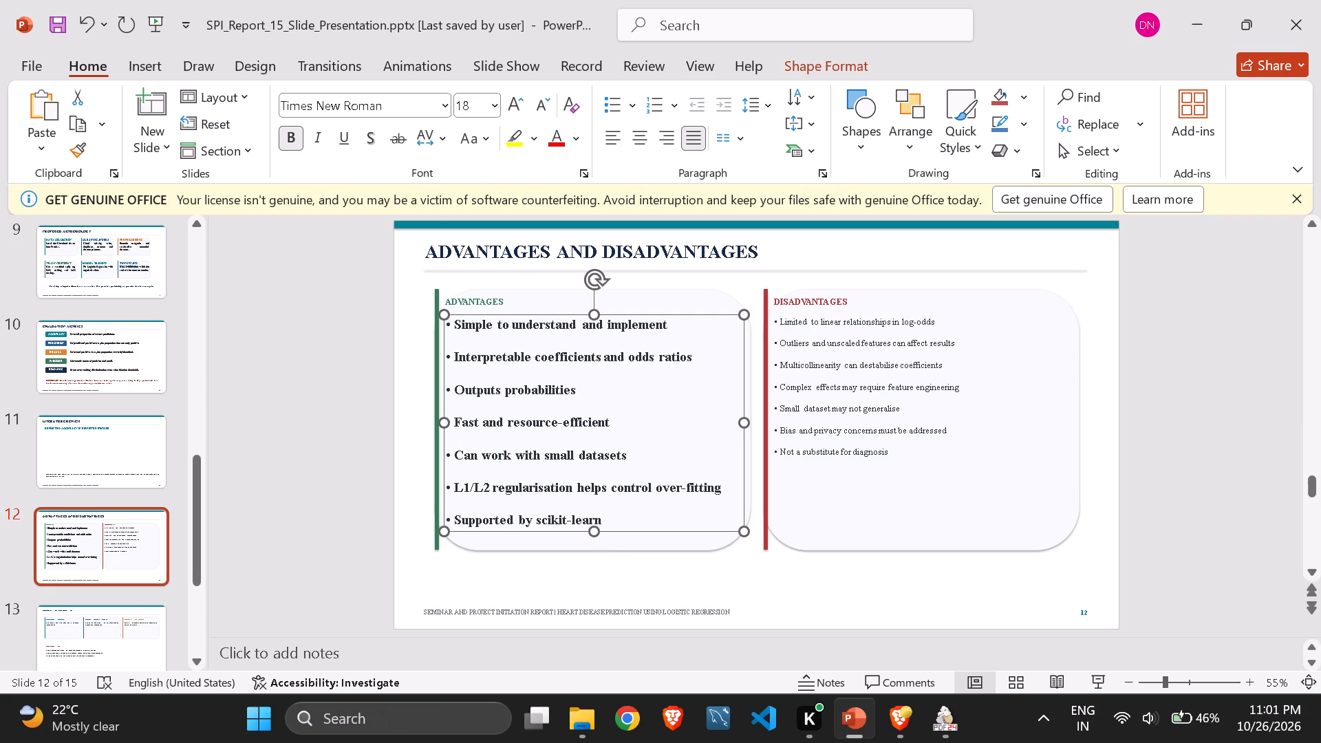
Set the "ADVANTAGES" card heading on slide 12 to 20 pt and centre it.
triple_click(483, 303)
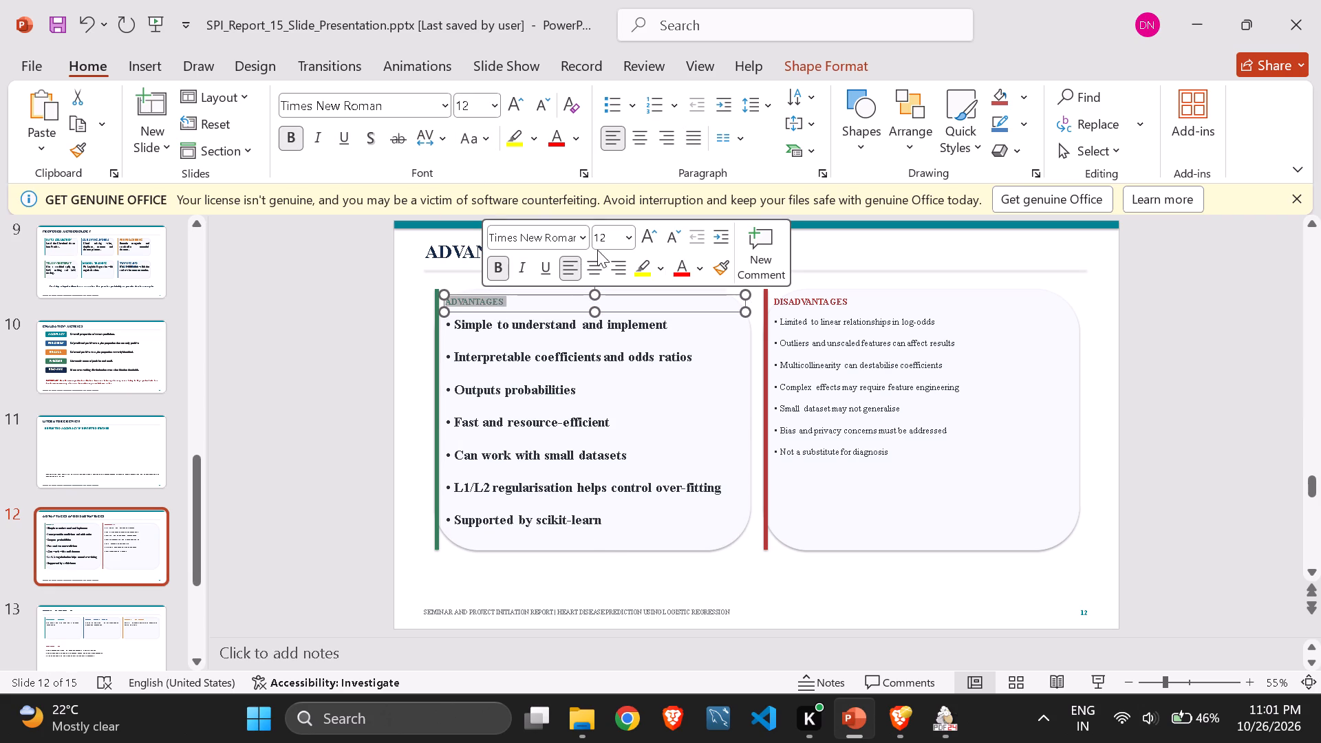
click(612, 242)
key(BackSpace)
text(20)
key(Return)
click(597, 264)
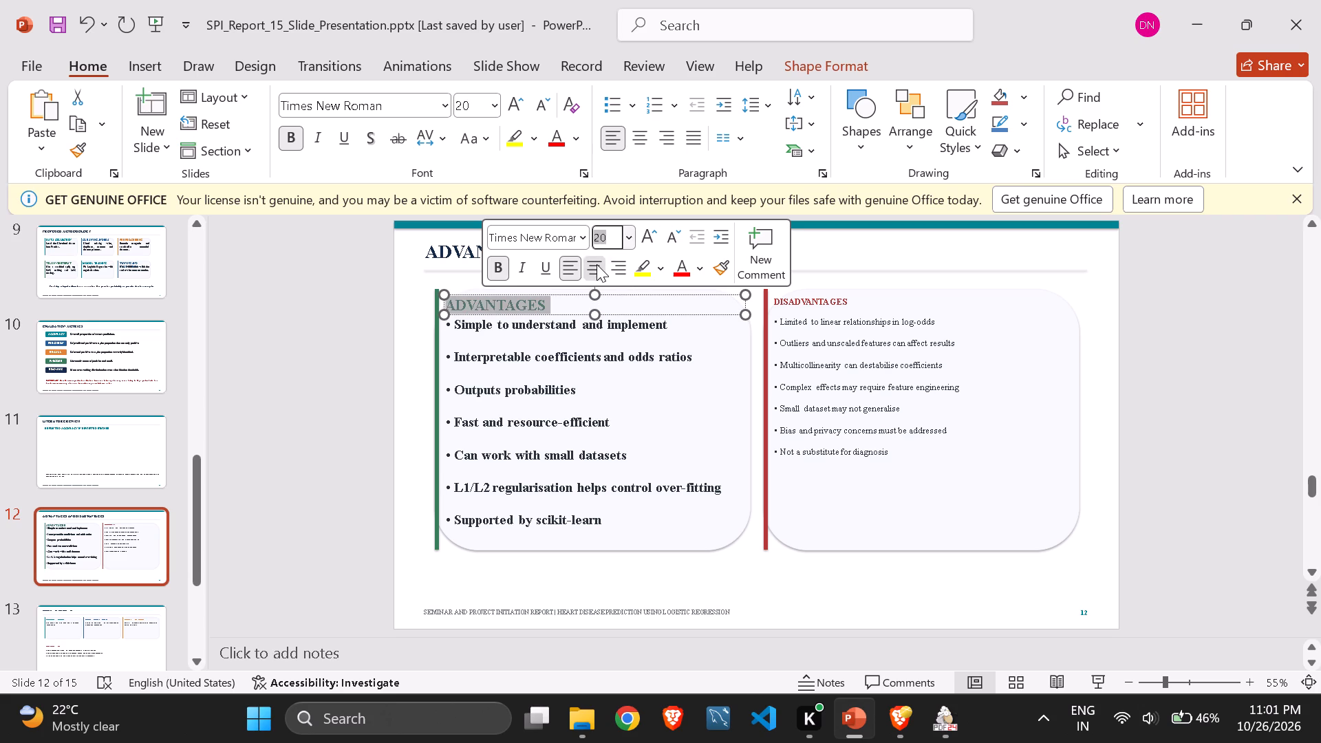
Set the "DISADVANTAGES" card heading on slide 12 to 20 pt and centre it.
click(824, 300)
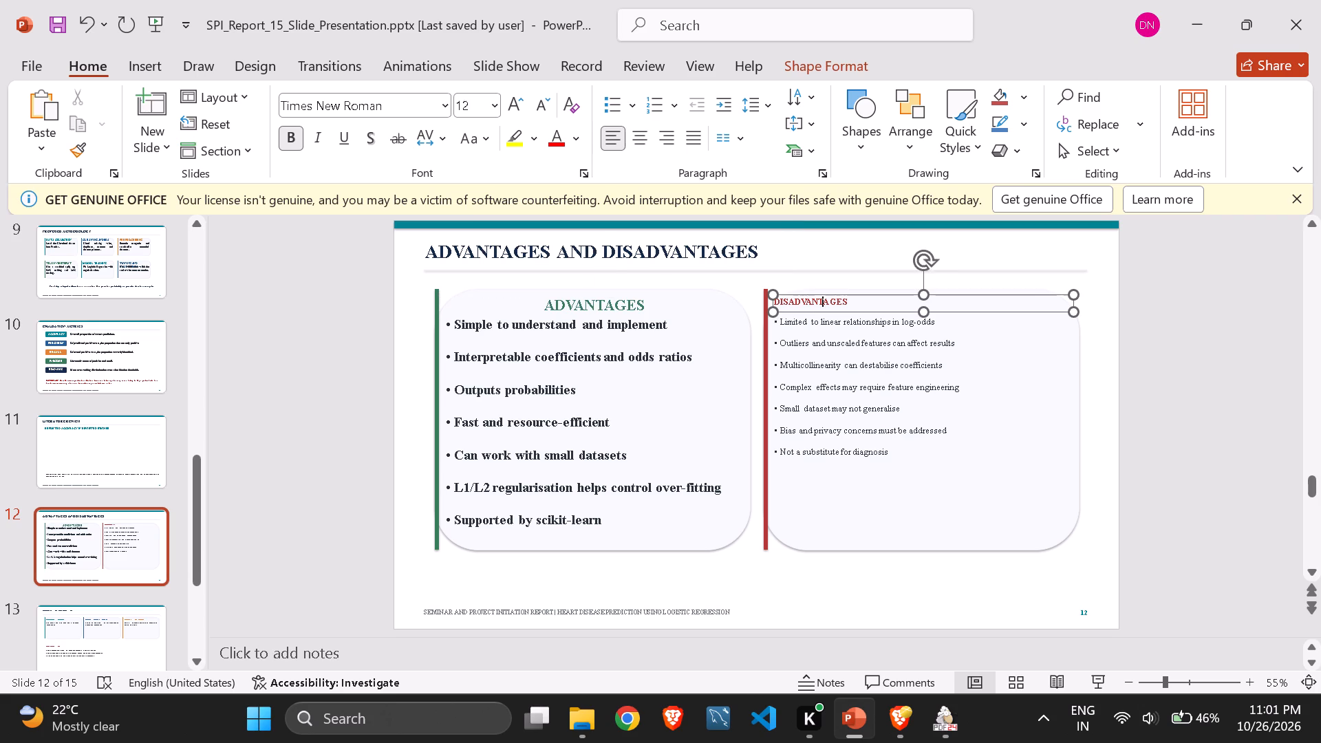
double_click(824, 300)
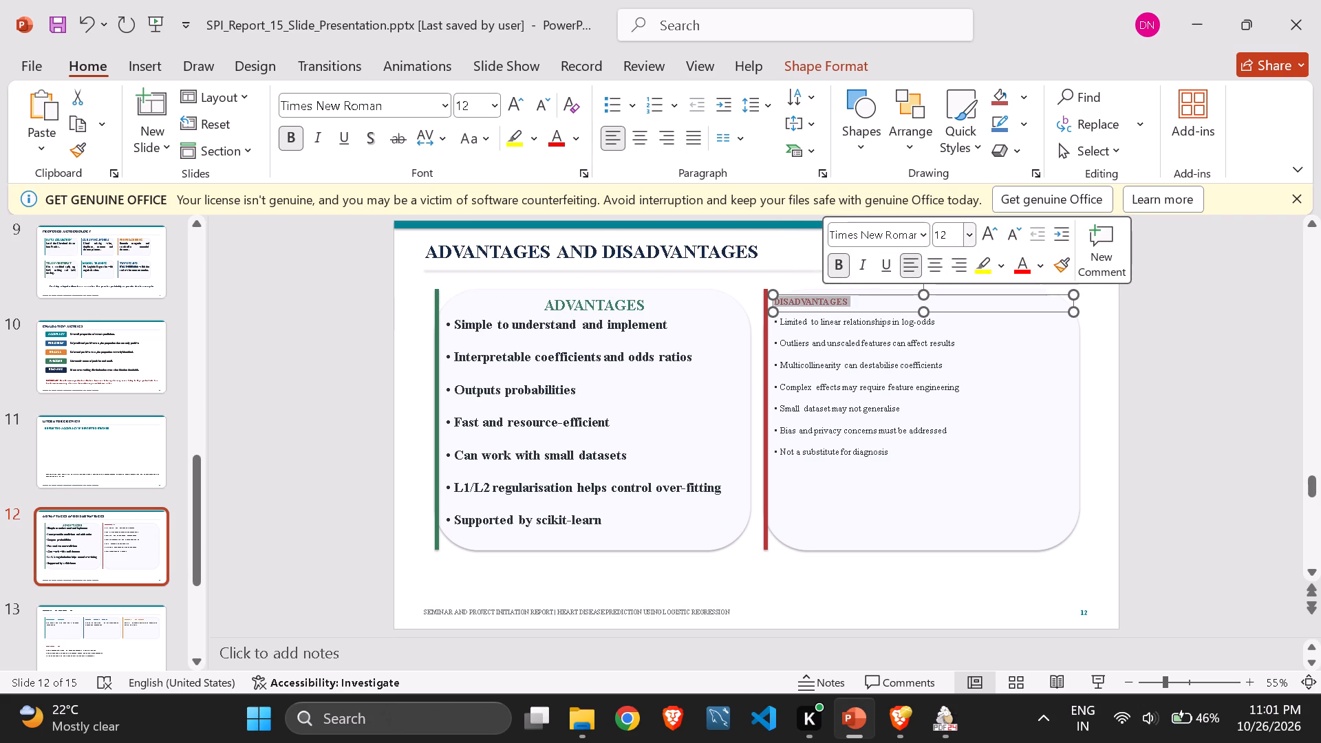
click(955, 235)
key(BackSpace)
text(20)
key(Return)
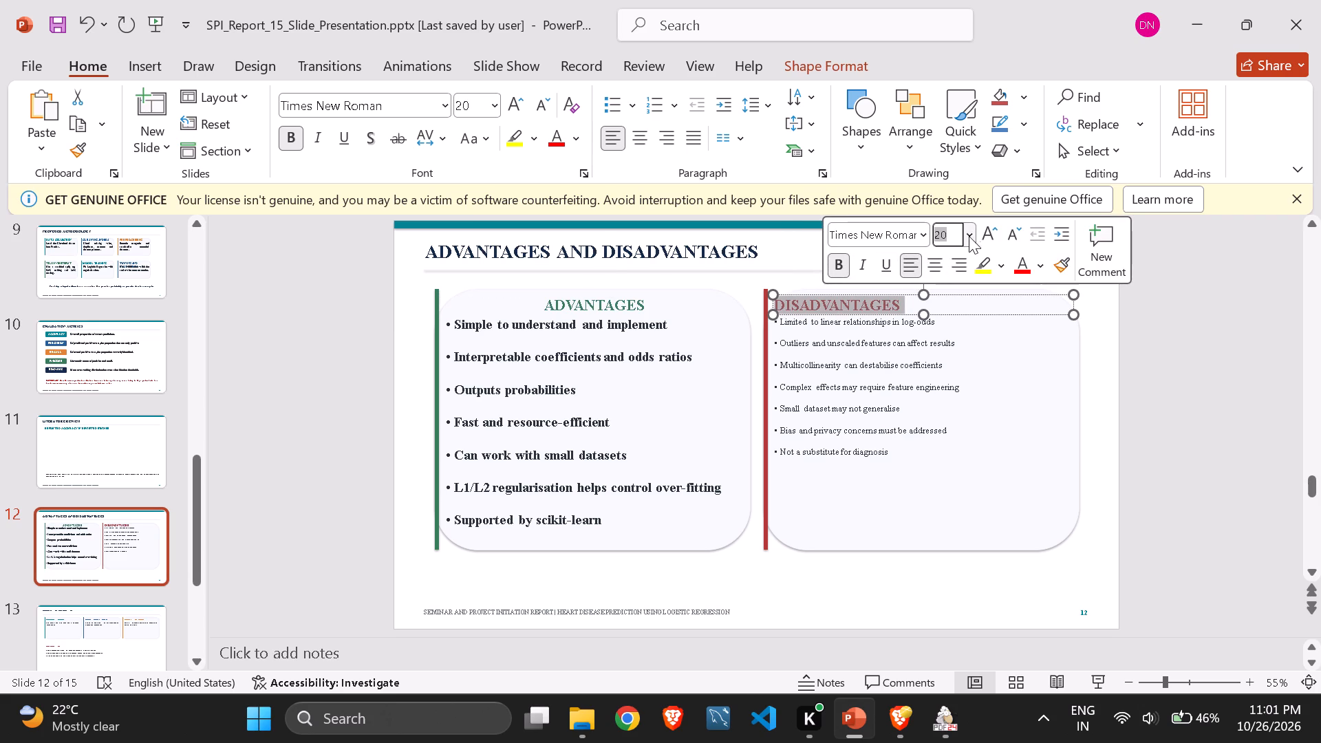
click(930, 252)
click(932, 267)
Set the bullet list under Disadvantages on slide 12 to 18 pt bold.
click(866, 392)
key(ctrl+a)
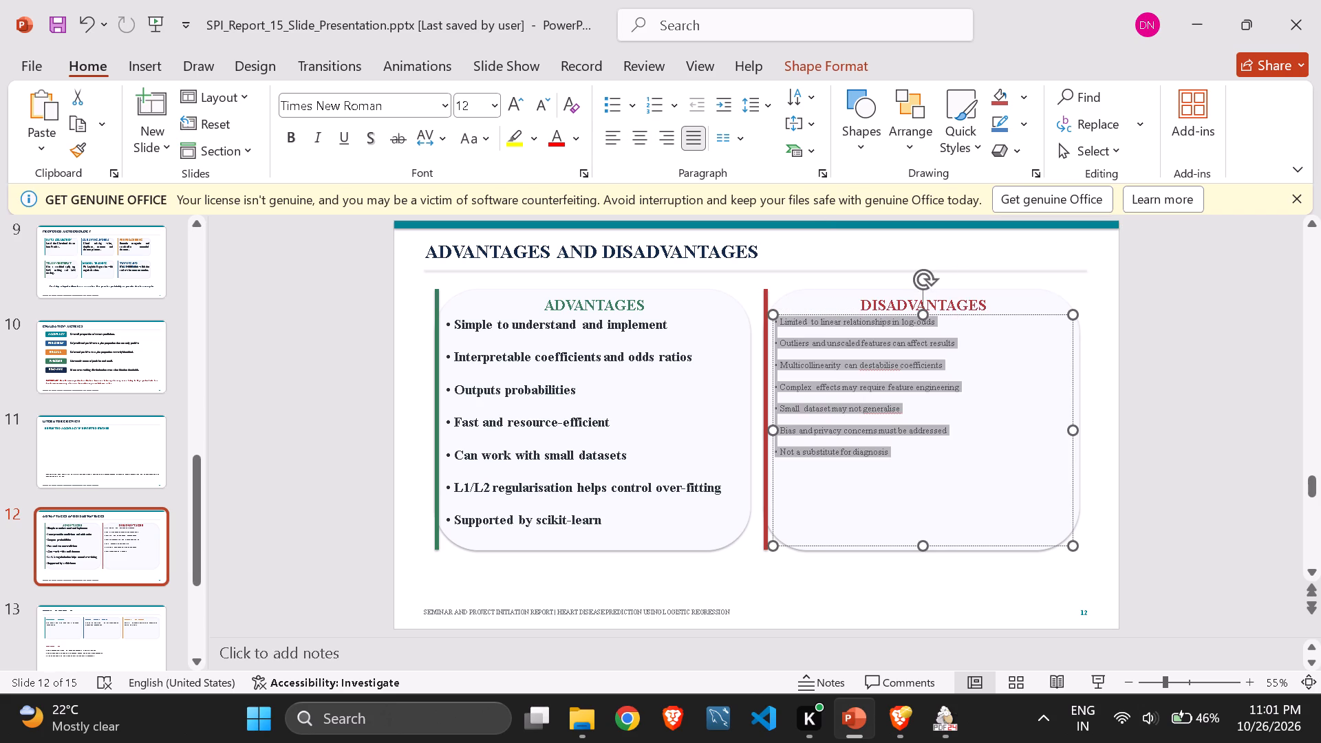
click(477, 100)
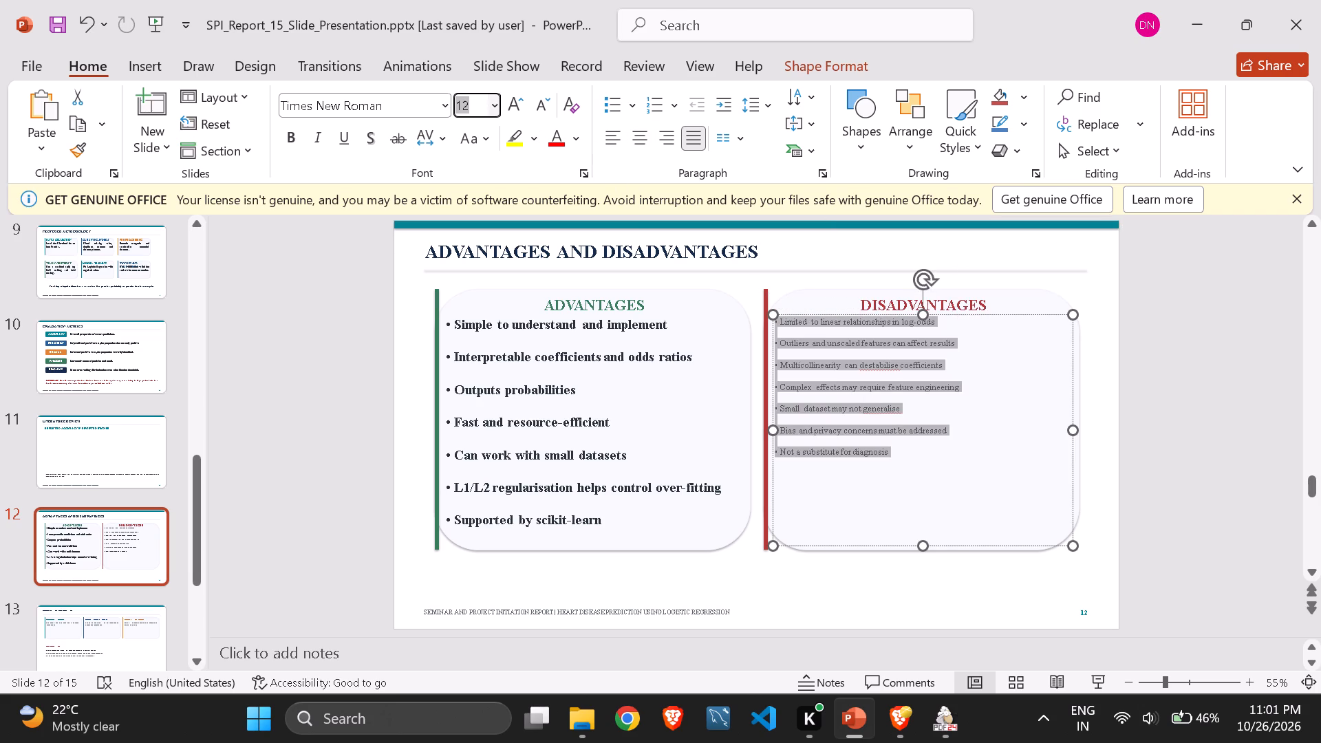
key(BackSpace)
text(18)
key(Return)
click(294, 130)
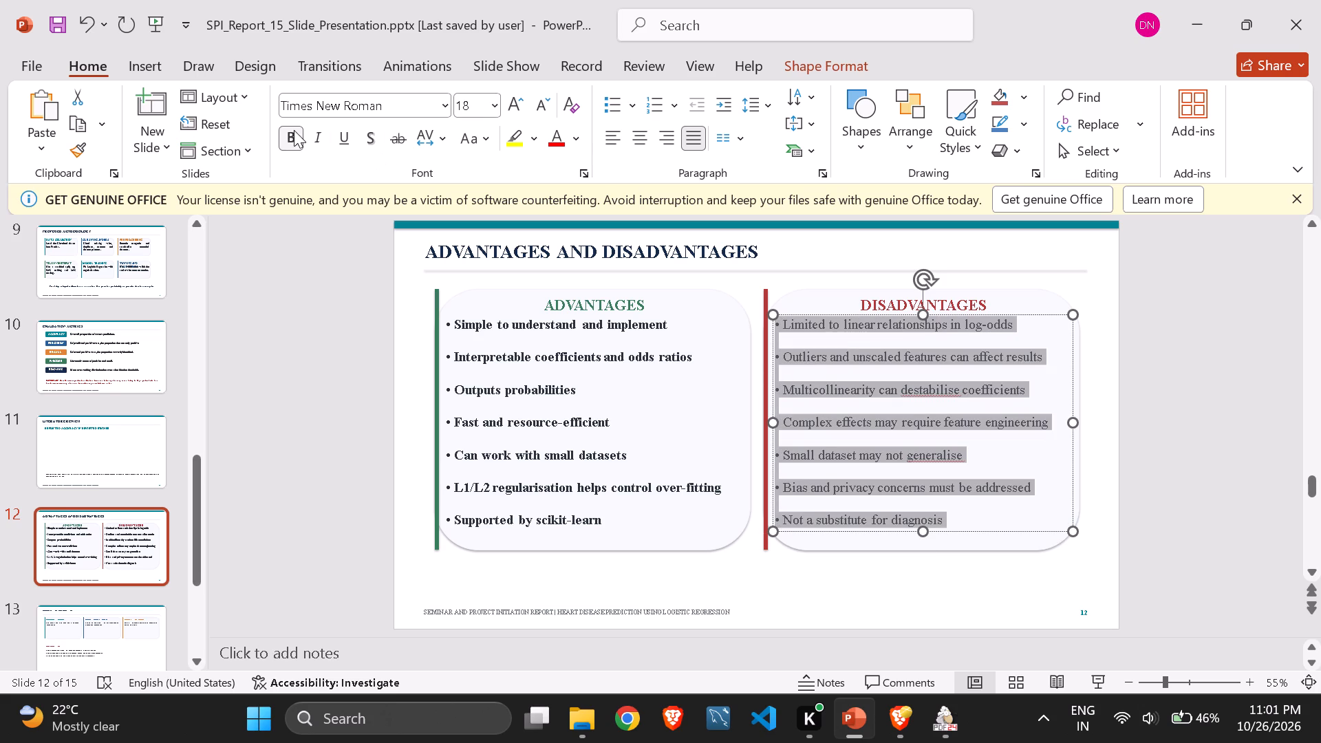
click(305, 488)
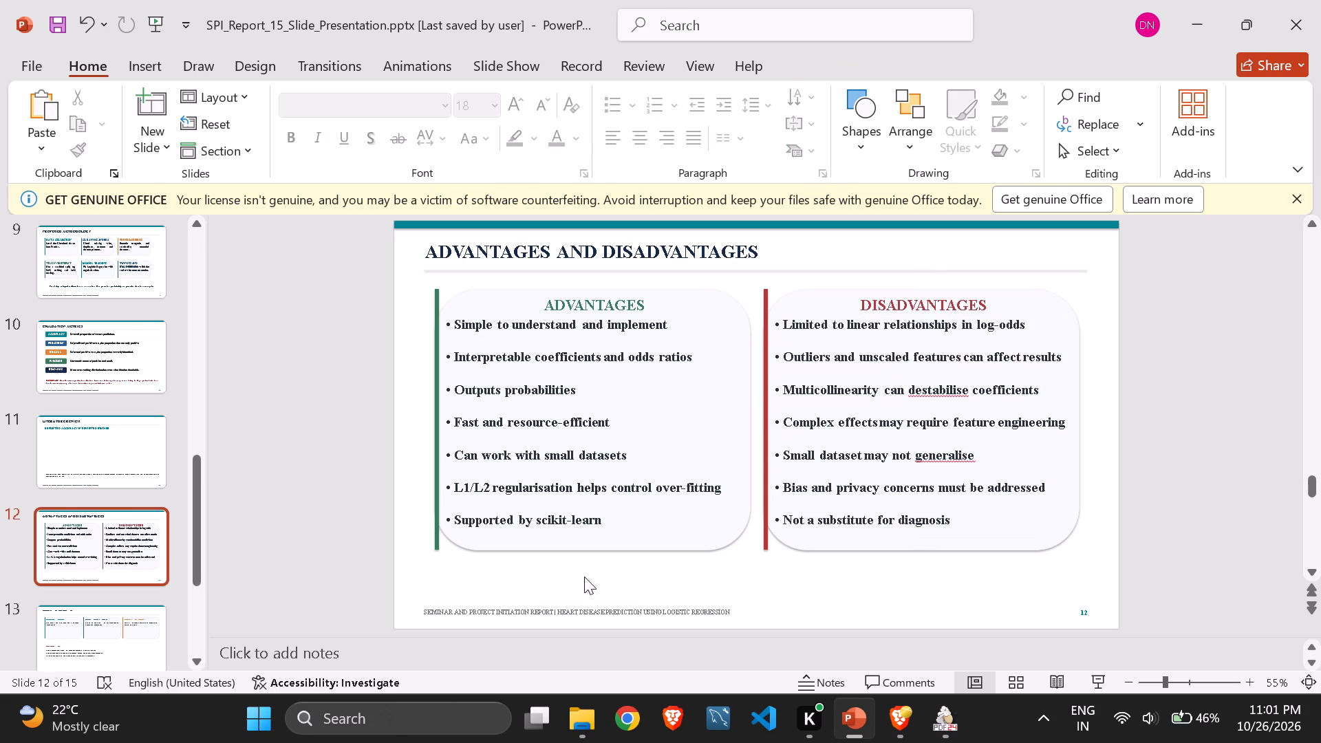
Set slide 13's title "APPLICATIONS AND RESPONSIBLE USE" to 25 pt.
click(103, 636)
click(500, 244)
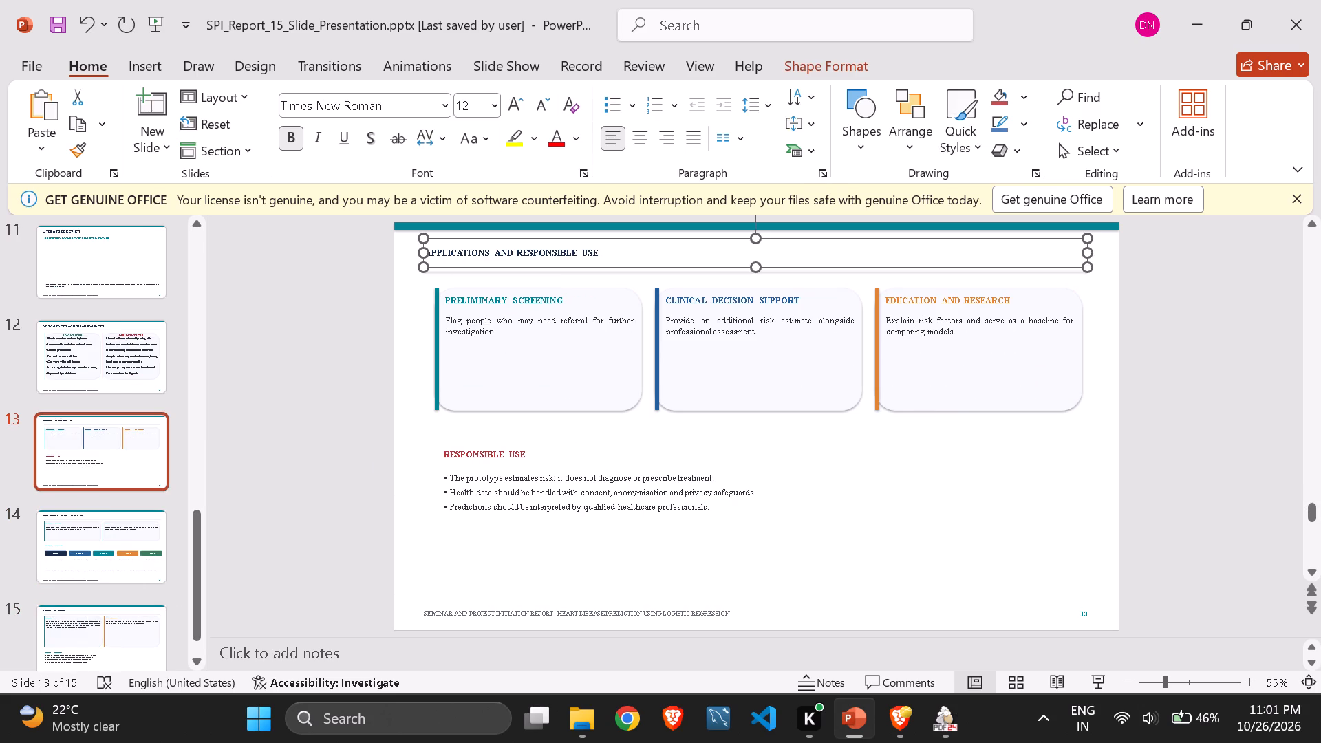
click(506, 255)
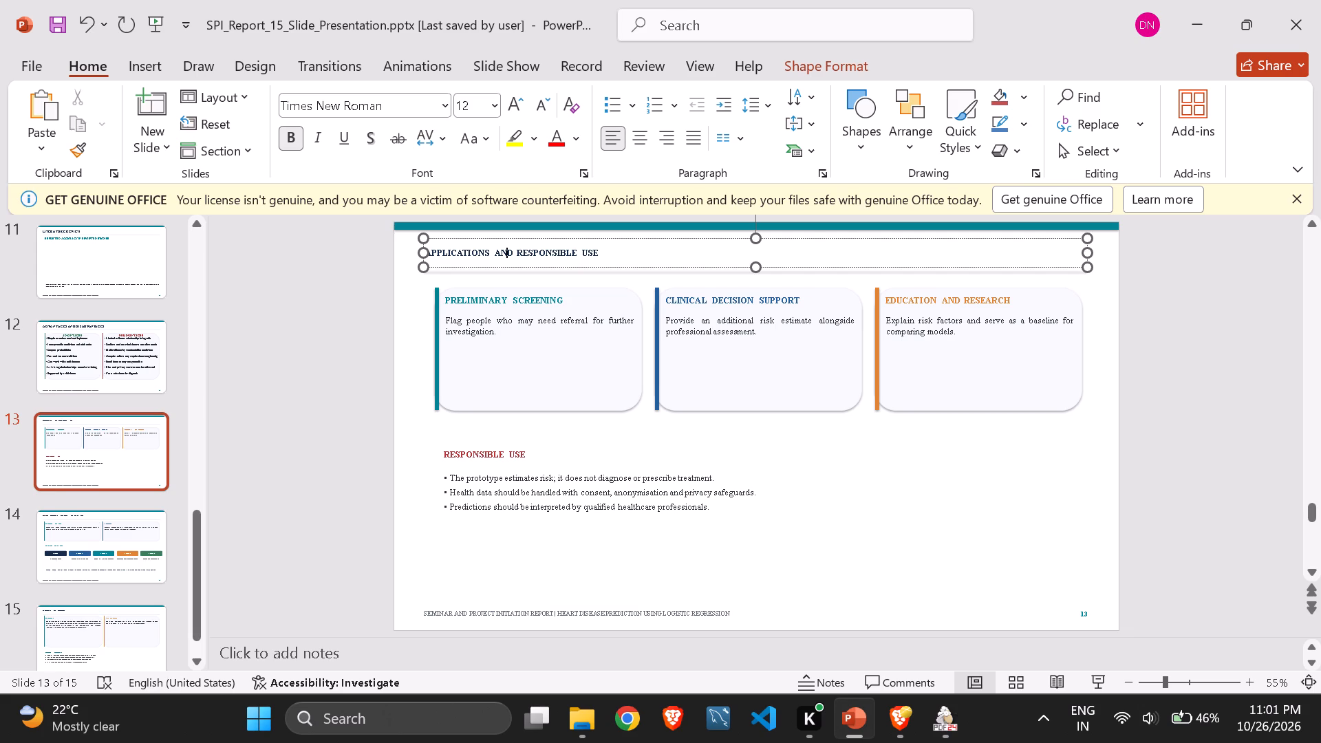
key(ctrl+a)
click(477, 103)
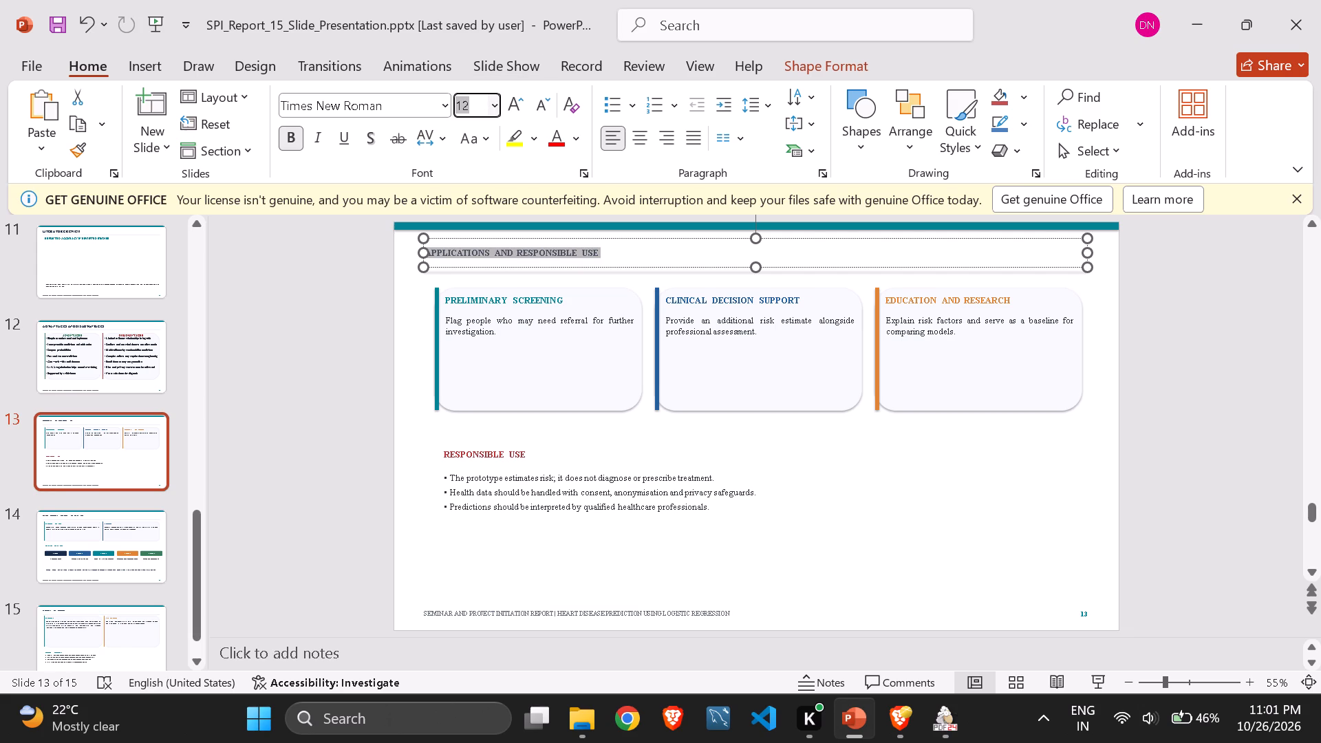
key(BackSpace)
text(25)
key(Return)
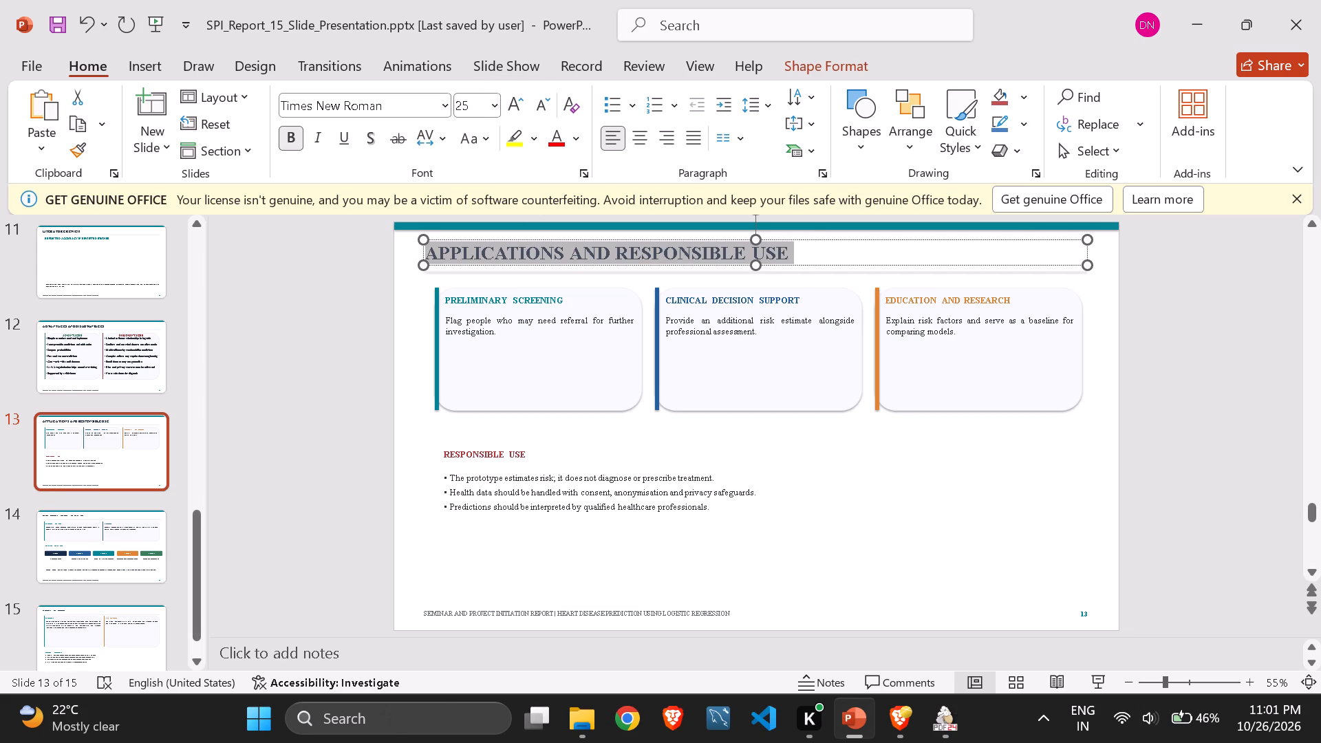
Set the "PRELIMINARY SCREENING" card heading on slide 13 to 20 pt.
click(518, 294)
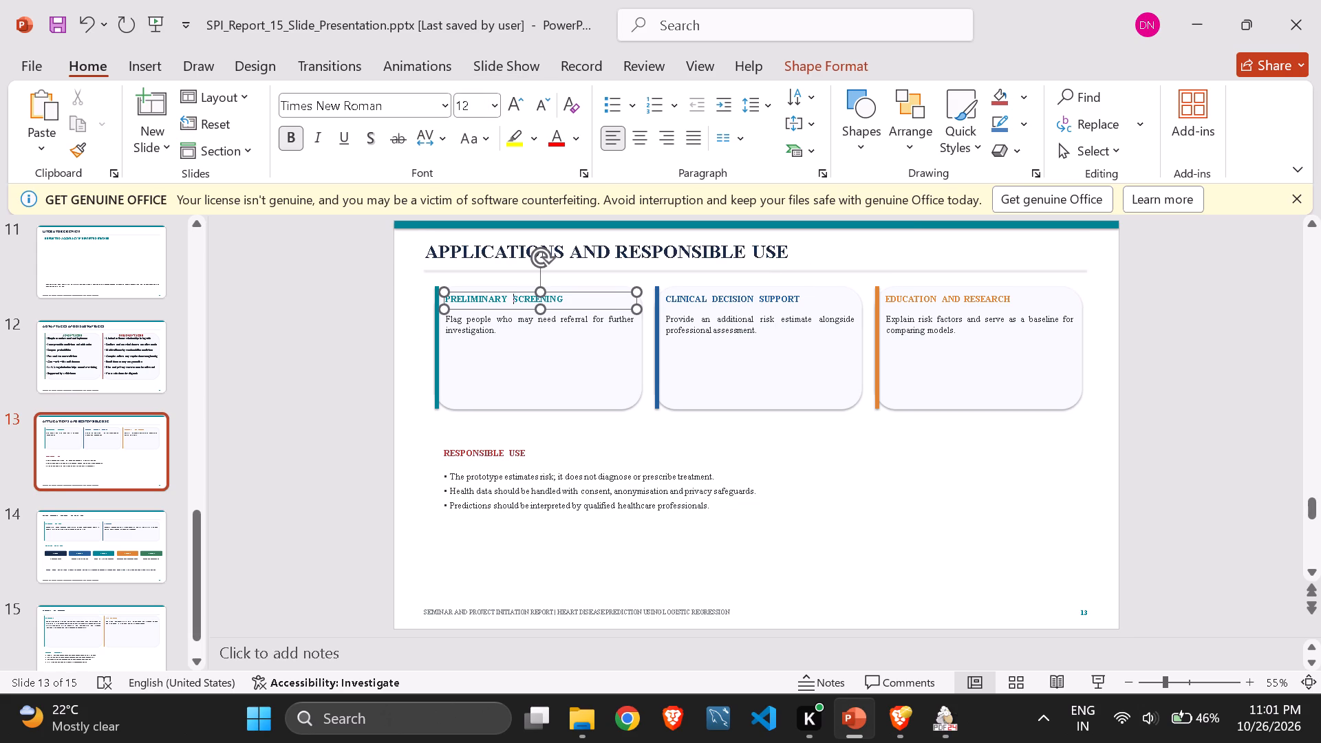
key(ctrl+a)
click(480, 105)
key(BackSpace)
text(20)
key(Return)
Set the "CLINICAL DECISION SUPPORT" card heading on slide 13 to 20 pt.
click(698, 297)
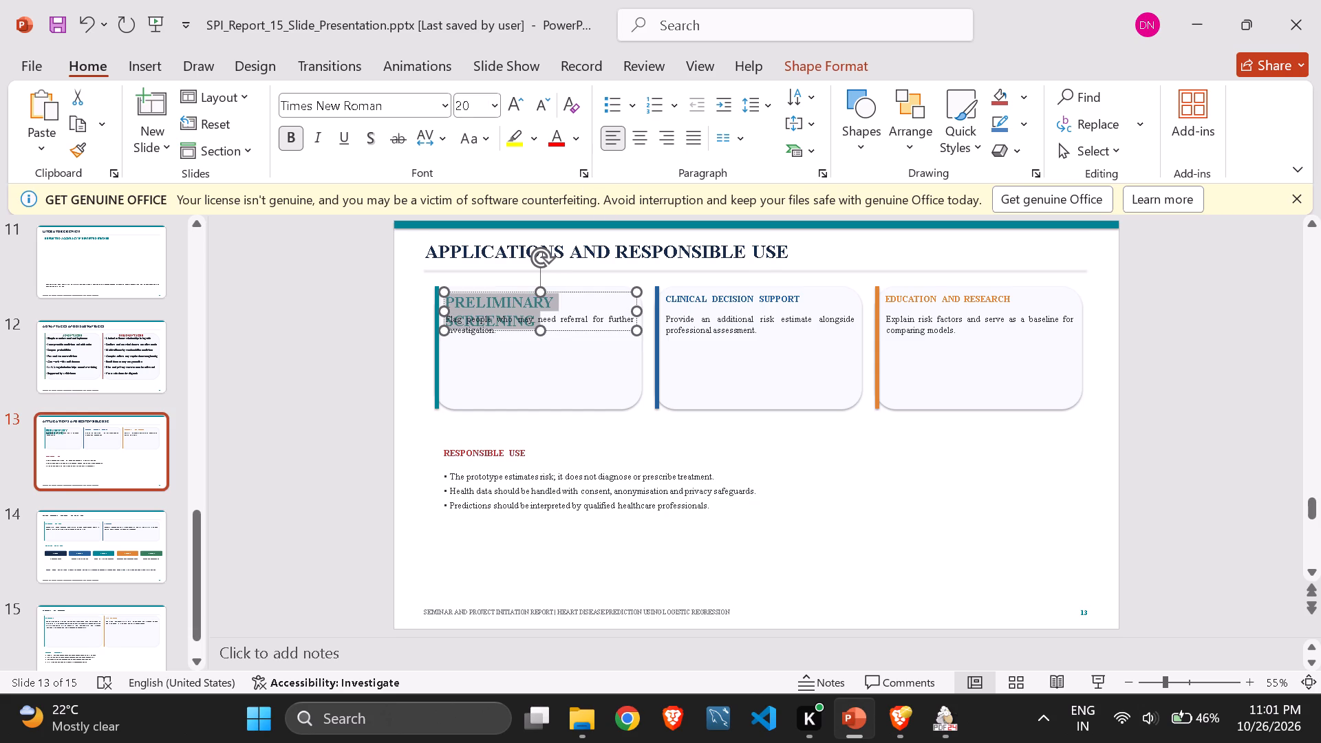
key(ctrl+a)
click(477, 110)
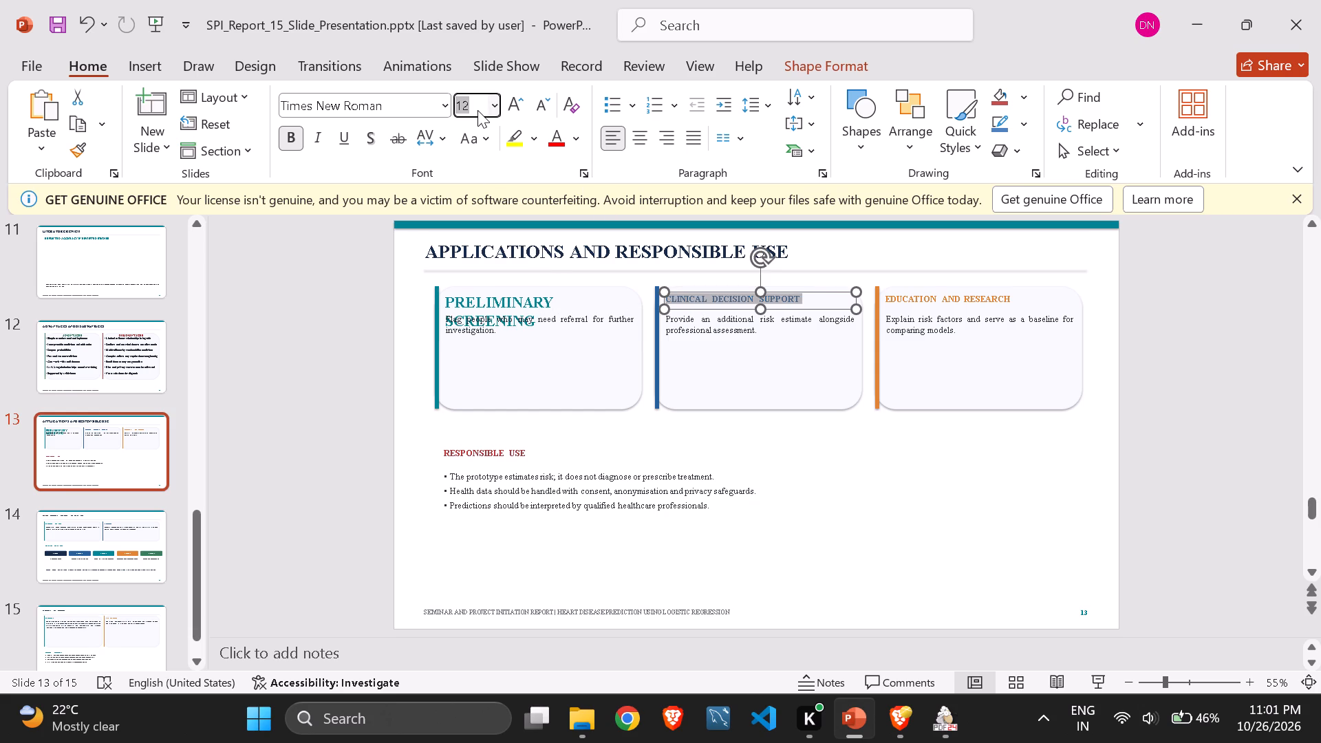
key(BackSpace)
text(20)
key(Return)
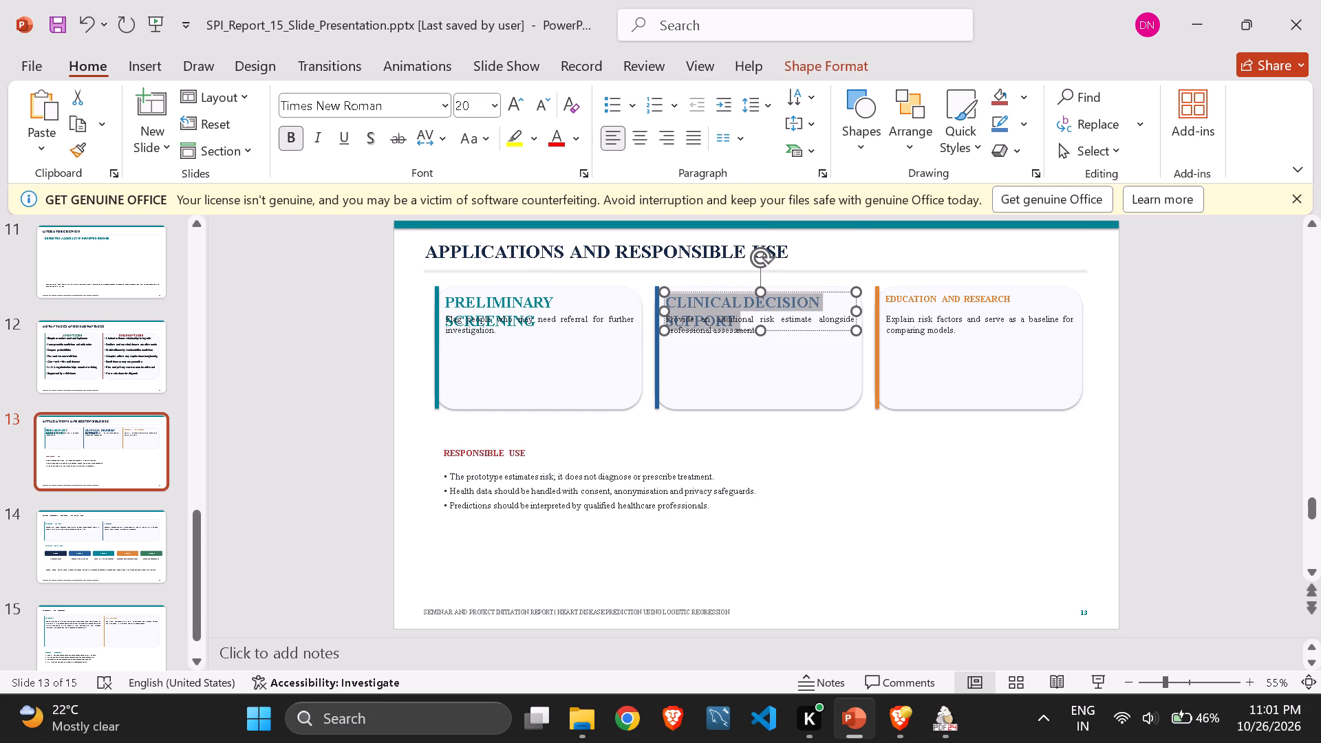
Set the word "EDUCATION" in the "EDUCATION AND RESEARCH" card heading on slide 13 to 20 pt.
click(924, 296)
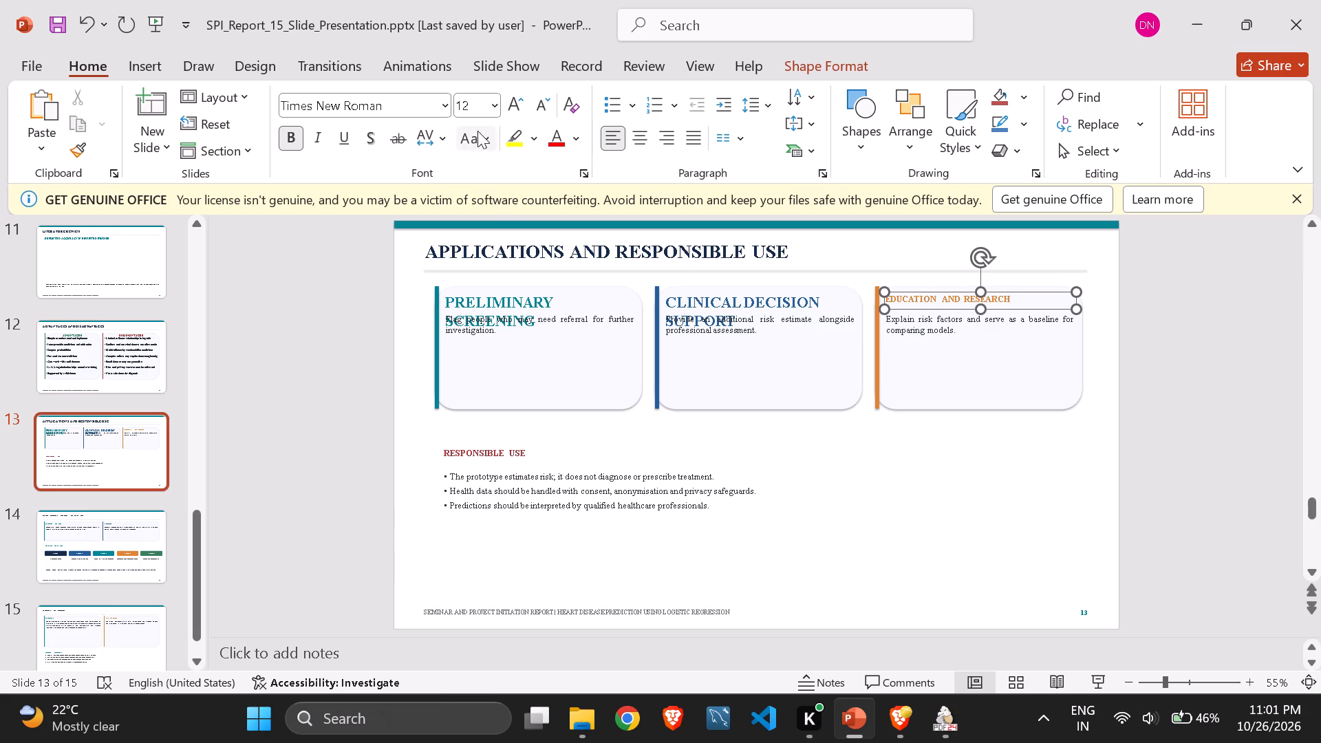
click(473, 95)
click(471, 107)
key(BackSpace)
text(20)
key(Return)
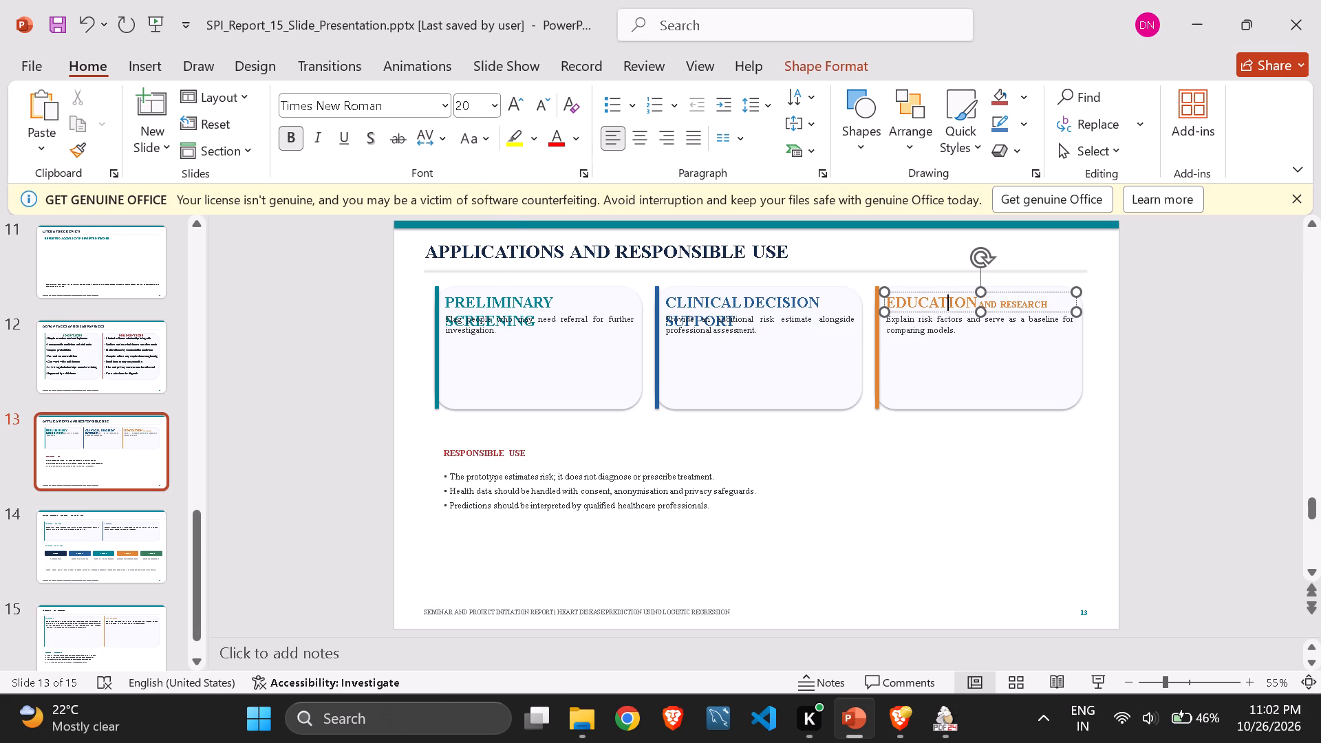
Insert two blank lines above the "PRELIMINARY SCREENING" card's body text on slide 13 so it clears the heading.
click(592, 318)
key(Left)
key(Left)
key(Left)
key(Left)
key(Left)
key(Left)
key(Left)
key(Left)
key(Left)
key(Left)
key(Left)
key(Left)
key(Left)
key(Left)
key(Left)
key(Left)
key(Left)
key(Left)
key(Left)
key(Left)
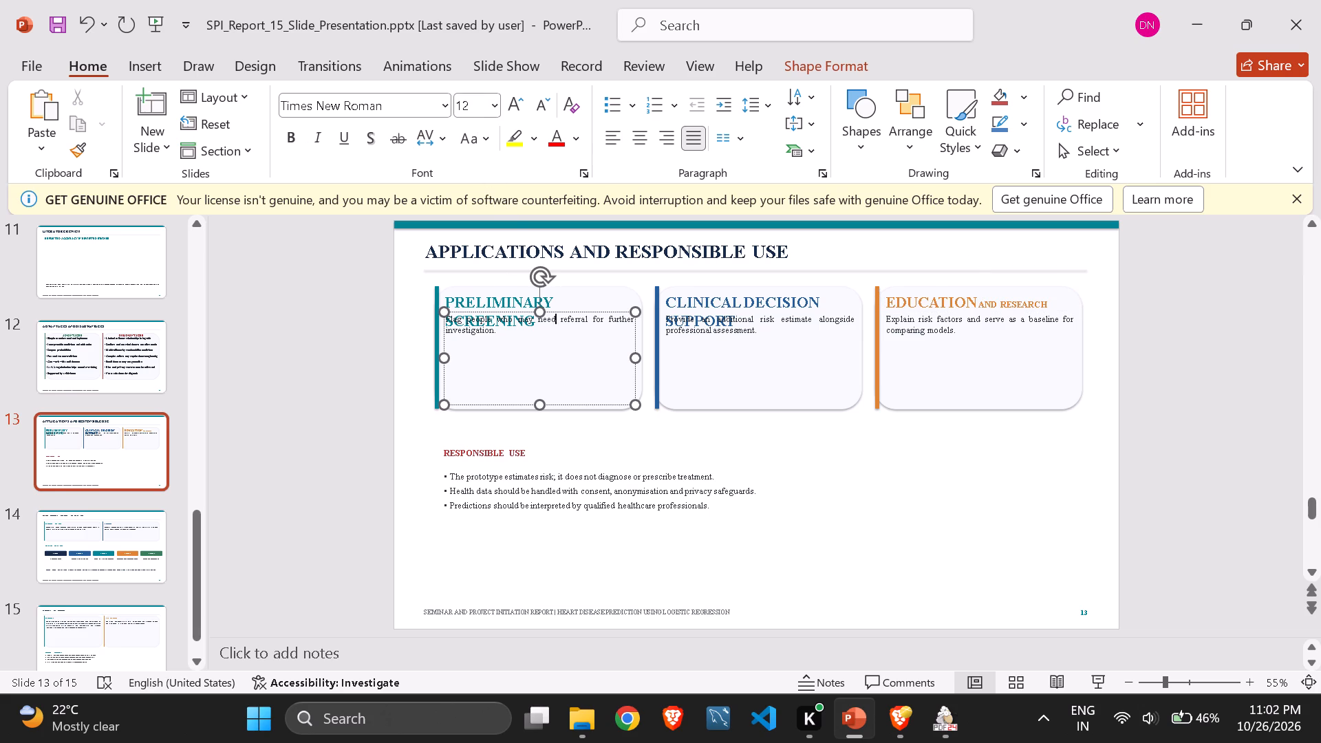
key(Return)
key(Return)
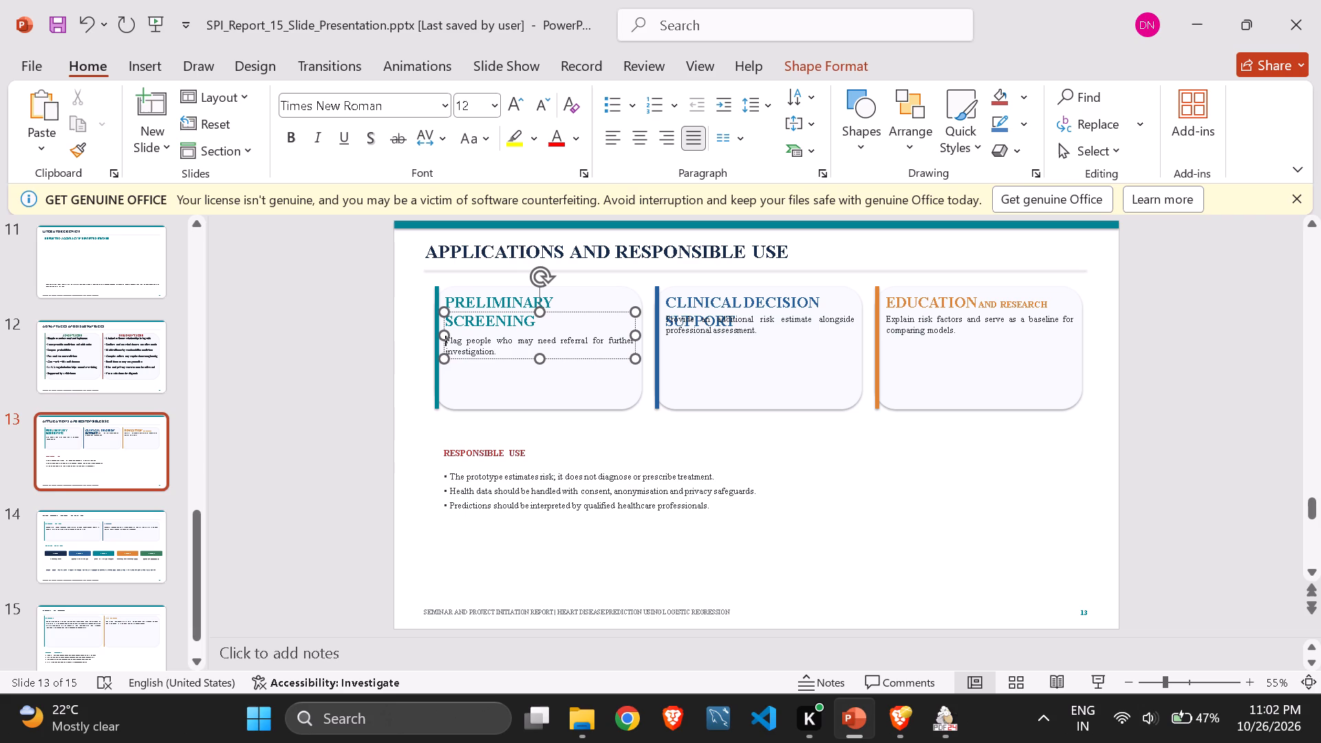
key(BackSpace)
key(Return)
Set the "PRELIMINARY SCREENING" card's body text to 18 pt.
key(shift+Down)
key(shift+Down)
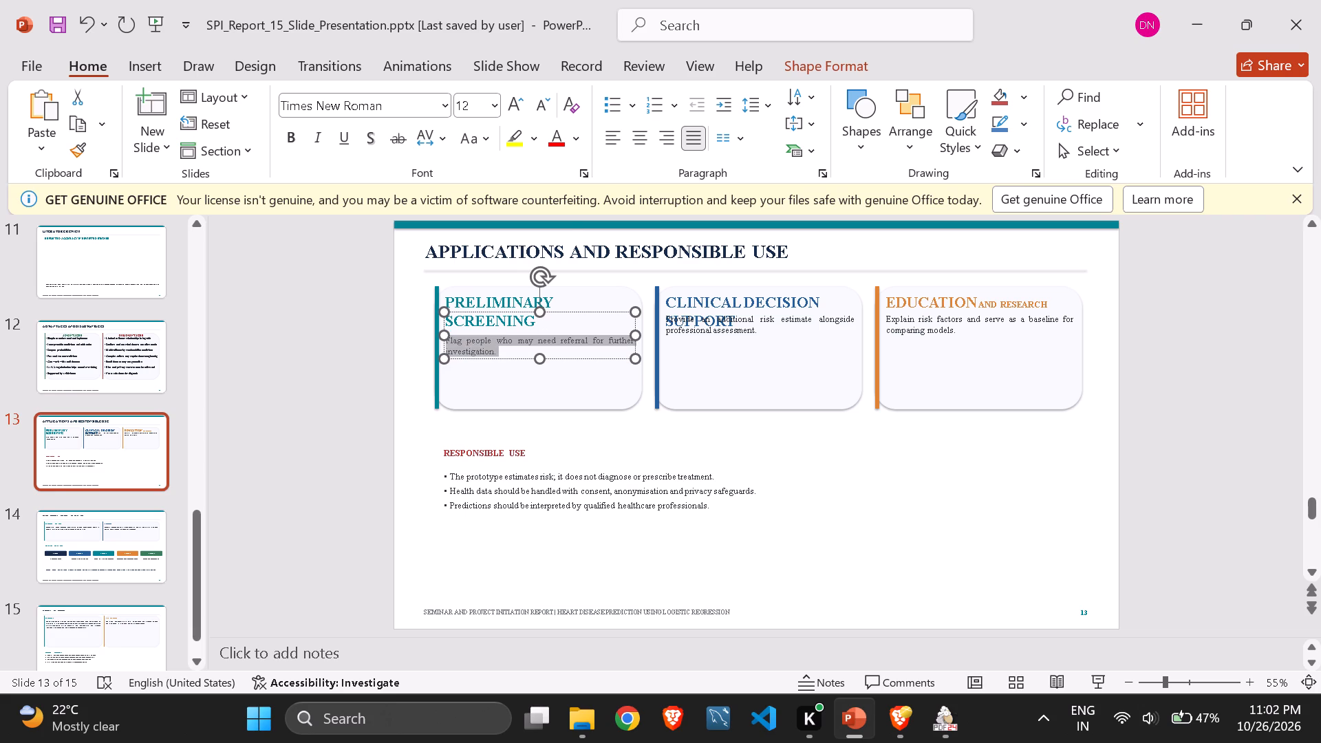
click(484, 110)
key(BackSpace)
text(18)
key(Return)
Insert two blank lines above the "CLINICAL DECISION SUPPORT" card's body text so it clears the heading.
click(742, 324)
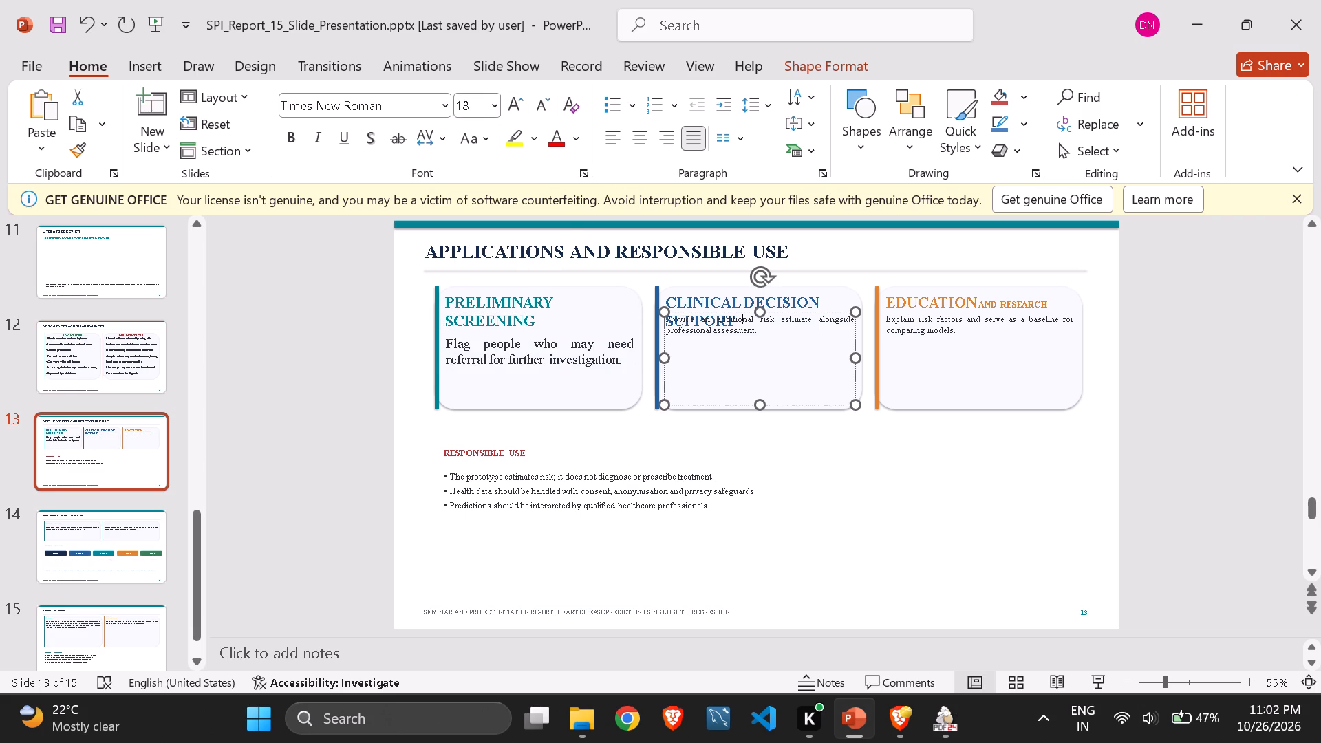
key(Up)
key(Left)
key(Left)
key(Left)
key(Left)
key(Left)
key(Left)
key(Left)
key(Left)
key(Left)
key(Left)
key(Left)
key(Left)
key(Left)
key(Left)
key(Left)
key(Left)
key(Left)
key(Left)
key(Left)
key(Return)
key(Return)
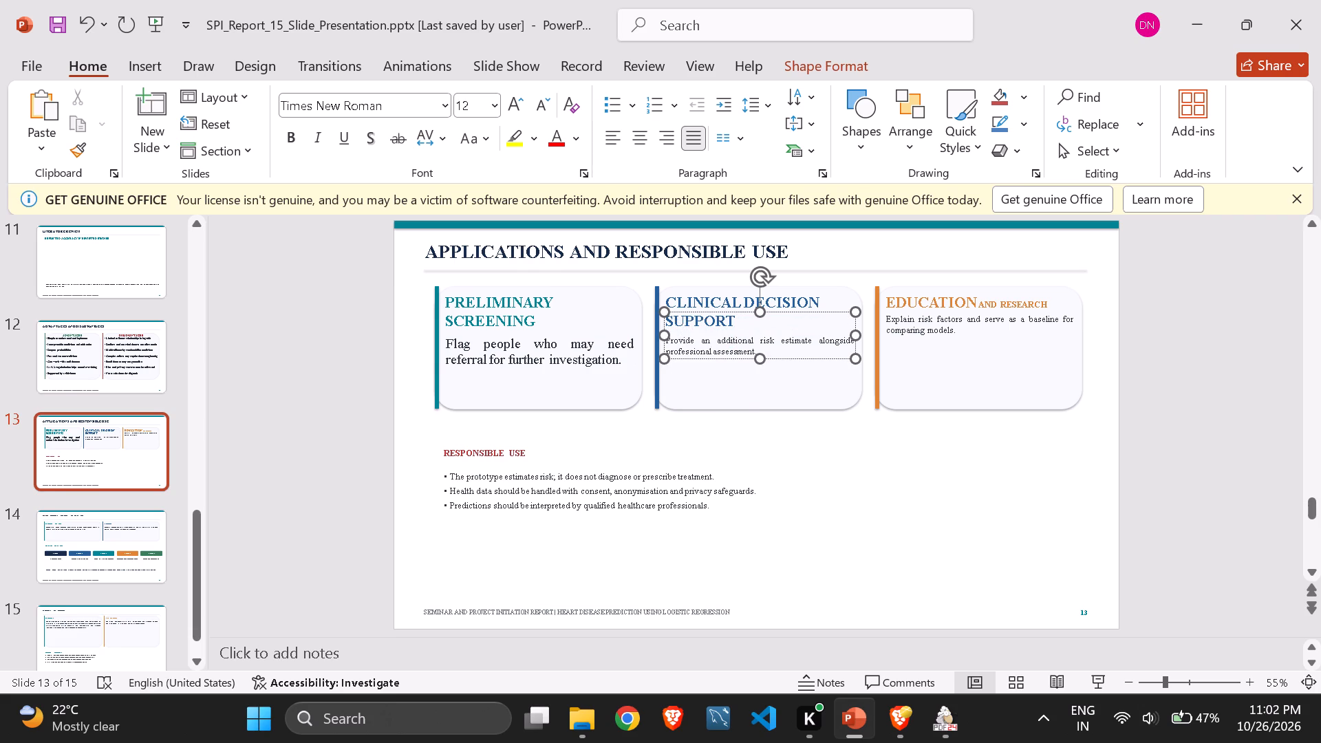
Set the "CLINICAL DECISION SUPPORT" card's body text to 18 pt.
triple_click(750, 336)
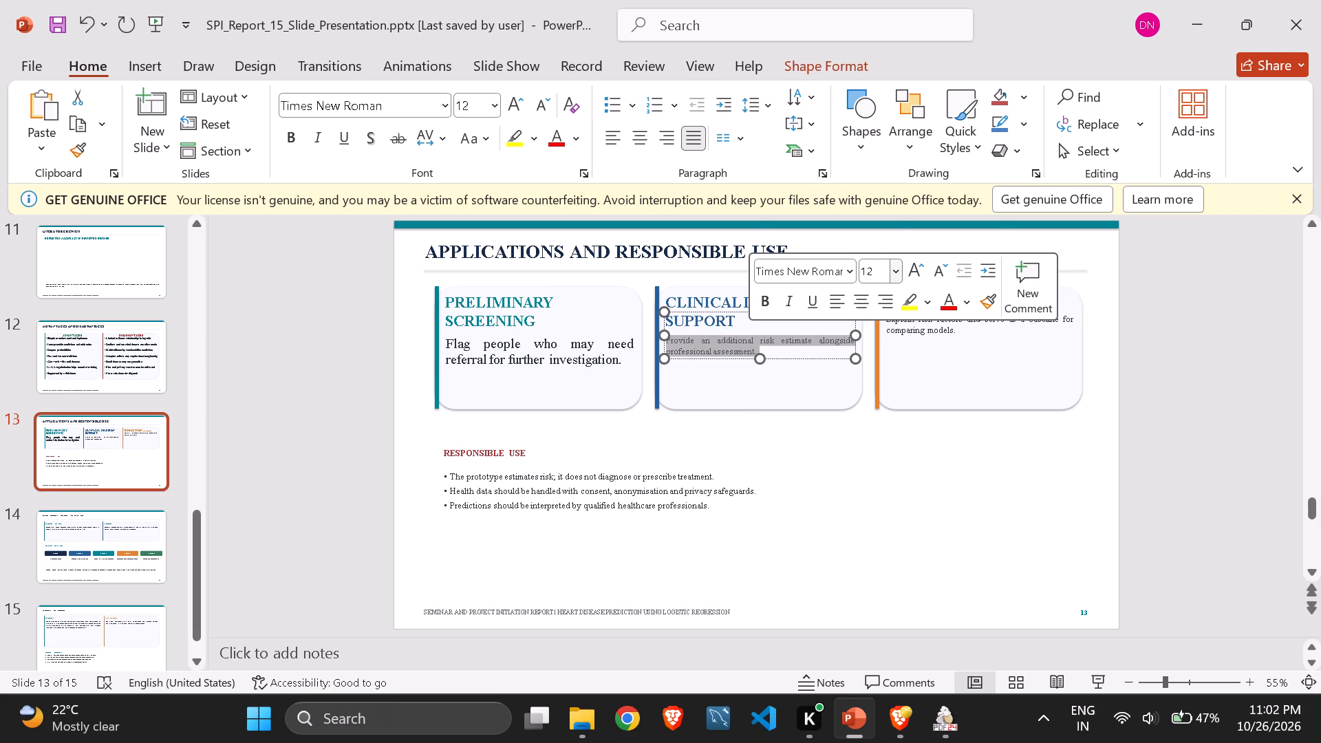
click(885, 268)
key(BackSpace)
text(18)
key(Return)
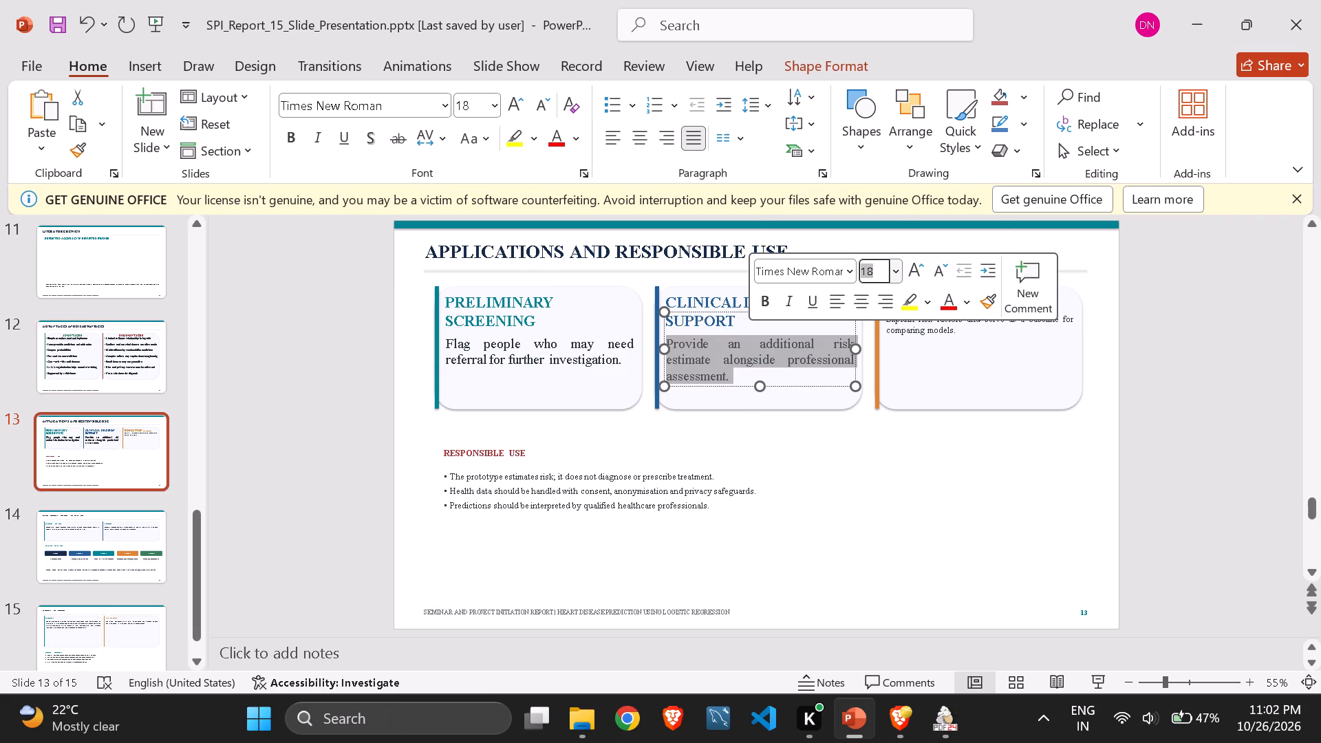
Left-align the body text of the "CLINICAL DECISION SUPPORT" and "PRELIMINARY SCREENING" cards.
click(837, 313)
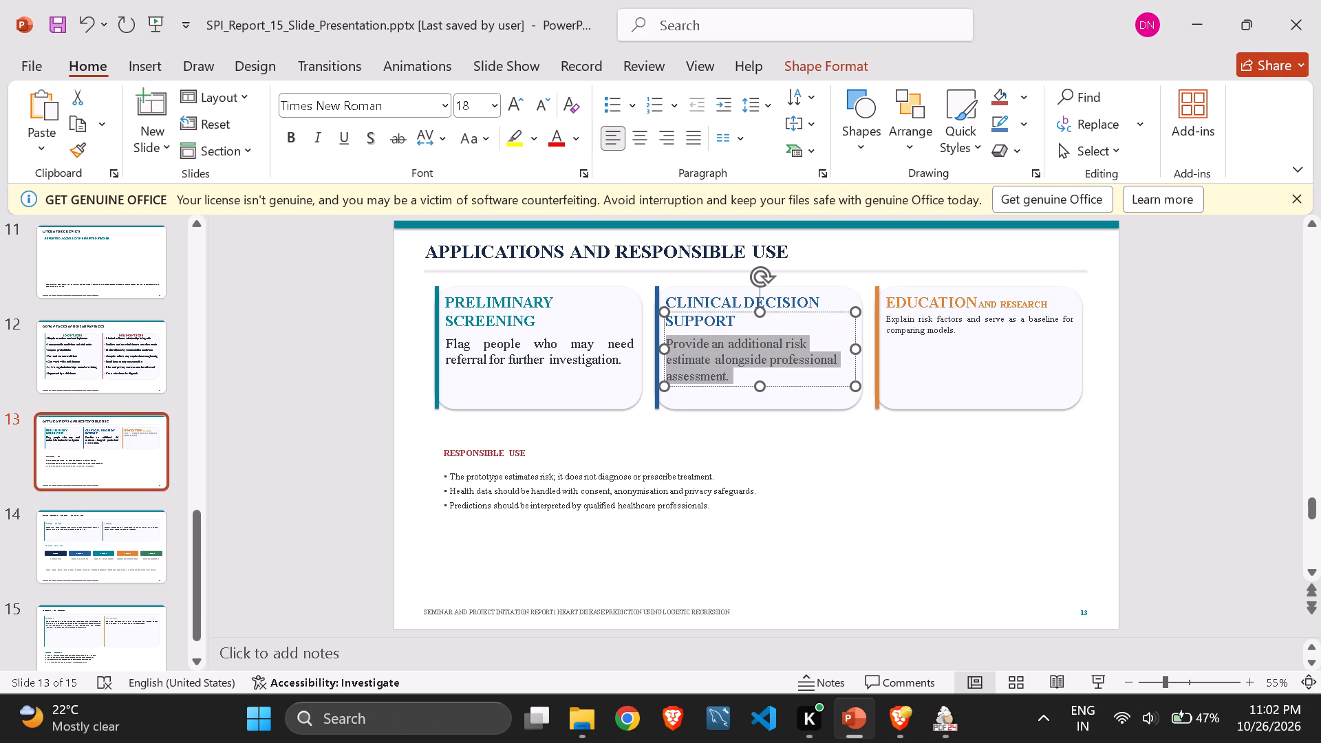
click(537, 356)
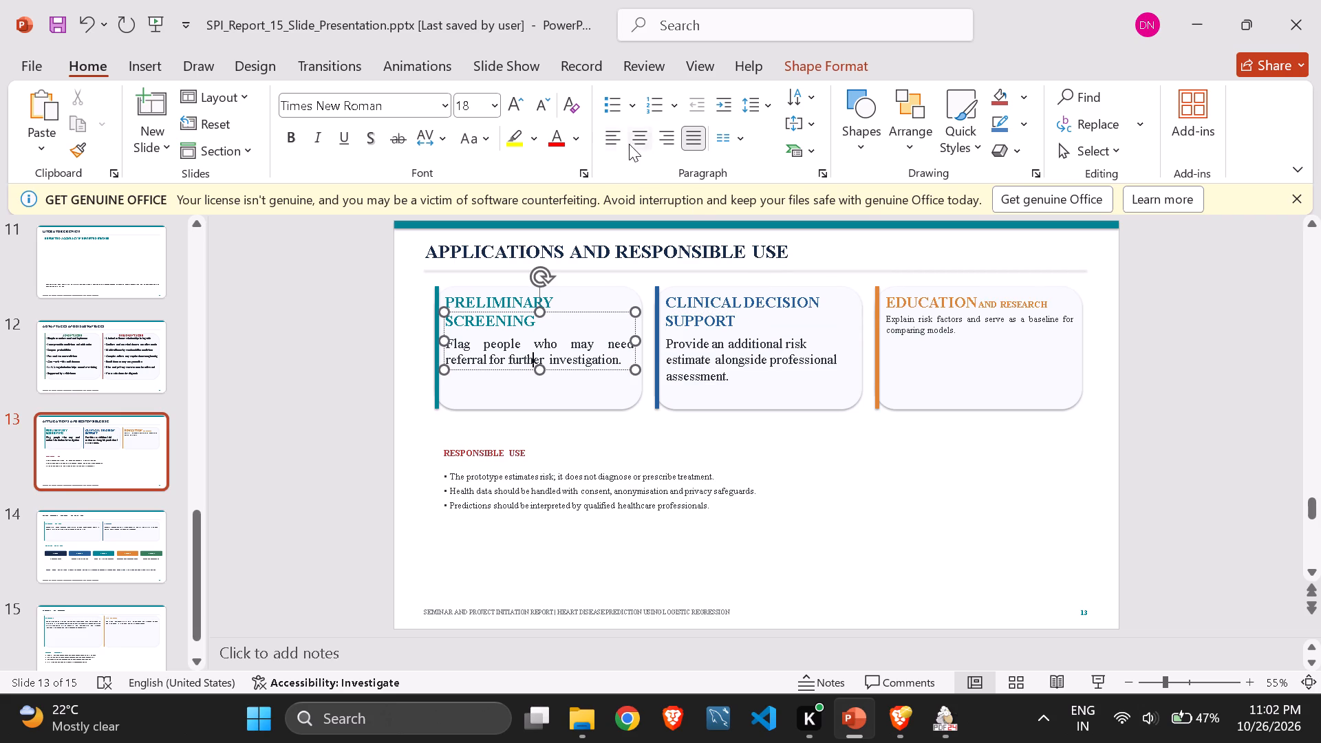
click(621, 138)
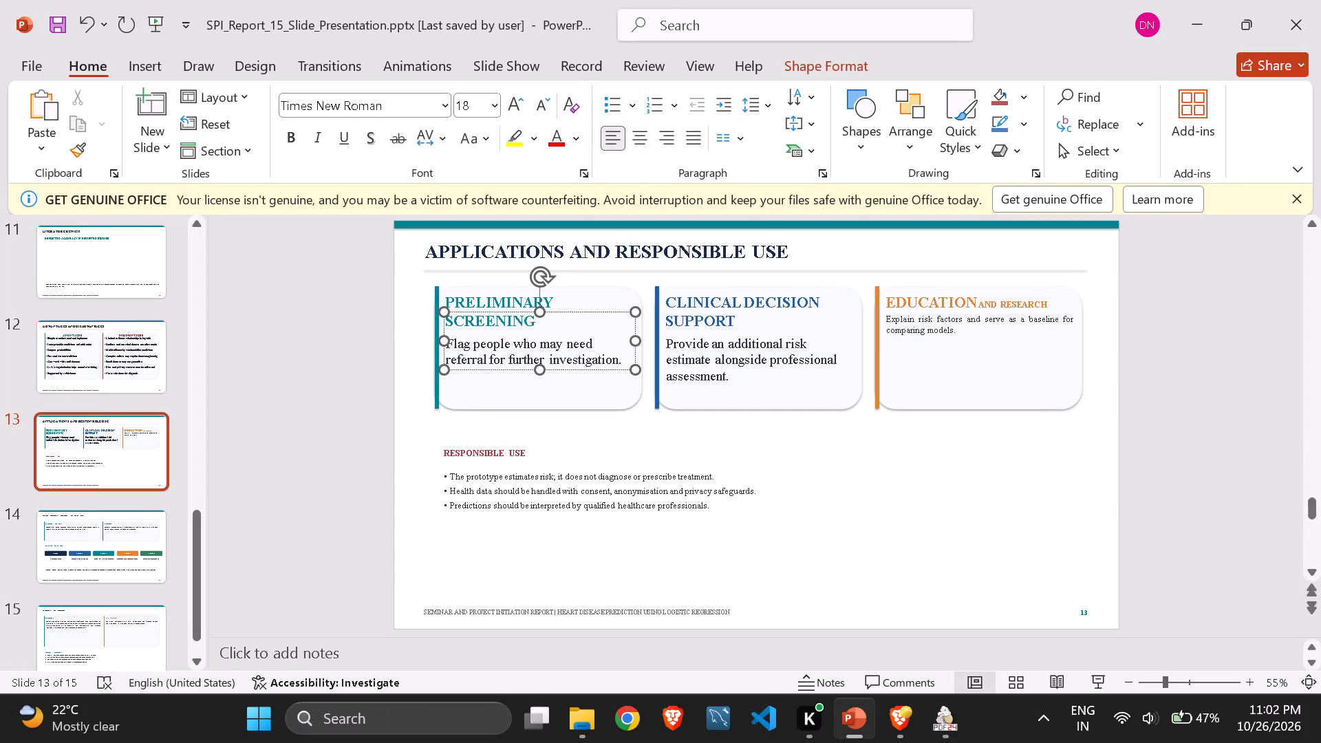
Set the whole "EDUCATION AND RESEARCH" card heading on slide 13 to 20 pt.
drag(1048, 303, 903, 308)
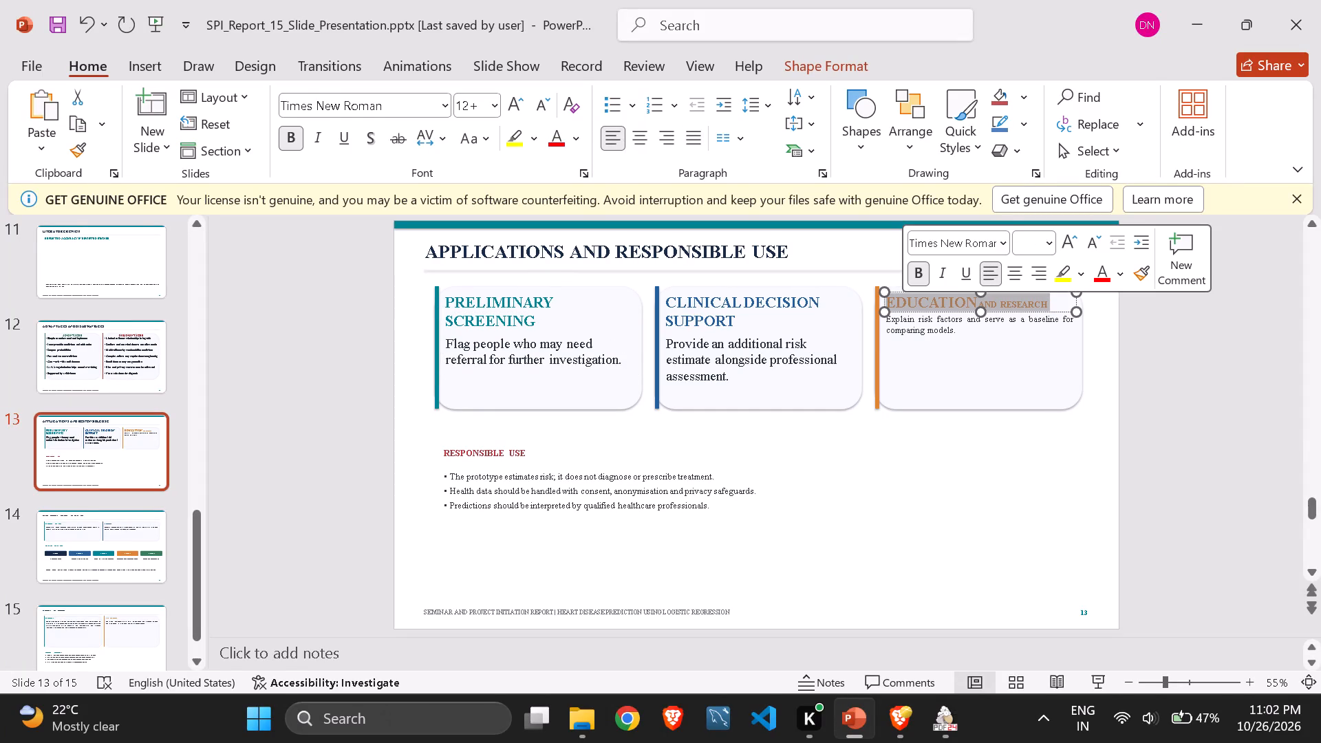
click(1023, 241)
key(BackSpace)
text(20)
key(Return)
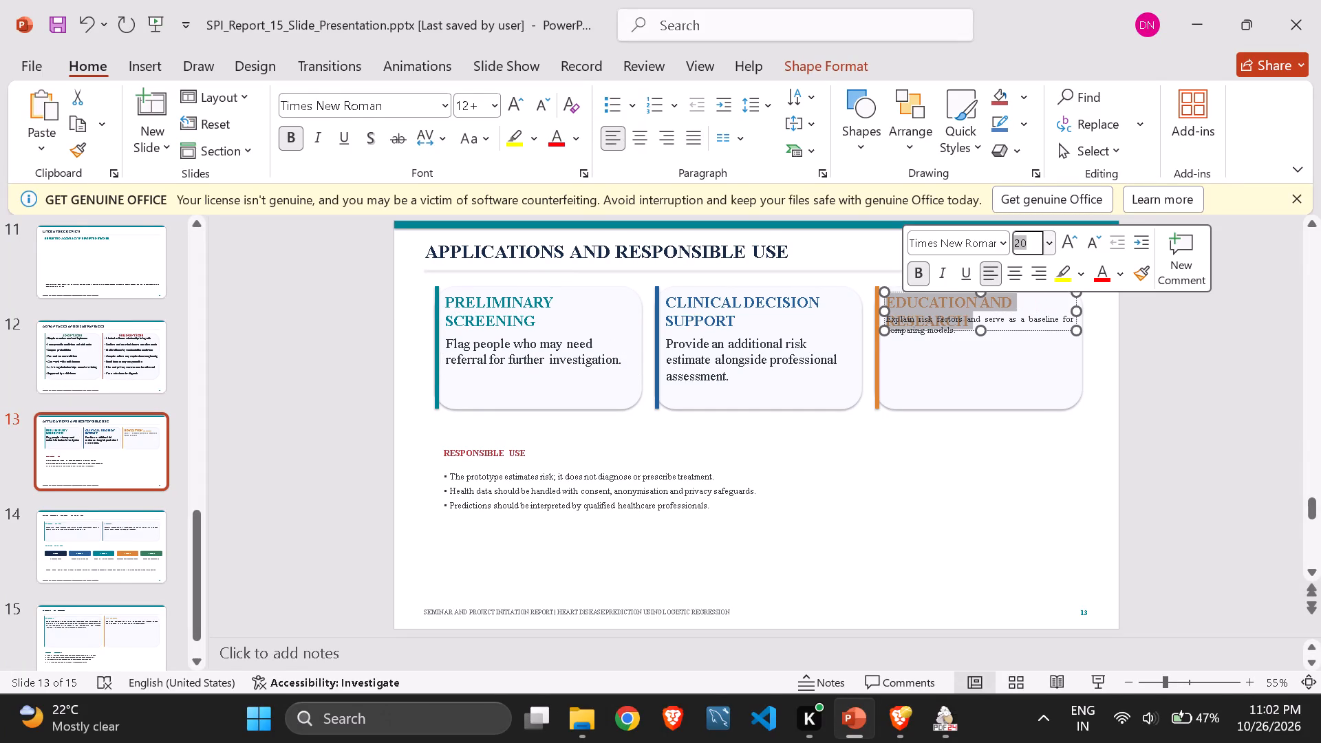
Insert two blank lines above the "EDUCATION AND RESEARCH" card's body text so it clears the heading.
click(1053, 315)
key(Down)
key(Down)
key(Down)
key(Down)
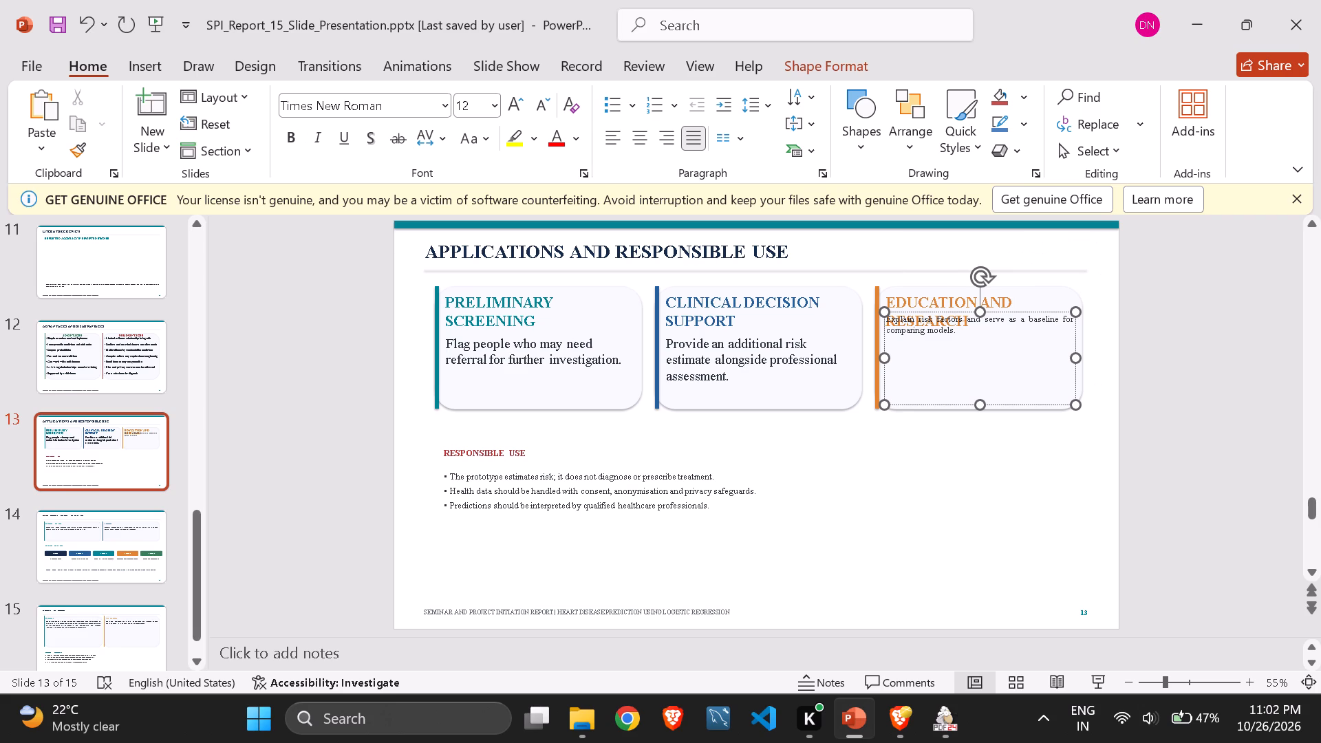
key(Up)
key(Left)
key(Left)
key(Left)
key(Left)
key(Left)
key(Left)
key(Left)
key(Left)
key(Left)
key(Left)
key(Left)
key(Left)
key(Left)
key(Left)
key(Left)
key(Left)
key(Left)
key(Left)
key(Left)
key(Left)
key(Return)
key(Return)
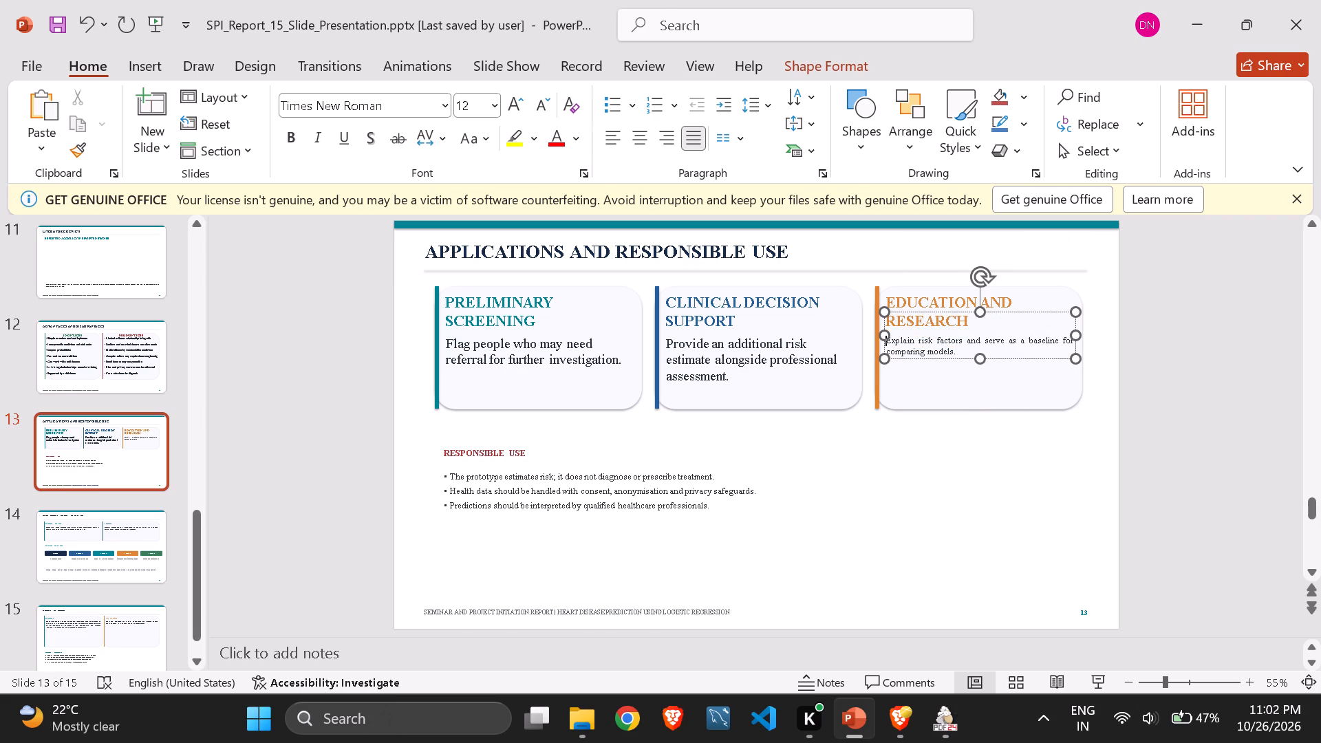
Set the "EDUCATION AND RESEARCH" card's body text to 18 pt.
triple_click(1009, 336)
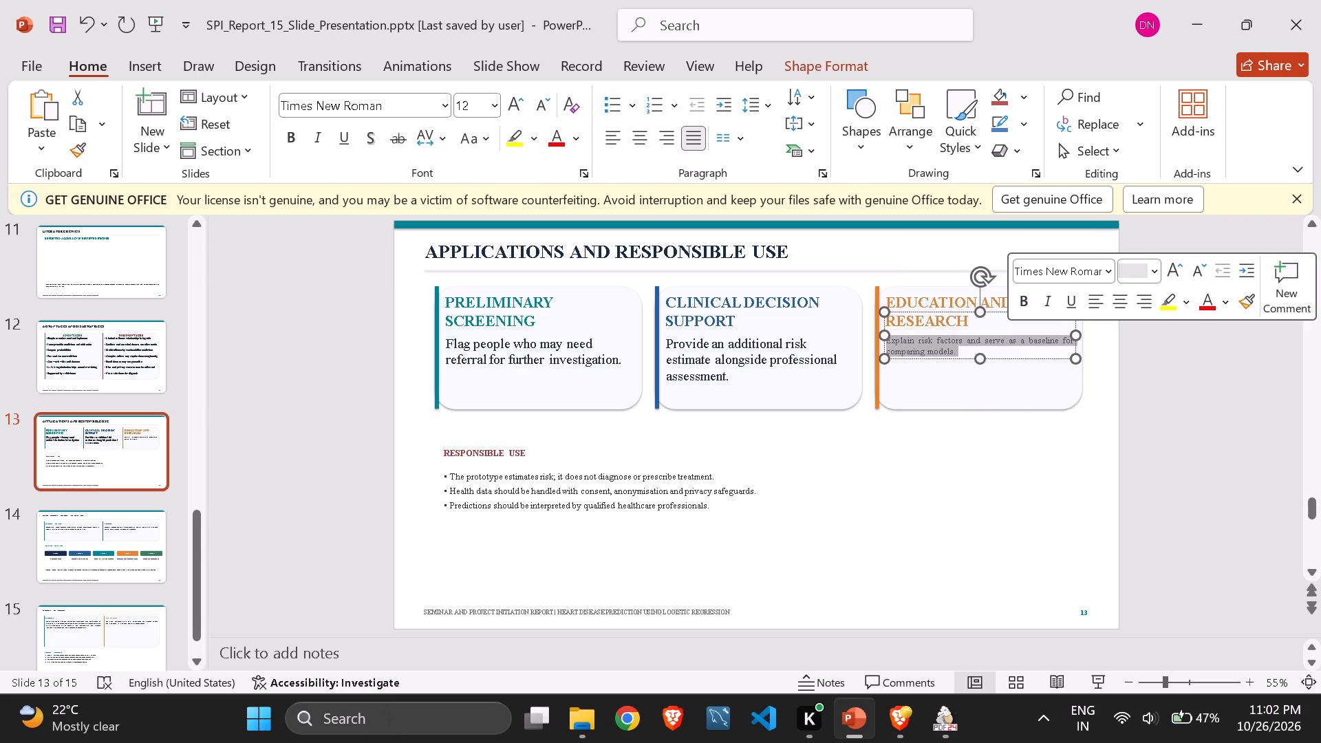
click(1131, 277)
key(BackSpace)
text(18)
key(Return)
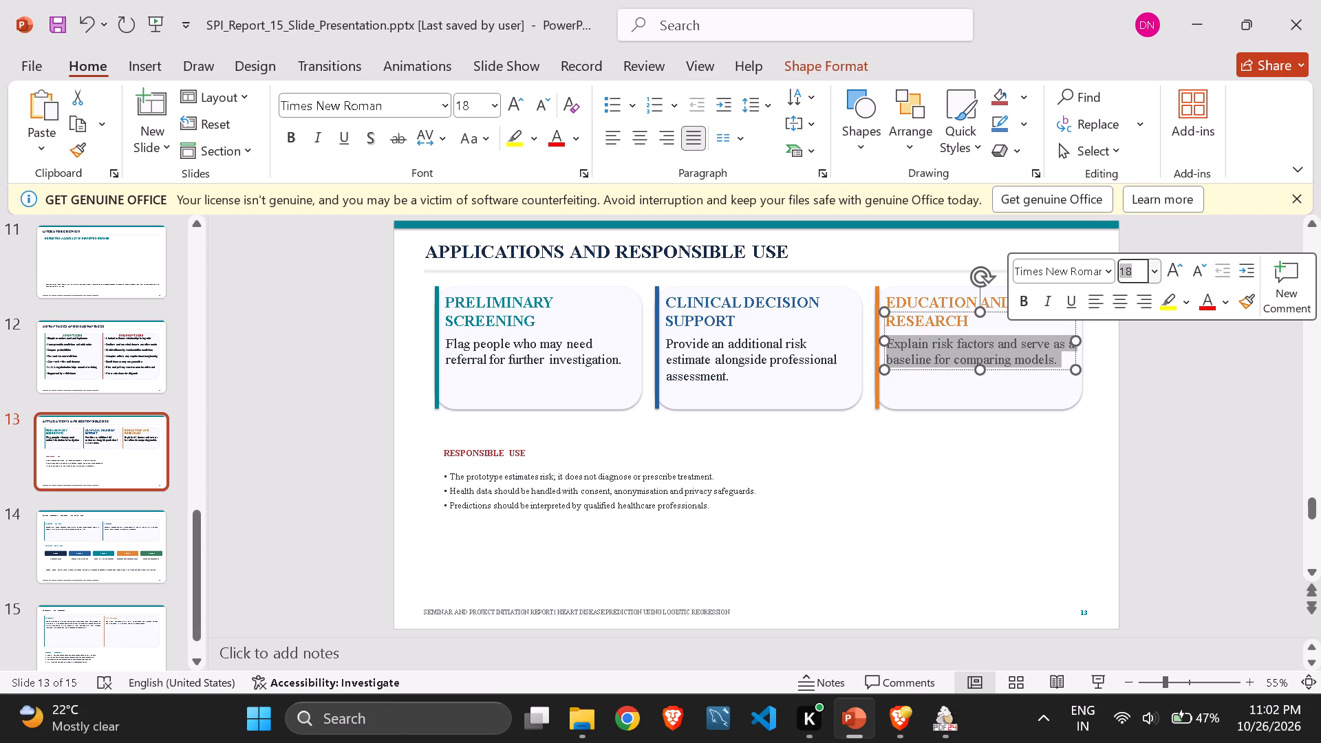
click(959, 433)
Set all three bullet lines under "RESPONSIBLE USE" on slide 13 to 18 pt.
click(621, 494)
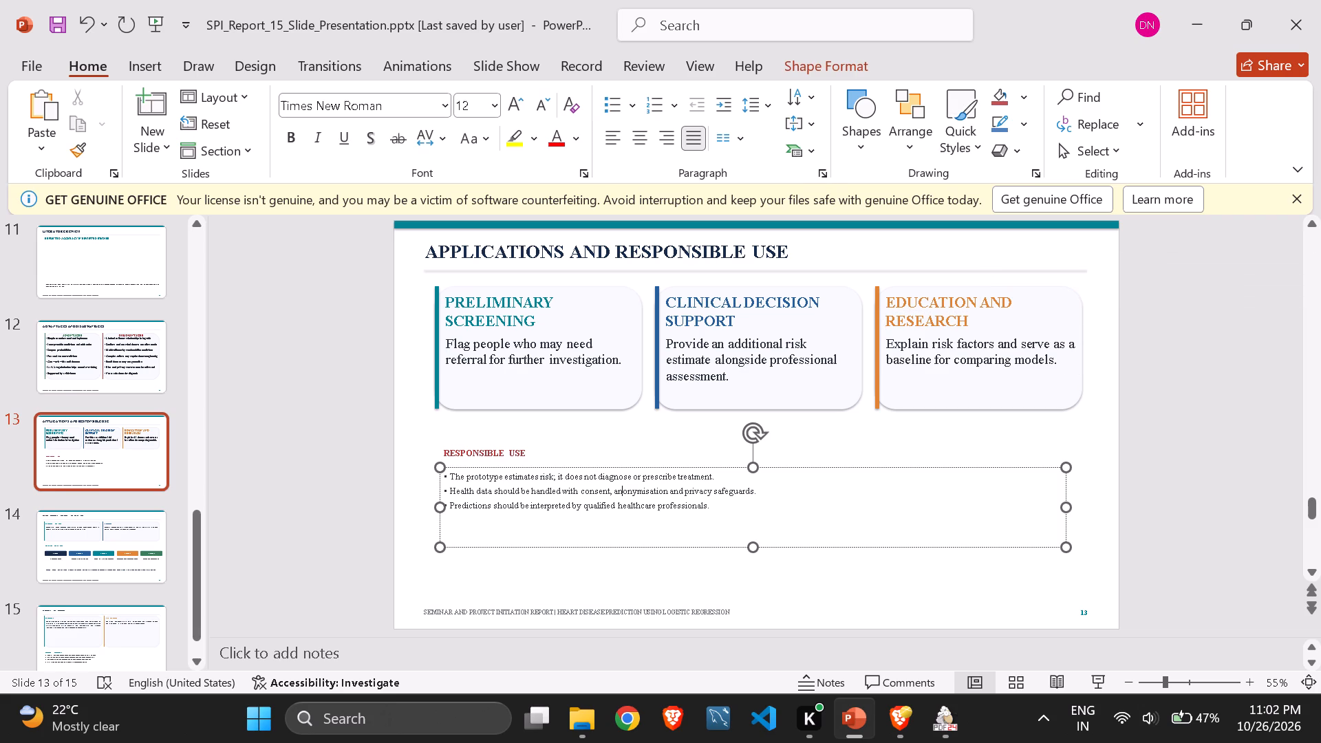
click(469, 109)
key(BackSpace)
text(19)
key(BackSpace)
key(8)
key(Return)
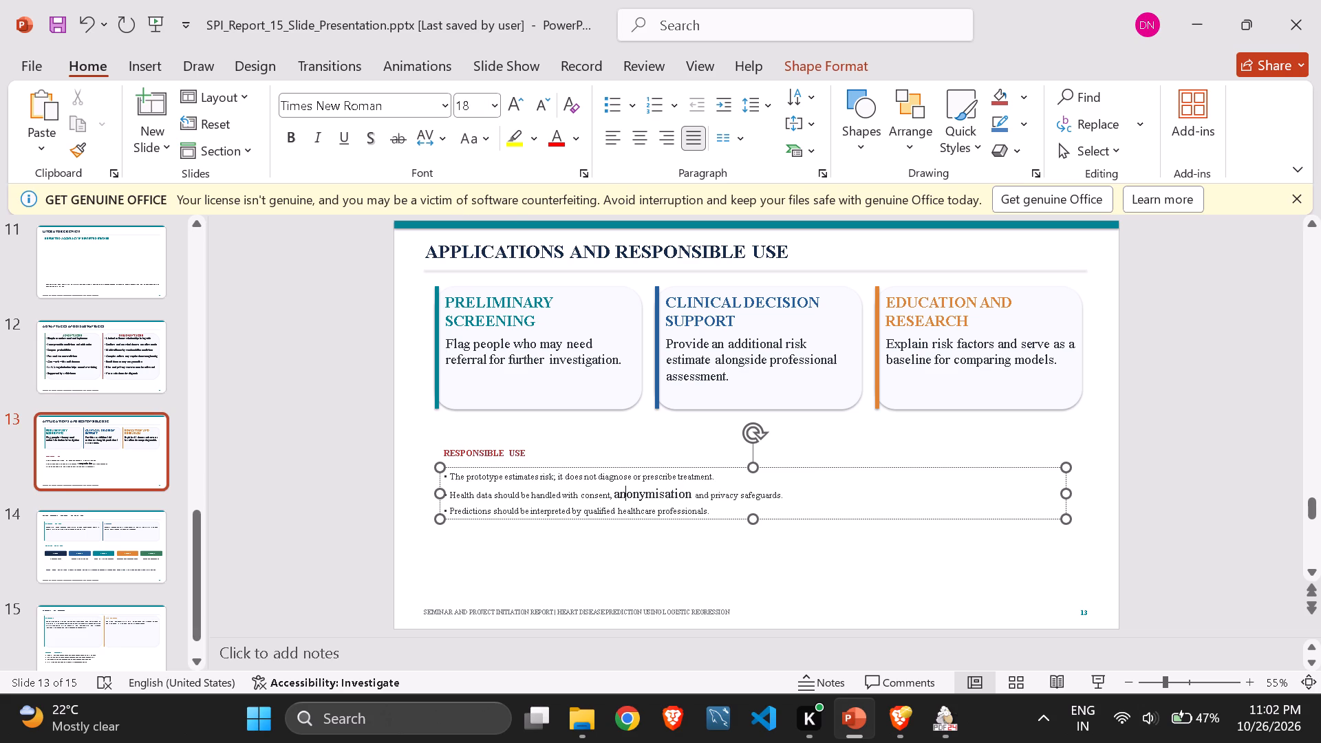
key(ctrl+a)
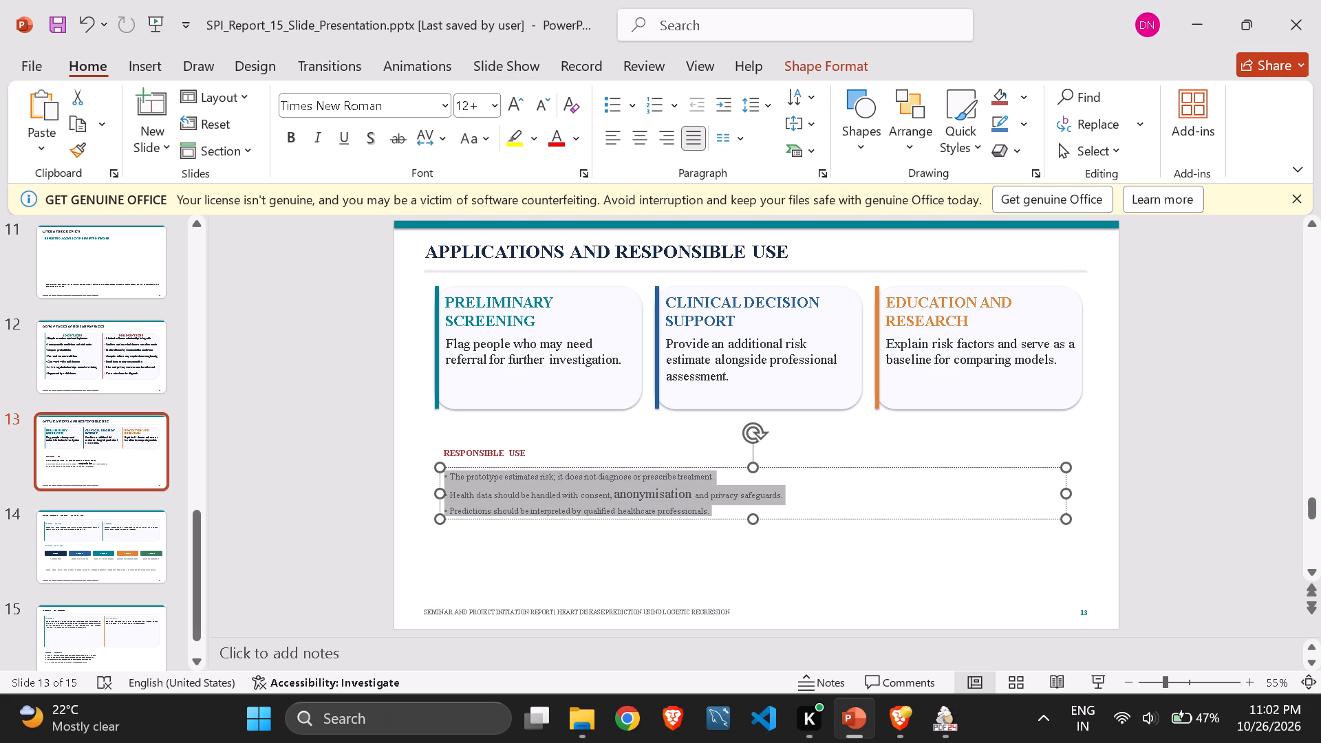
click(473, 110)
key(BackSpace)
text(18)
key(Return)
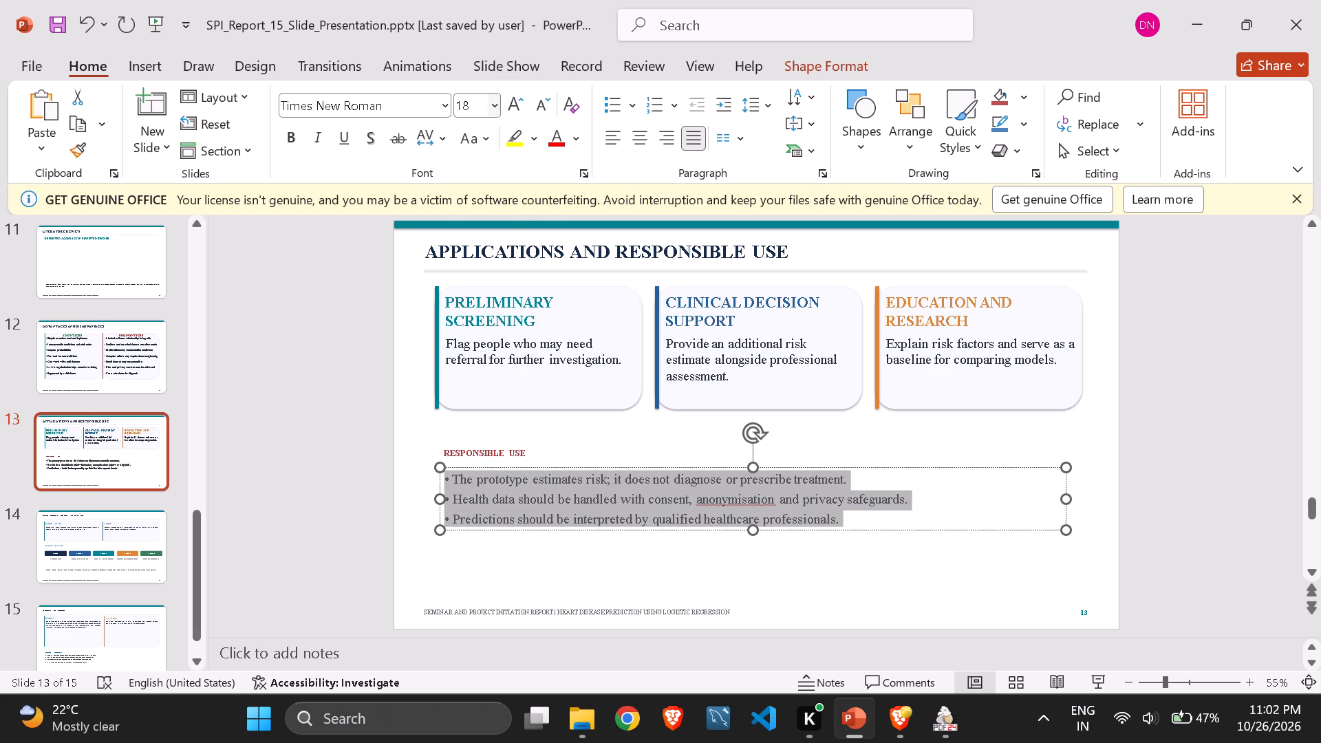
Set the "RESPONSIBLE USE" heading on slide 13 to 20 pt.
click(483, 443)
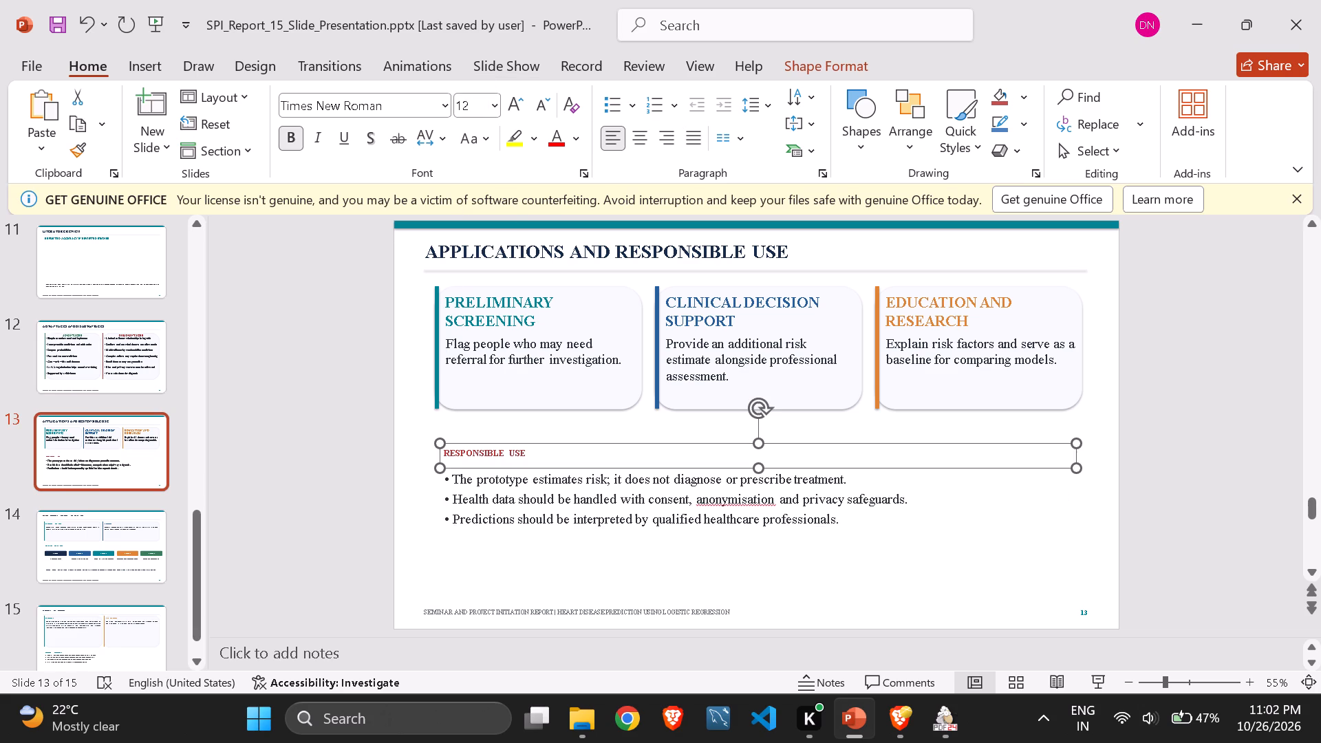
click(462, 106)
key(BackSpace)
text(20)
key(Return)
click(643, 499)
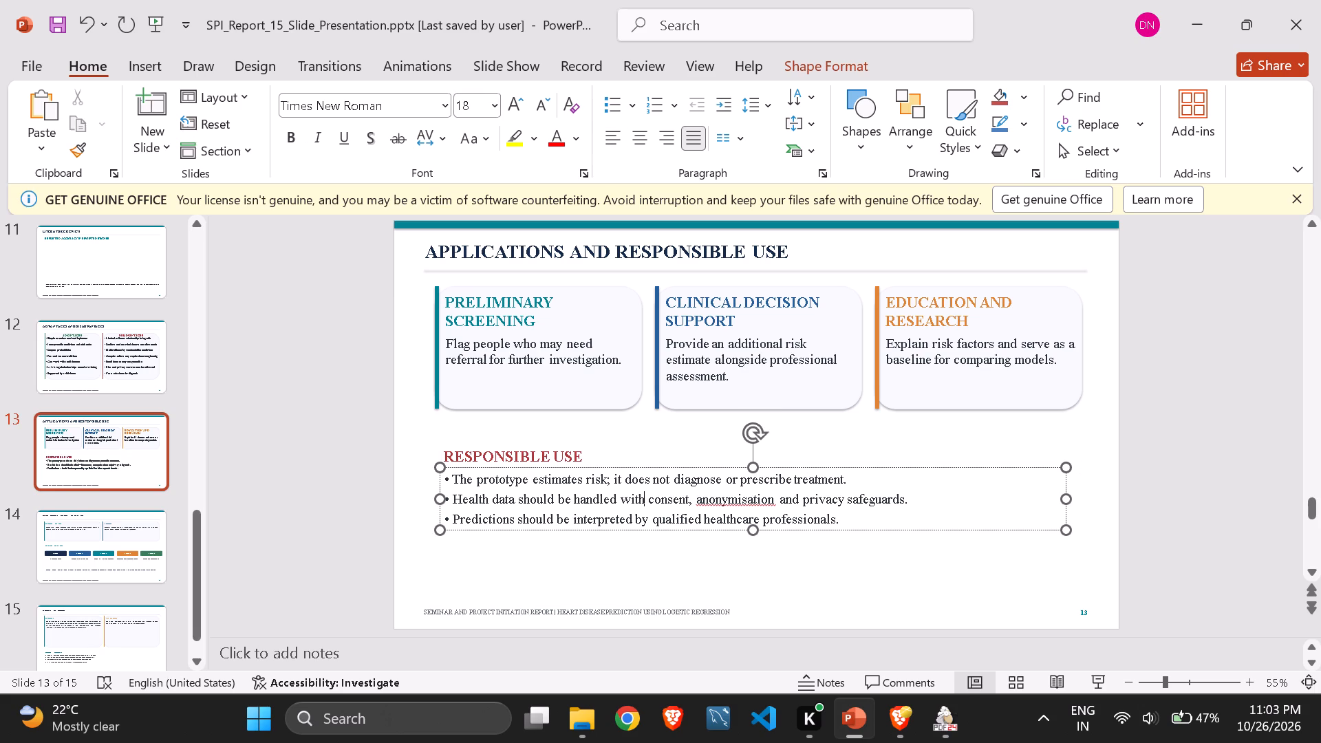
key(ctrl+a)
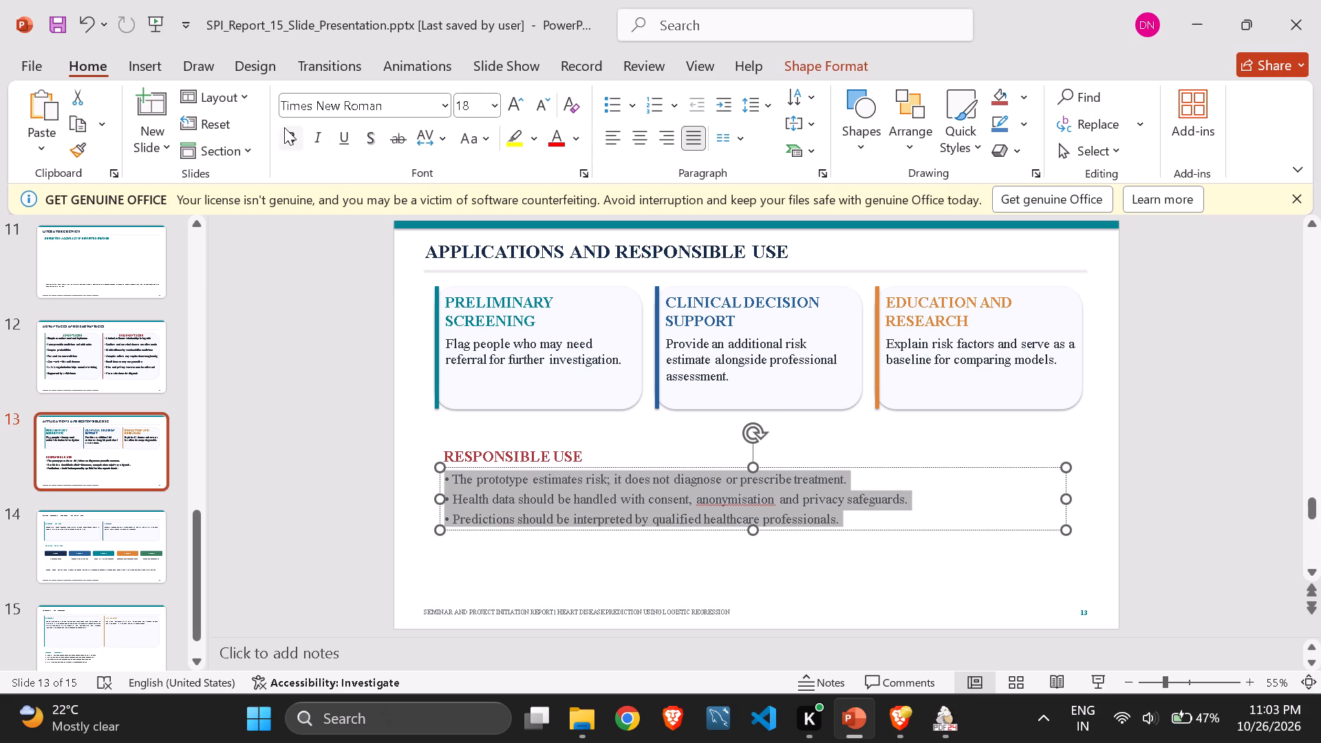
Make the body text of all three cards on slide 13 bold.
click(514, 363)
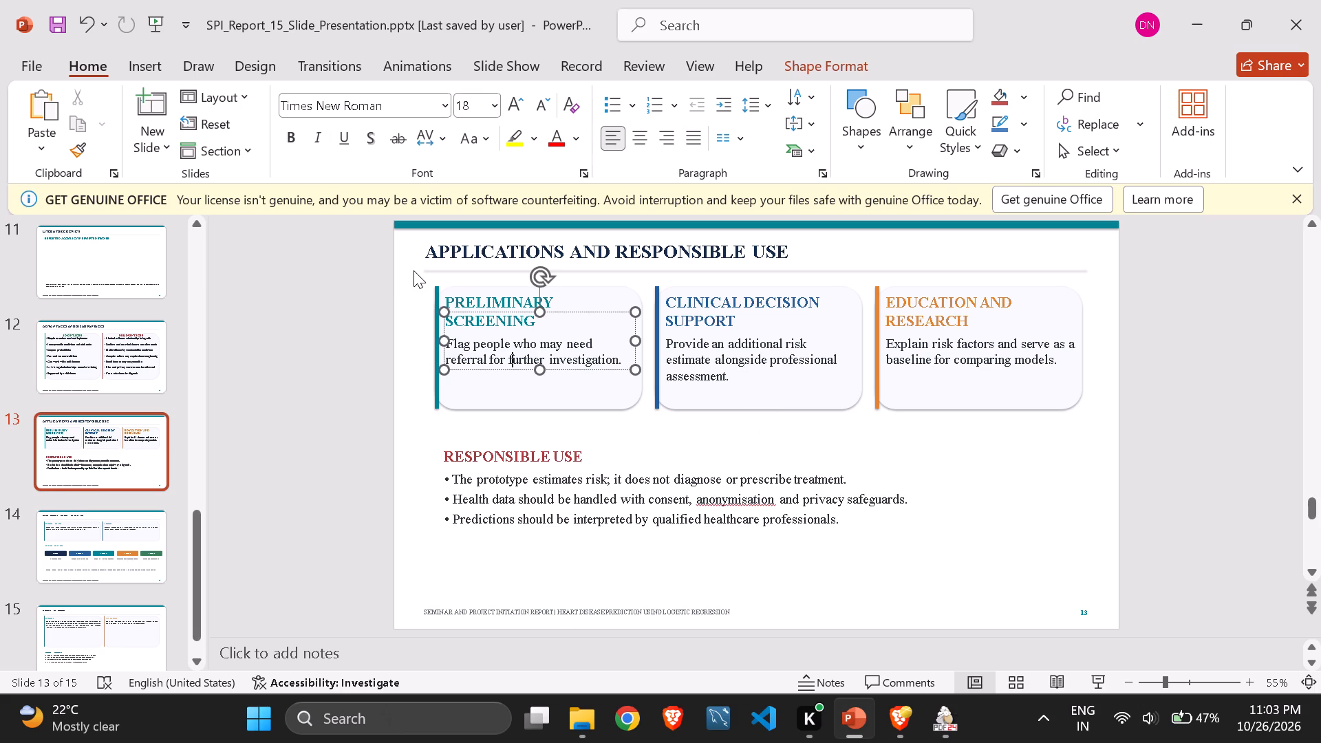
key(ctrl+a)
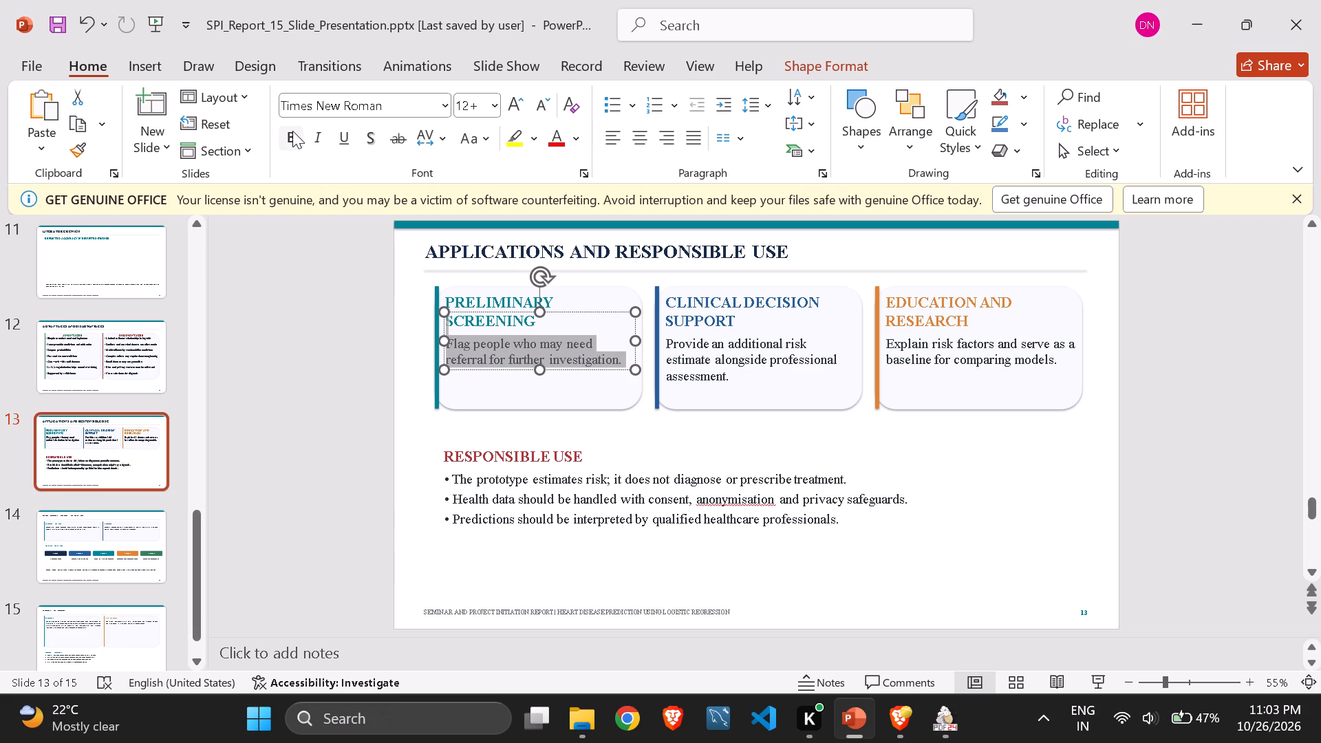
click(292, 131)
click(801, 365)
key(ctrl+a)
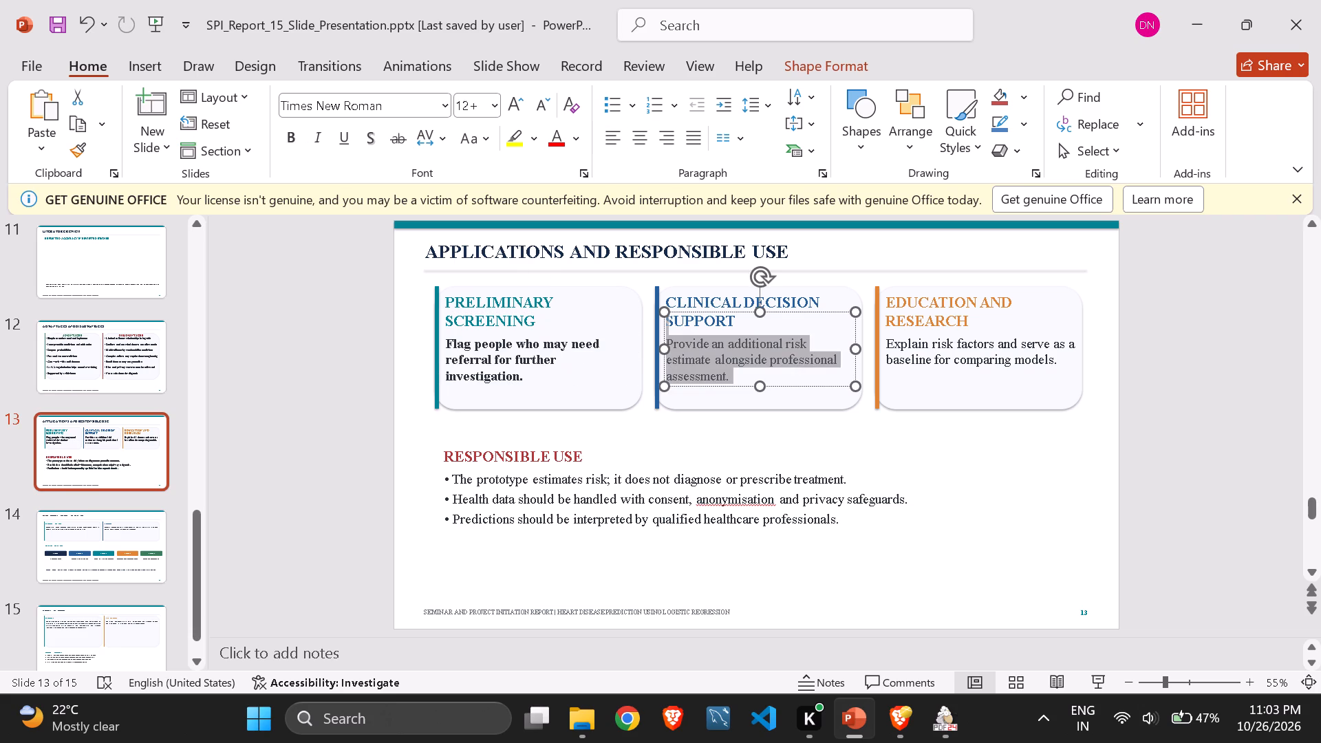
click(286, 139)
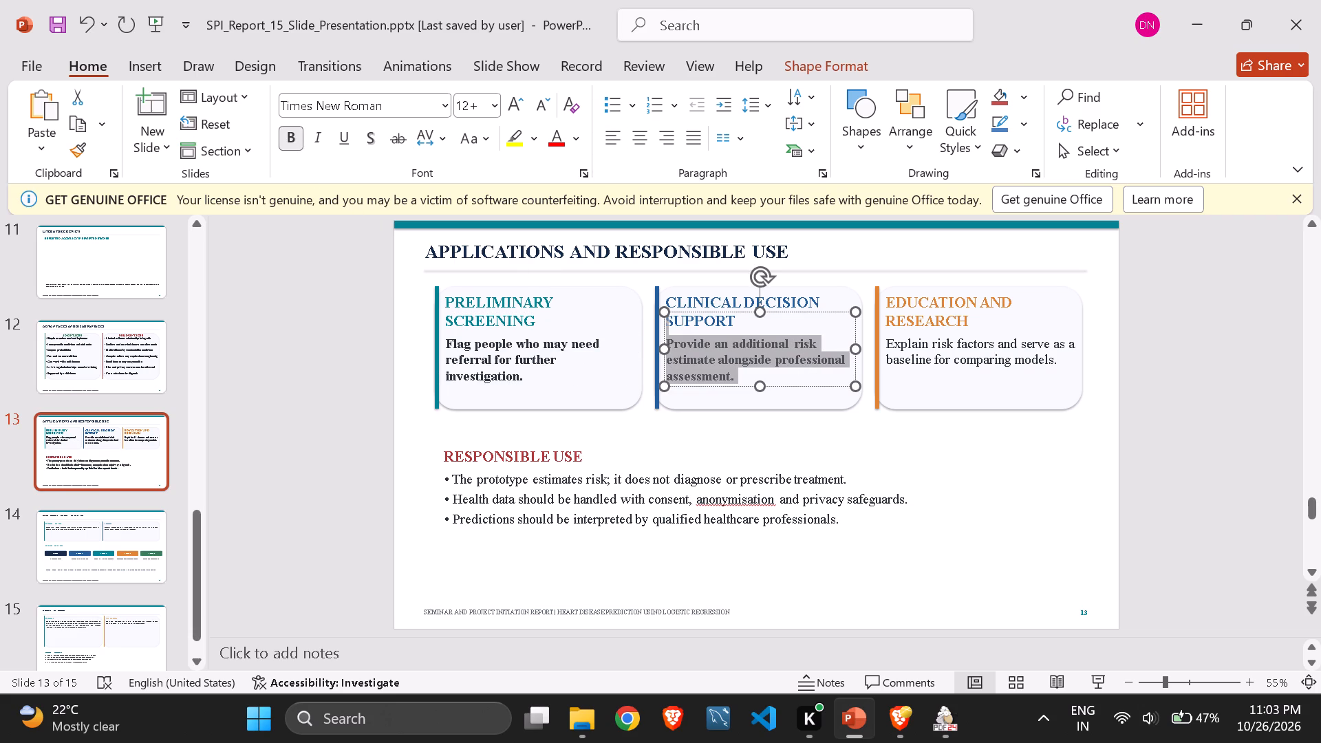
click(965, 360)
key(ctrl+a)
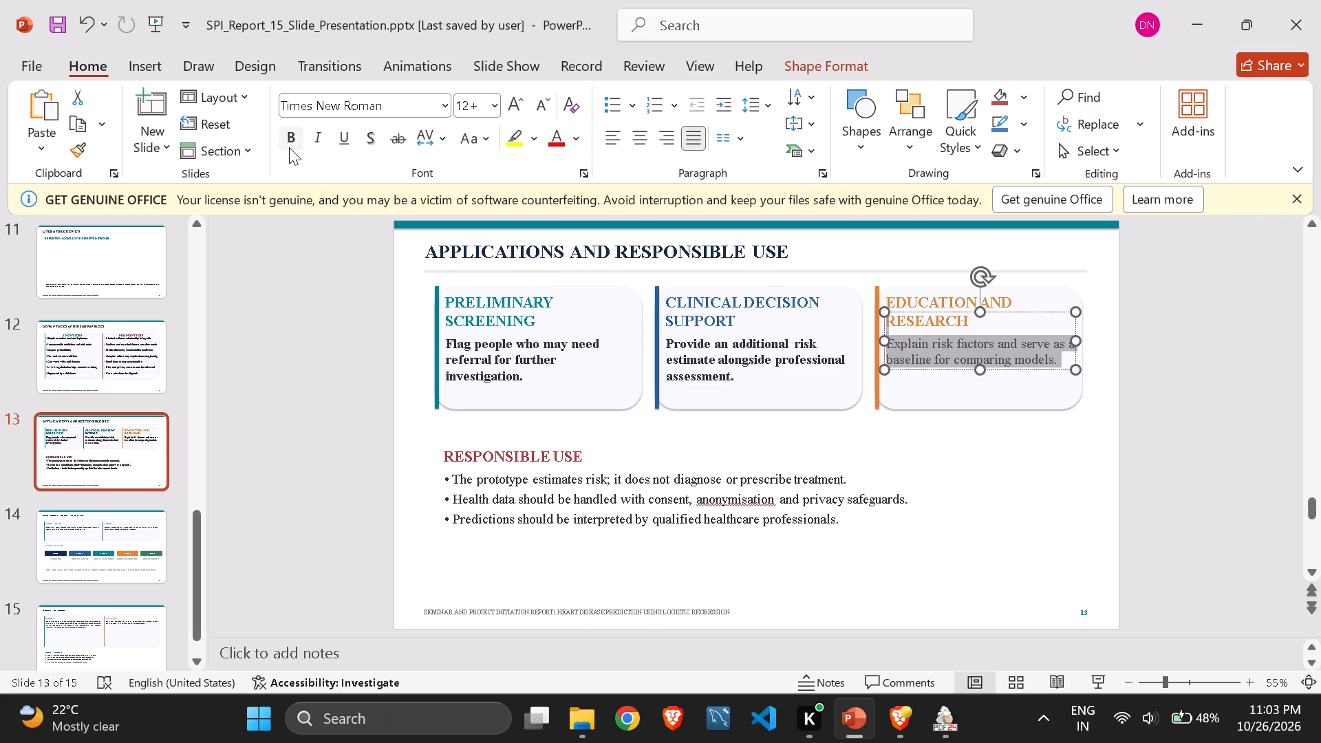
click(289, 147)
Set the slide 14 title "PROJECT INITIATION: RESOURCES AND WORK PLAN" to 25 pt.
click(102, 547)
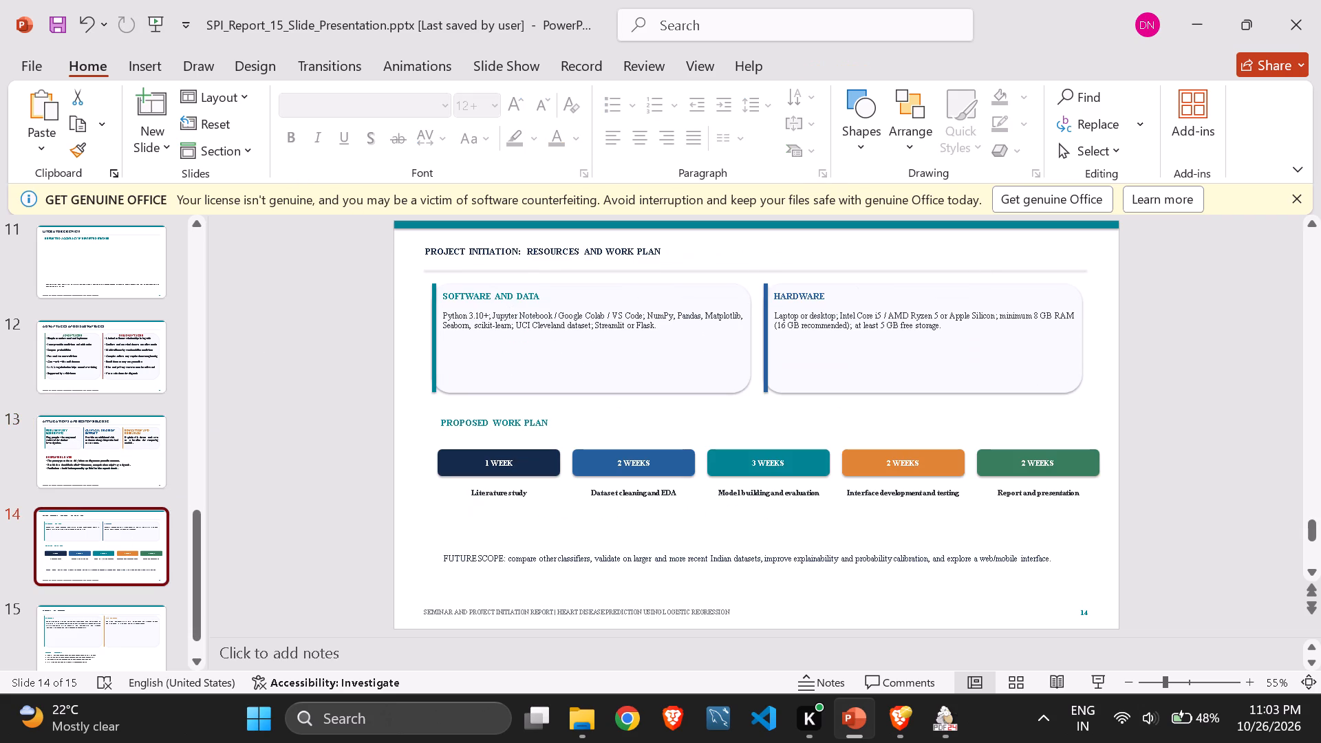
click(594, 246)
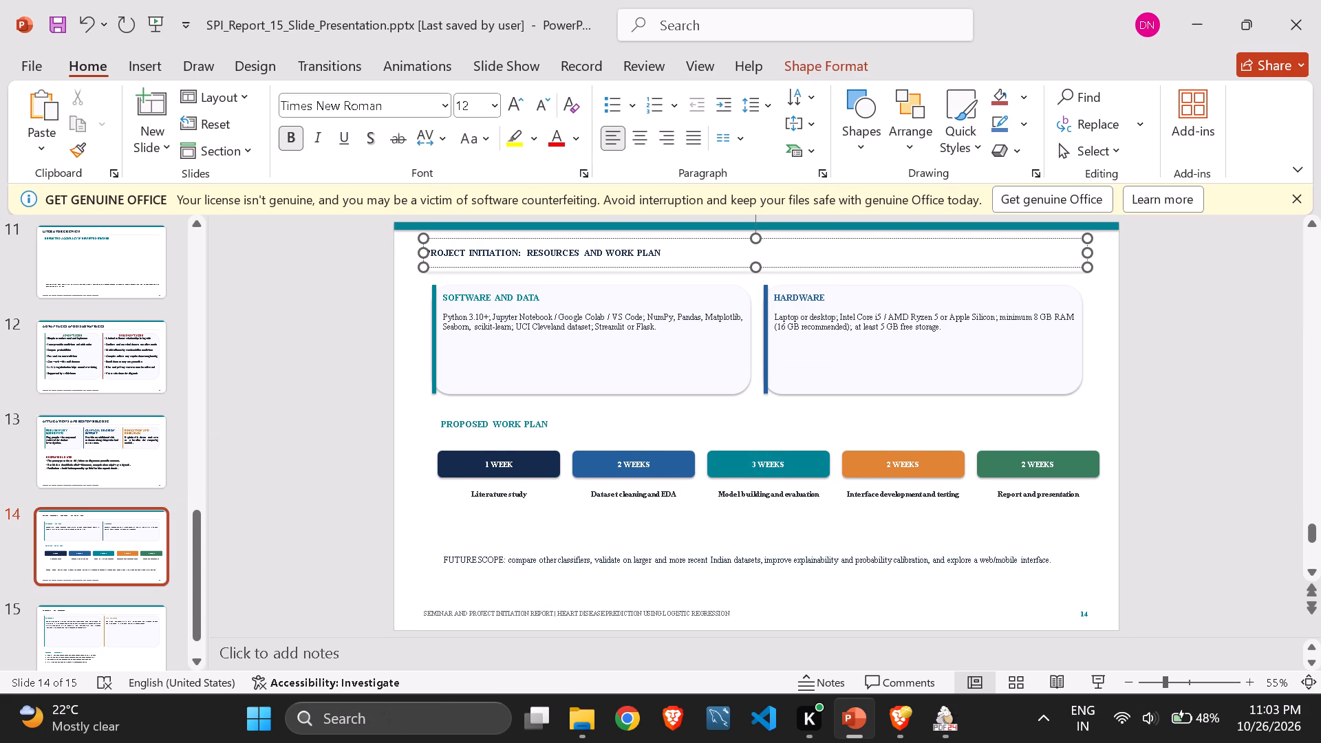
click(583, 250)
key(ctrl+a)
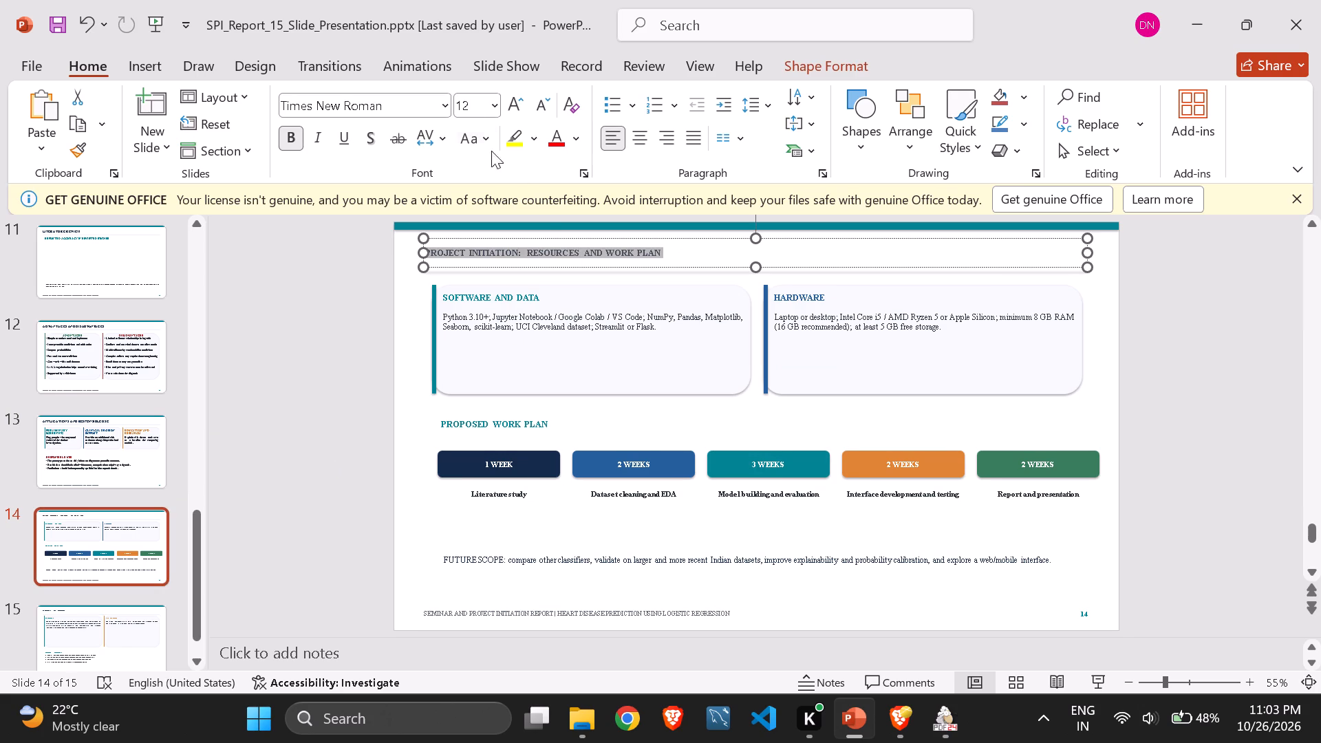
click(472, 109)
key(BackSpace)
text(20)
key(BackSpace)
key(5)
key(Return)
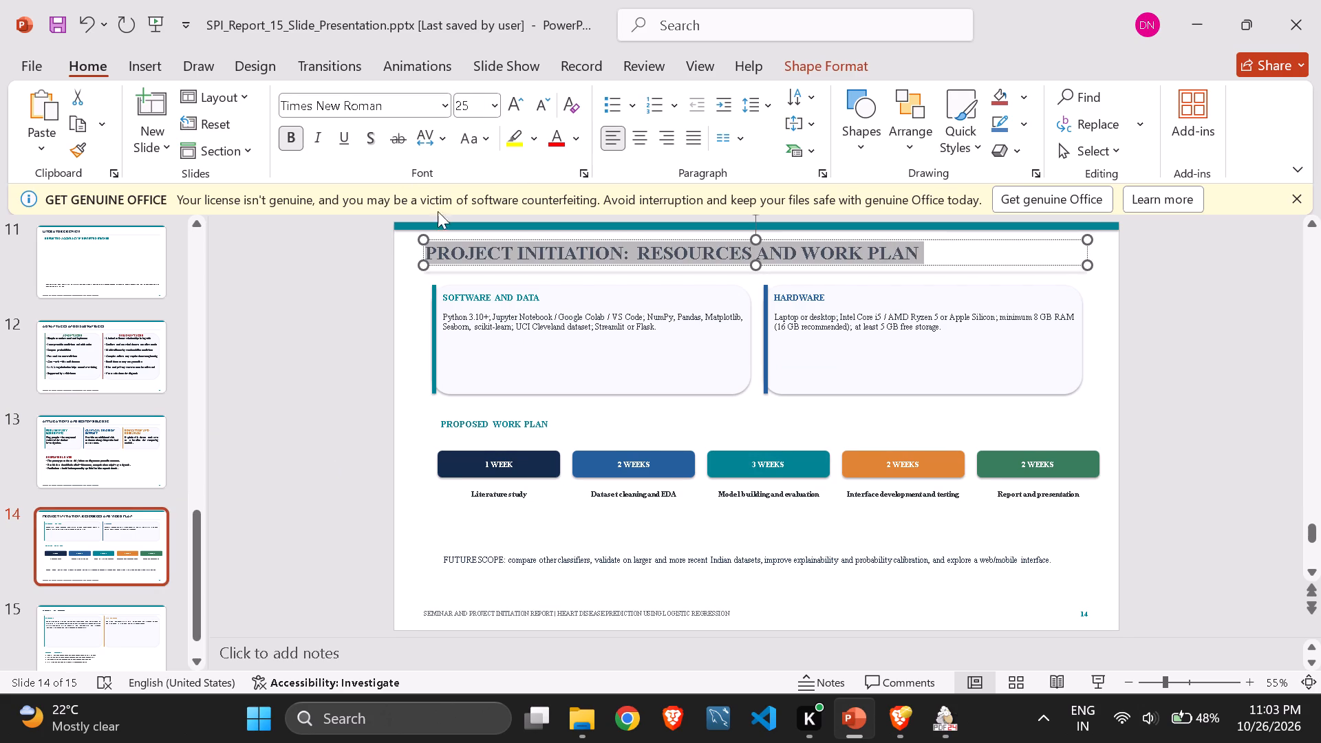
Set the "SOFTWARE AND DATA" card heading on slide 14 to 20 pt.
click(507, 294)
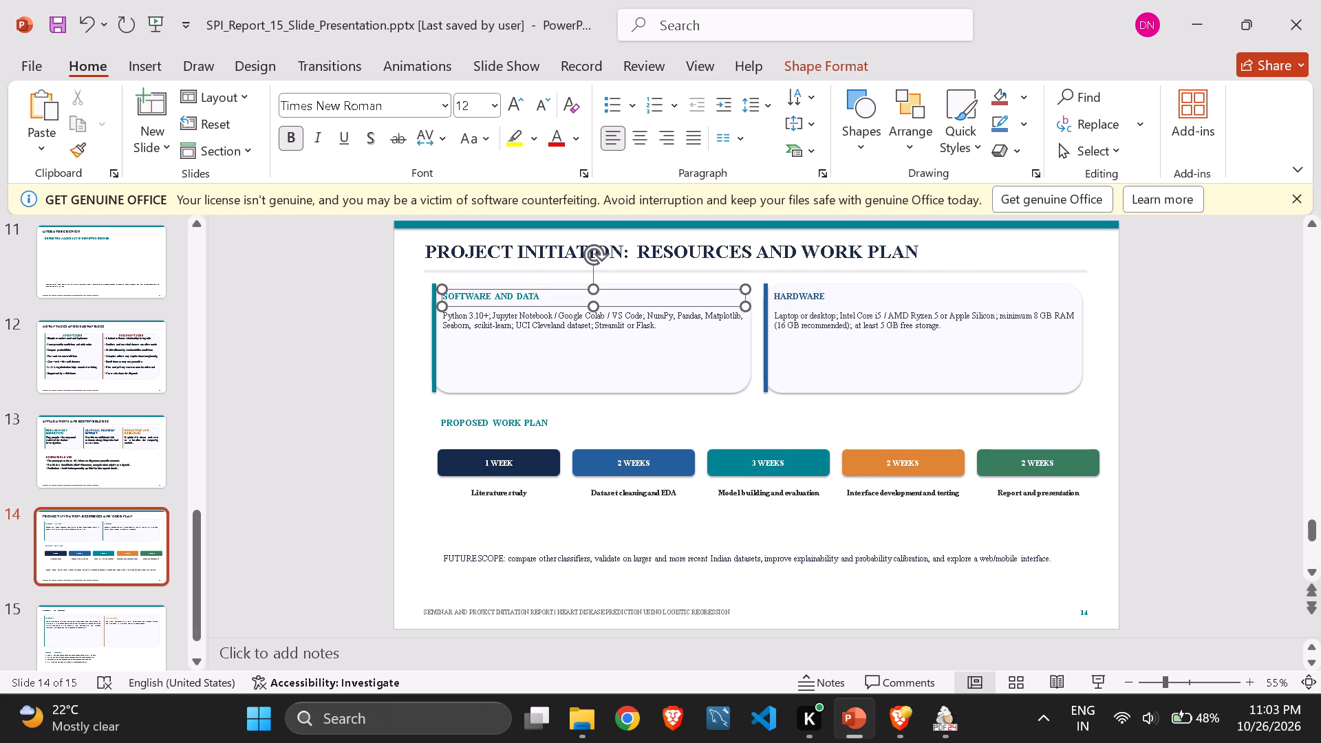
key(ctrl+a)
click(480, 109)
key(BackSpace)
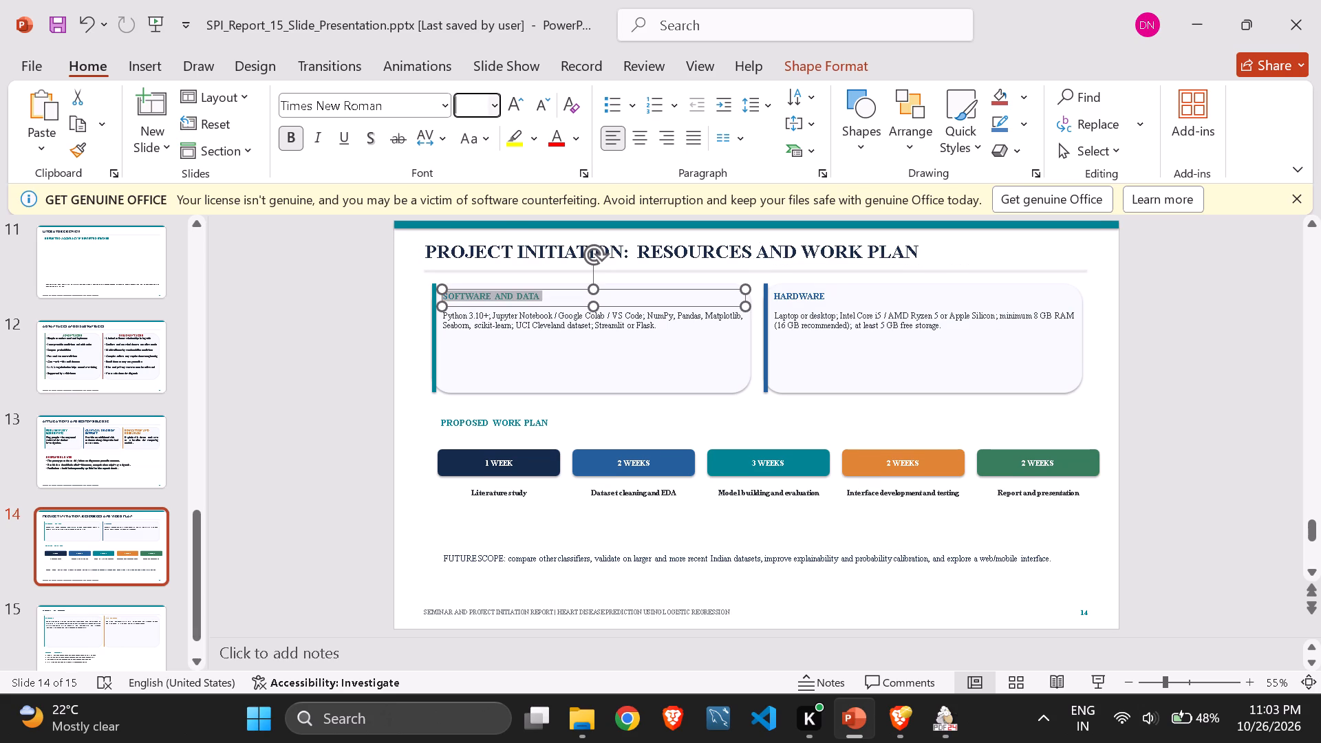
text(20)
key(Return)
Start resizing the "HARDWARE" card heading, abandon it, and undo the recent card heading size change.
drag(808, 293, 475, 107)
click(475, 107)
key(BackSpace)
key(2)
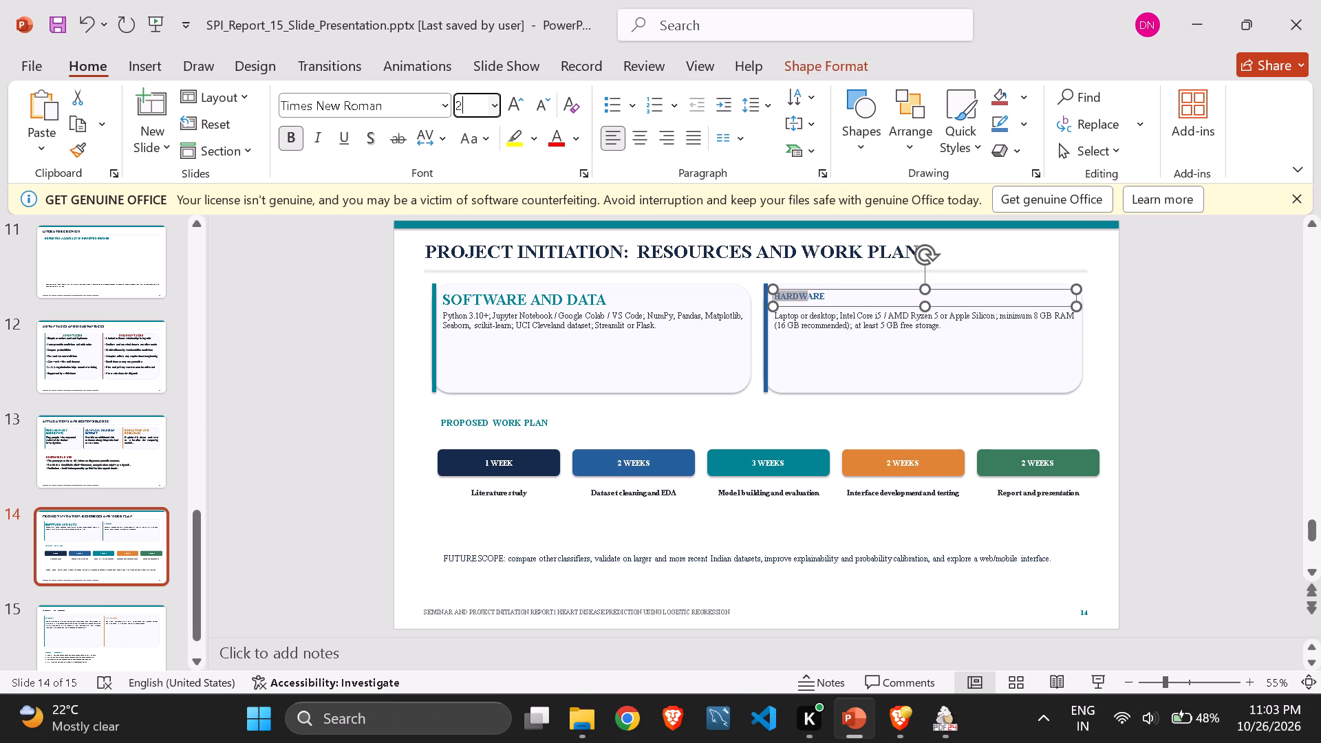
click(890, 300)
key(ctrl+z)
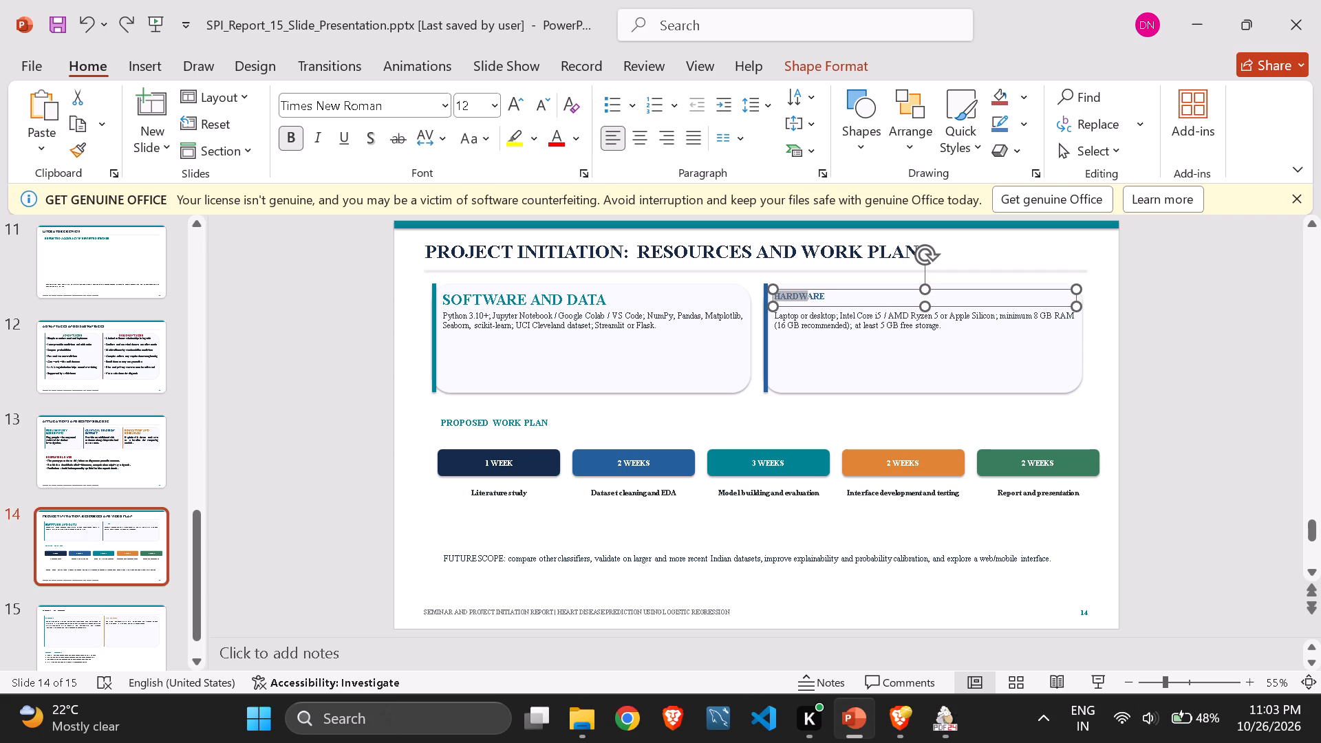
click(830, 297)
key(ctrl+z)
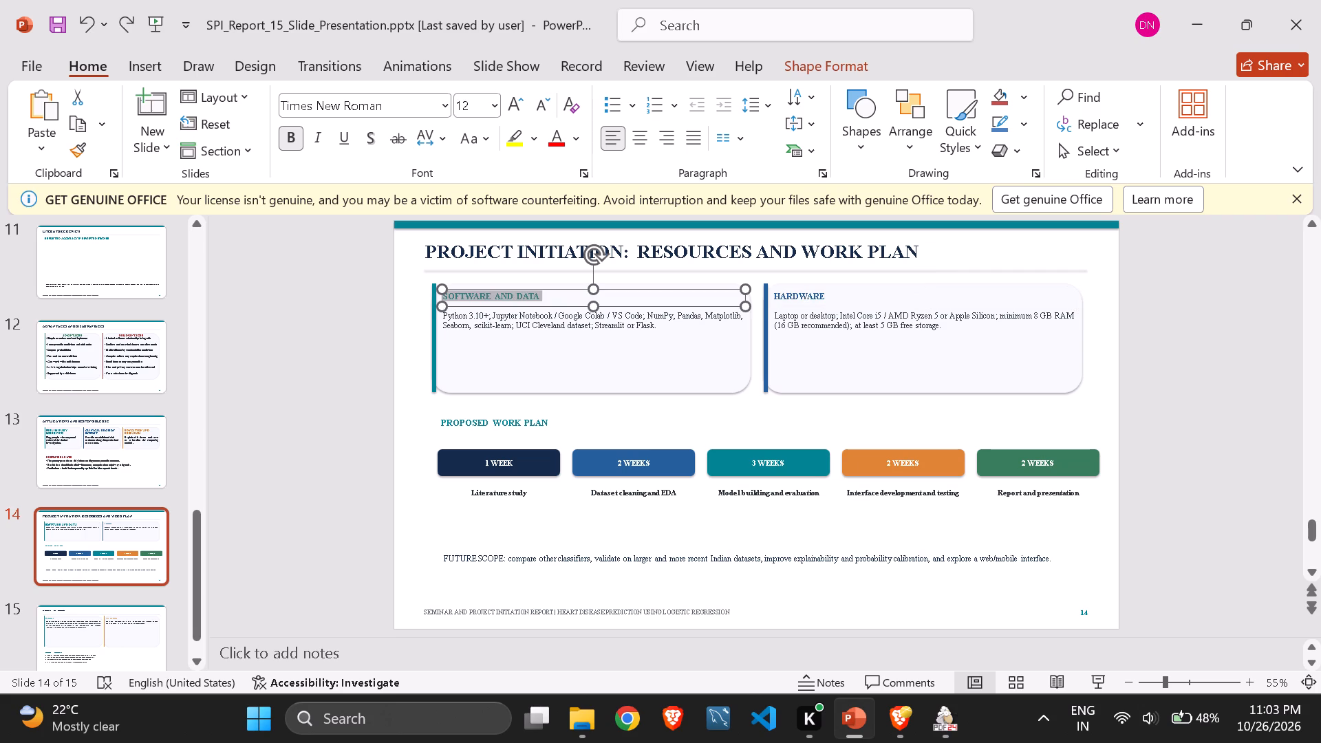
Set the "HARDWARE" card heading on slide 14 to 20 pt.
click(830, 297)
double_click(823, 297)
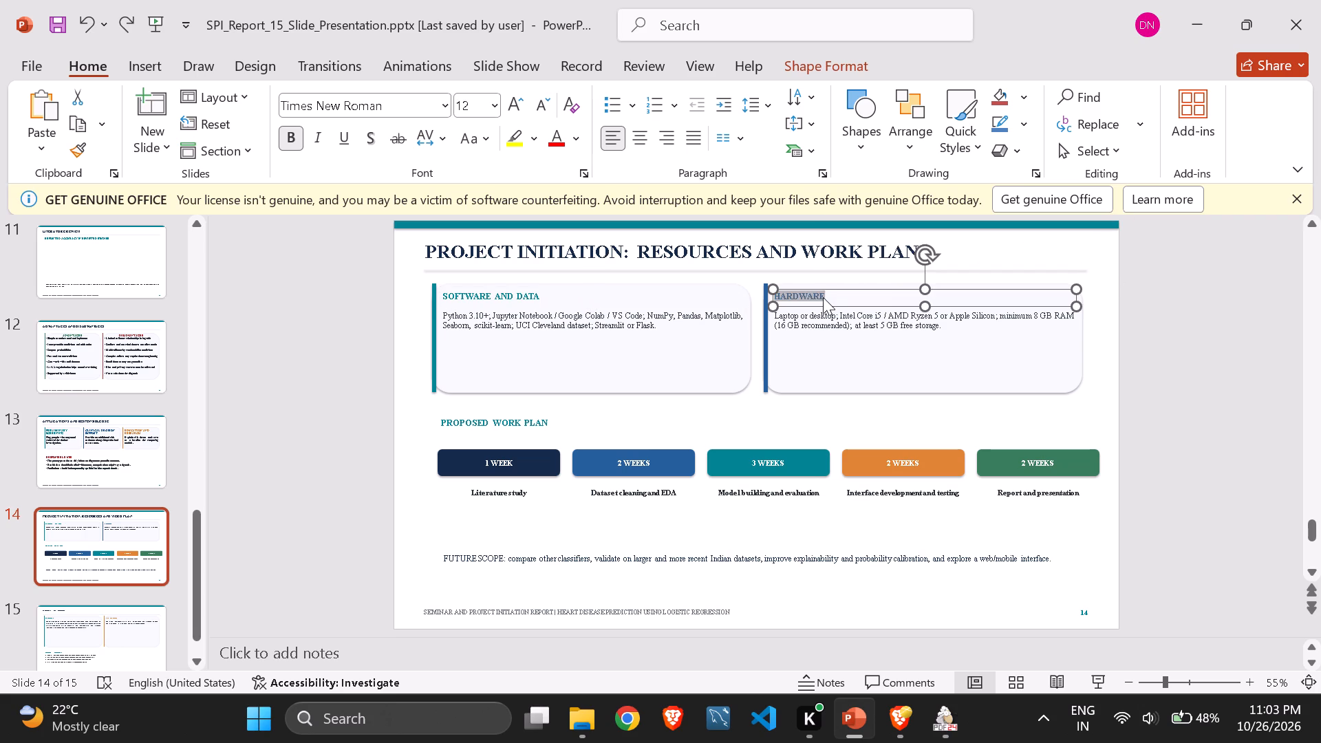
click(478, 102)
key(BackSpace)
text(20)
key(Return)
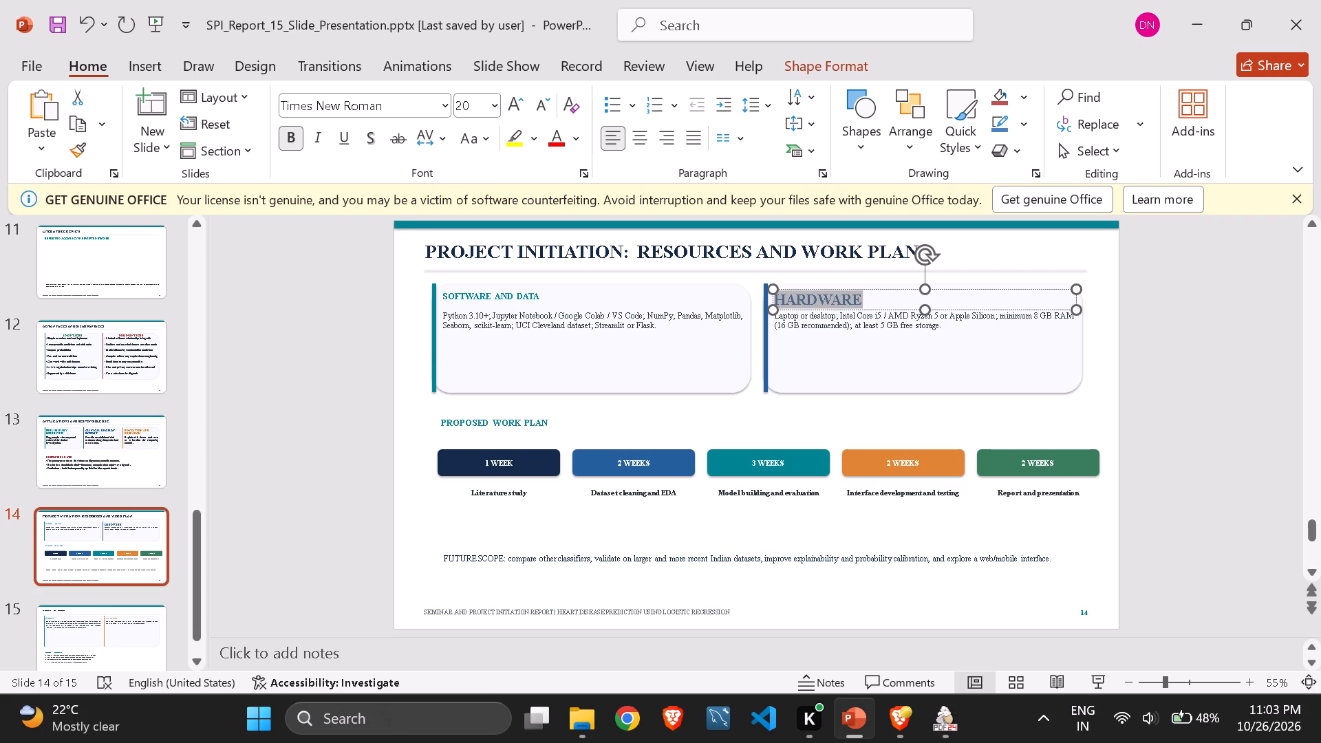
Set the "SOFTWARE AND DATA" card's body text to 18 pt.
click(523, 313)
key(ctrl+a)
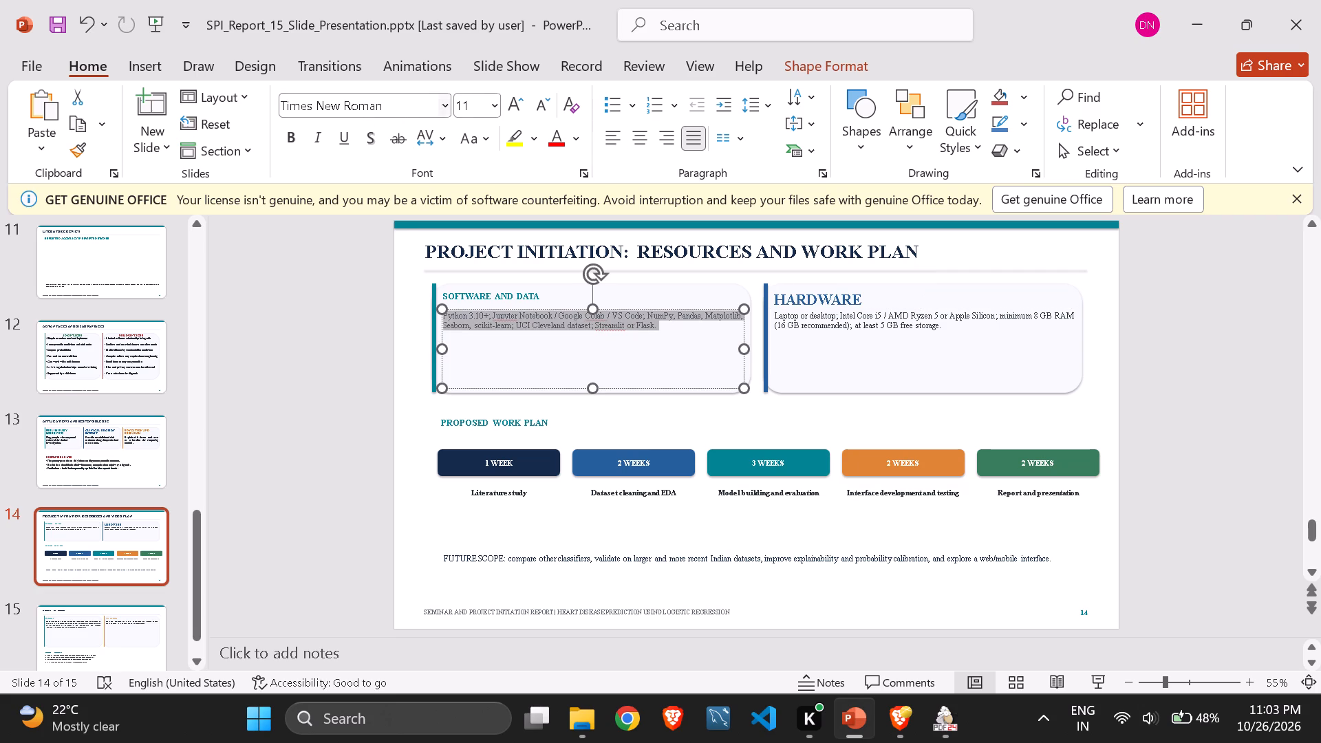
click(476, 103)
key(BackSpace)
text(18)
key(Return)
Set the "HARDWARE" card's body text to 18 pt.
click(955, 317)
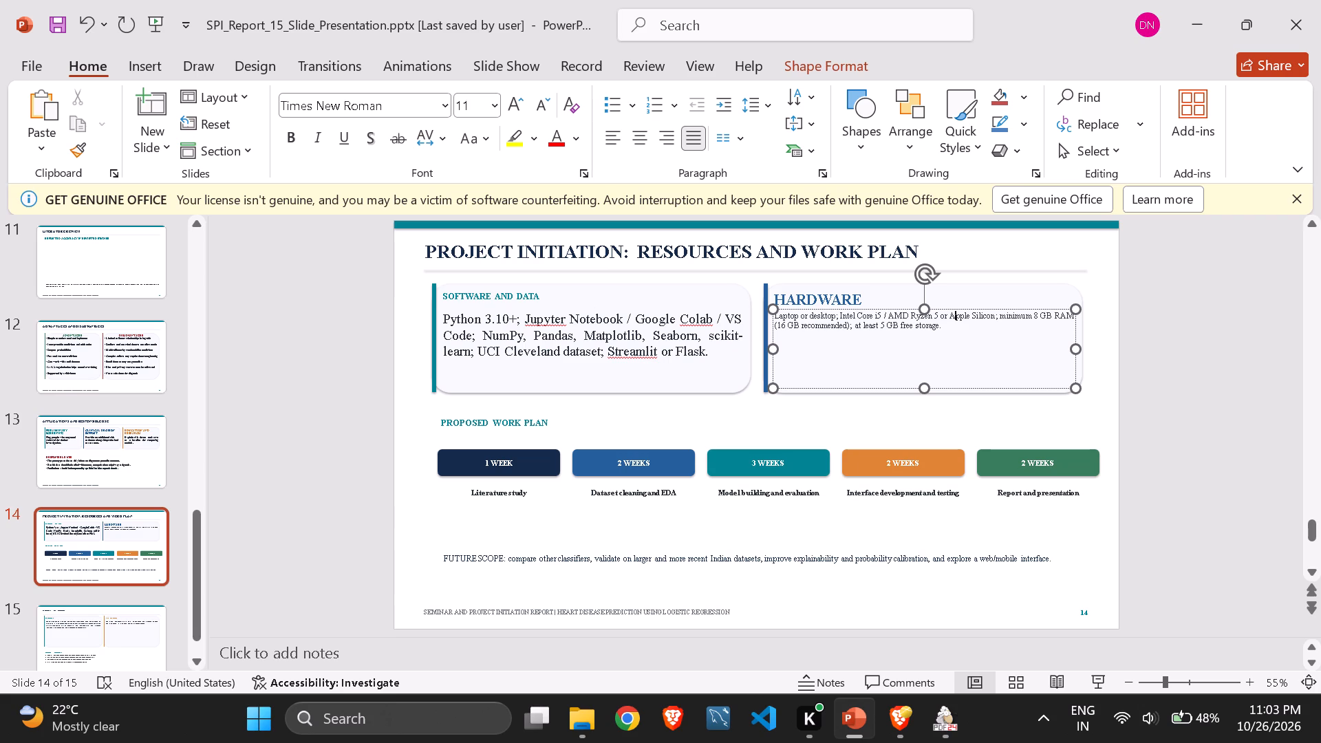
key(ctrl+a)
click(475, 99)
key(BackSpace)
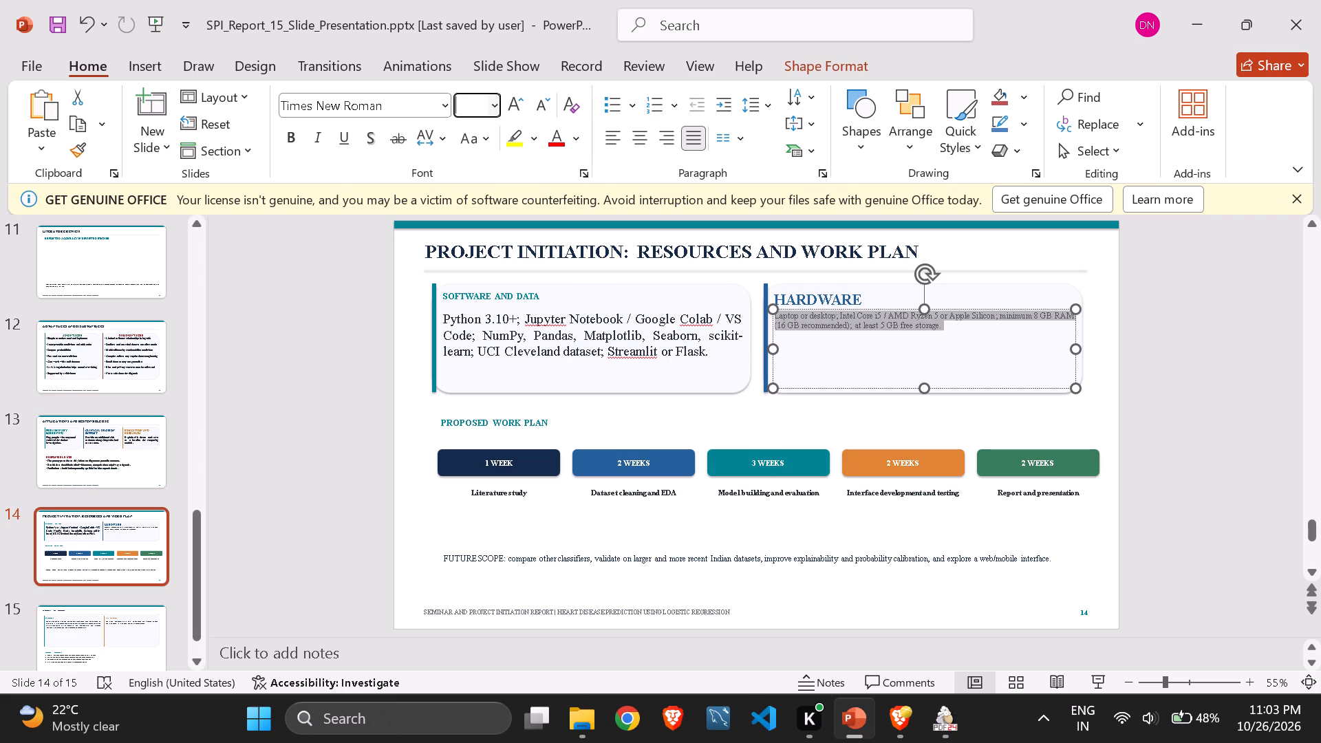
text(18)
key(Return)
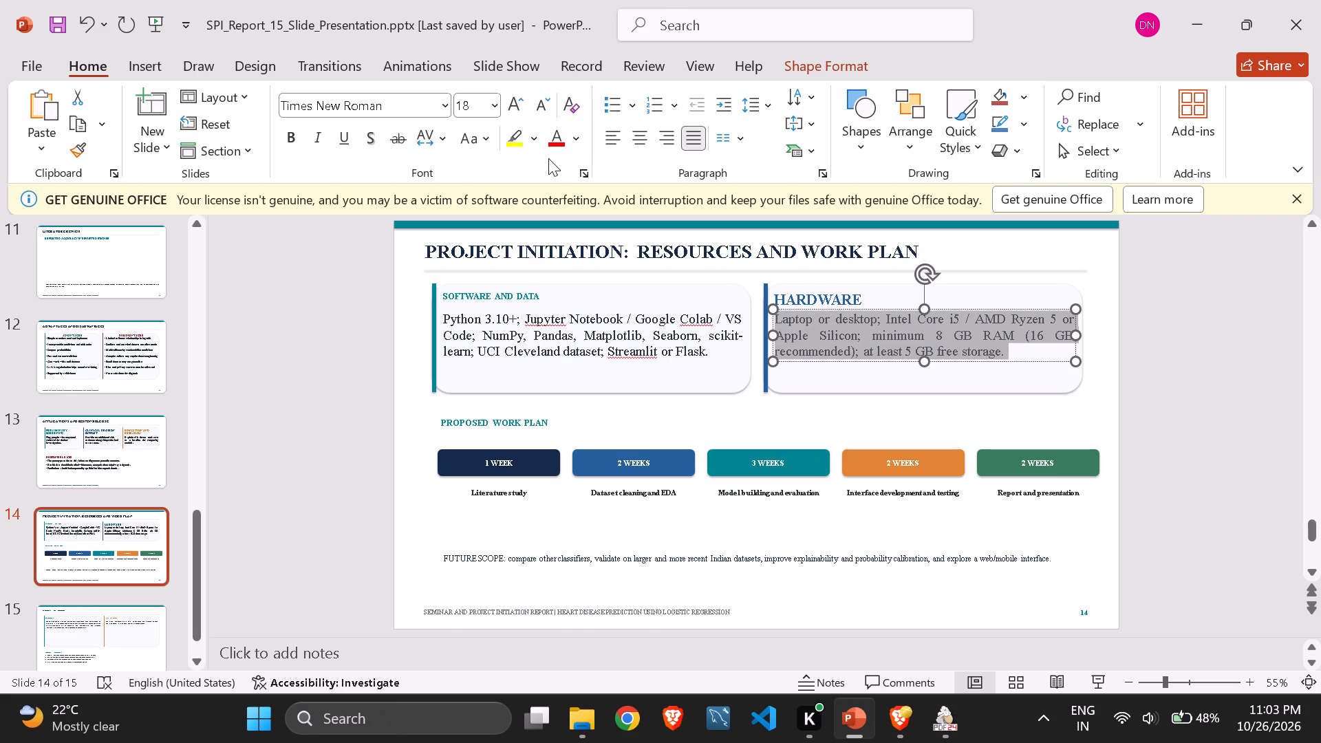
Left-align the body text of both the "HARDWARE" and "SOFTWARE AND DATA" cards.
click(612, 144)
click(604, 341)
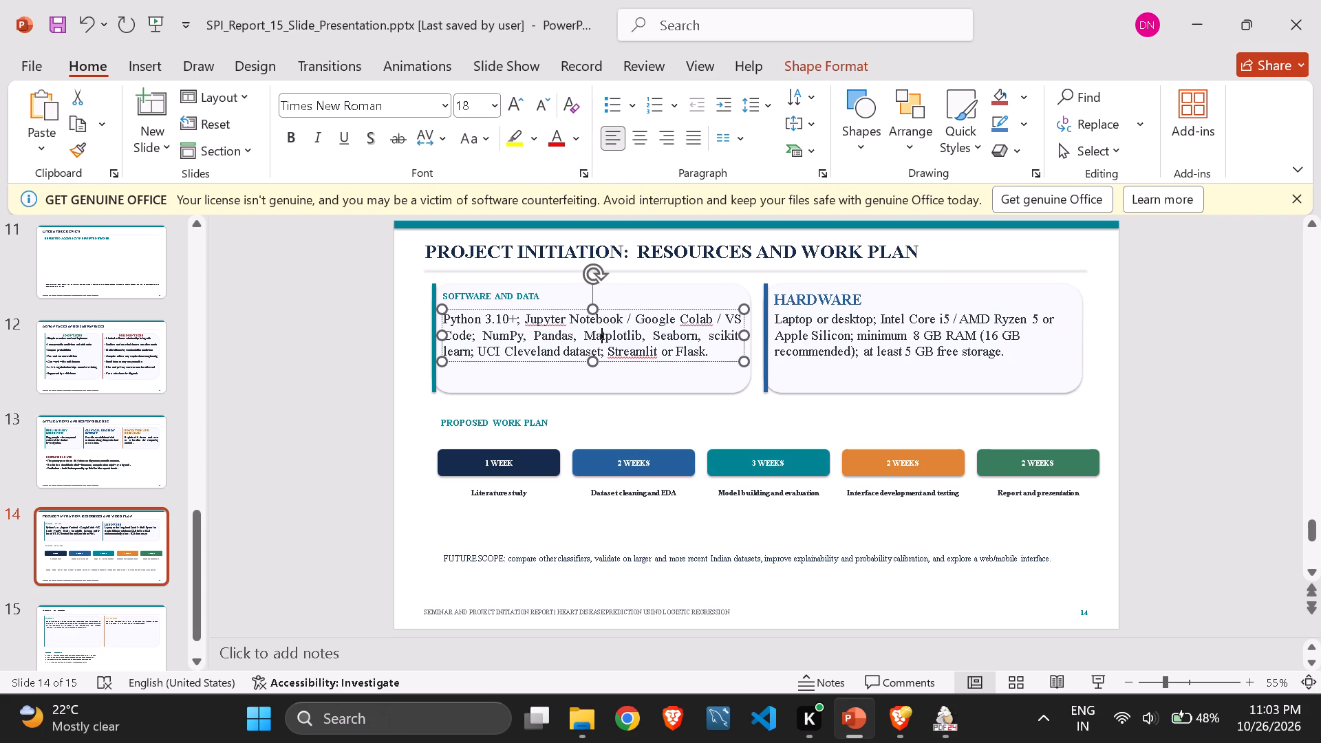
click(614, 142)
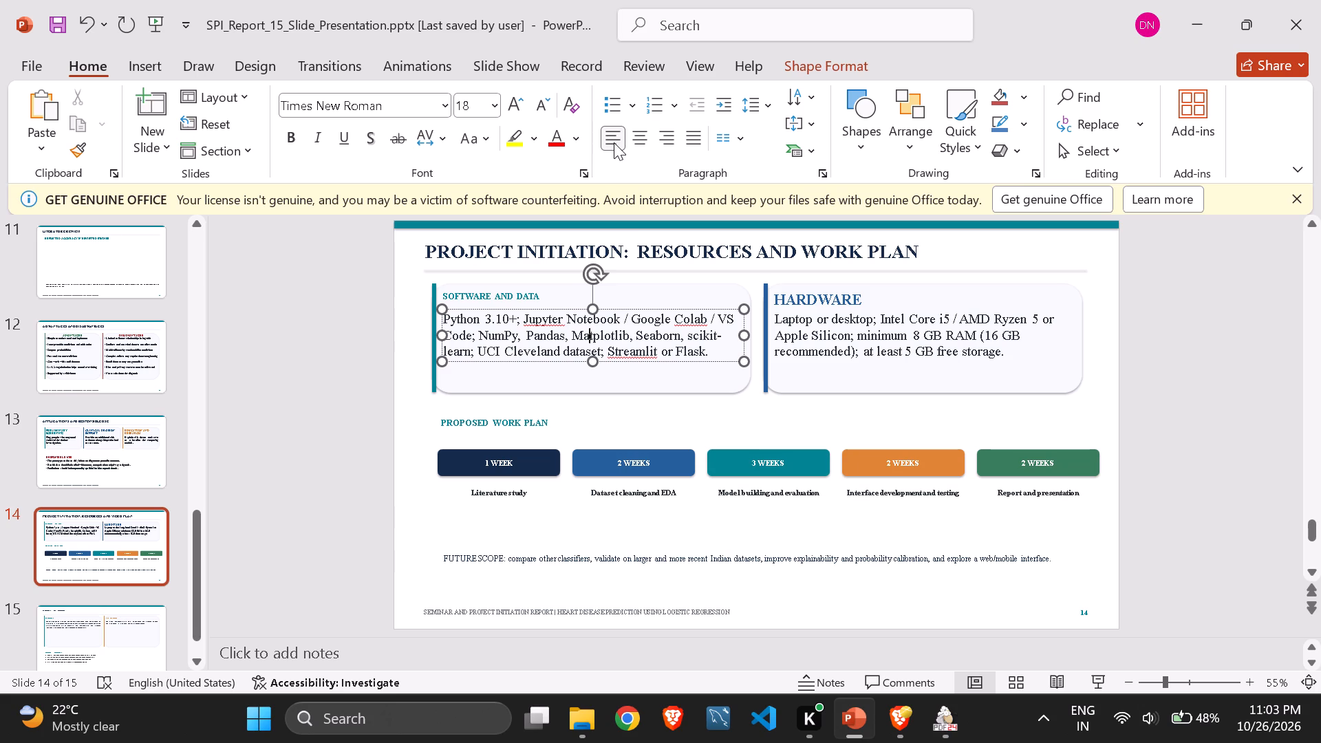
key(ctrl+a)
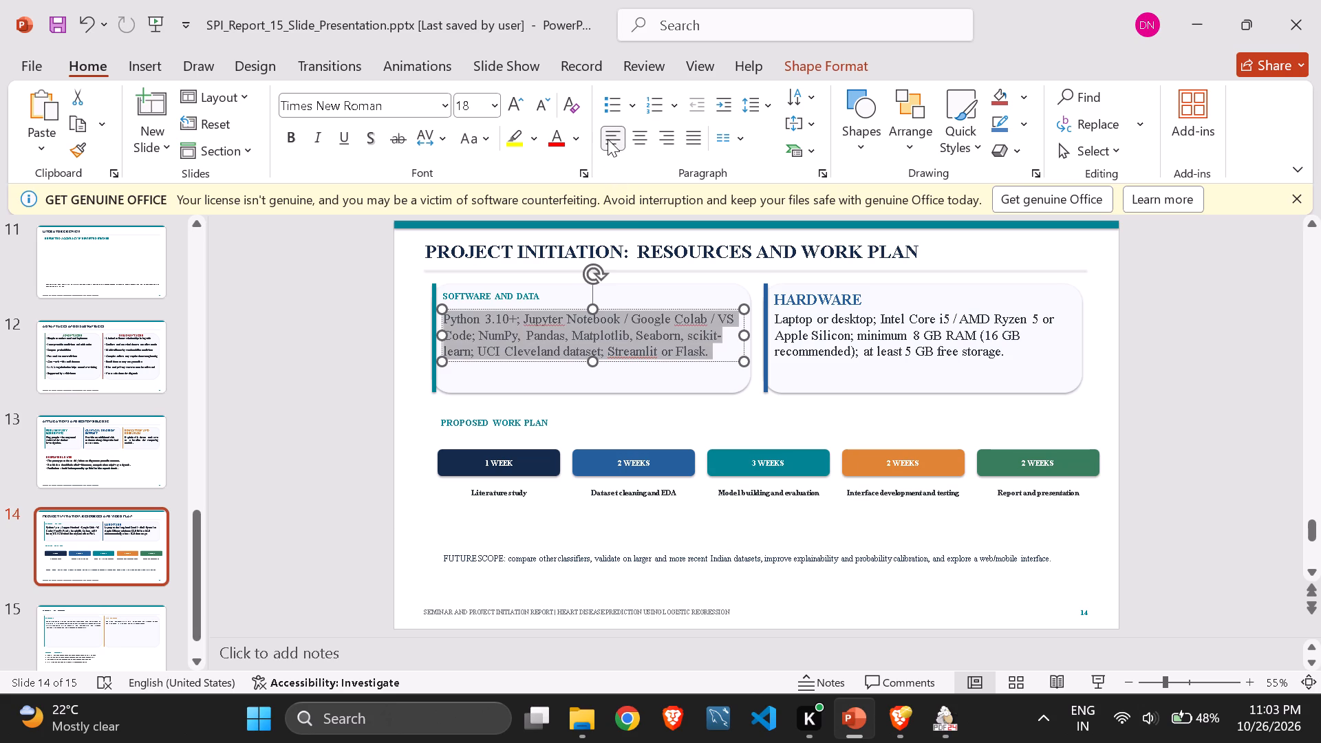
click(608, 139)
click(632, 138)
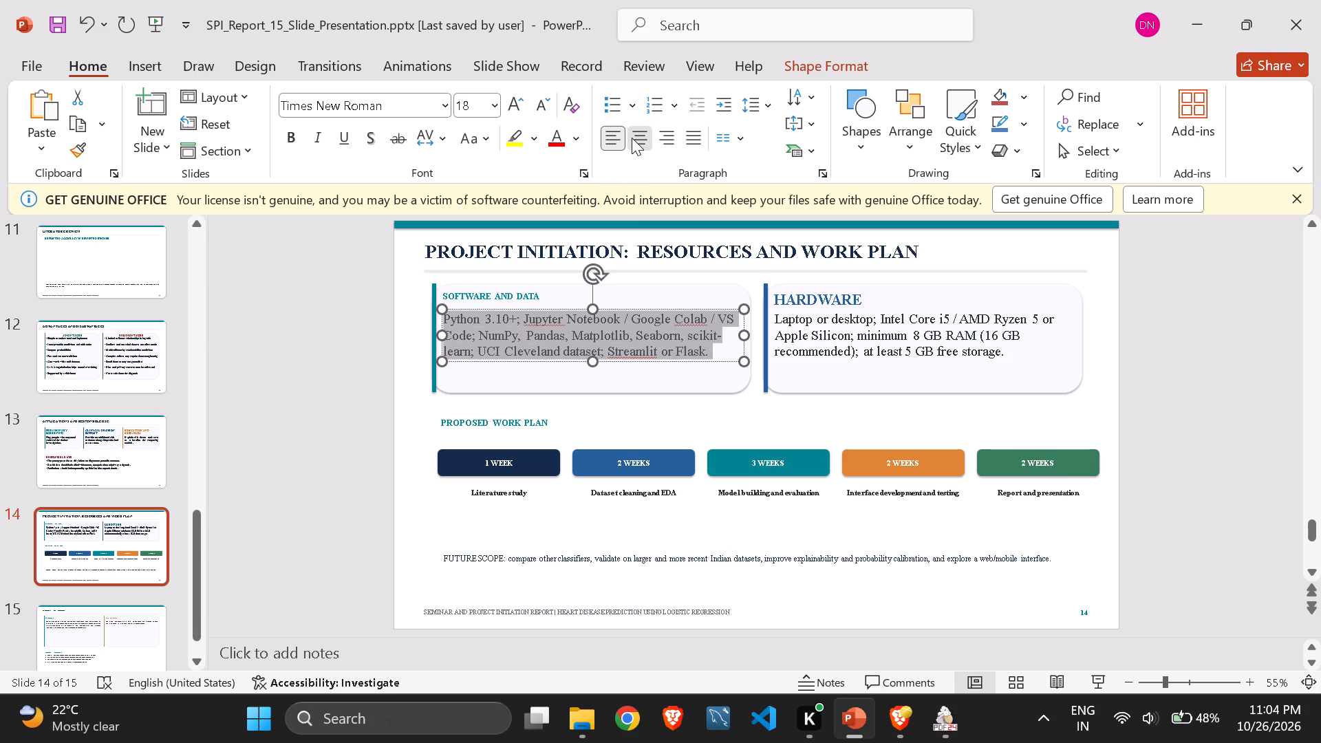
click(617, 138)
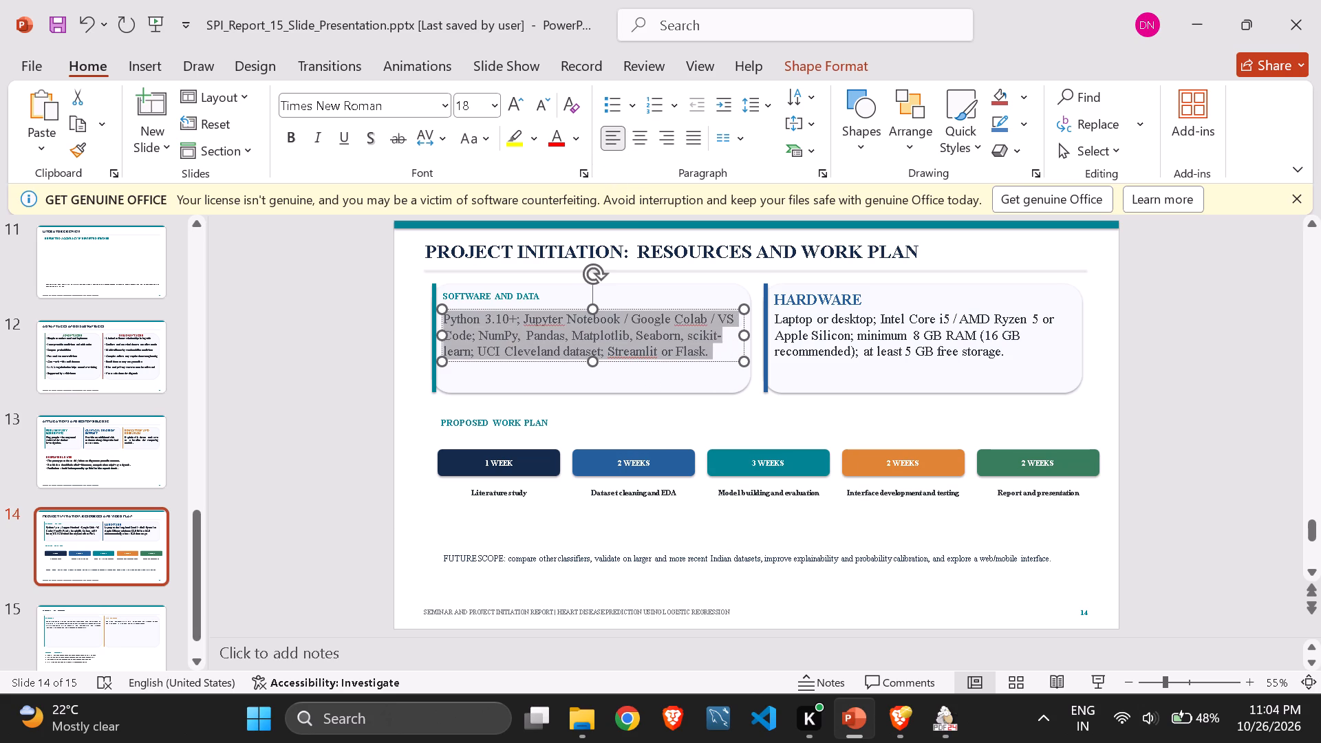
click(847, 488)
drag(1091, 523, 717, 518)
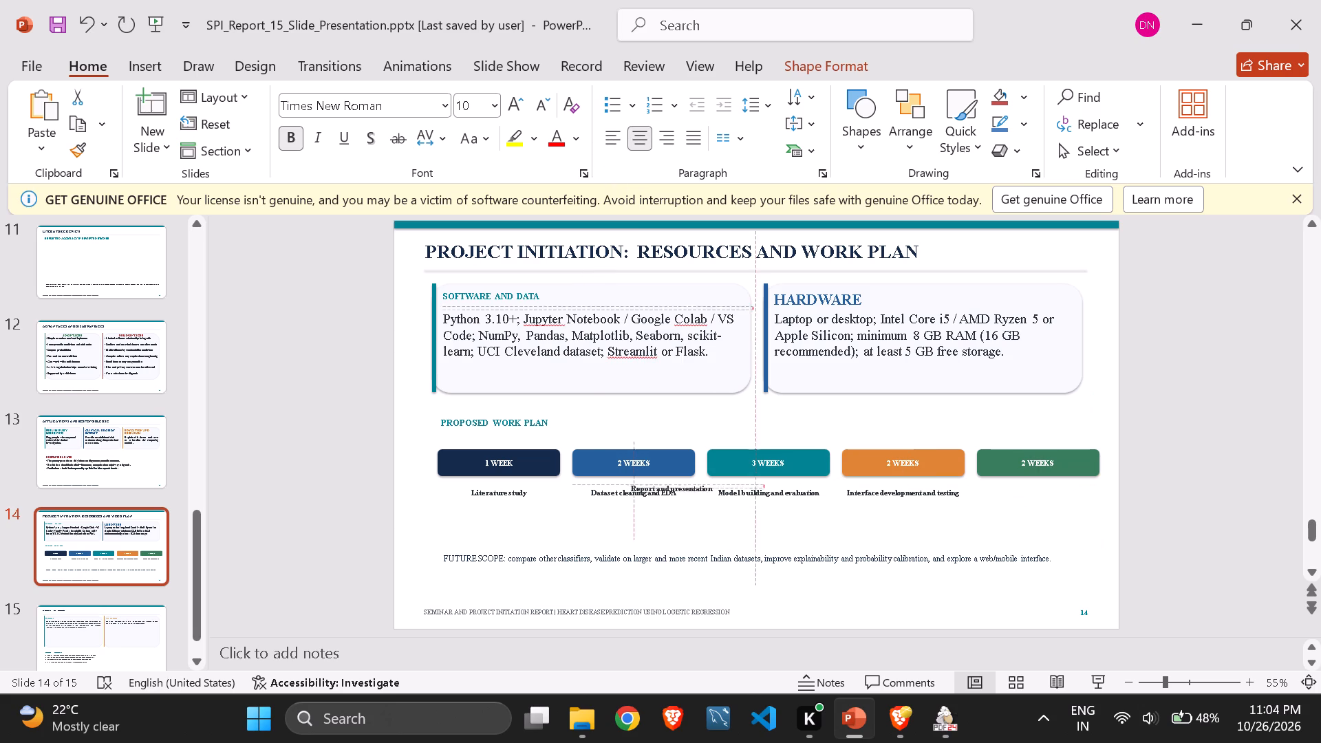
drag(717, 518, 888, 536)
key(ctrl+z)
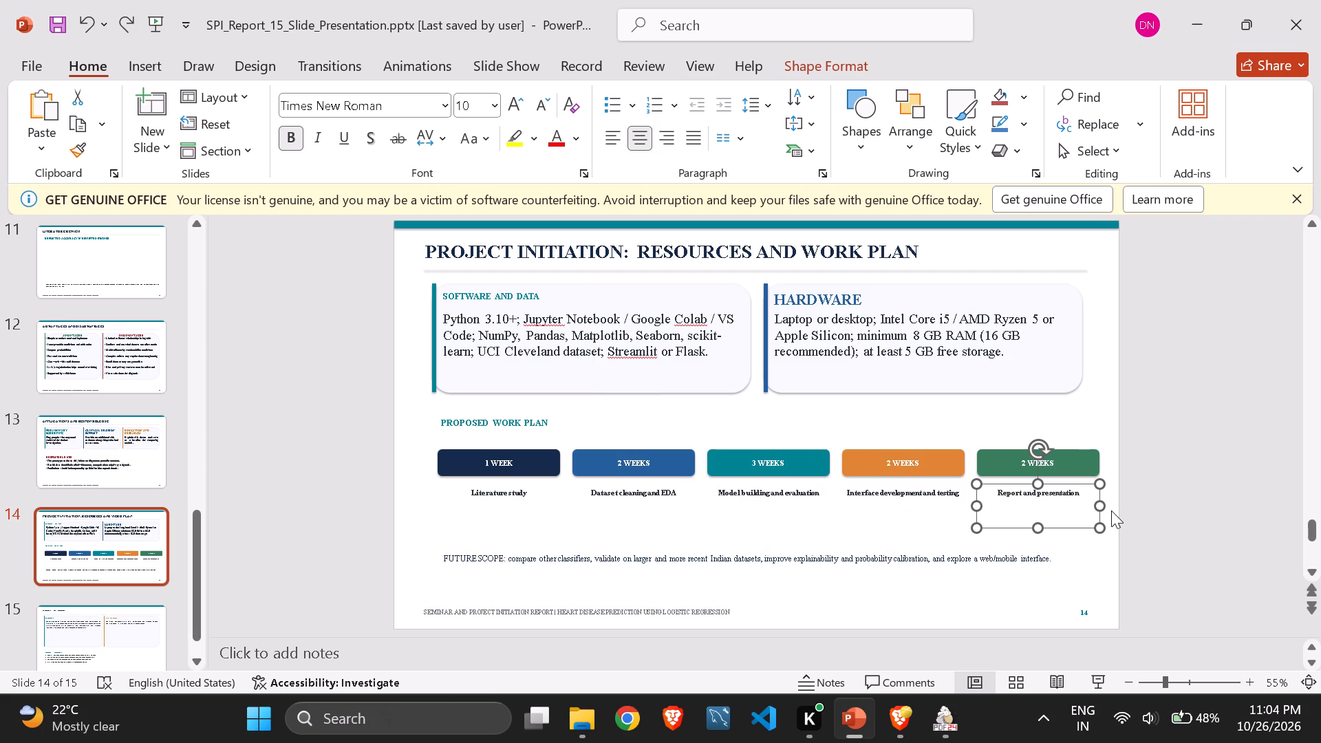
Set the "Report and presentation" label in the proposed work plan to 16 pt.
click(471, 113)
key(BackSpace)
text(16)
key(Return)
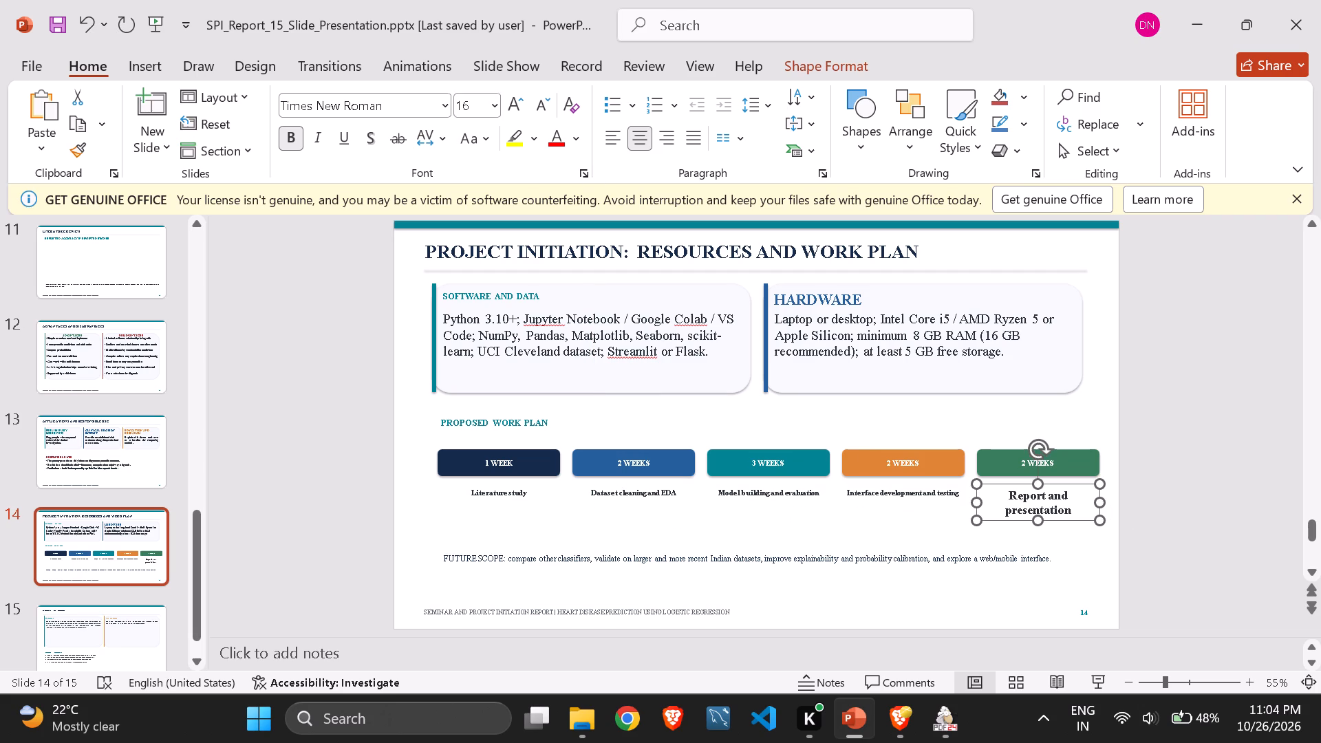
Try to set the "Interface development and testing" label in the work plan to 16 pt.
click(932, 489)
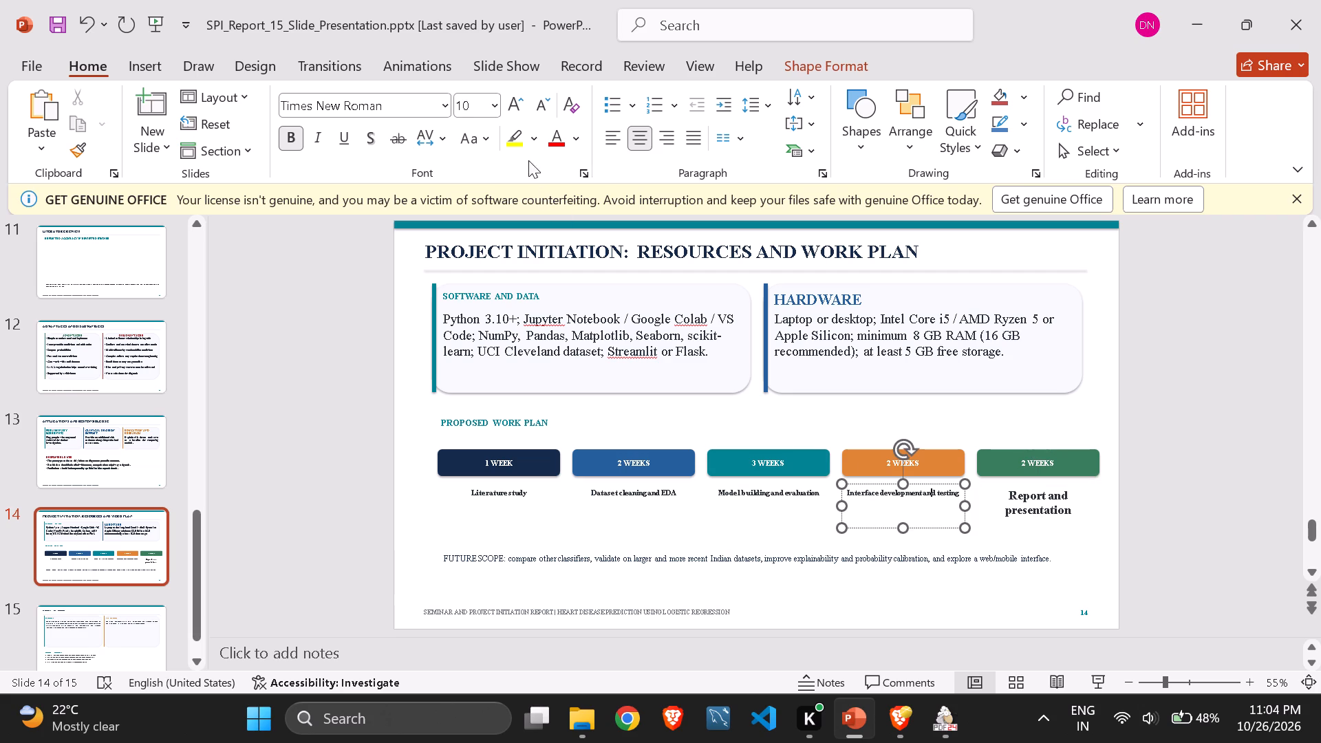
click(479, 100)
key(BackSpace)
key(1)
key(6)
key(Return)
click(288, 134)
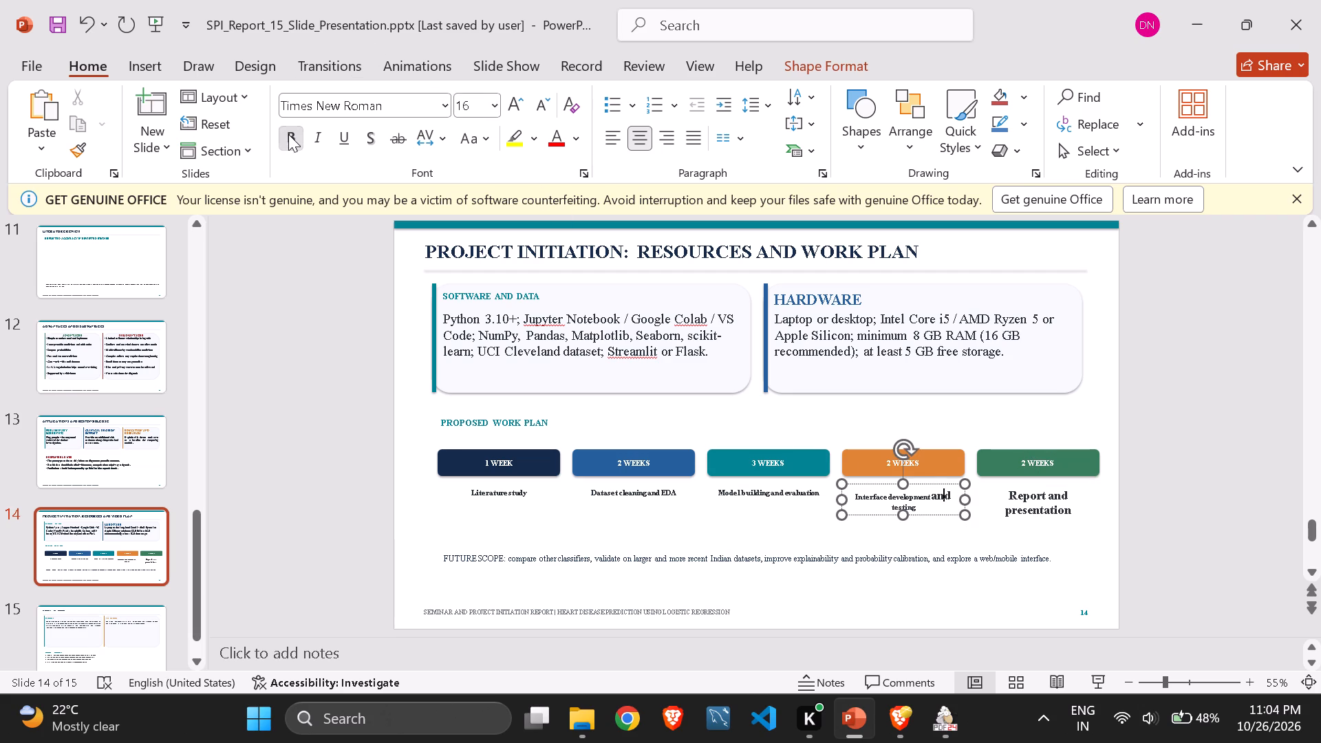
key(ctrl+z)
Set the entire "Interface development and testing" label to 16 pt with centred alignment.
key(ctrl+a)
click(480, 105)
key(BackSpace)
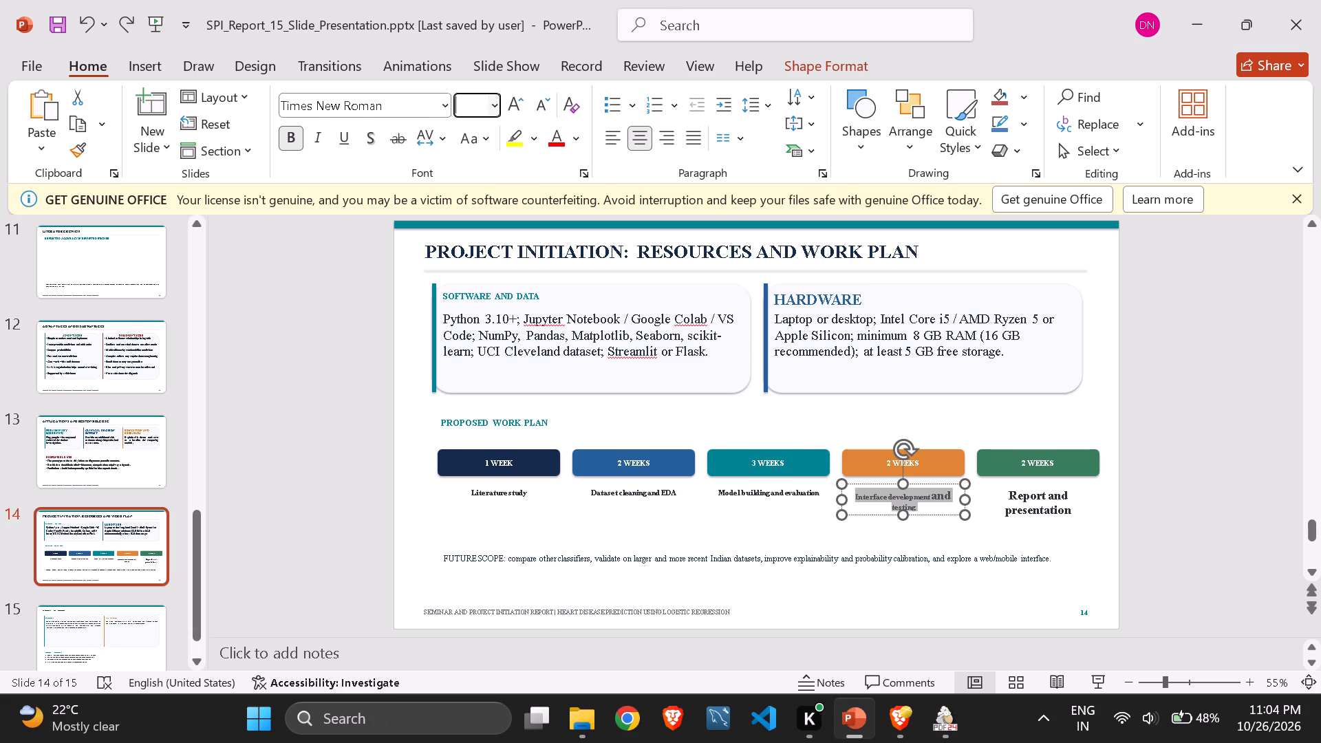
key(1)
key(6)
key(Return)
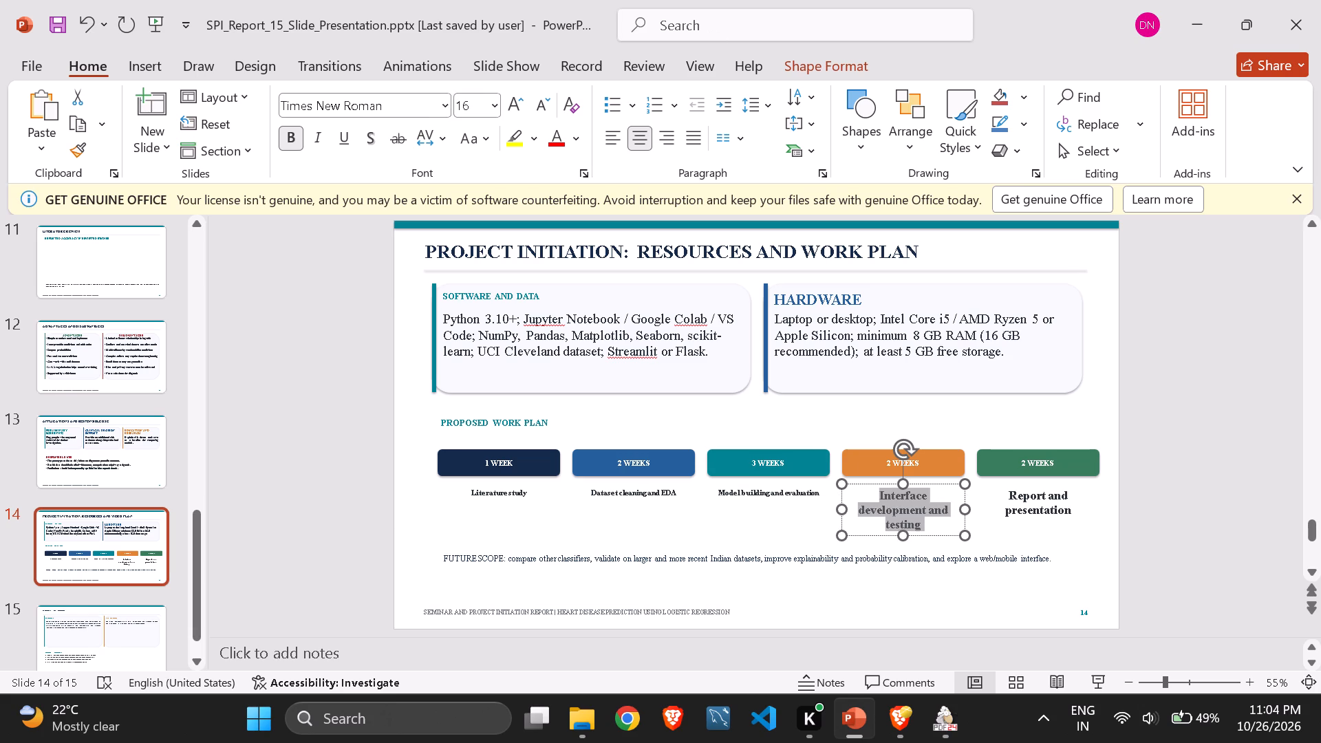
click(615, 133)
click(641, 136)
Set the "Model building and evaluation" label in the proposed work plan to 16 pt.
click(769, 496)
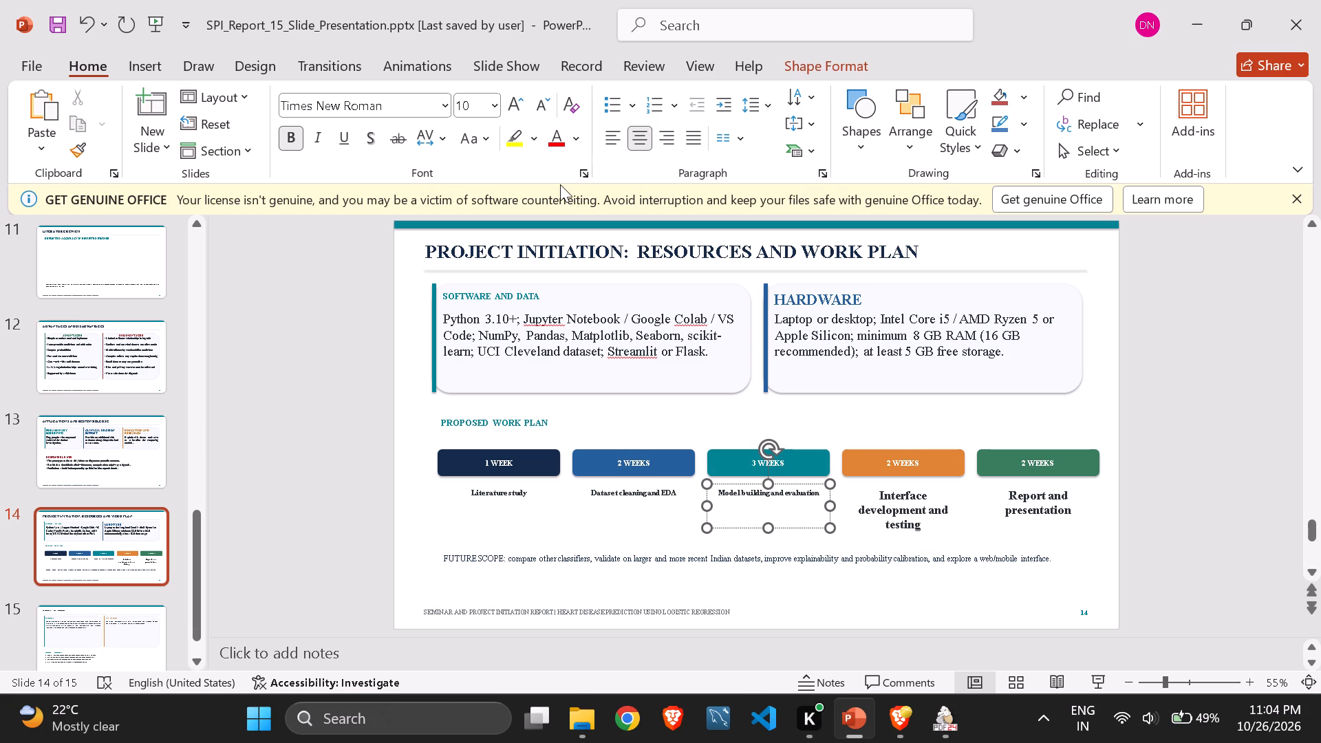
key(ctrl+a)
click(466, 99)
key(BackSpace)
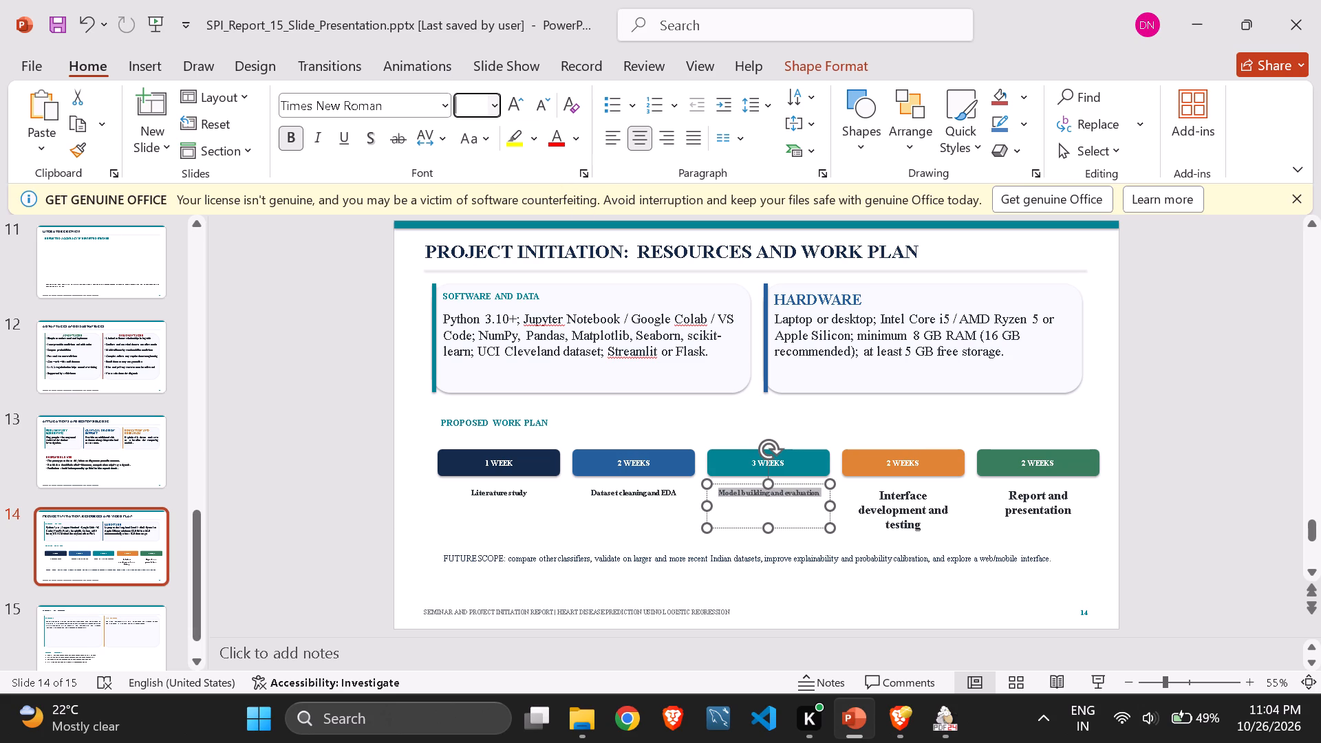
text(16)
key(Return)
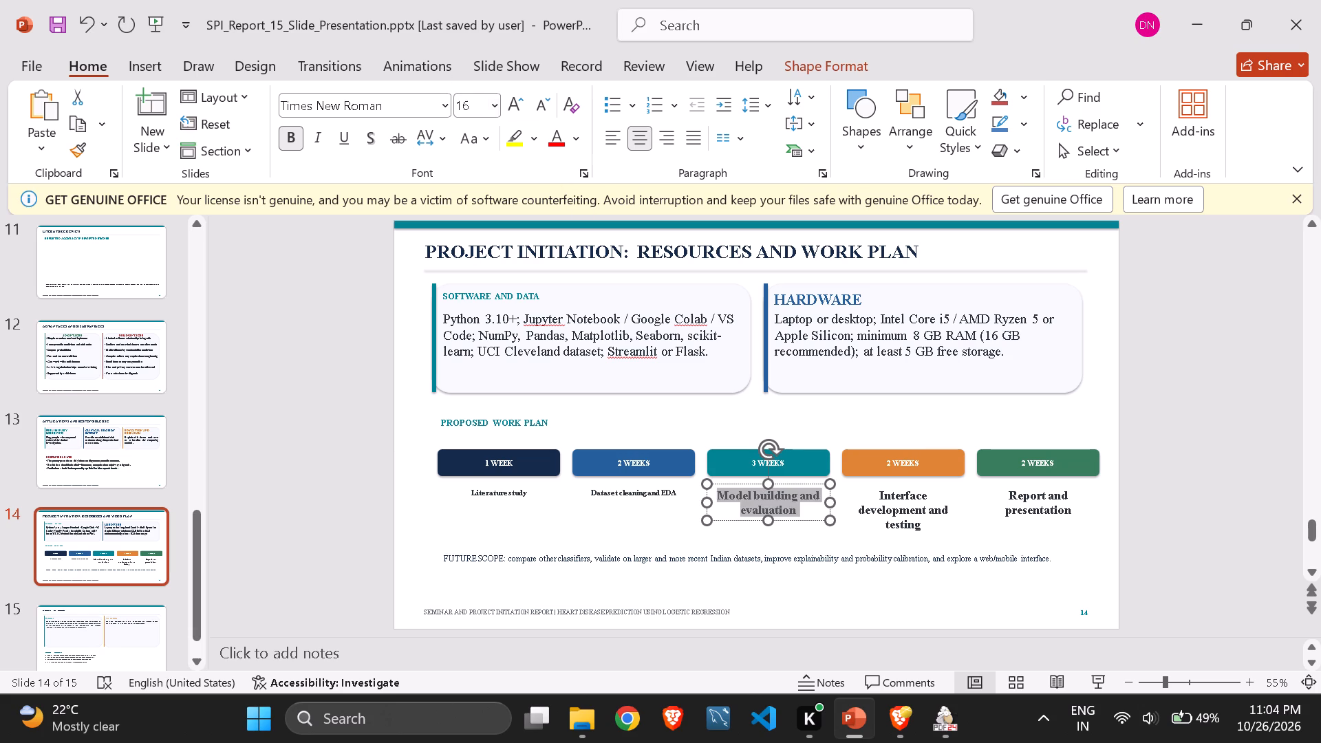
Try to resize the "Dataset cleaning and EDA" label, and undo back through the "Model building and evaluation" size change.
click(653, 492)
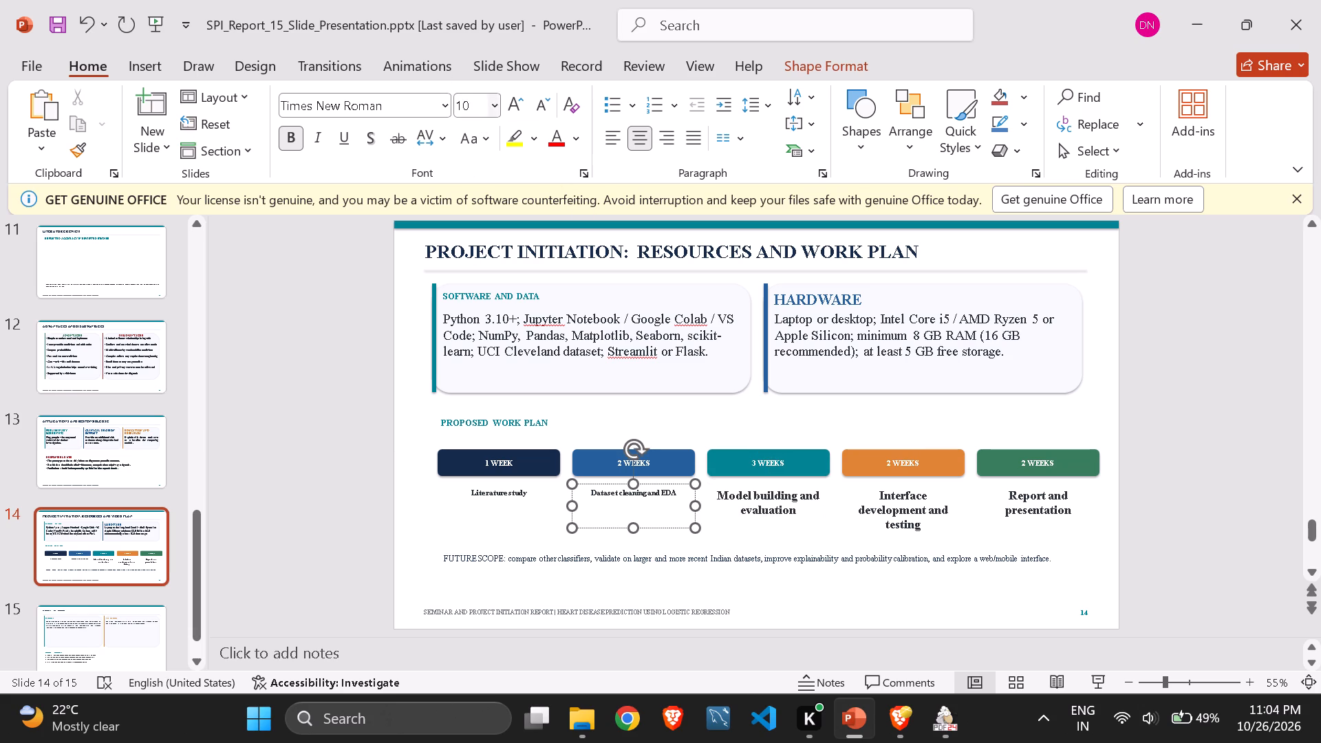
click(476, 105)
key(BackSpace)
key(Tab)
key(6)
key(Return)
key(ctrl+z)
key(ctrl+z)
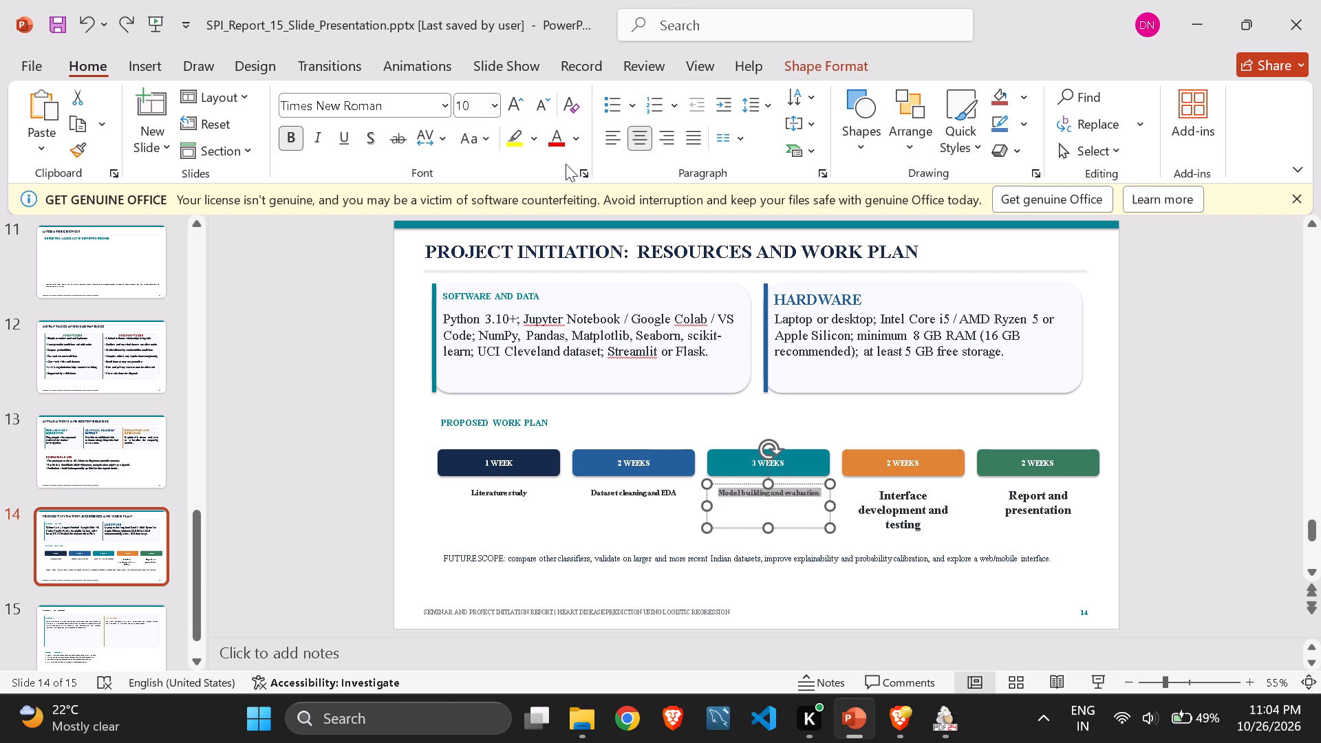
Set the whole "Model building and evaluation" label to 16 pt again.
click(464, 102)
key(BackSpace)
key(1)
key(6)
key(Return)
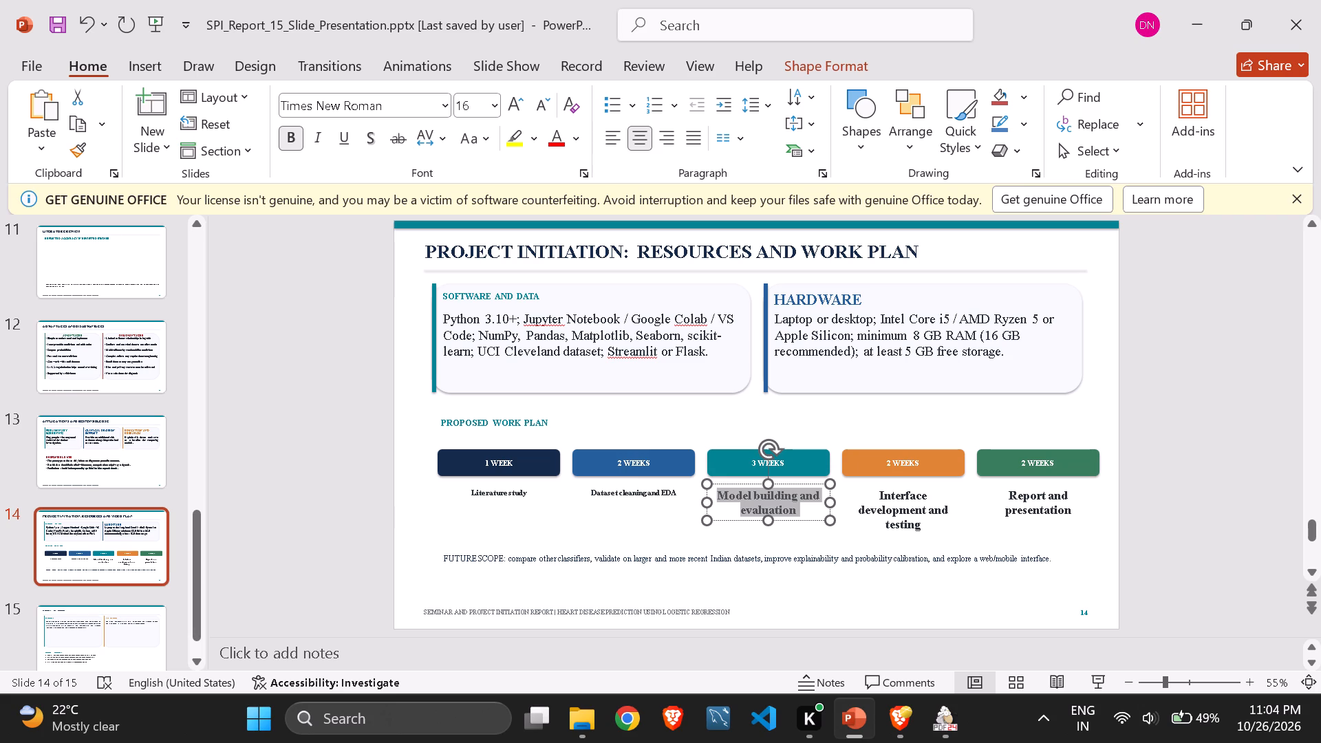
Set the entire "Dataset cleaning and EDA" label in the work plan to 16 pt.
click(616, 496)
key(ctrl+a)
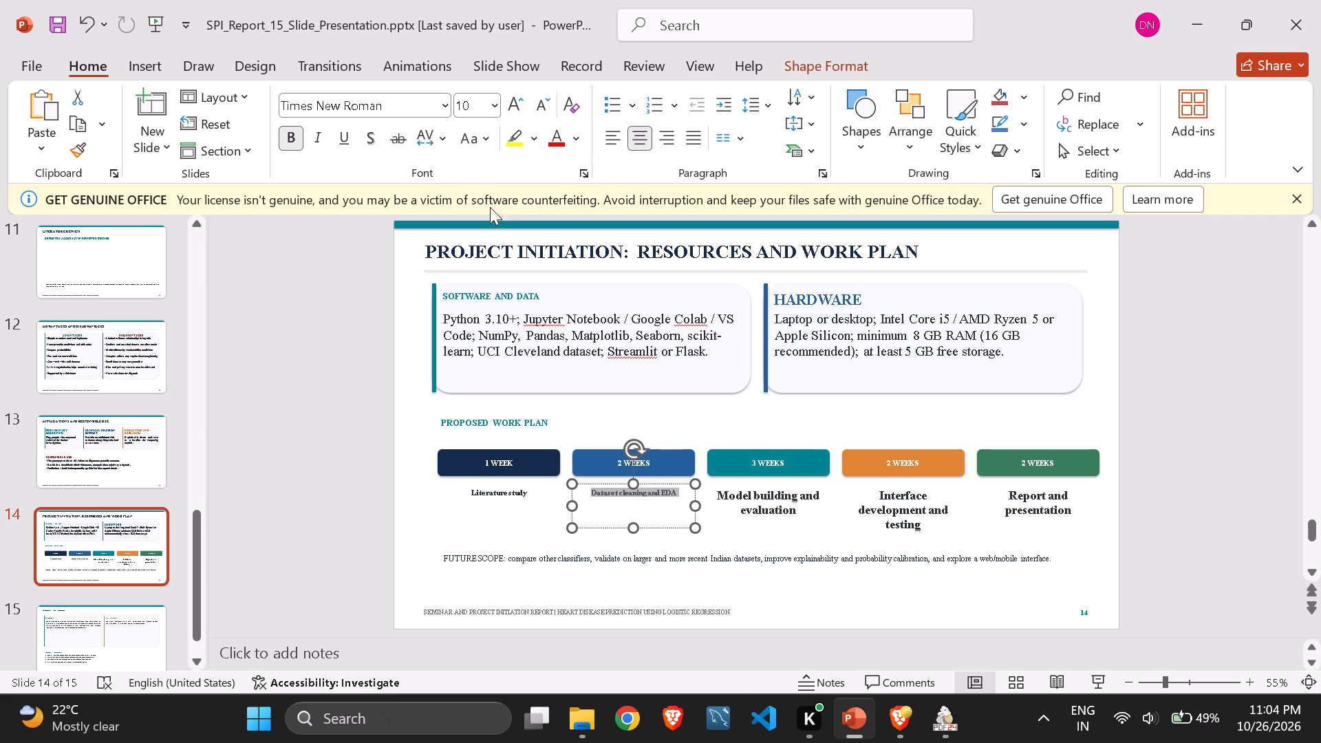
click(473, 109)
key(BackSpace)
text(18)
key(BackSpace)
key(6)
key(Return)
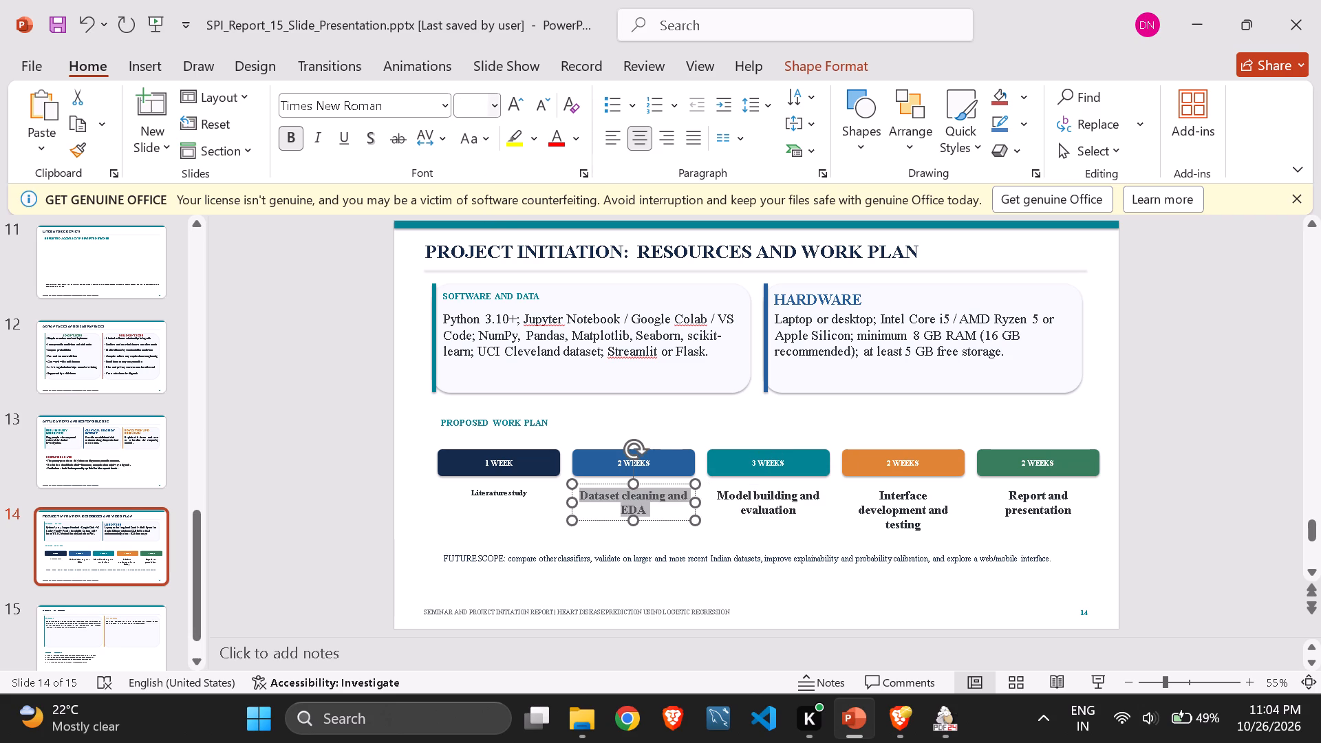
Set the entire "Literature study" label in the work plan to 16 pt.
click(508, 487)
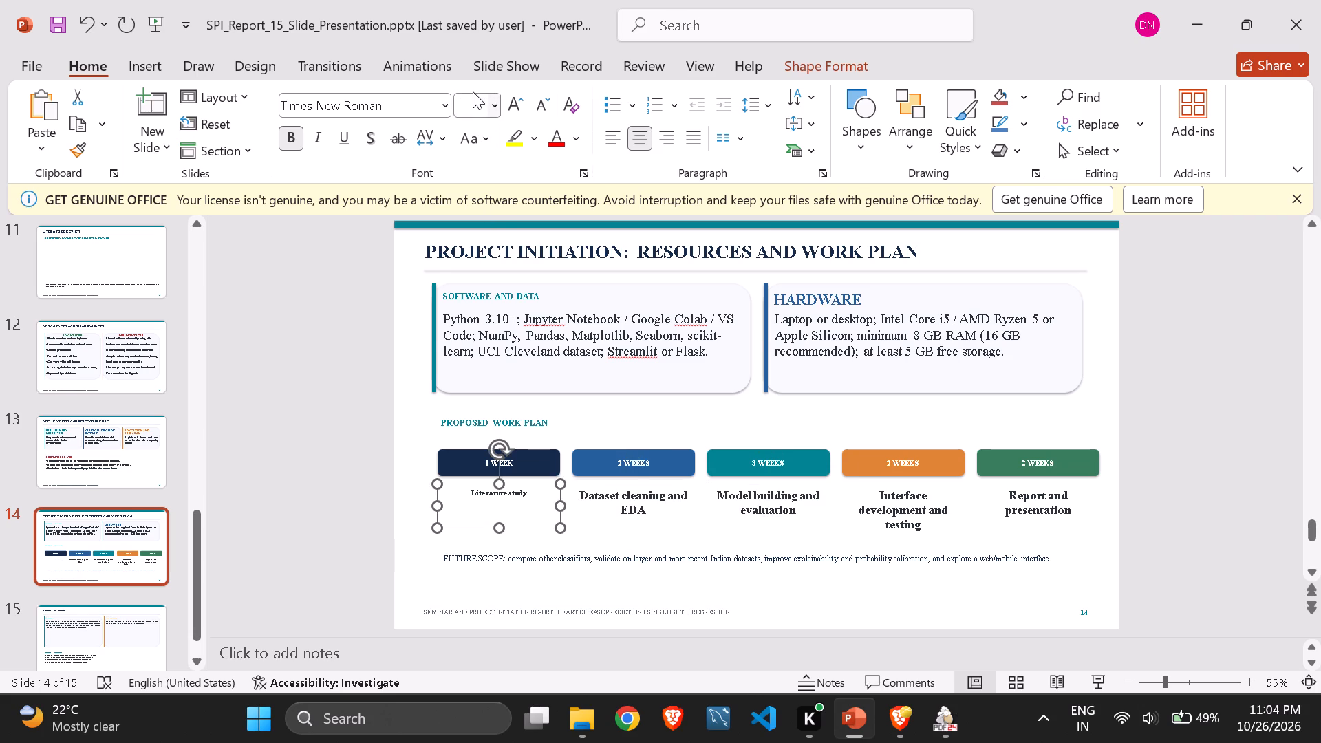
key(ctrl+a)
click(371, 348)
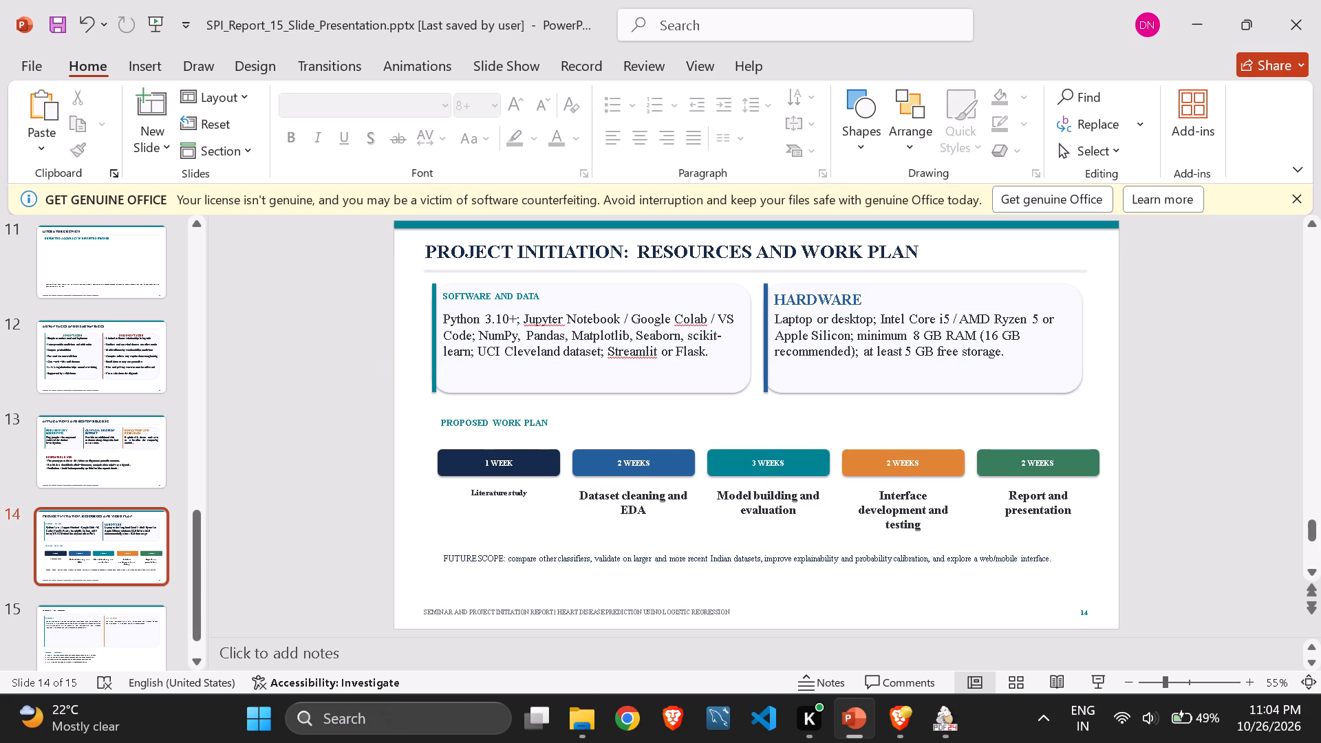
click(489, 493)
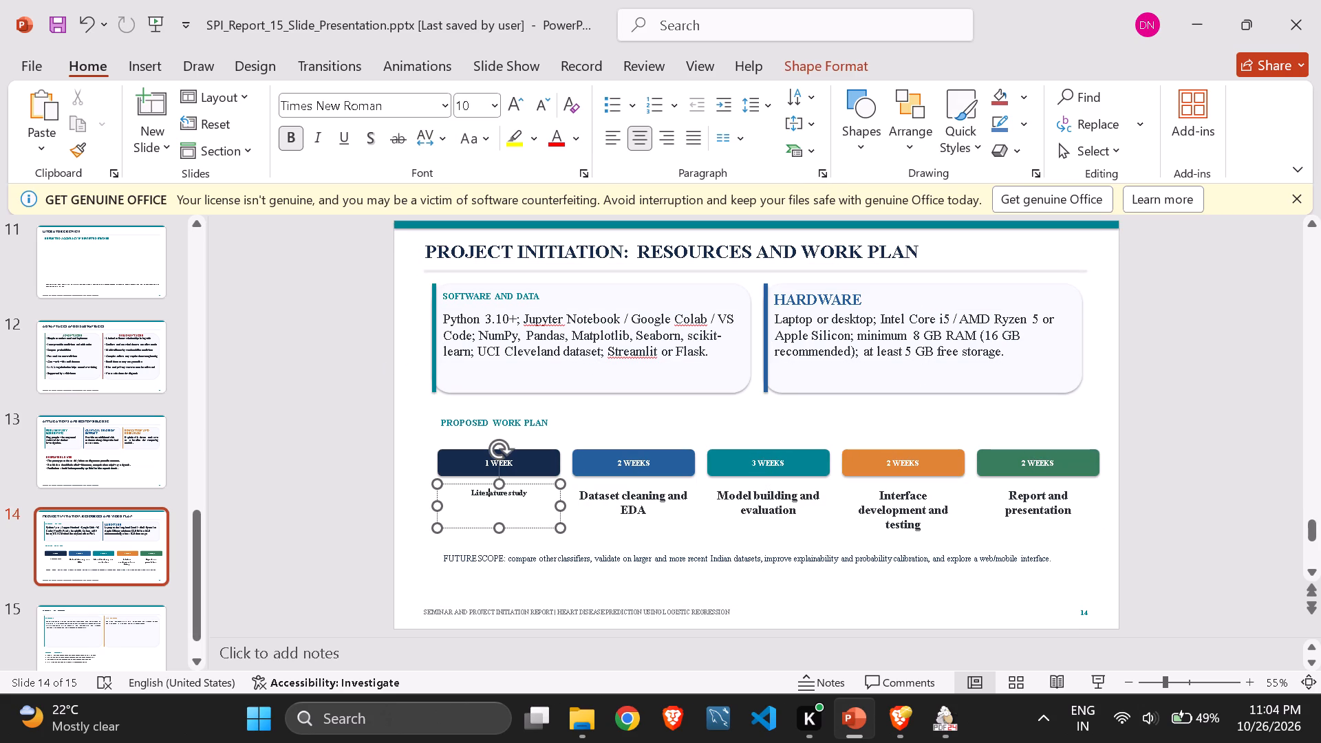
key(ctrl+a)
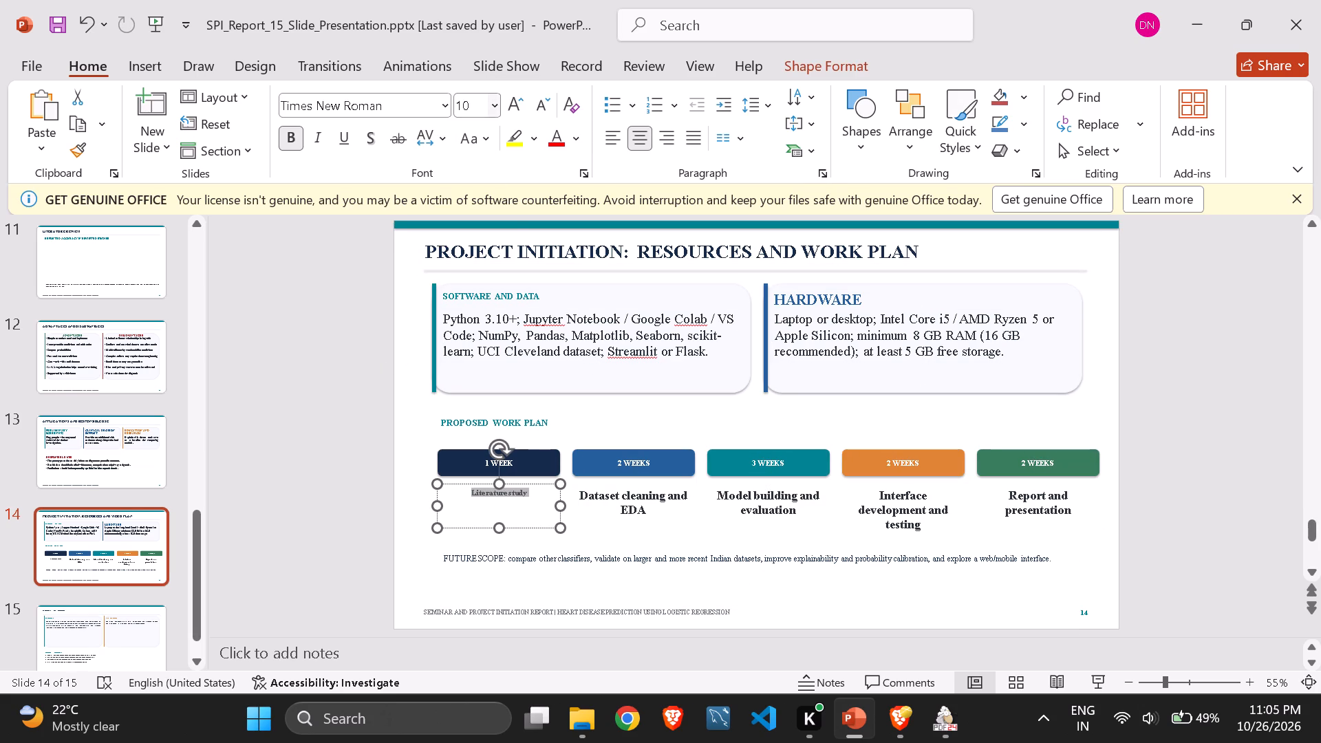
click(478, 105)
key(BackSpace)
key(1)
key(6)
key(Return)
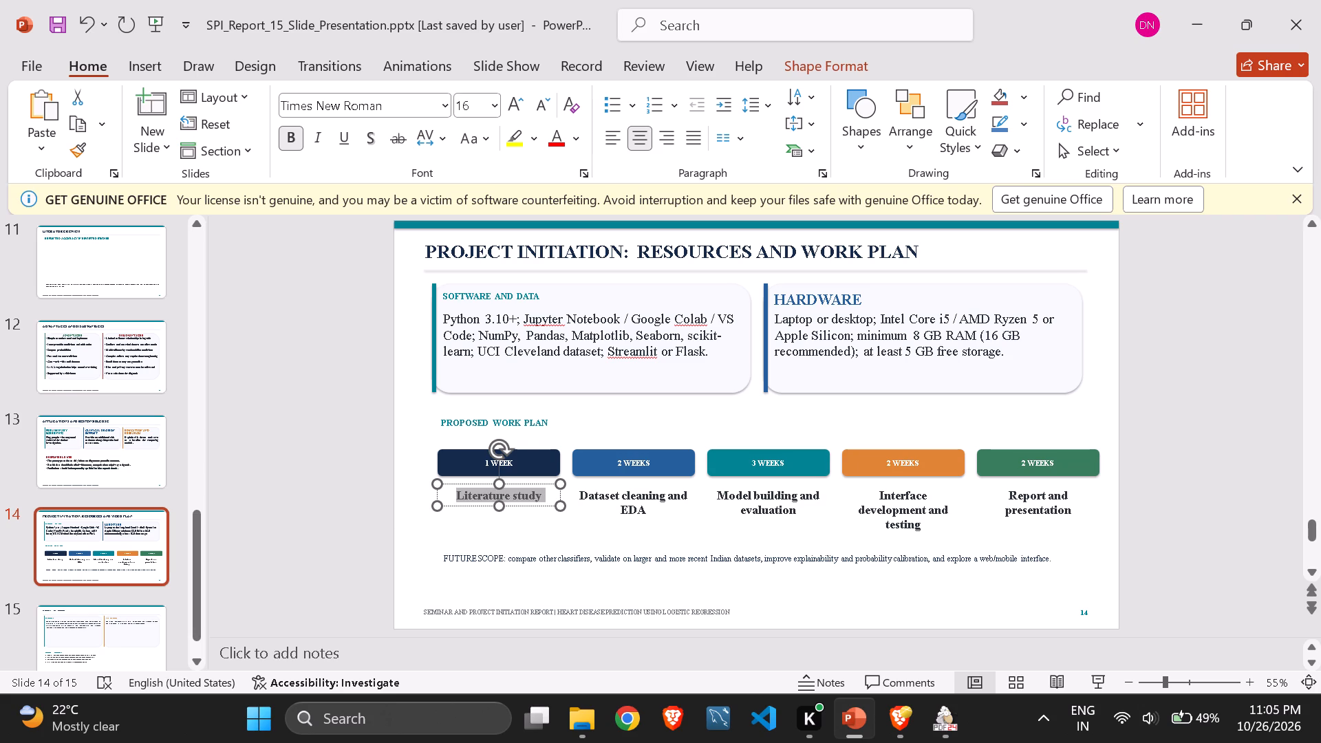
Set the "SOFTWARE AND DATA" card heading to 20 pt to match the "HARDWARE" heading.
click(511, 297)
key(ctrl+a)
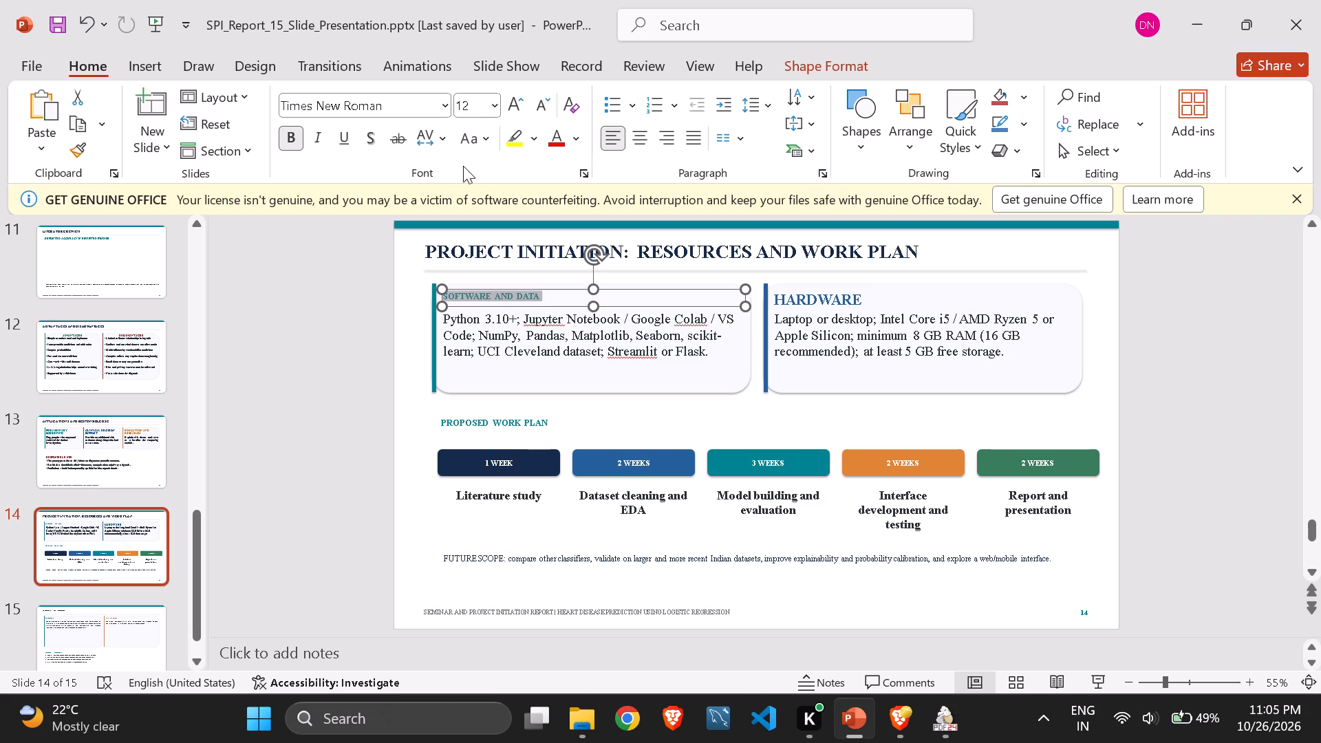
click(482, 110)
key(BackSpace)
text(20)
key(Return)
click(829, 299)
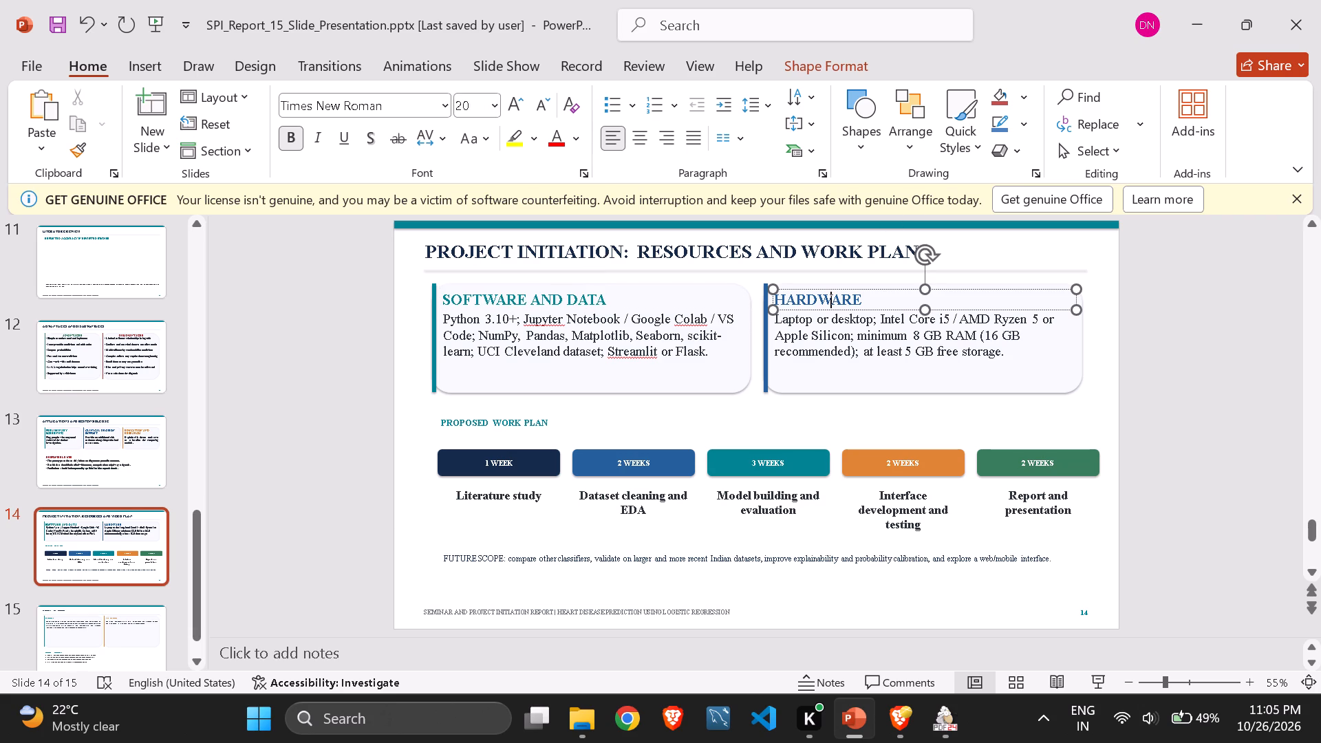
Set the "PROPOSED WORK PLAN" heading to 20 pt.
click(510, 420)
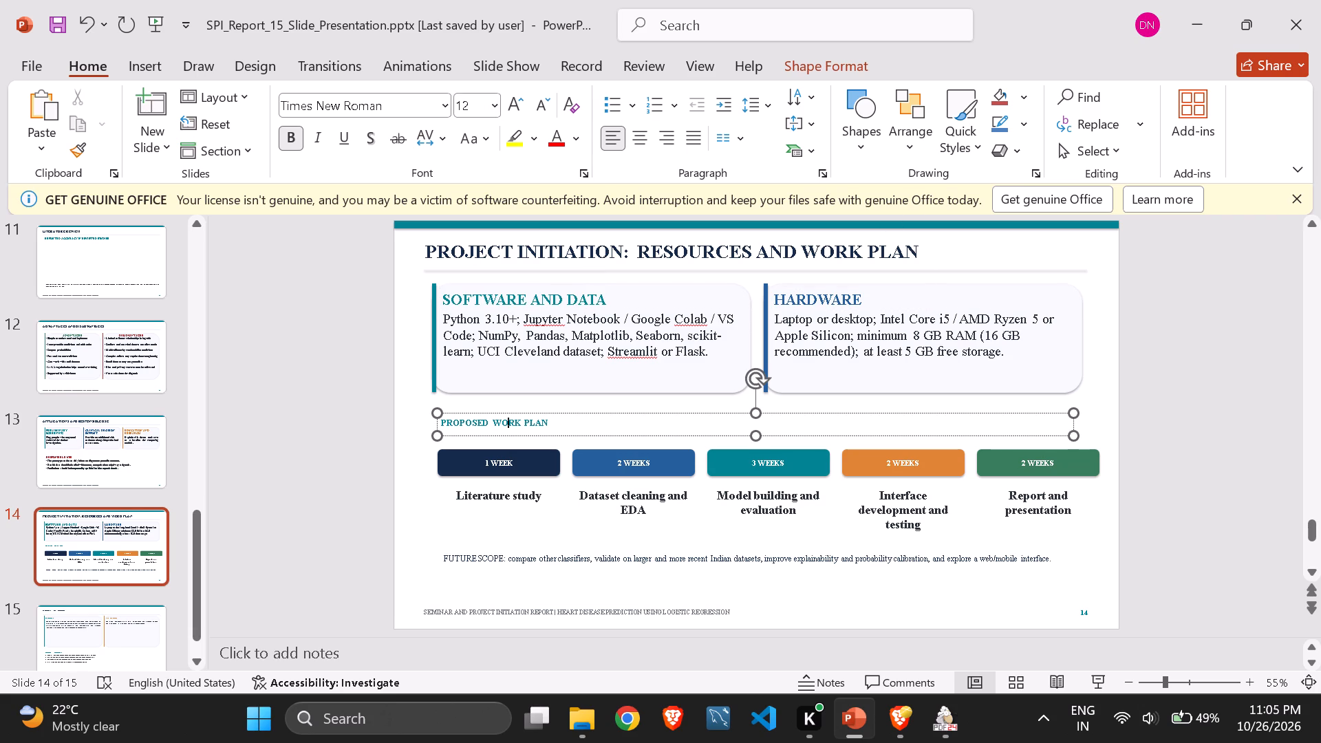
key(ctrl+a)
click(480, 109)
key(BackSpace)
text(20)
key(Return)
Set the "1 WEEK" text in the navy work plan box above "Literature study" to 16 pt.
click(522, 464)
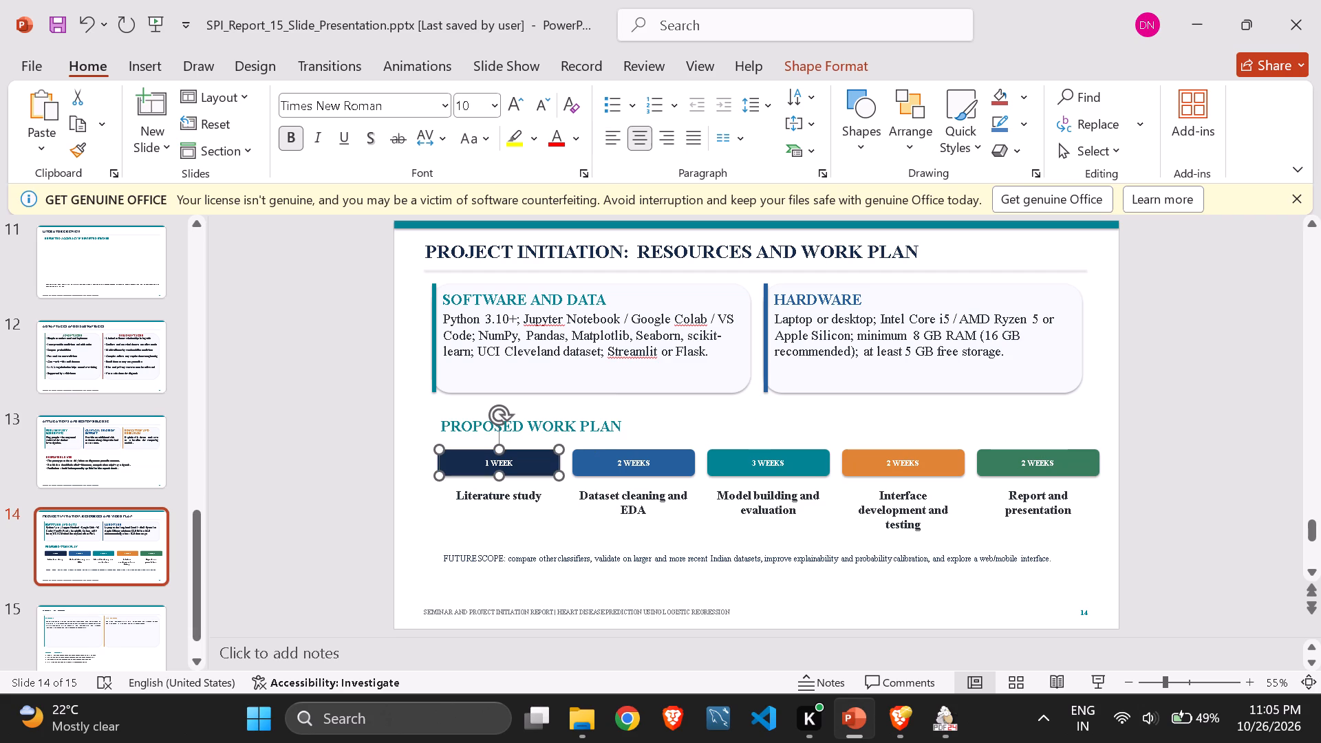
click(506, 463)
key(ctrl+a)
click(473, 108)
key(BackSpace)
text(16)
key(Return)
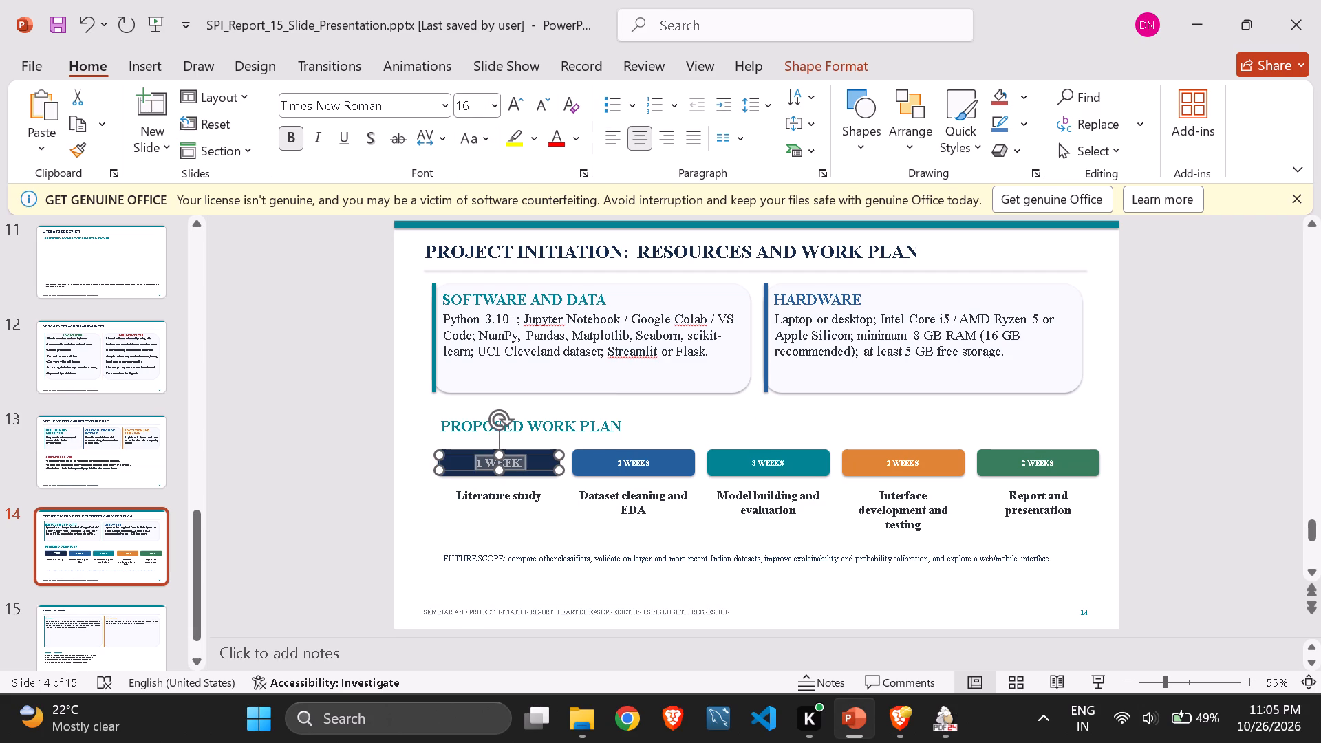
Set the "2 WEEKS" text in the blue box above "Dataset cleaning and EDA" to 16 pt.
click(641, 458)
key(ctrl+a)
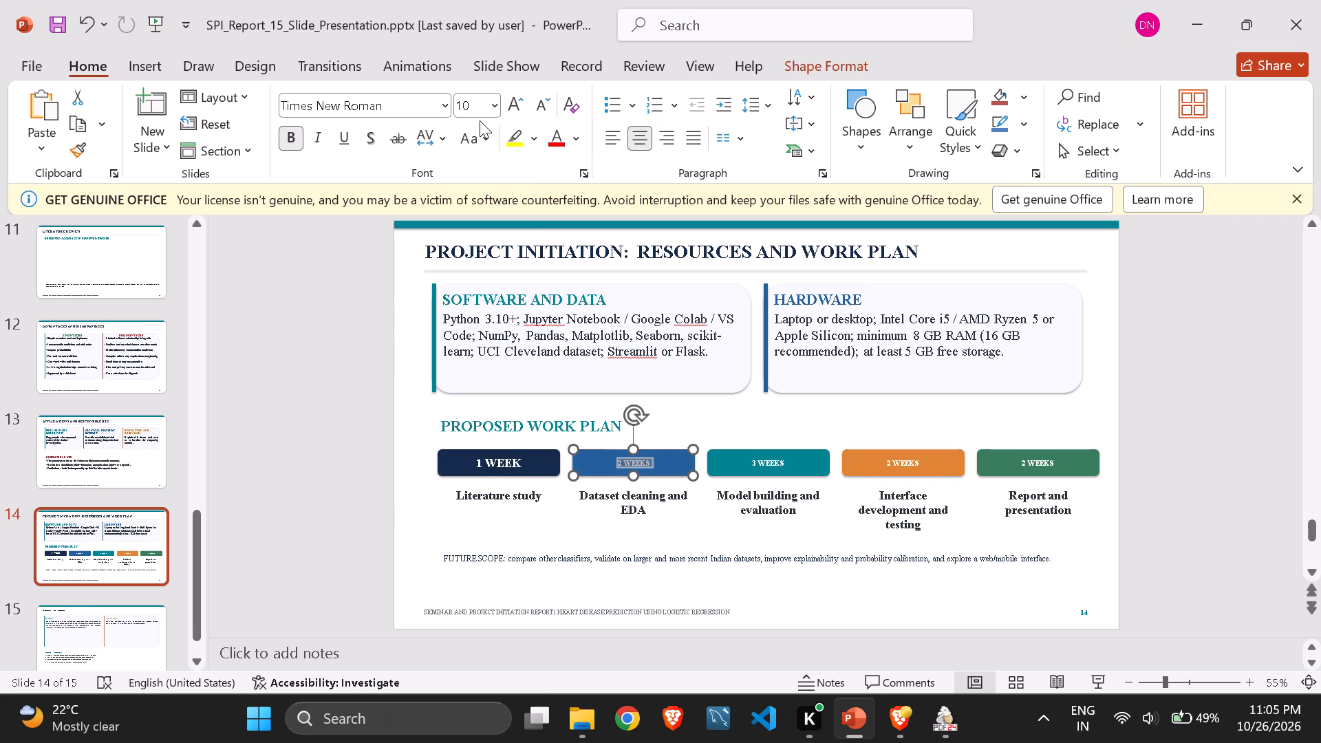
click(473, 104)
key(BackSpace)
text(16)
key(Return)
Set the "3 WEEKS" text in the teal box above "Model building and evaluation" to 16 pt.
click(754, 461)
key(ctrl+a)
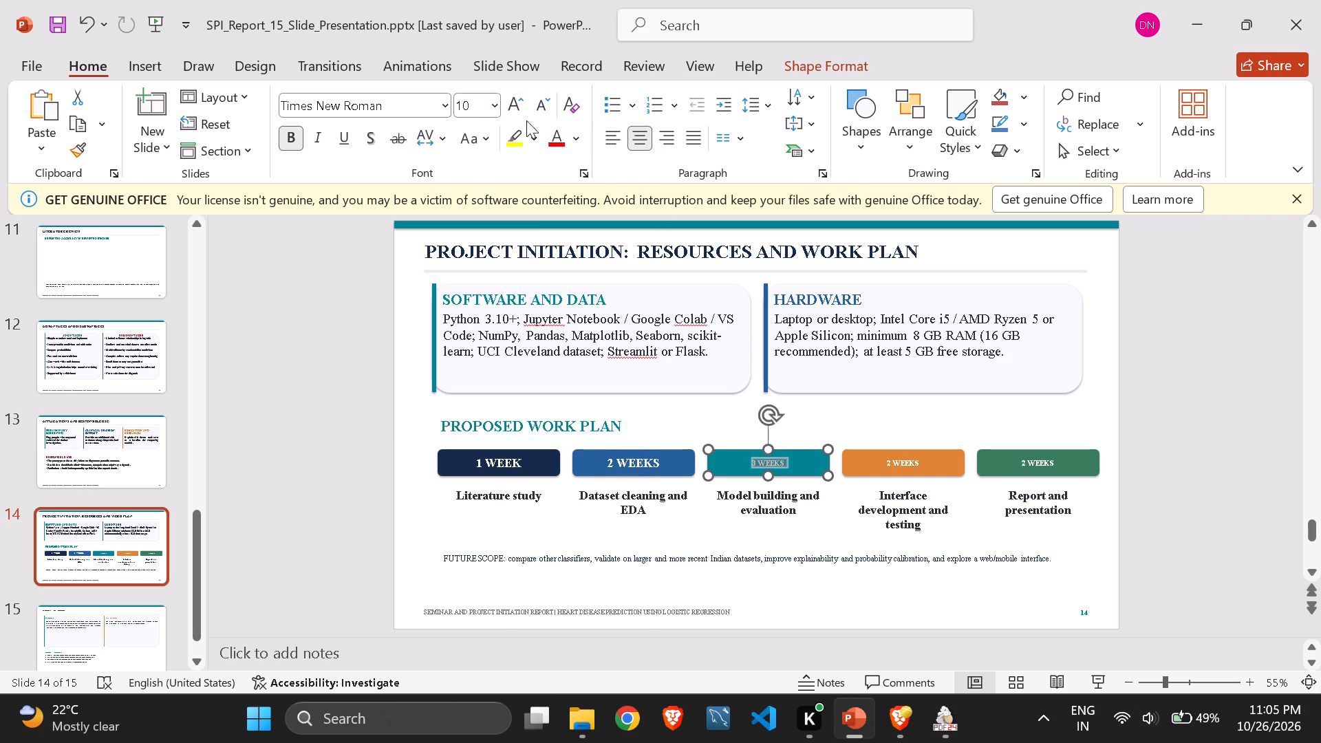
click(469, 107)
key(BackSpace)
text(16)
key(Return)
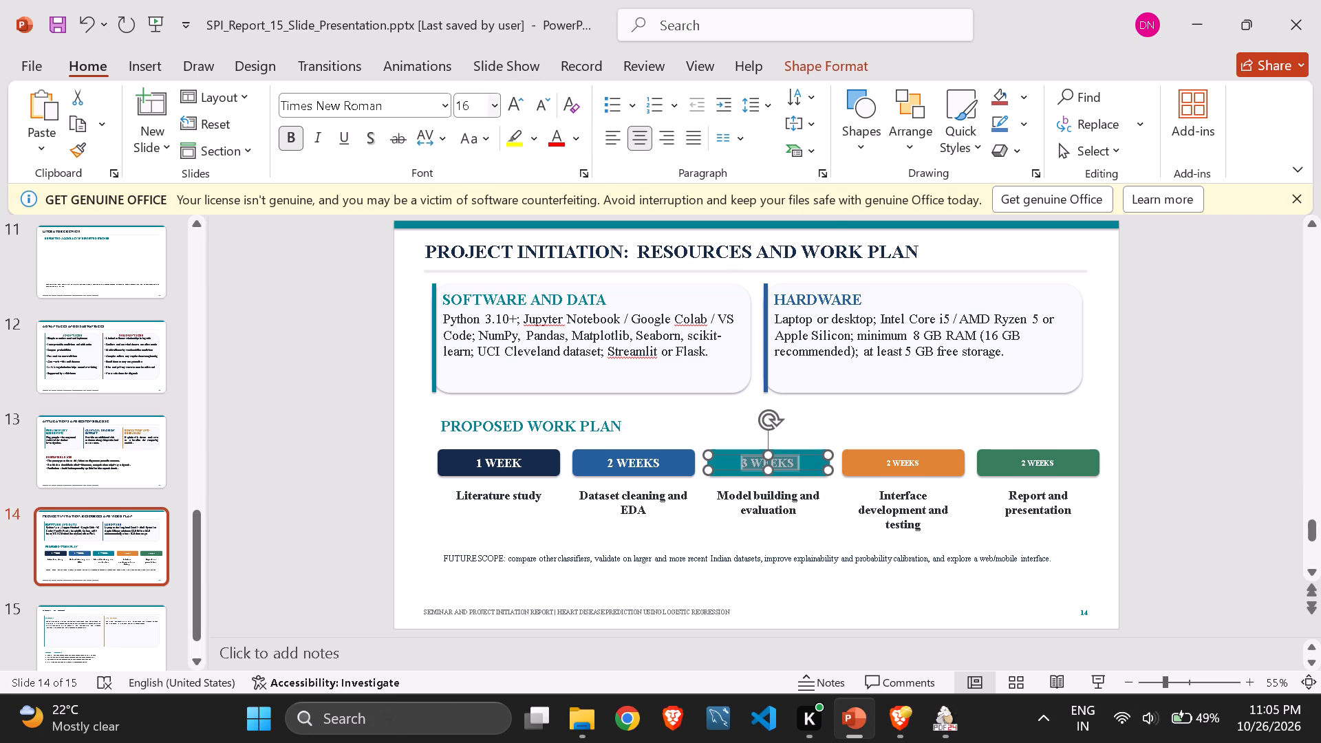
click(475, 101)
key(BackSpace)
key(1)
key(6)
key(Return)
Set the "2 WEEKS" text in the orange box above "Interface development and testing" to 16 pt.
click(904, 463)
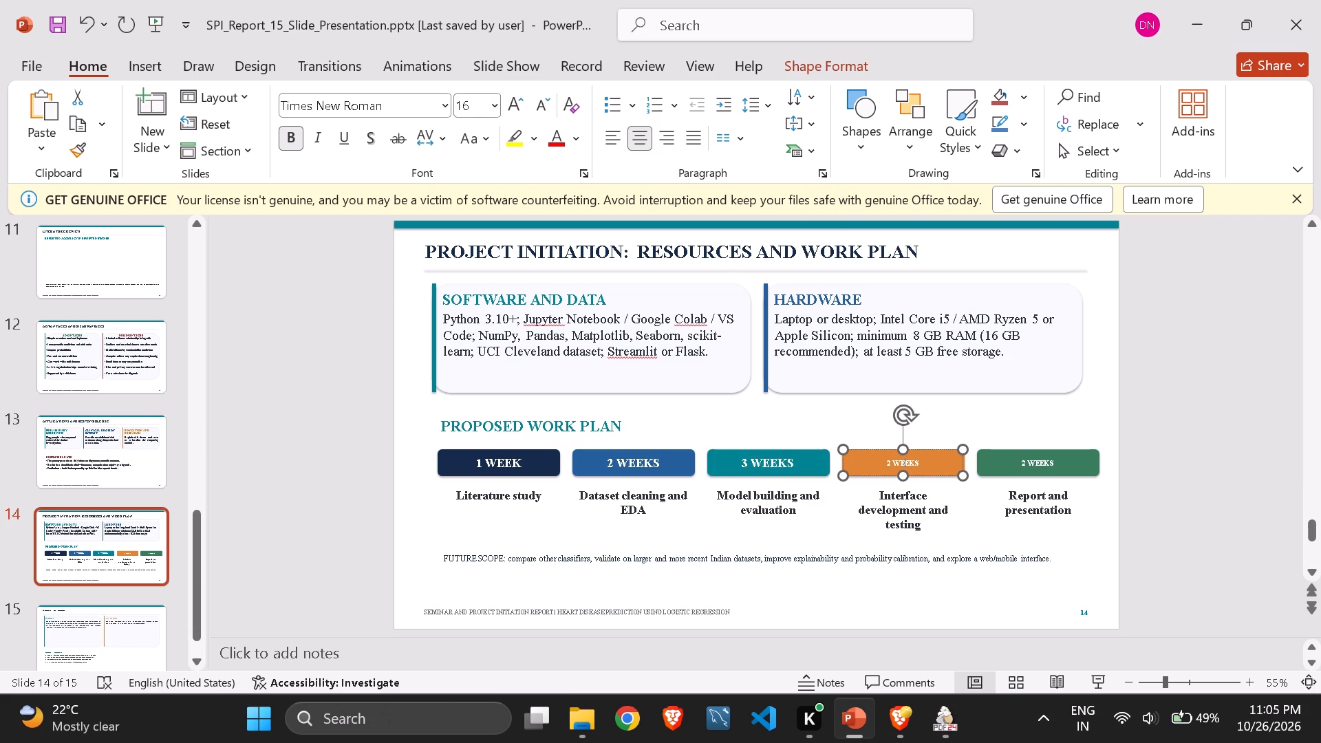
key(ctrl+a)
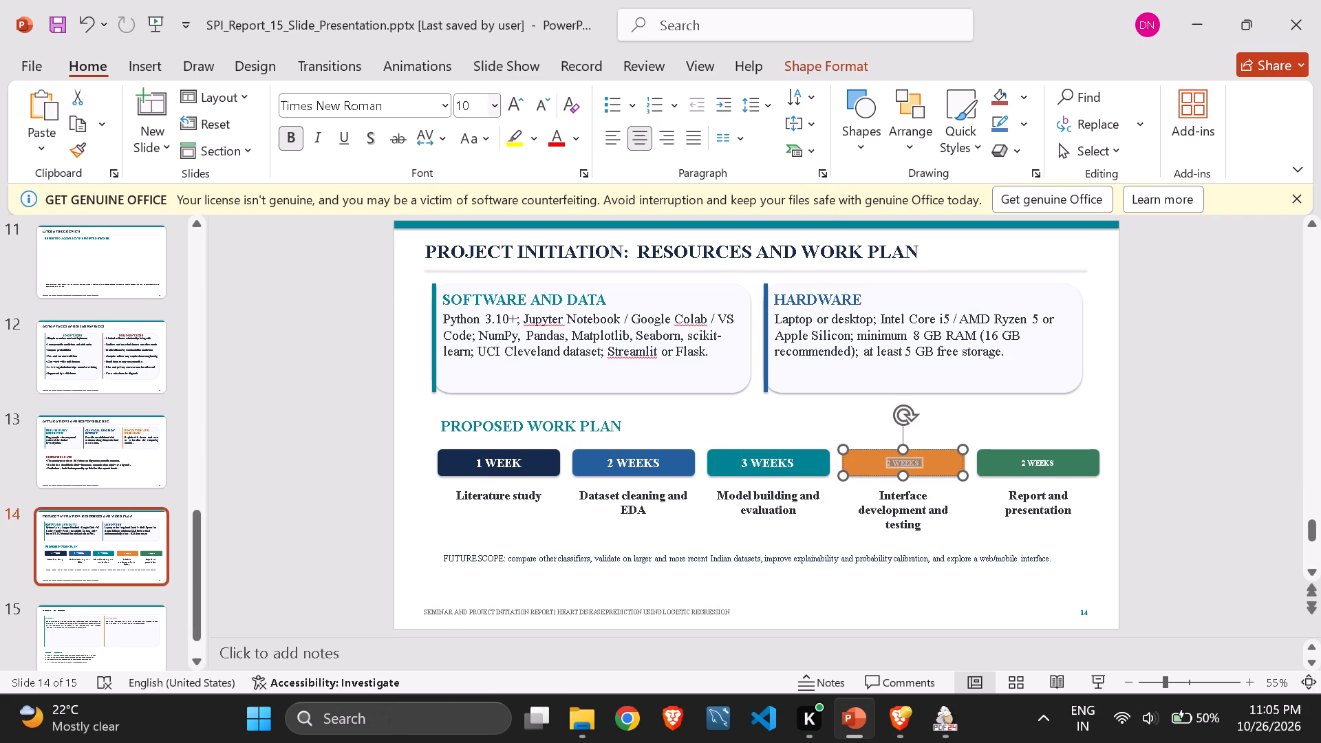
click(471, 109)
key(BackSpace)
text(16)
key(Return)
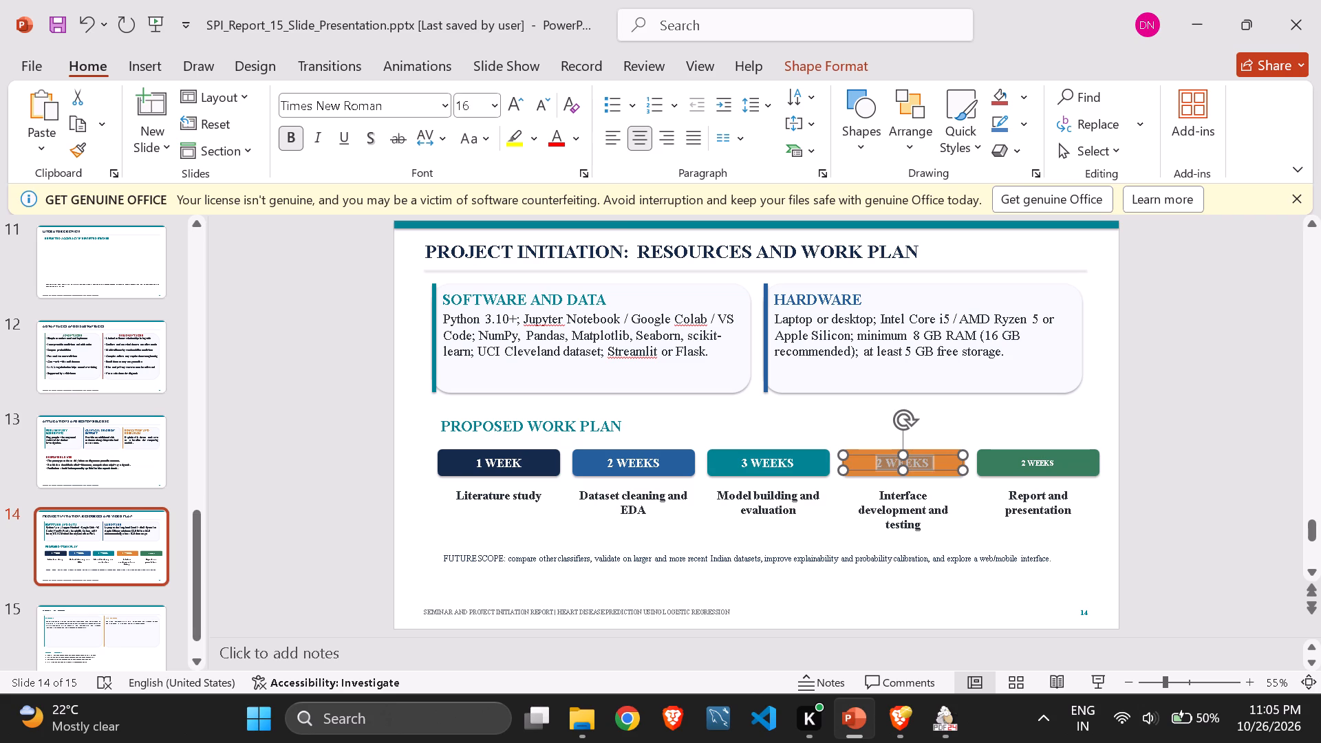
click(885, 464)
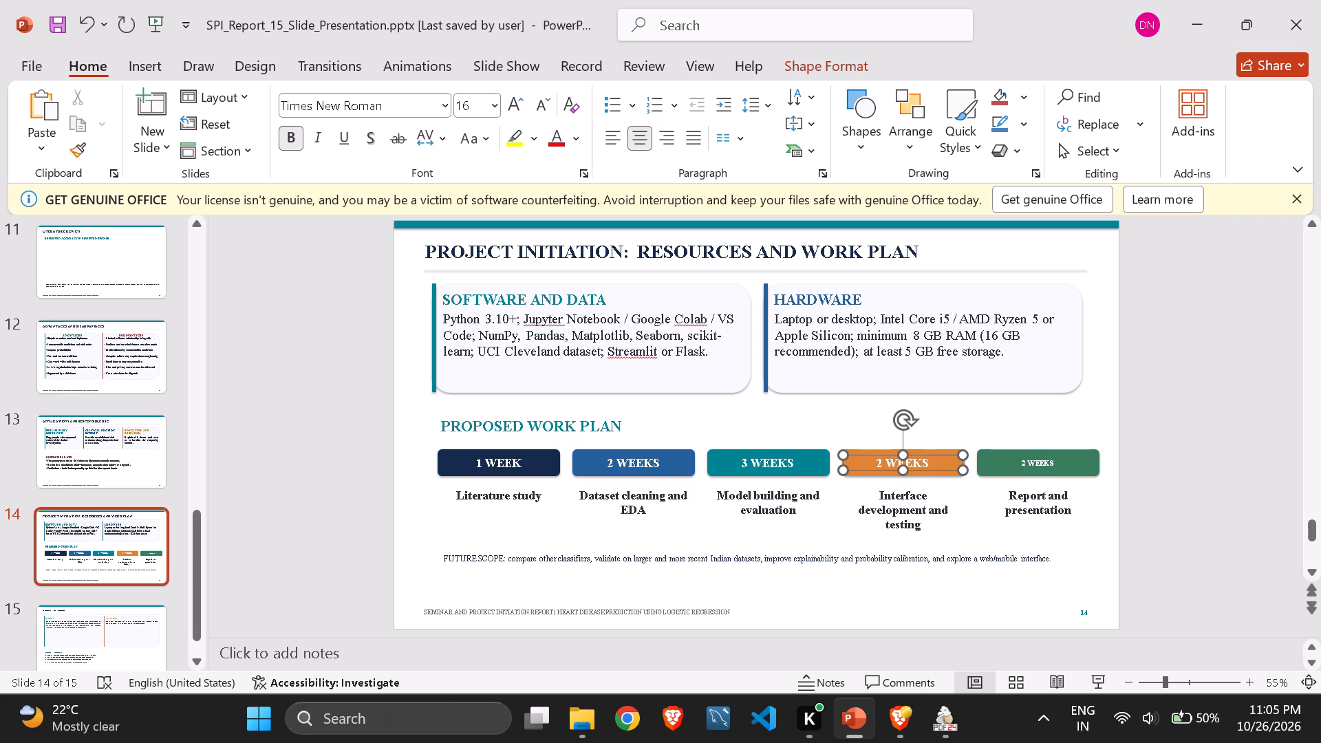
Change the week number in the orange work plan box above "Interface development and testing" to "4,5".
key(Left)
key(BackSpace)
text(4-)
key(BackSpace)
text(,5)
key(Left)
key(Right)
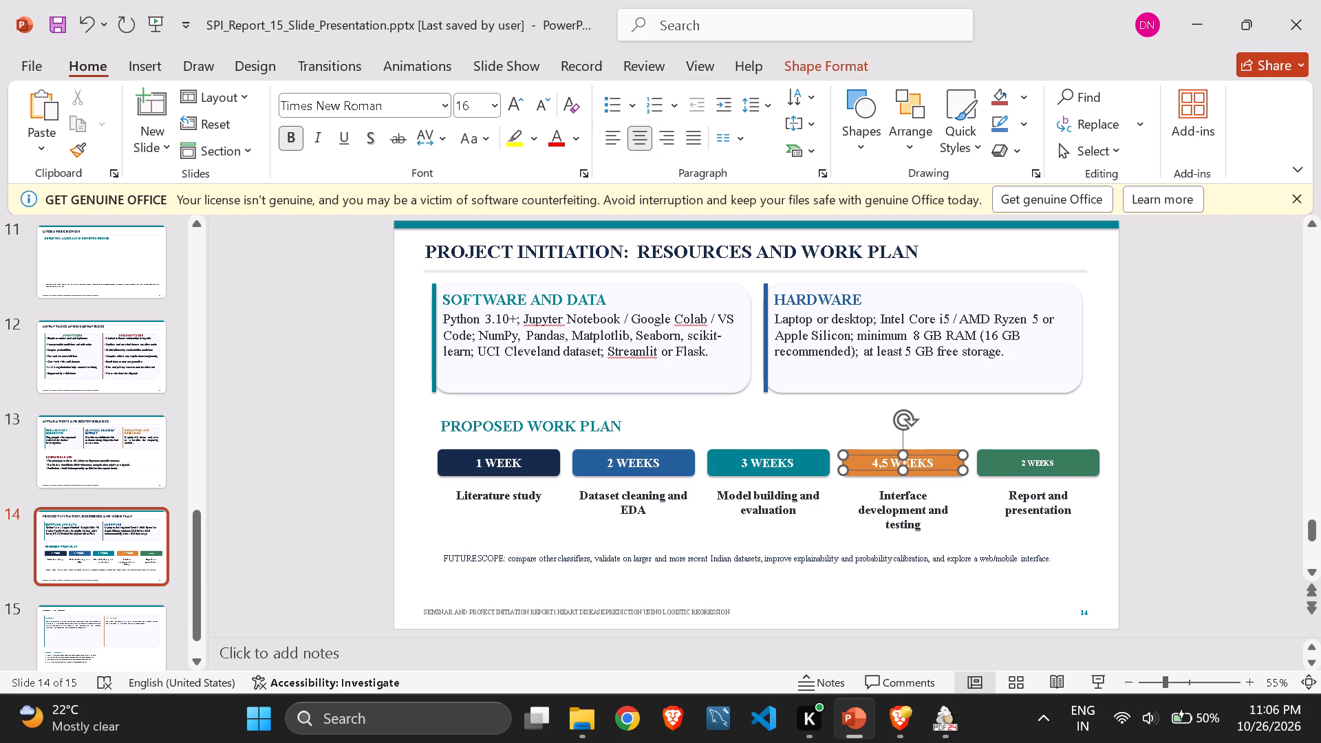
Change the navy work plan box's text above "Literature study" to "1st WEEK" with a superscript ordinal suffix.
click(484, 464)
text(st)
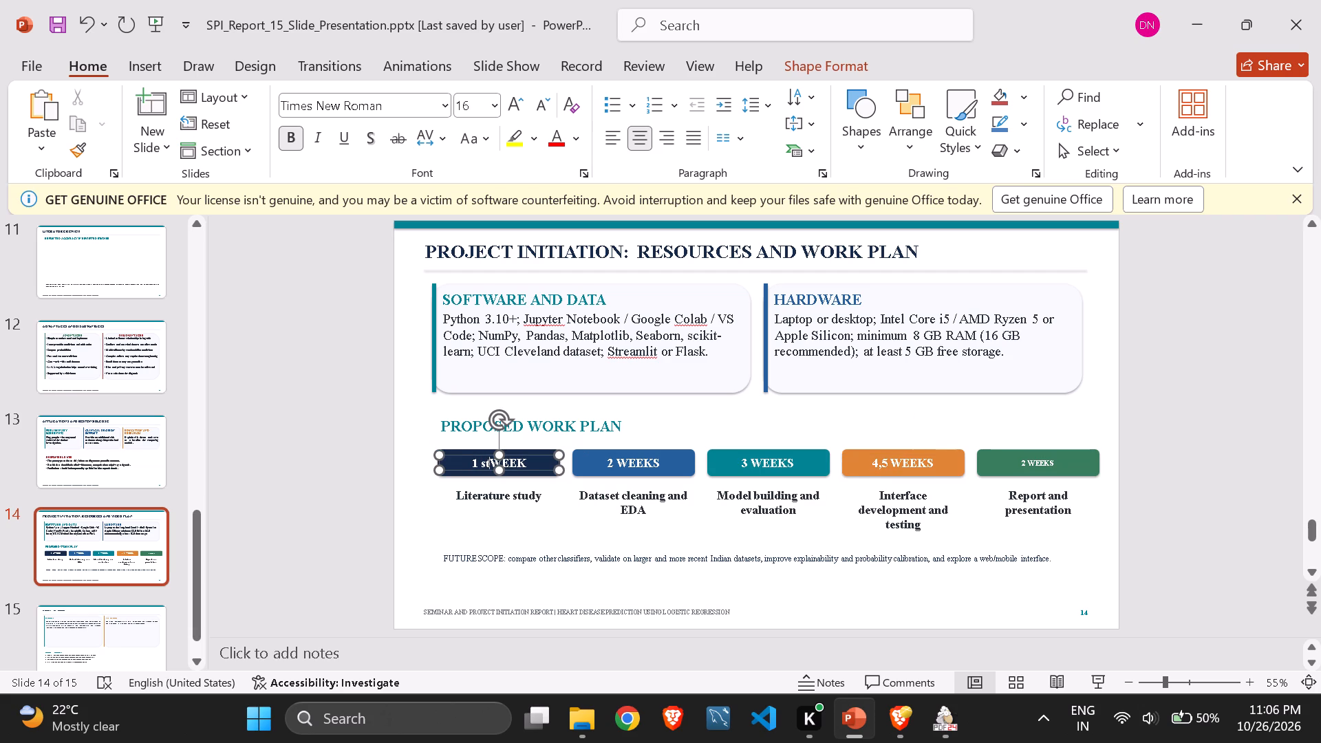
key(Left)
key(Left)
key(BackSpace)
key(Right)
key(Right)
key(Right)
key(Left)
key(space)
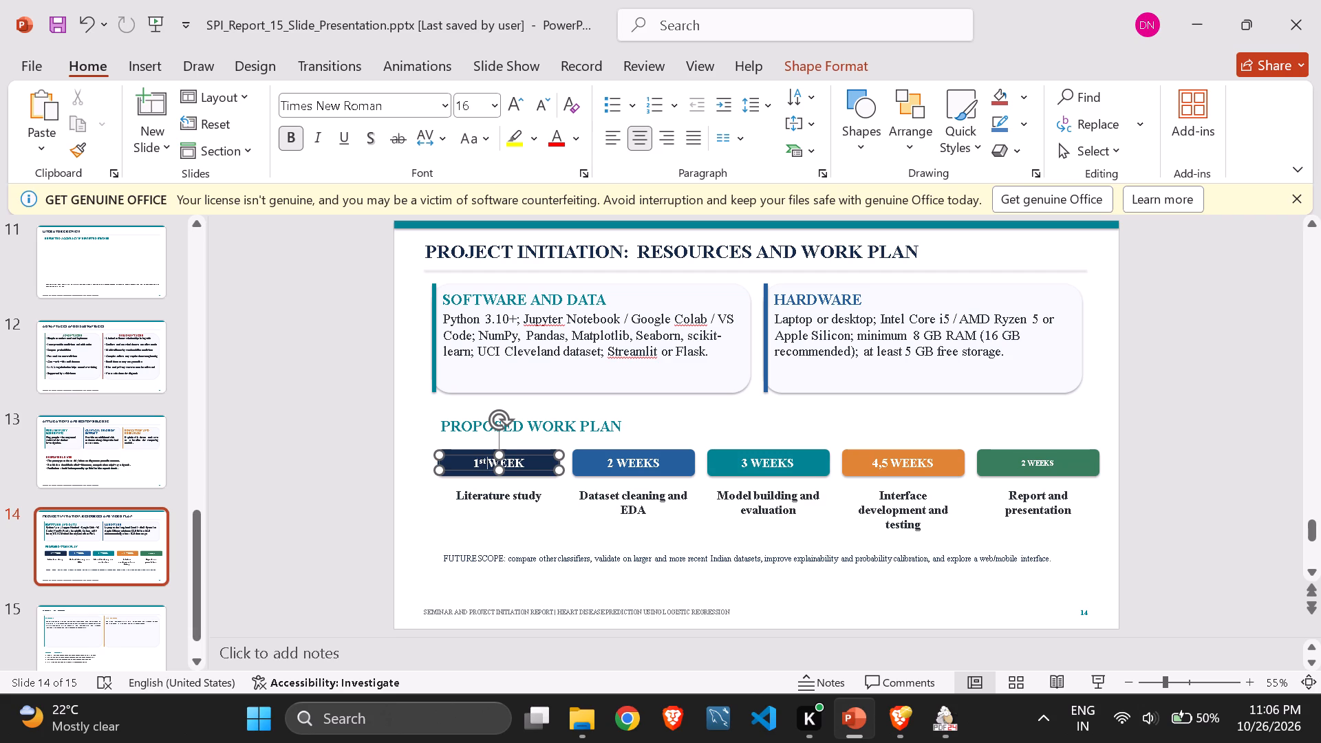
Change the number in the blue box above "Dataset cleaning and EDA" to "2nd" with a superscript suffix.
click(614, 465)
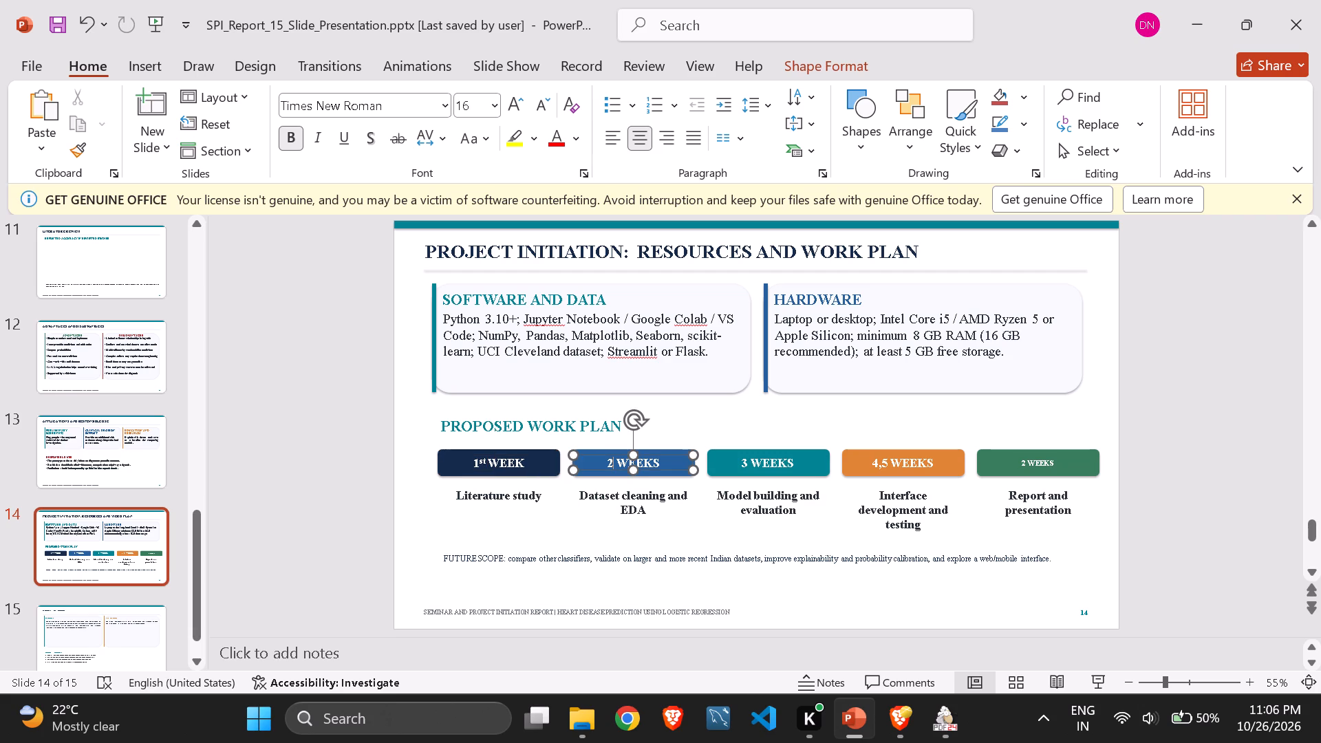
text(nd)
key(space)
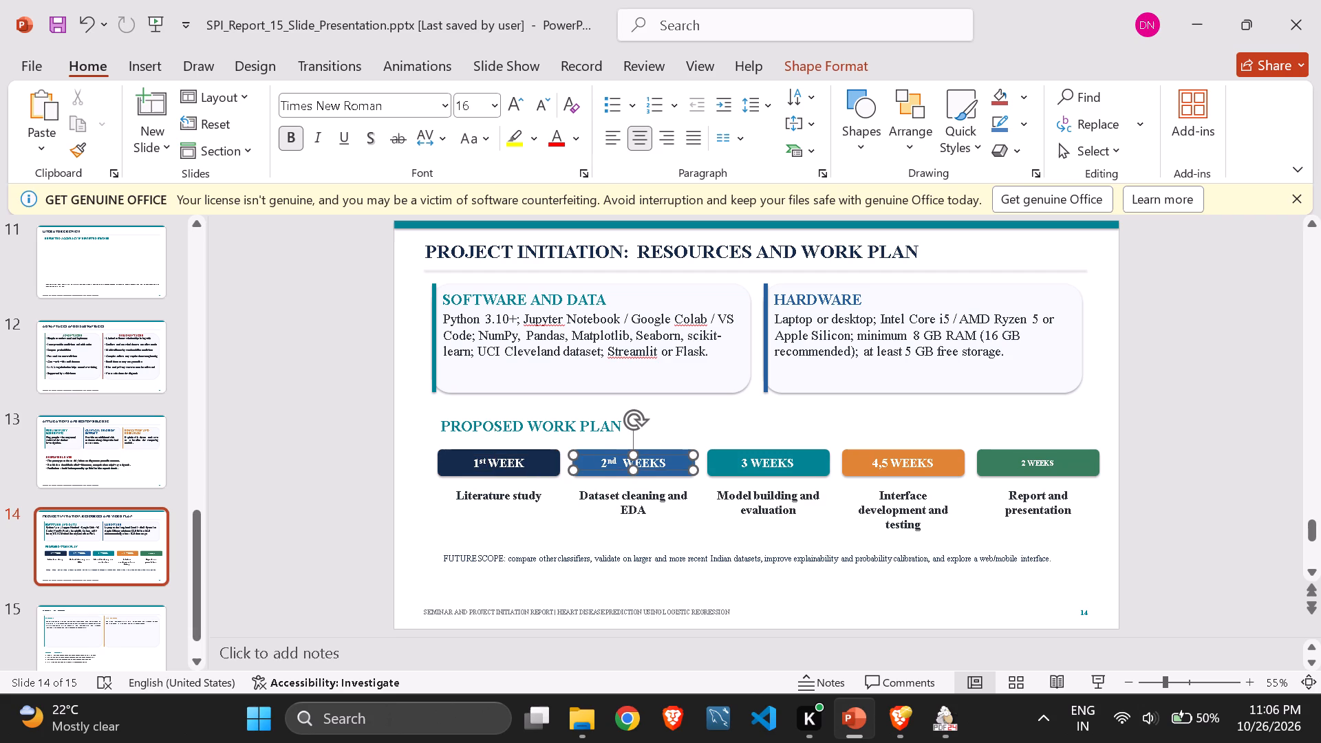
Change the number in the teal box above "Model building and evaluation" to "3rd" with a superscript suffix.
click(750, 462)
key(Left)
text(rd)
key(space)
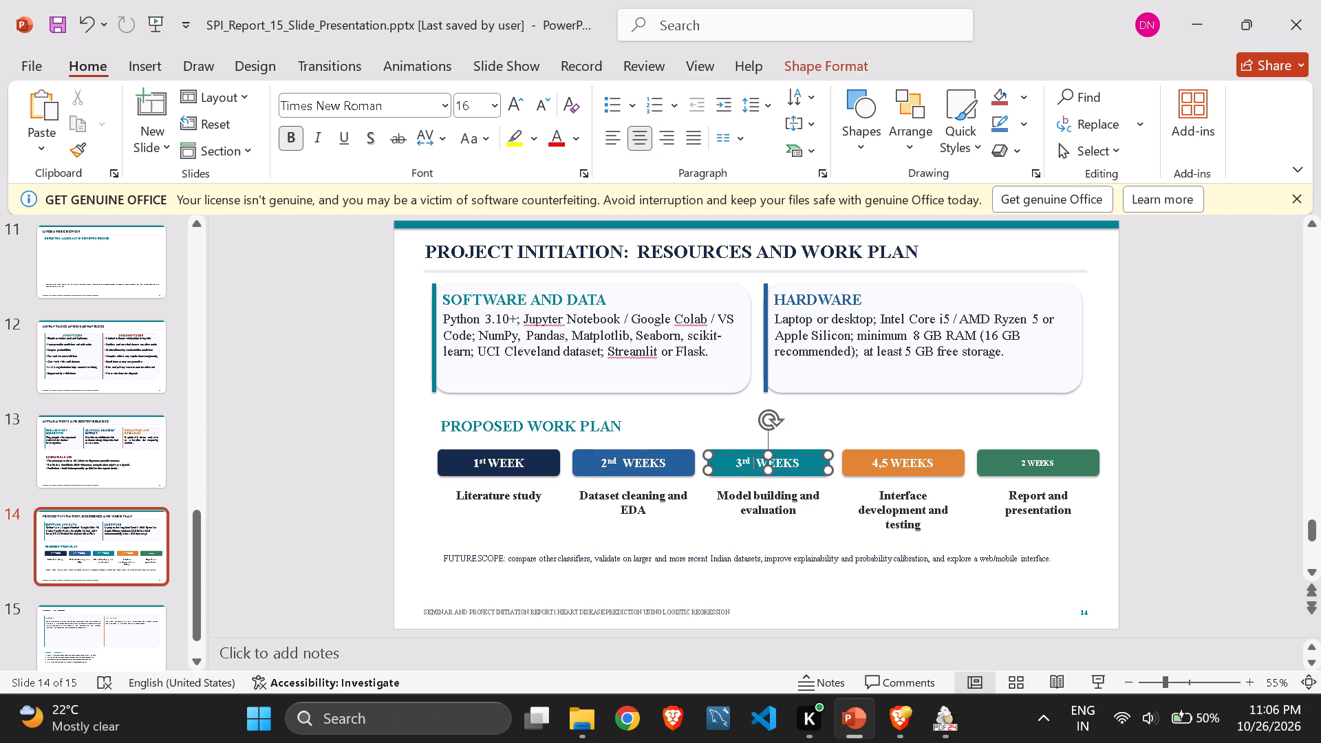
Change the orange box's text above "Interface development and testing" to "4th ,5th WEEK" with superscript suffixes.
click(883, 457)
key(Left)
key(Left)
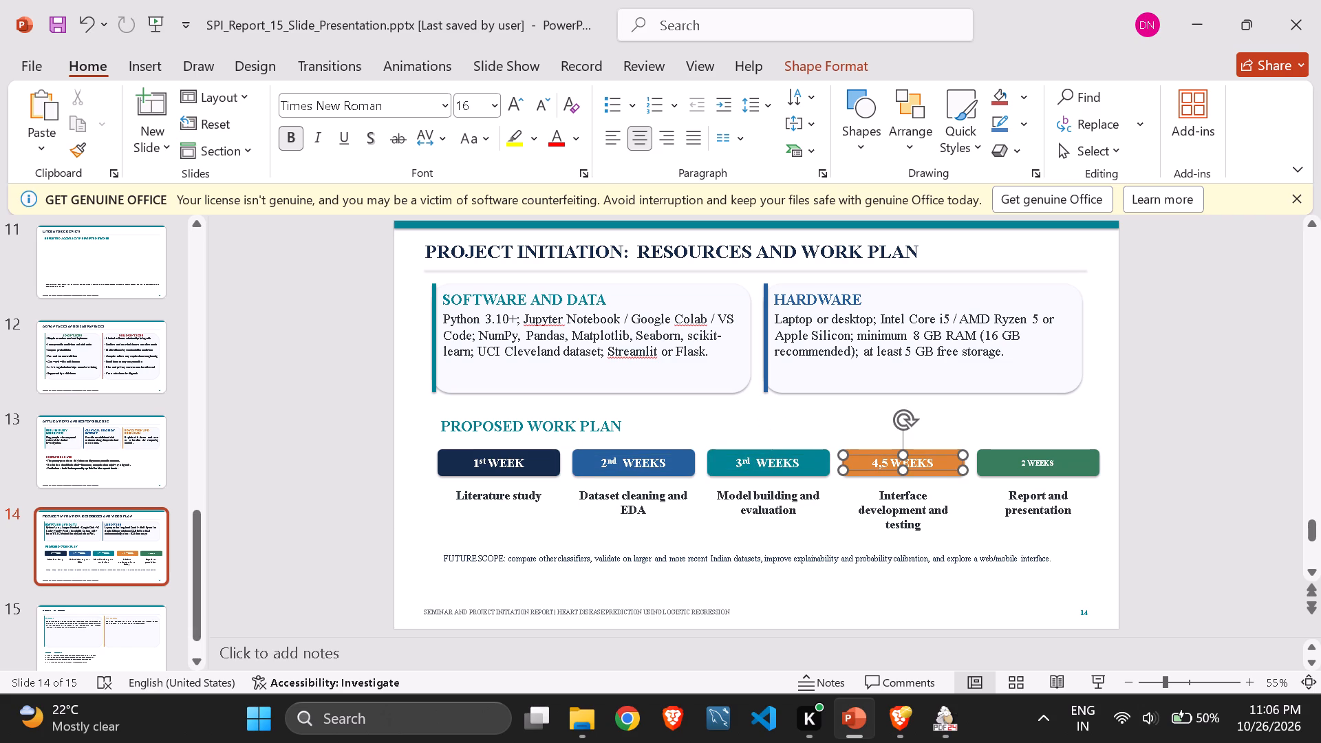
key(Right)
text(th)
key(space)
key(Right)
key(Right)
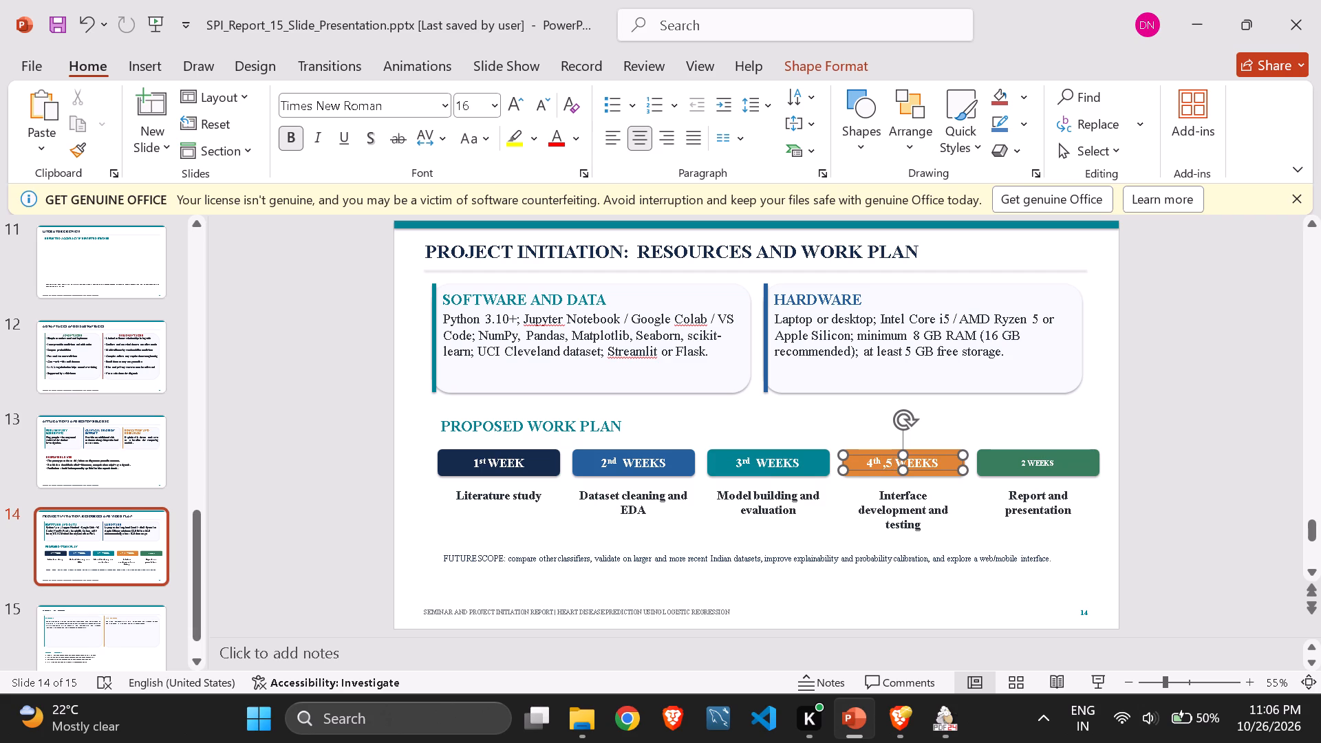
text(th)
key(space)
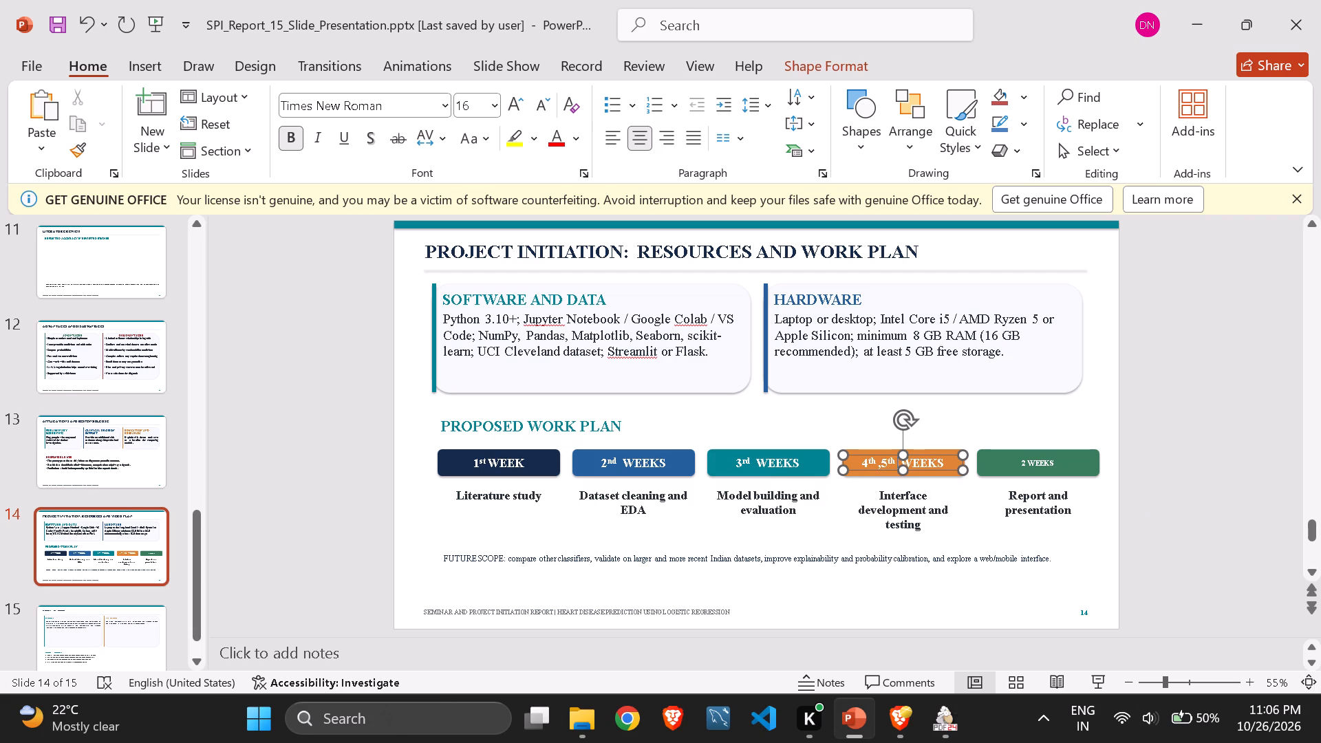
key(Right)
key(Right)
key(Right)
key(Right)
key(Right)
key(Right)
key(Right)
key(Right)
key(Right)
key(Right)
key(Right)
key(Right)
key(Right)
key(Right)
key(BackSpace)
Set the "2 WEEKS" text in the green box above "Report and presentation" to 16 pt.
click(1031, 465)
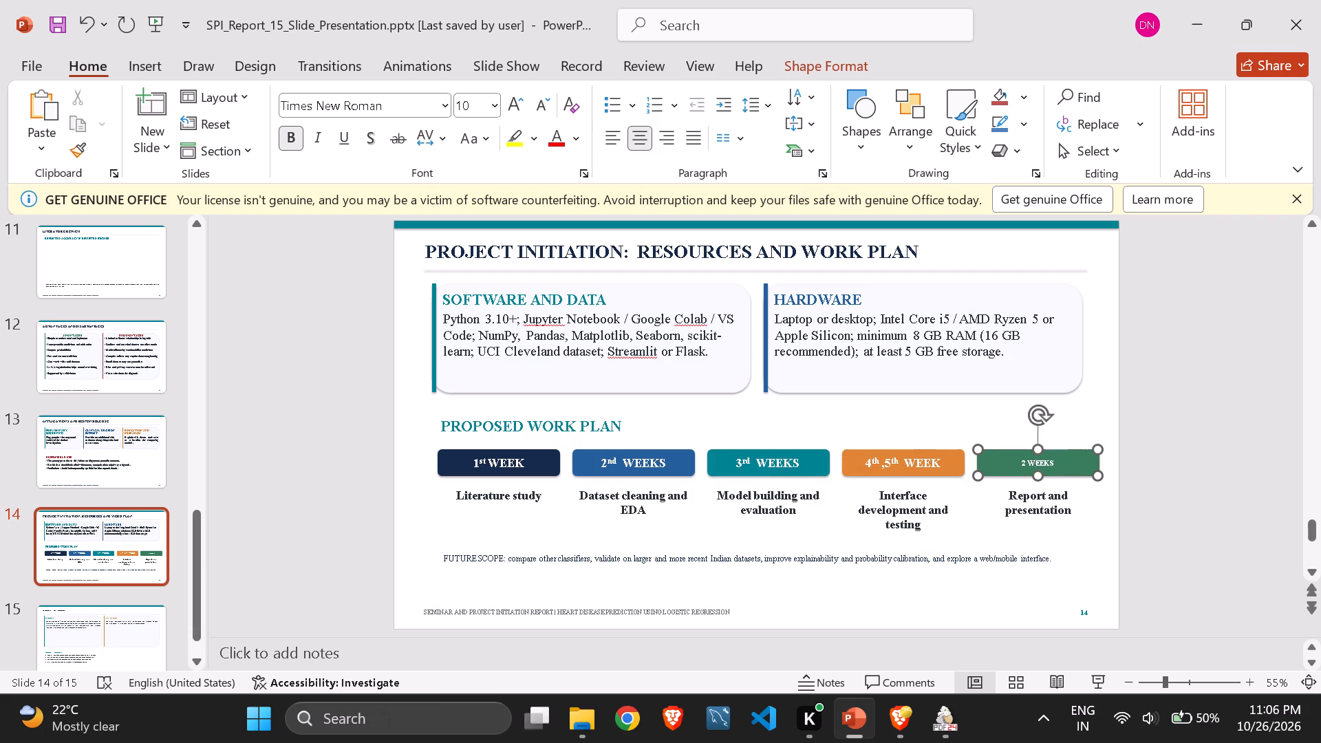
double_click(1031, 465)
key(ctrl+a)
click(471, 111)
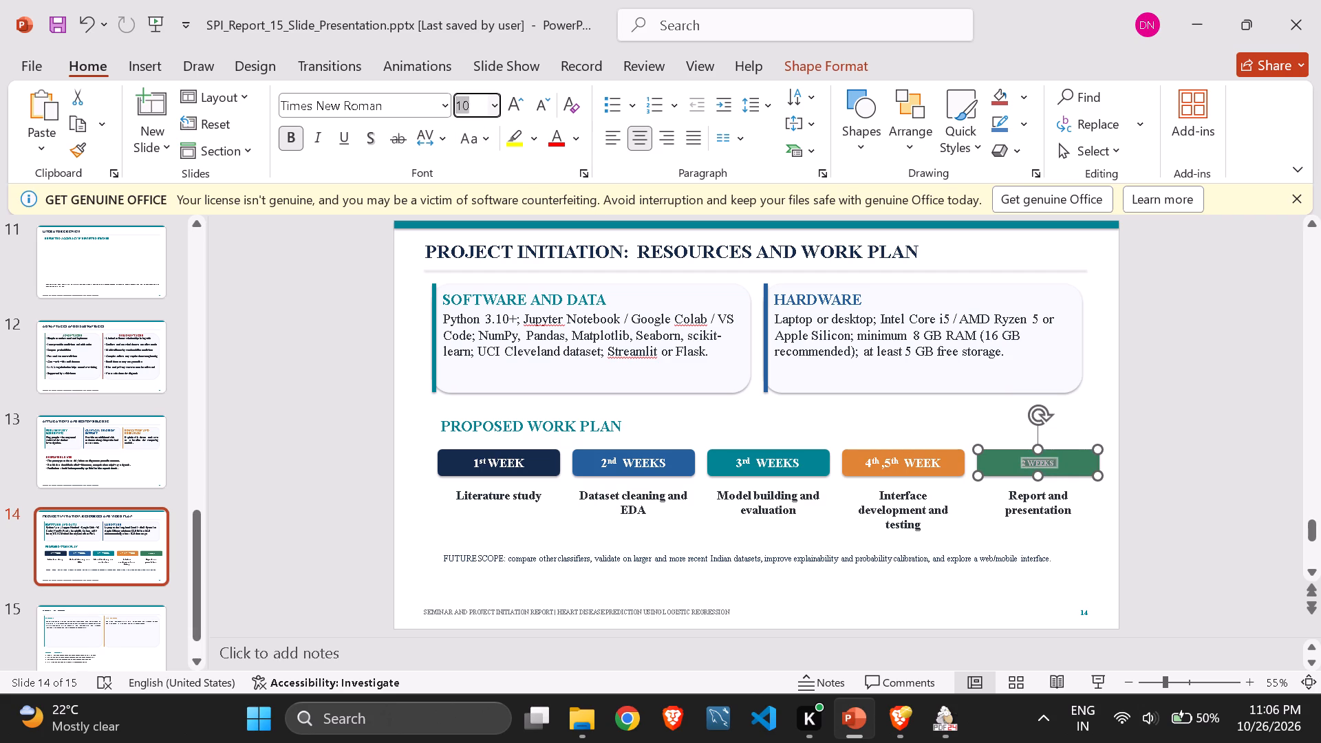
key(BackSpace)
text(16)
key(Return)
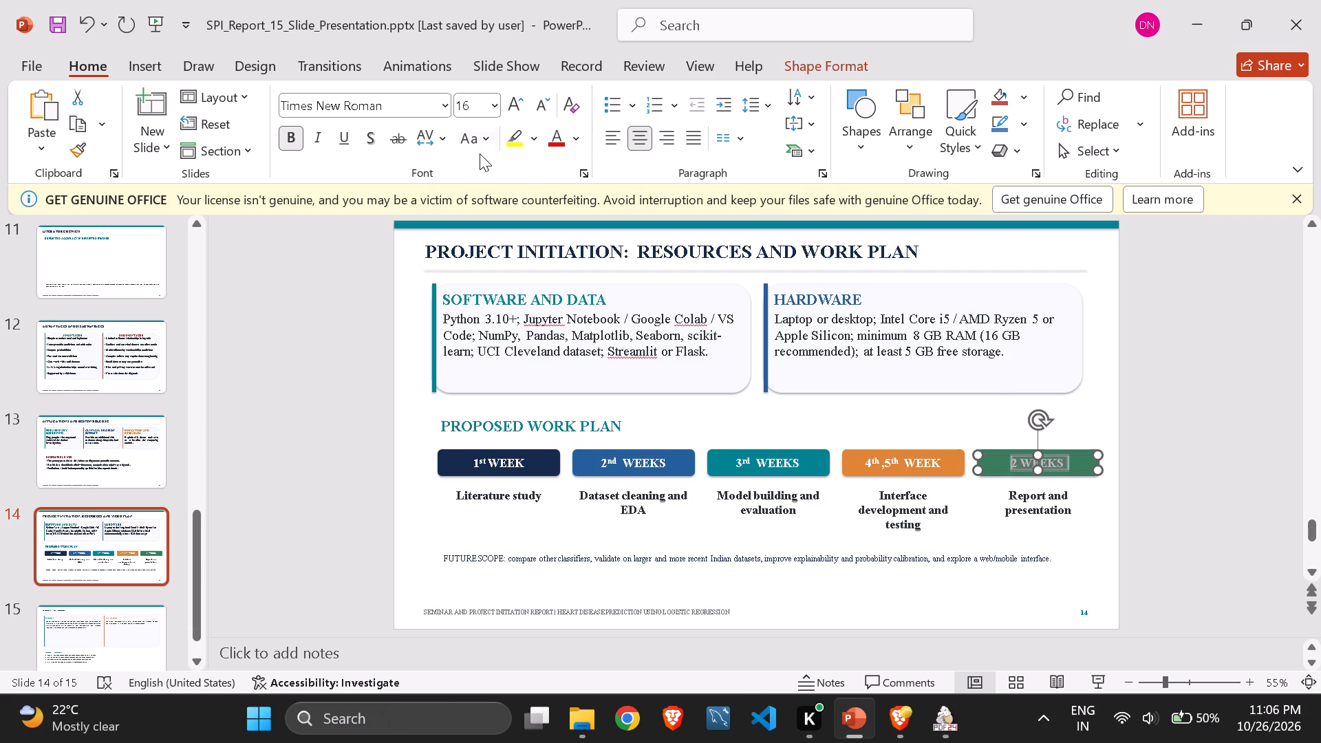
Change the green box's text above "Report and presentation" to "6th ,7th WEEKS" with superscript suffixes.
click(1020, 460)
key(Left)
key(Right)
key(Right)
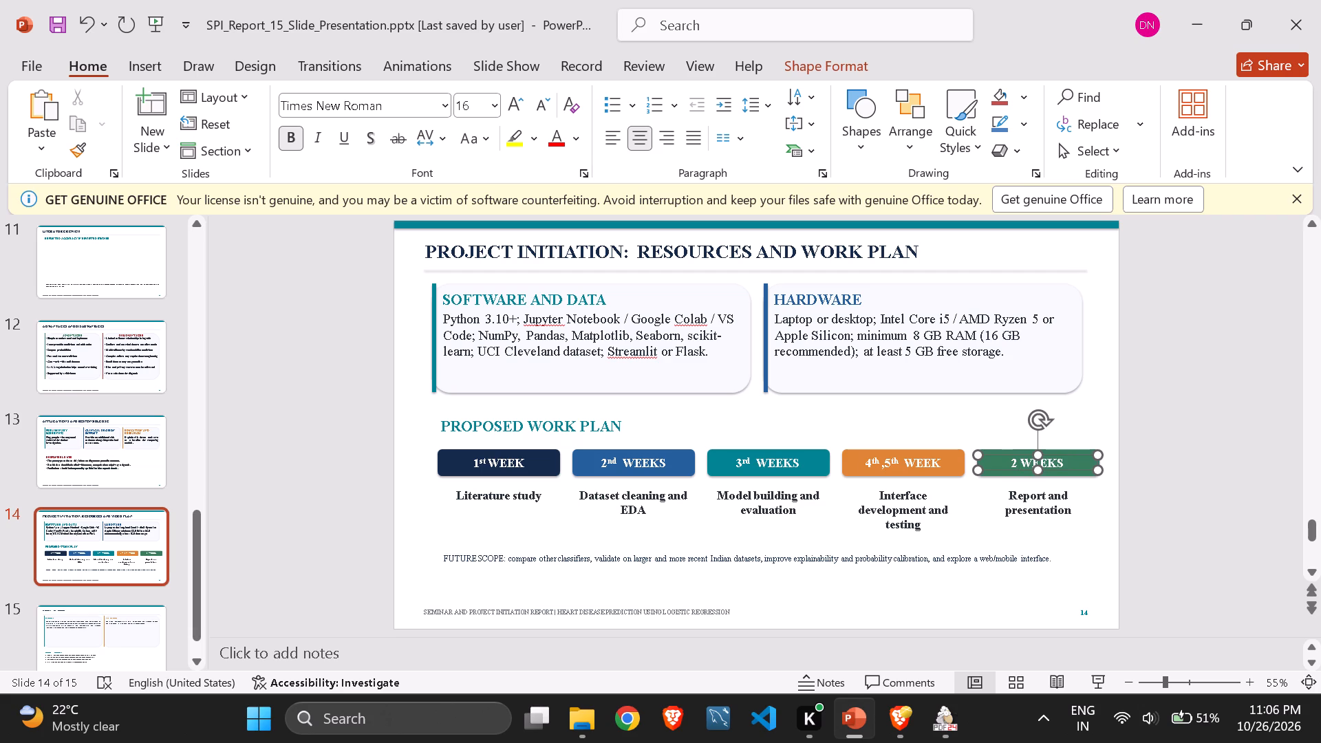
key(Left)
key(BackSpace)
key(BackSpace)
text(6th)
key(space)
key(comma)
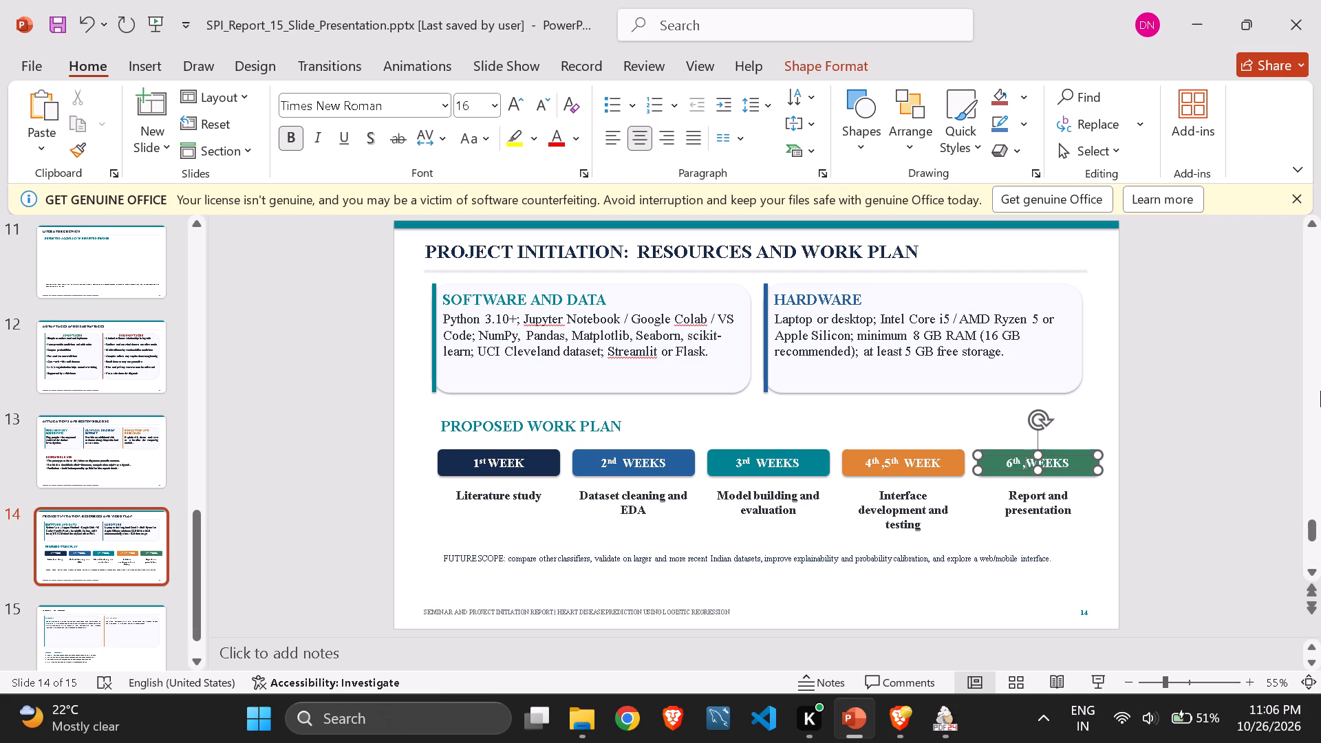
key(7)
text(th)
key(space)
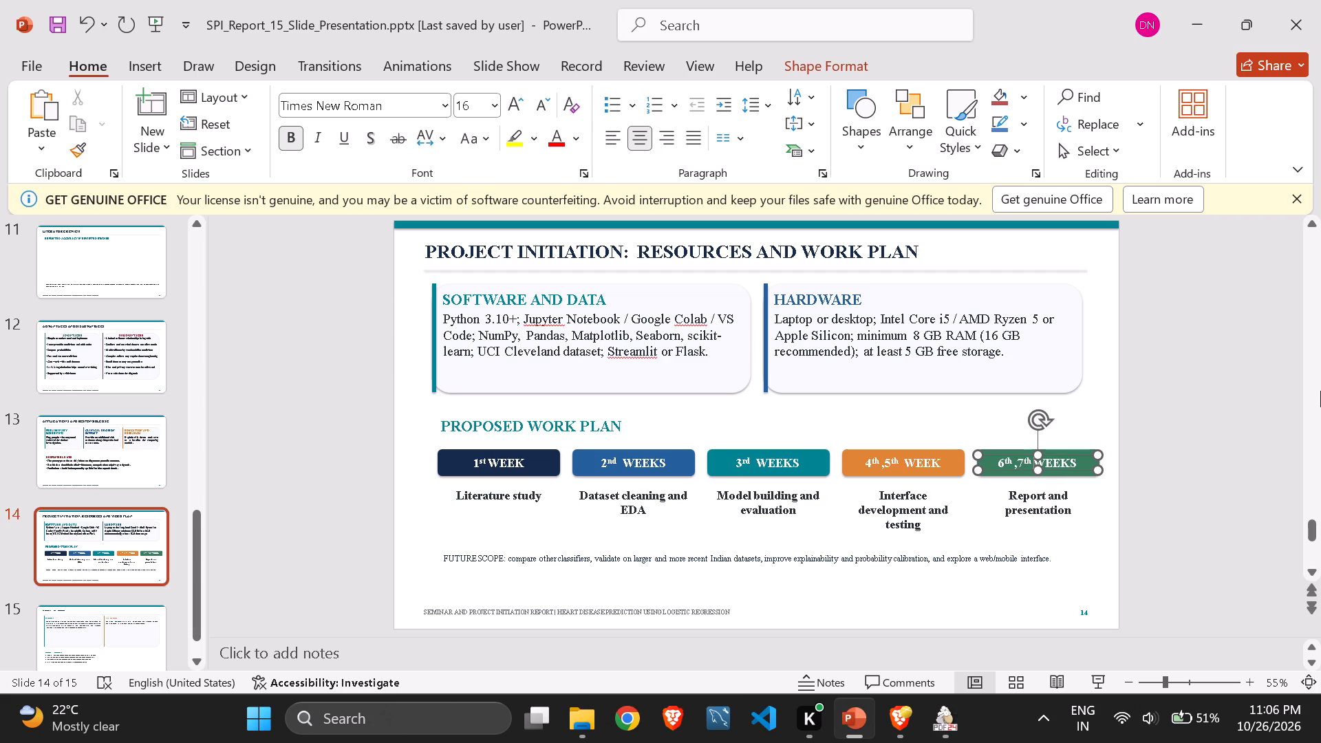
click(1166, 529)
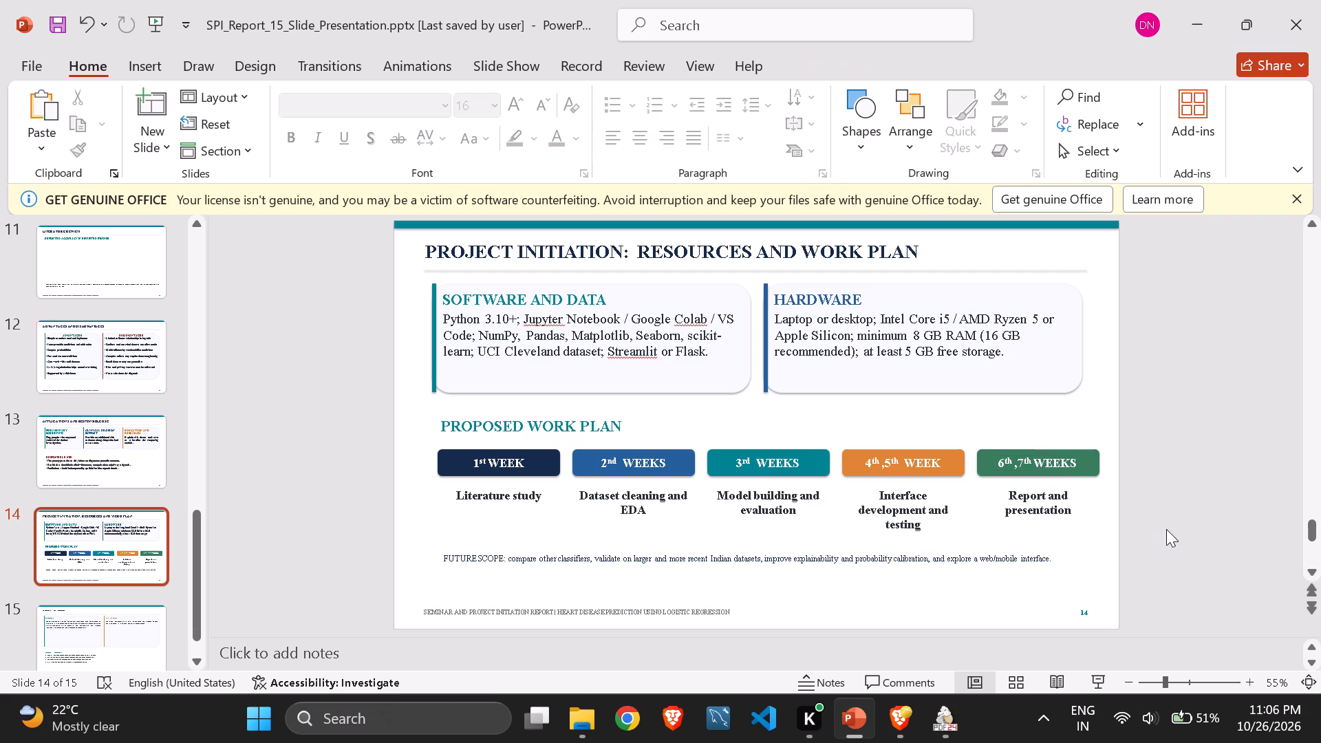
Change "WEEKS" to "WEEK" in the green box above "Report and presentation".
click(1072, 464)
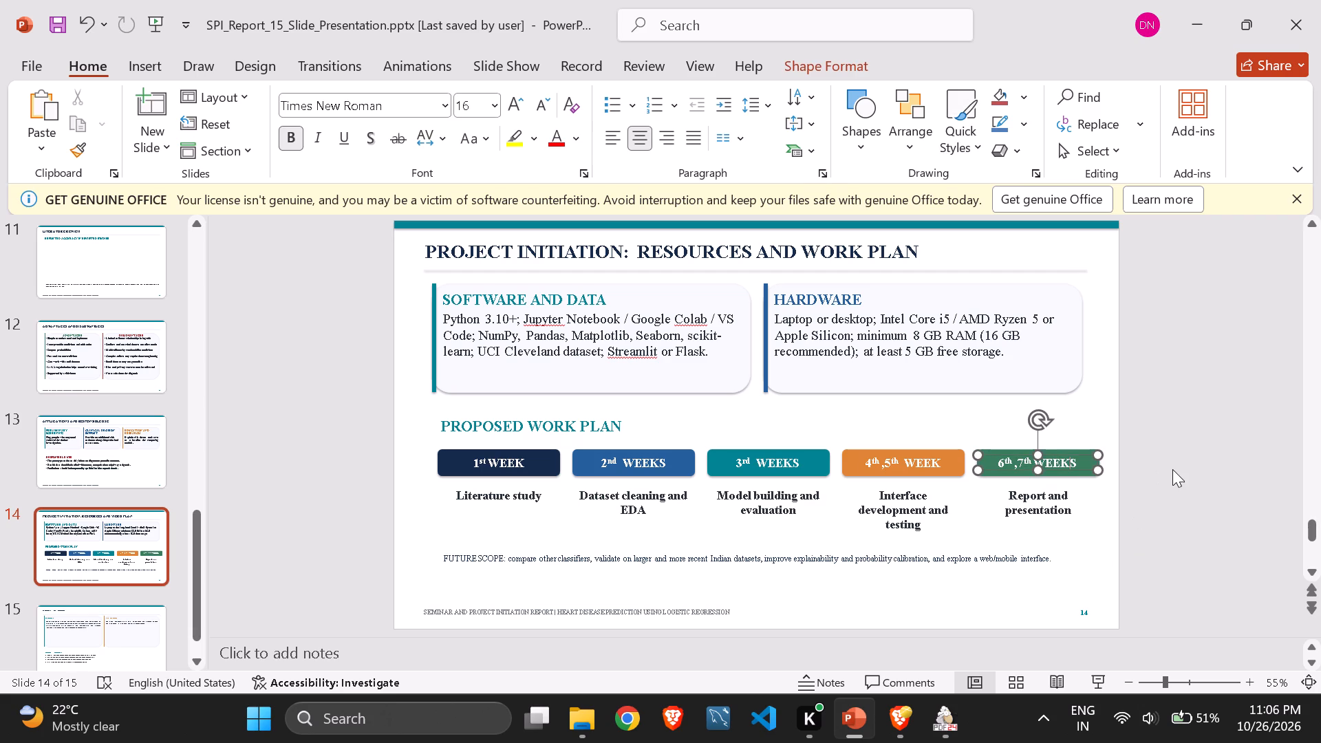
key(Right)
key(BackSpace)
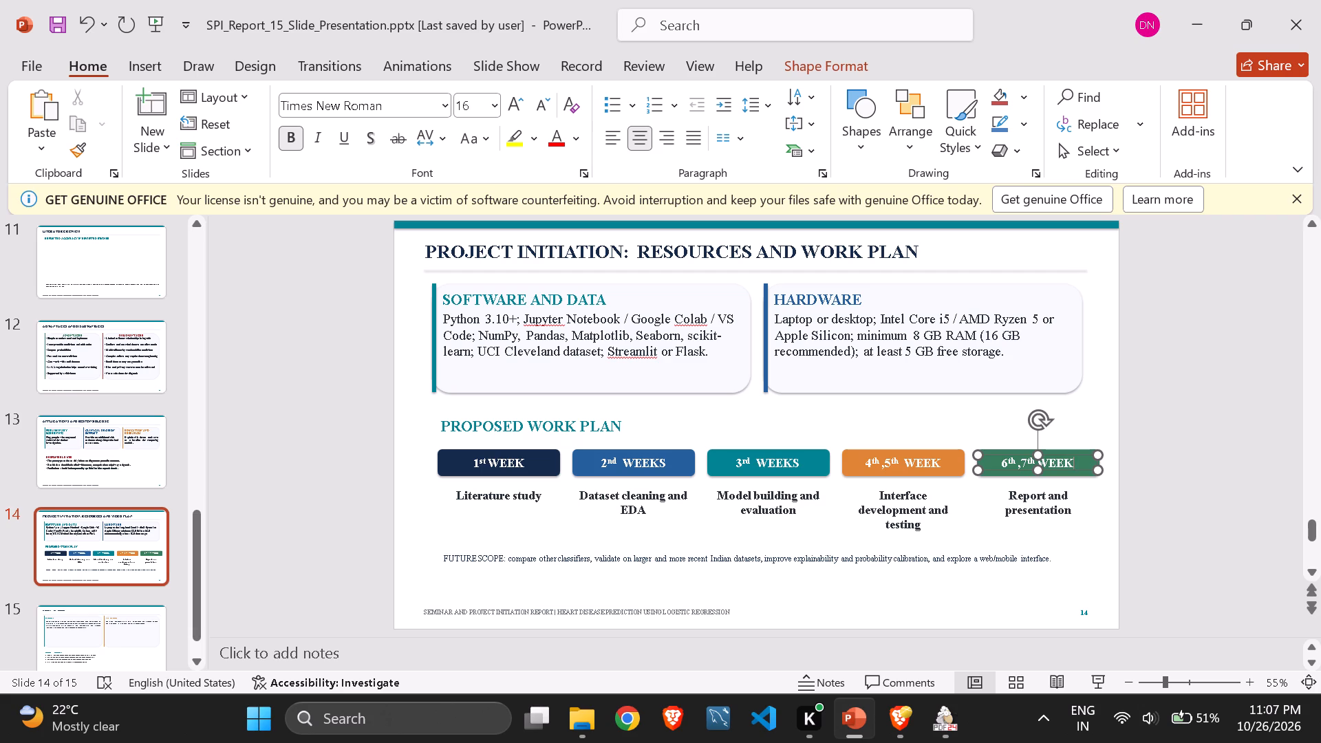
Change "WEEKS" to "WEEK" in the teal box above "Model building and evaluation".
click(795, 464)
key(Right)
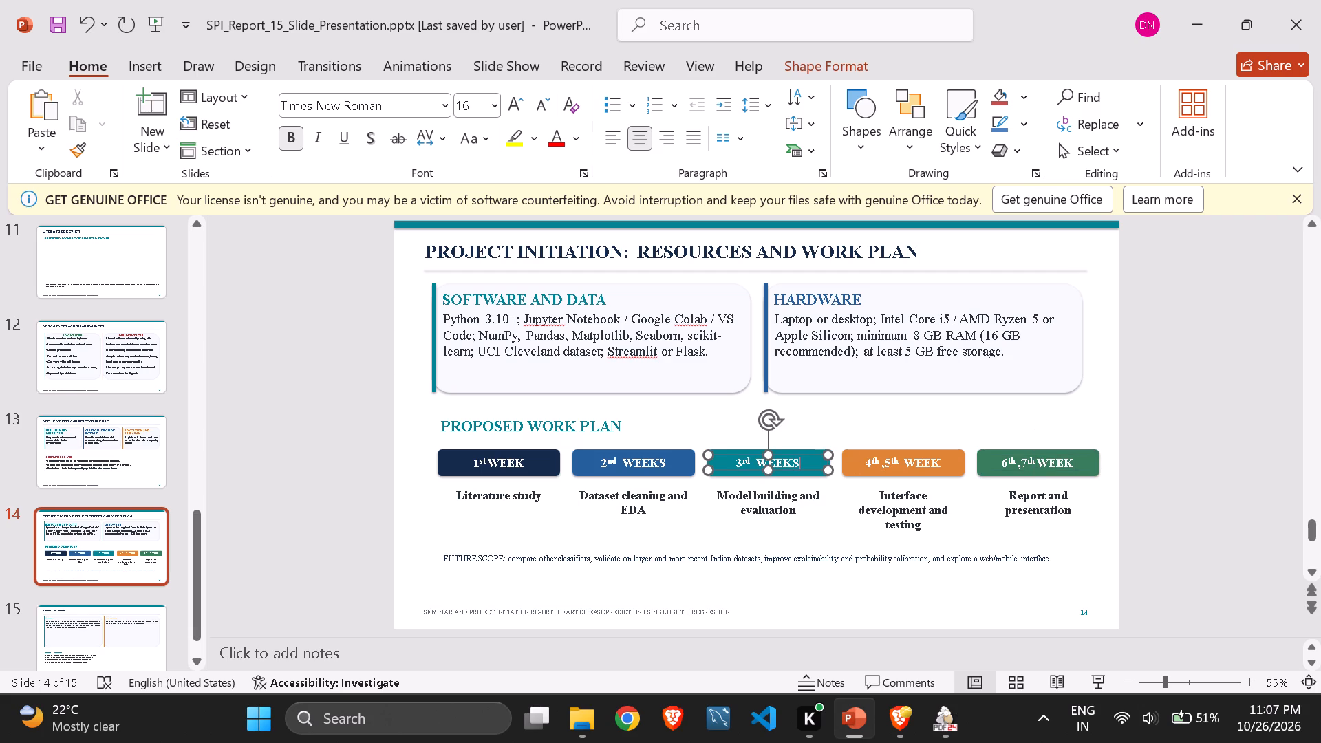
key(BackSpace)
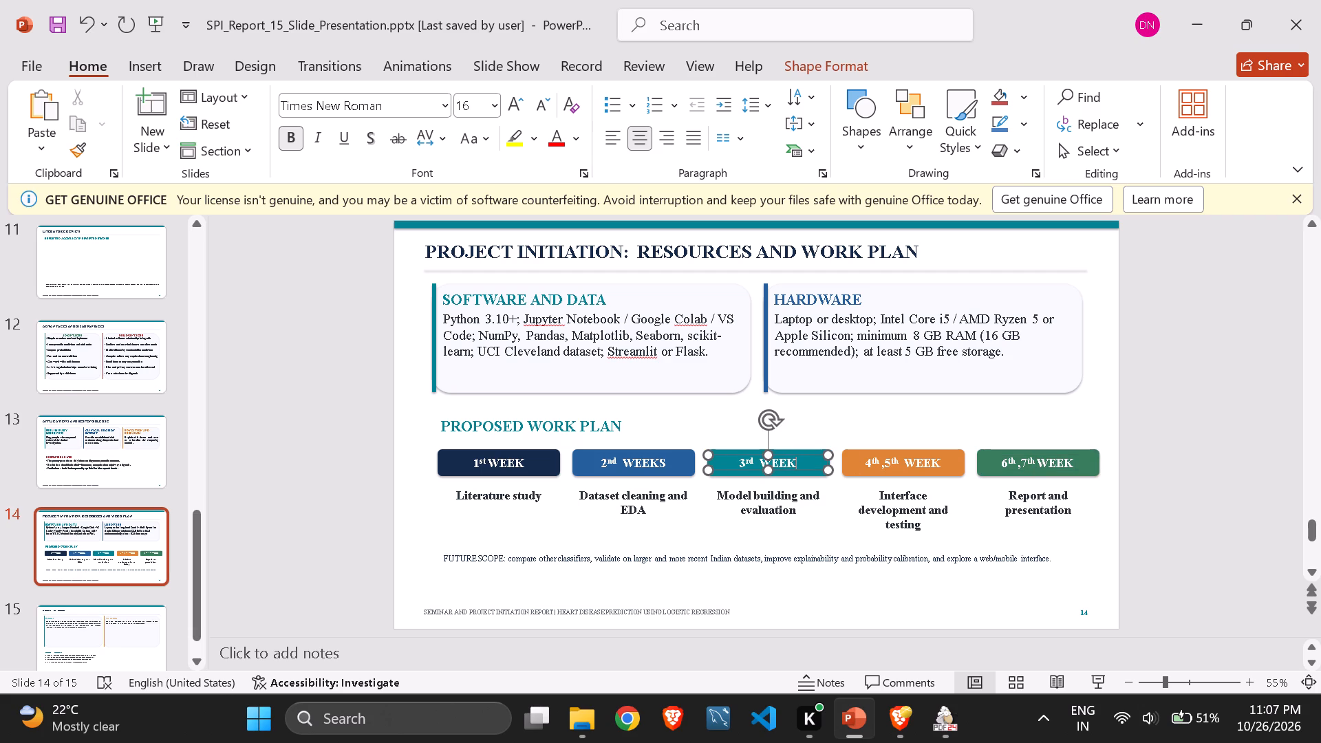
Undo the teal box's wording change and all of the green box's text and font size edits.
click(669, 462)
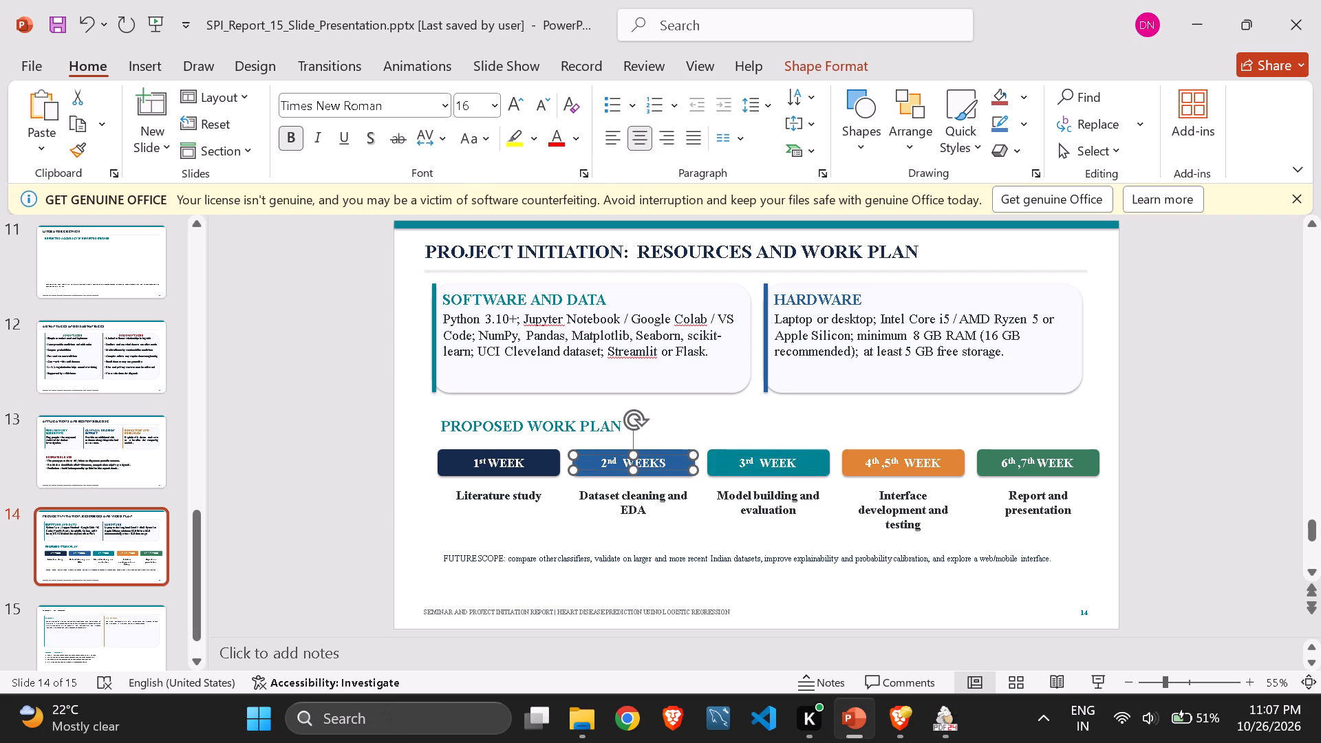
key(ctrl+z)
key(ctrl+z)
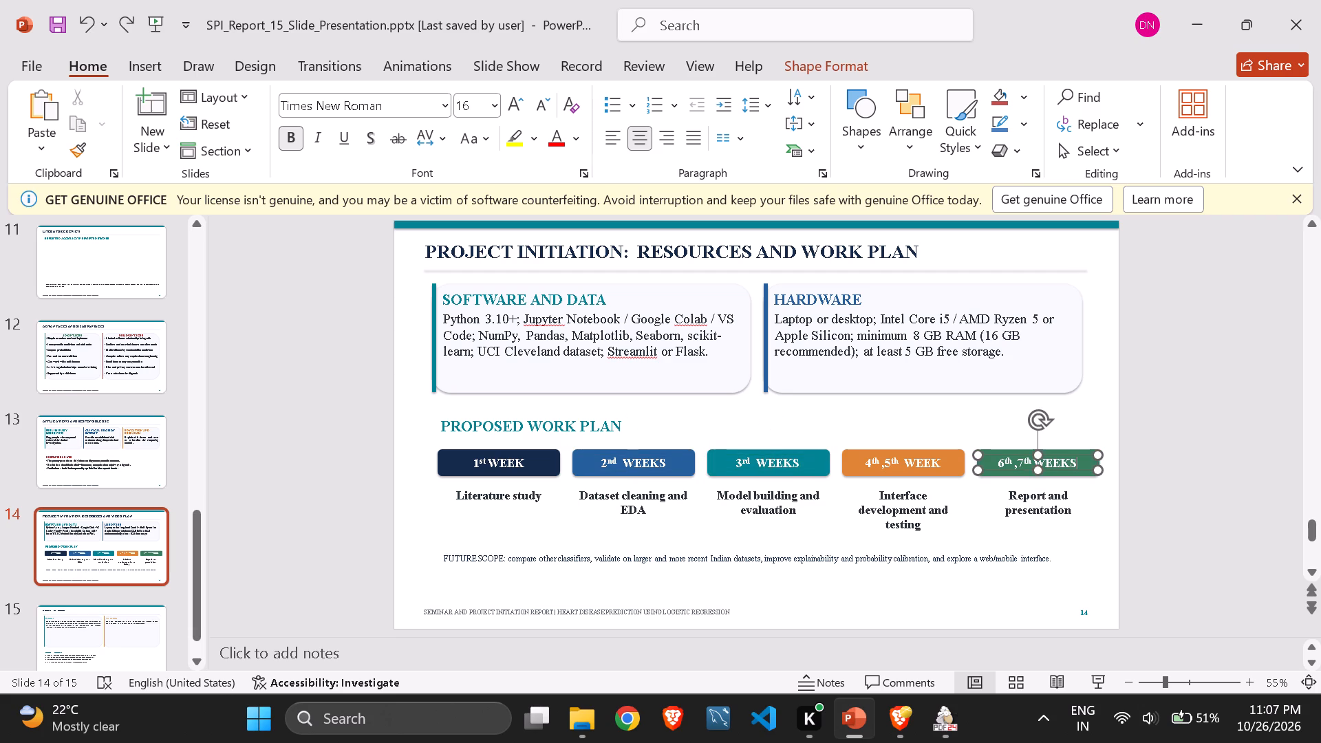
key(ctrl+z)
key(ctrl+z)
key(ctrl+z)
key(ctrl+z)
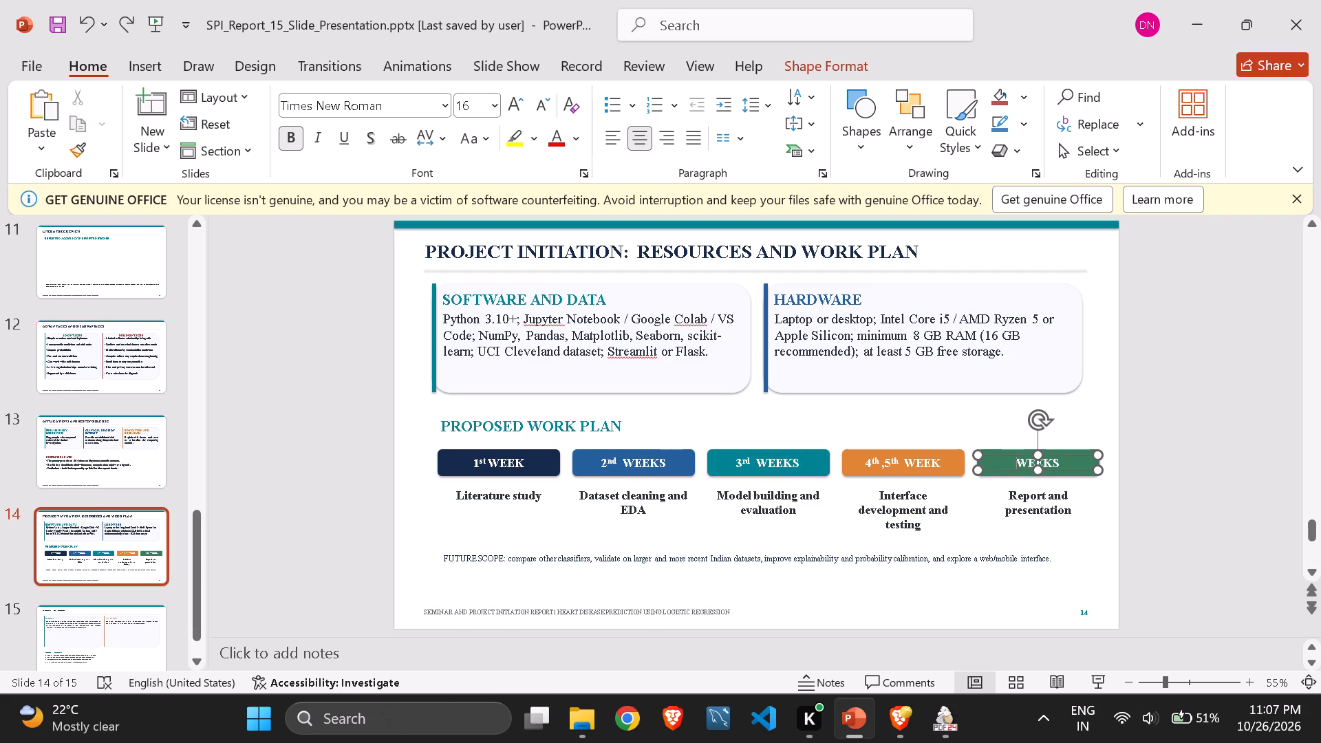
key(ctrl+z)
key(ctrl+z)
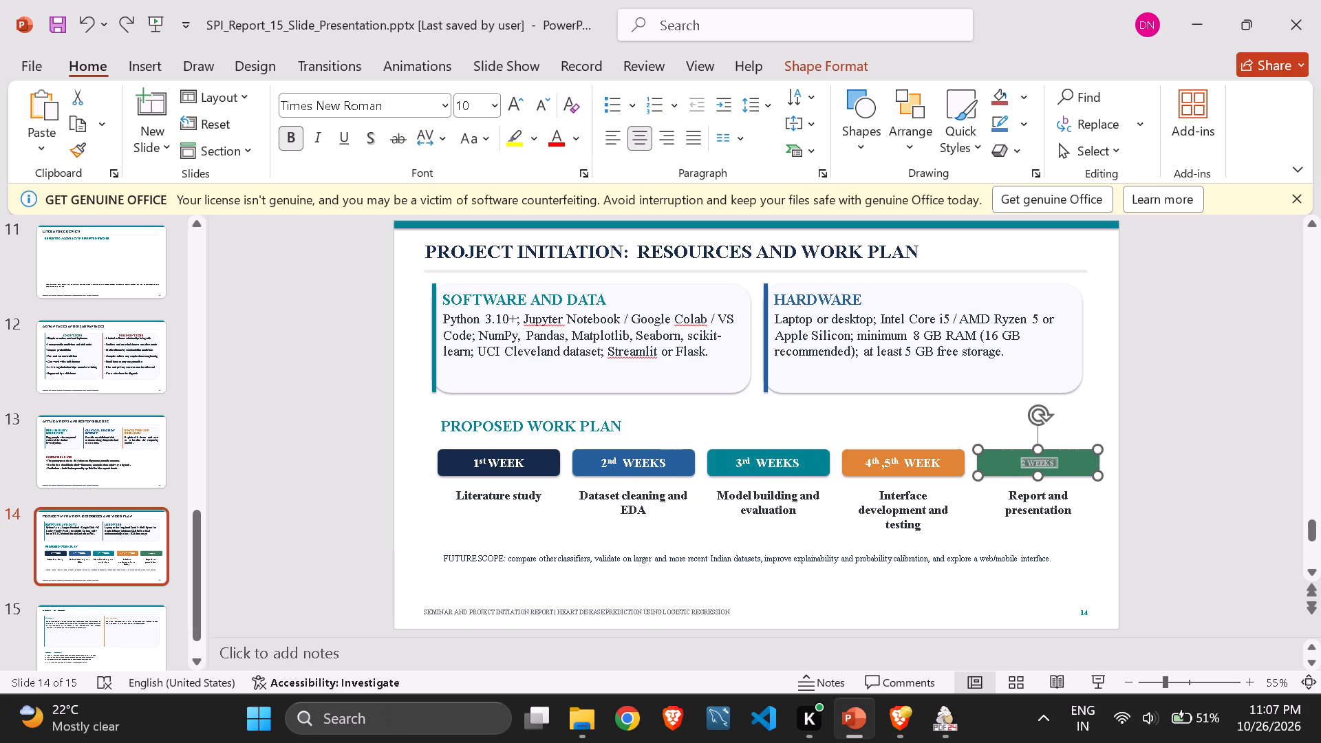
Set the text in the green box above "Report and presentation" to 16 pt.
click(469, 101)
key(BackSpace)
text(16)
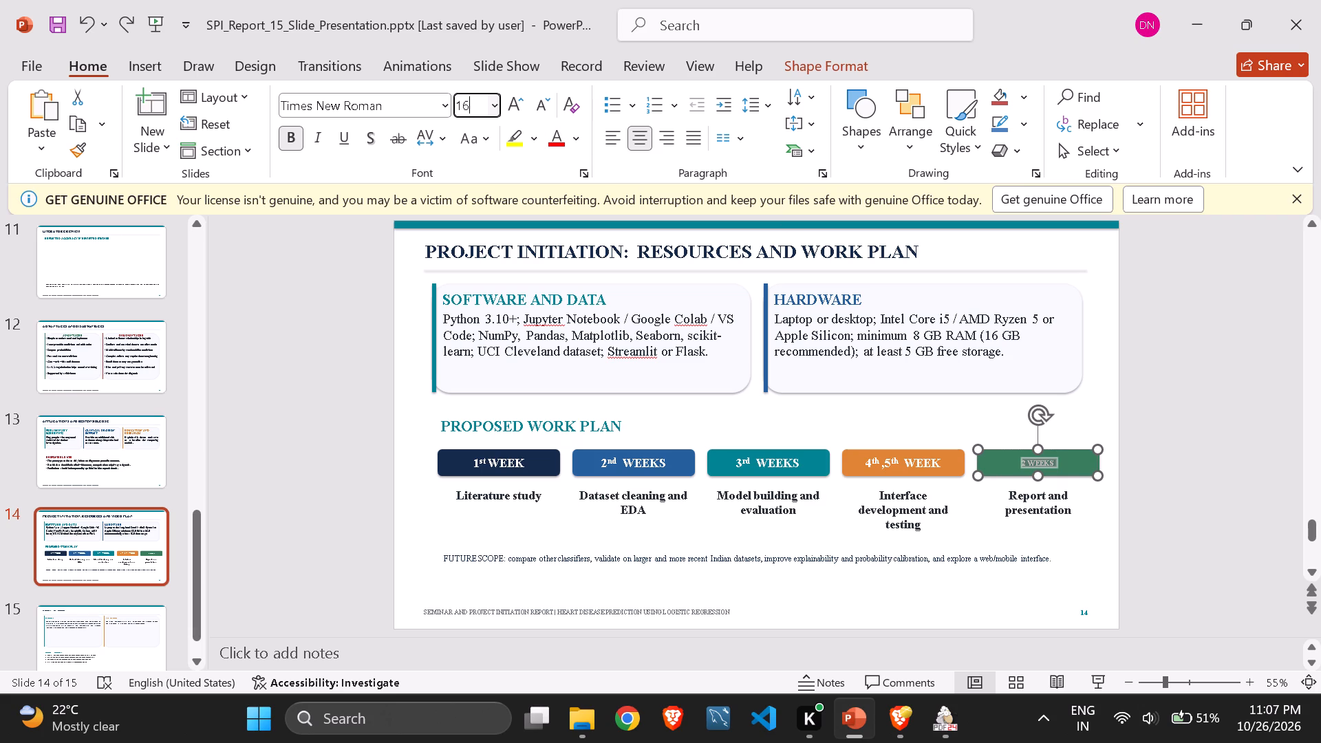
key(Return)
Undo the green box's font size change and all ordinal rewording and superscripts in the work plan's week boxes.
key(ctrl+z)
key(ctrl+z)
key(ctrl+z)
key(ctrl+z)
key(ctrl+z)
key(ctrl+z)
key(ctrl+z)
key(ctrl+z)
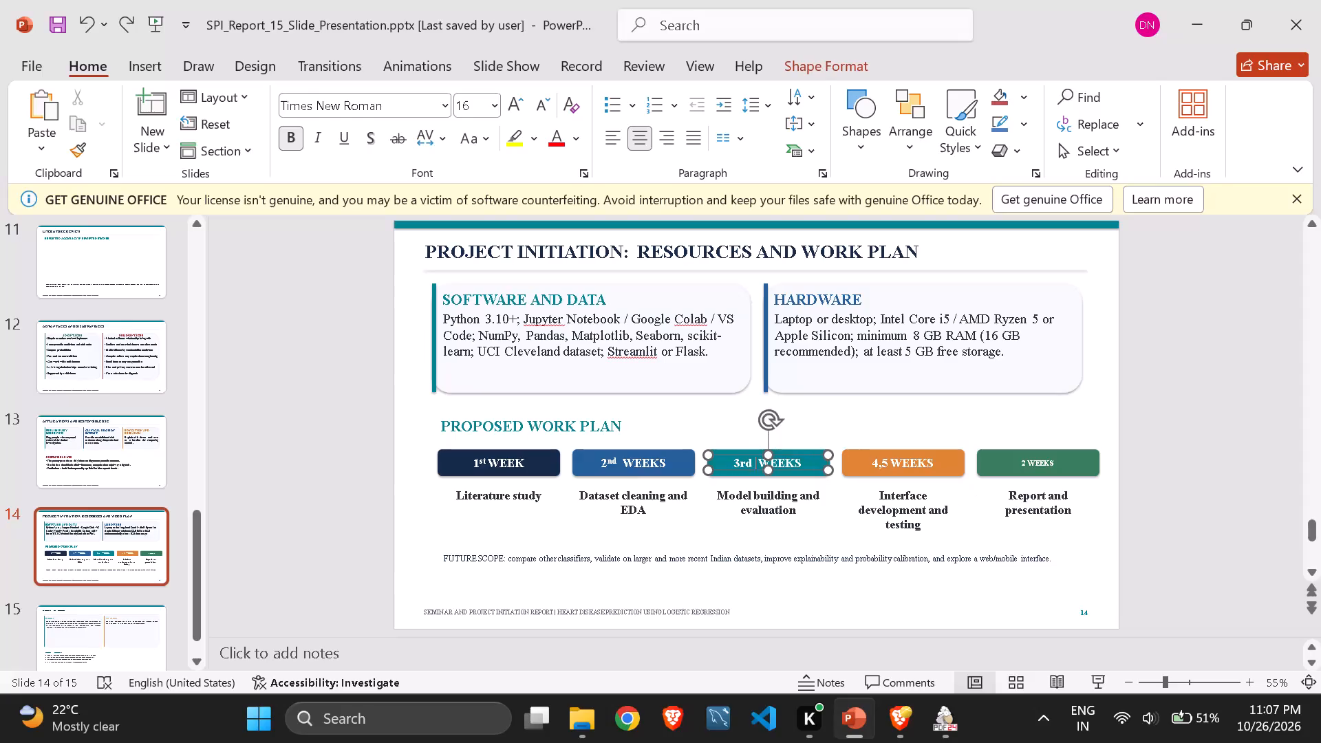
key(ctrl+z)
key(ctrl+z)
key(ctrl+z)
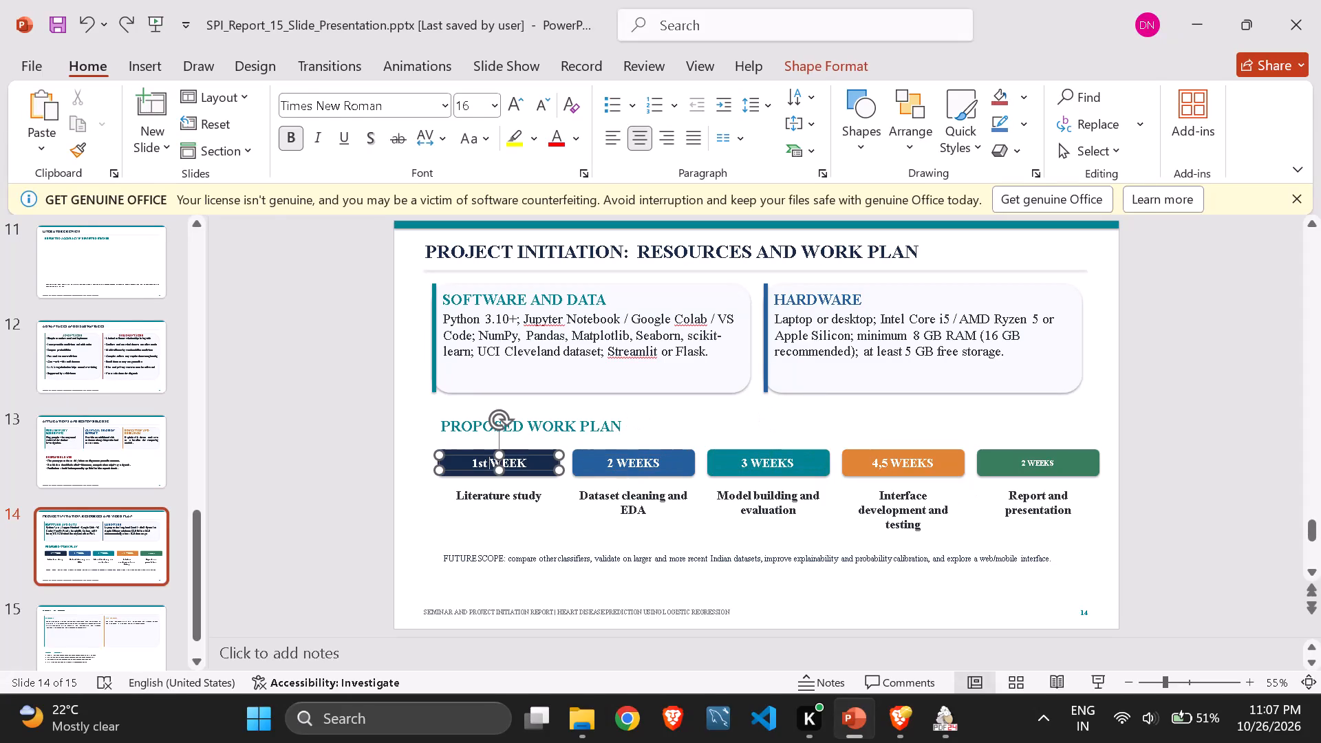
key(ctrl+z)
Set the "2 WEEKS" text in the green box above "Report and presentation" to 16 pt.
click(1039, 463)
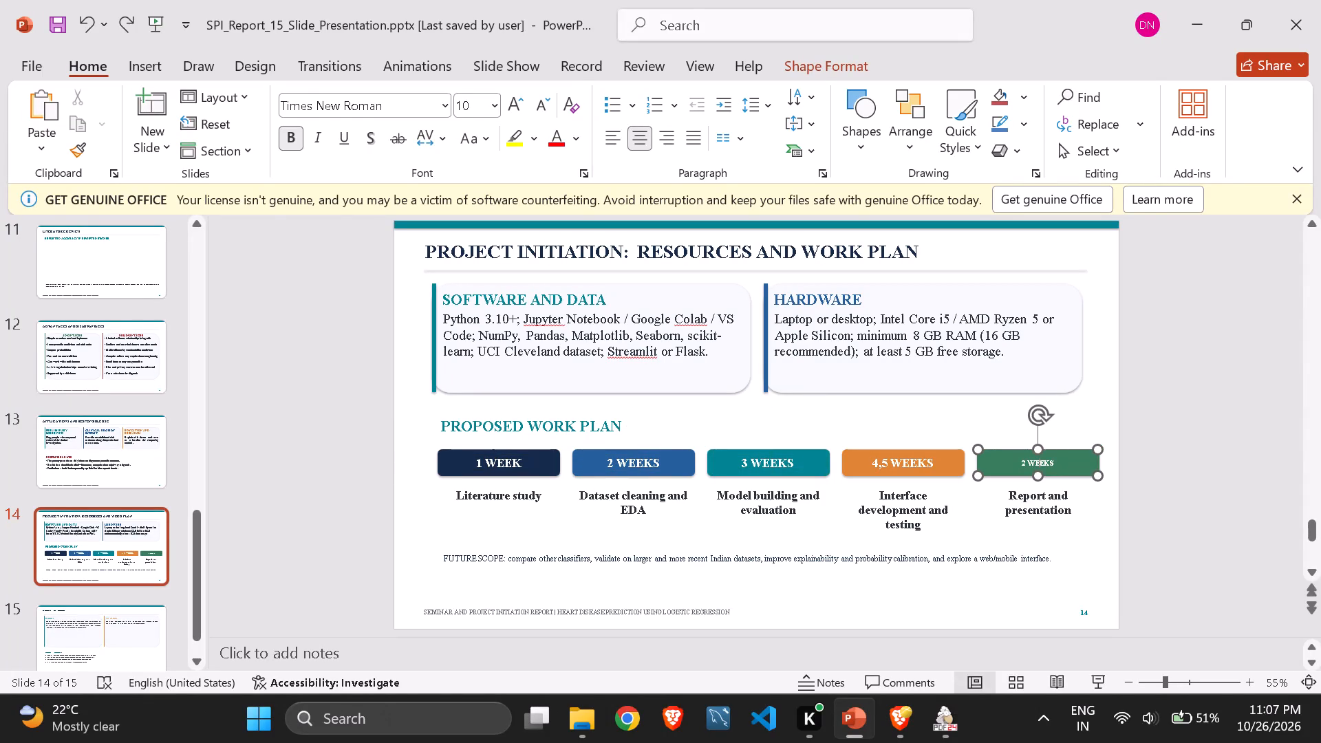
key(ctrl+a)
click(475, 108)
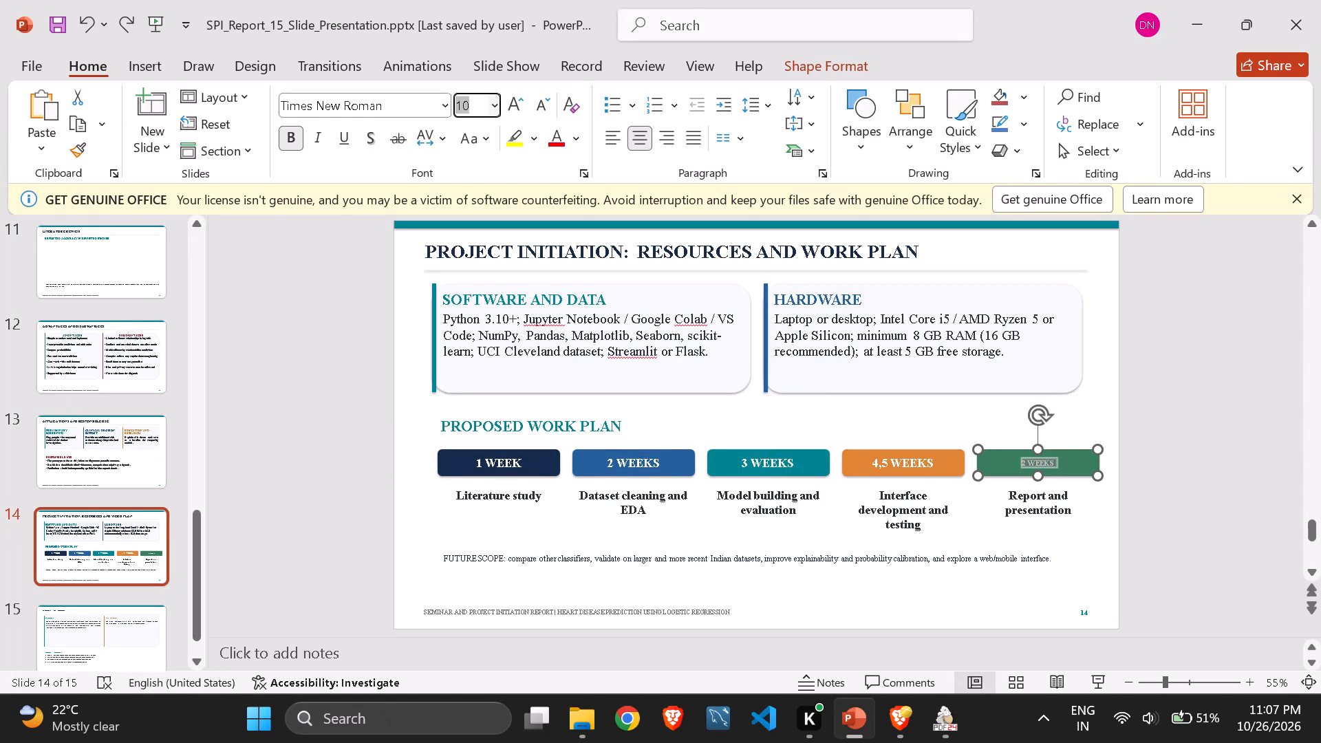
key(BackSpace)
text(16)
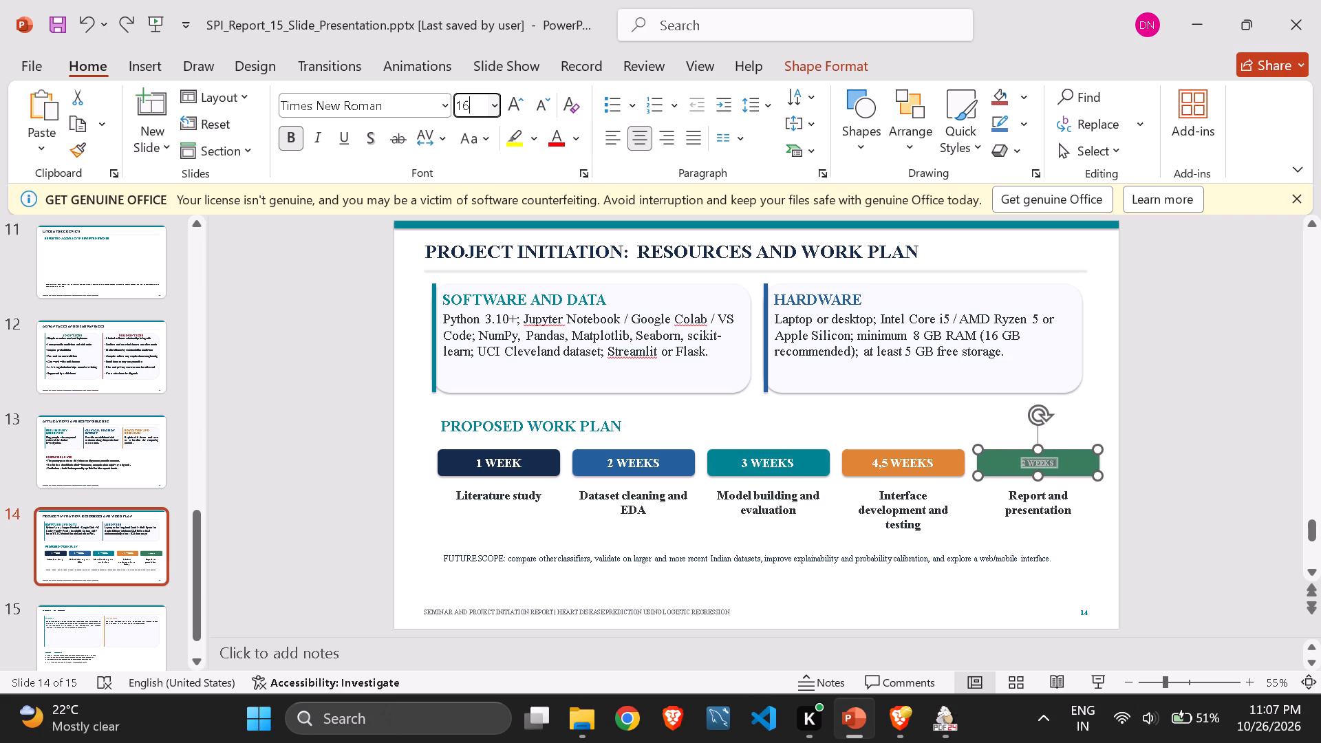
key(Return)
Set the "FUTURE SCOPE" paragraph below the work plan to 16 pt.
click(647, 560)
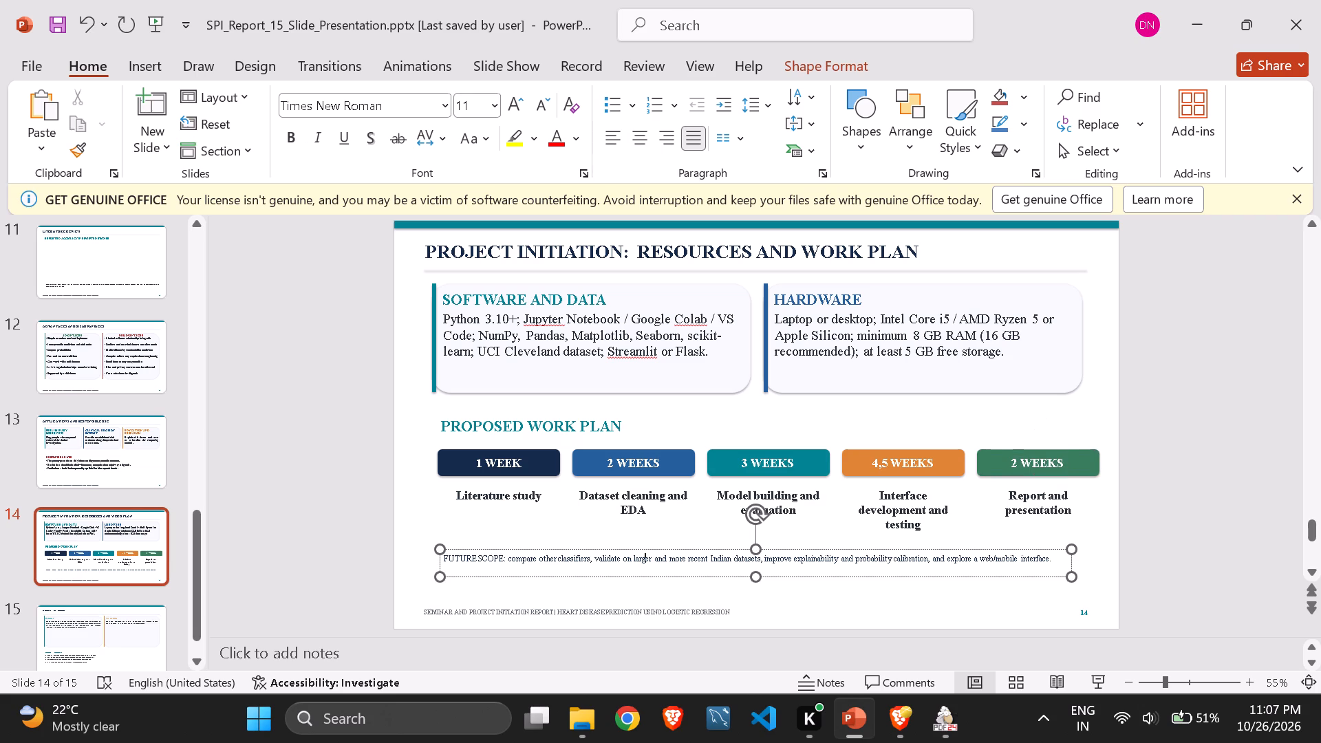
key(ctrl+a)
click(473, 107)
key(BackSpace)
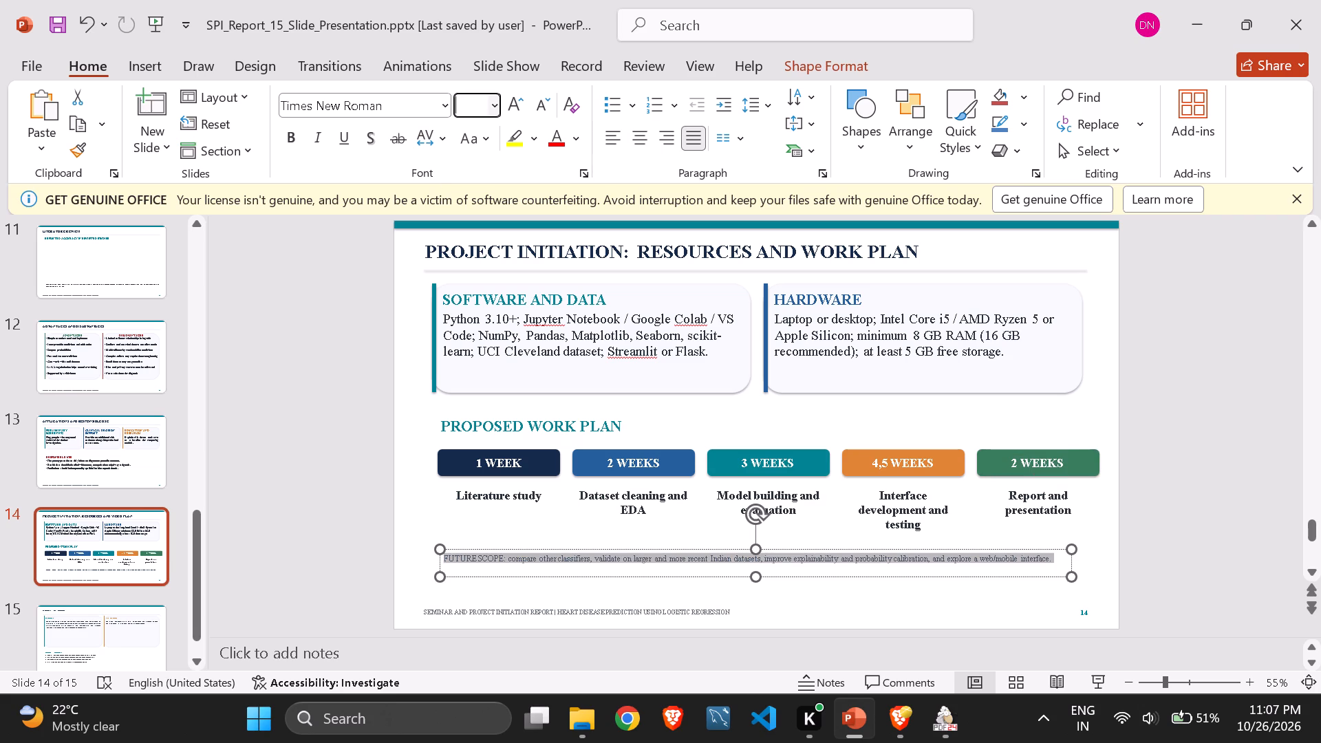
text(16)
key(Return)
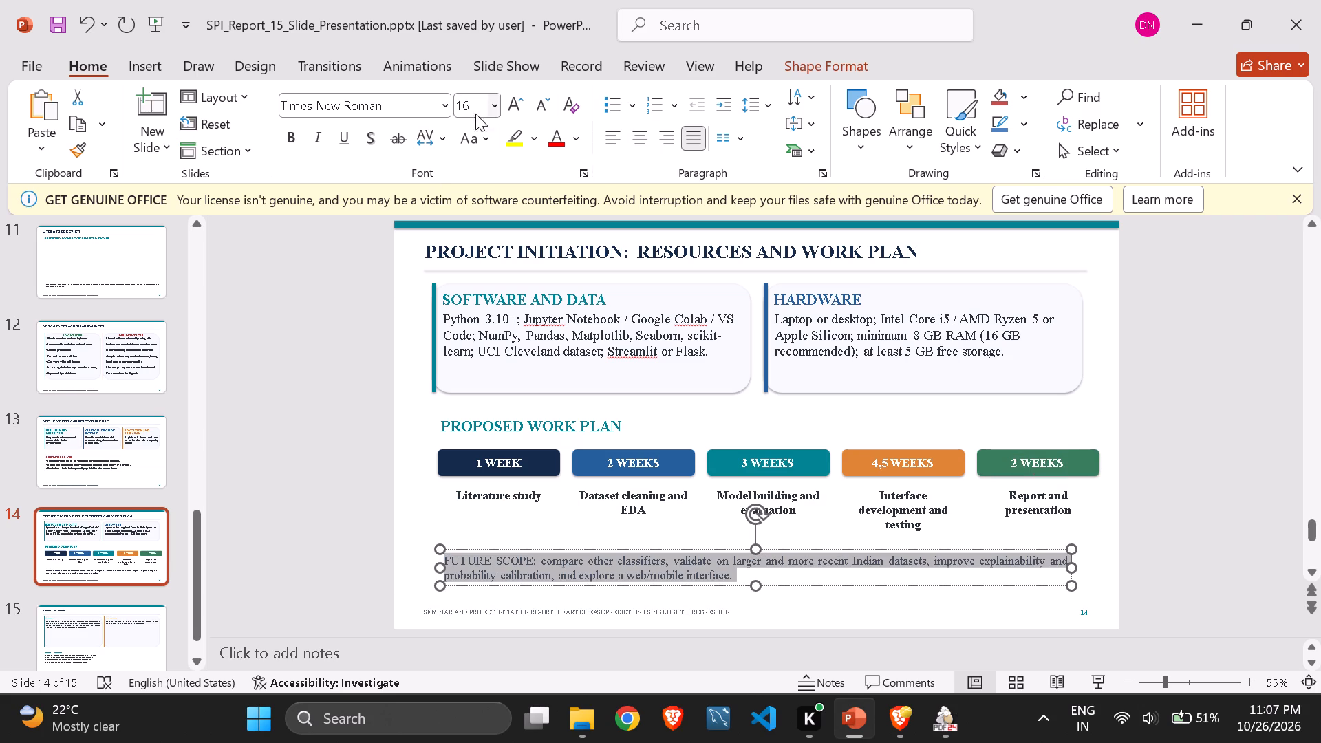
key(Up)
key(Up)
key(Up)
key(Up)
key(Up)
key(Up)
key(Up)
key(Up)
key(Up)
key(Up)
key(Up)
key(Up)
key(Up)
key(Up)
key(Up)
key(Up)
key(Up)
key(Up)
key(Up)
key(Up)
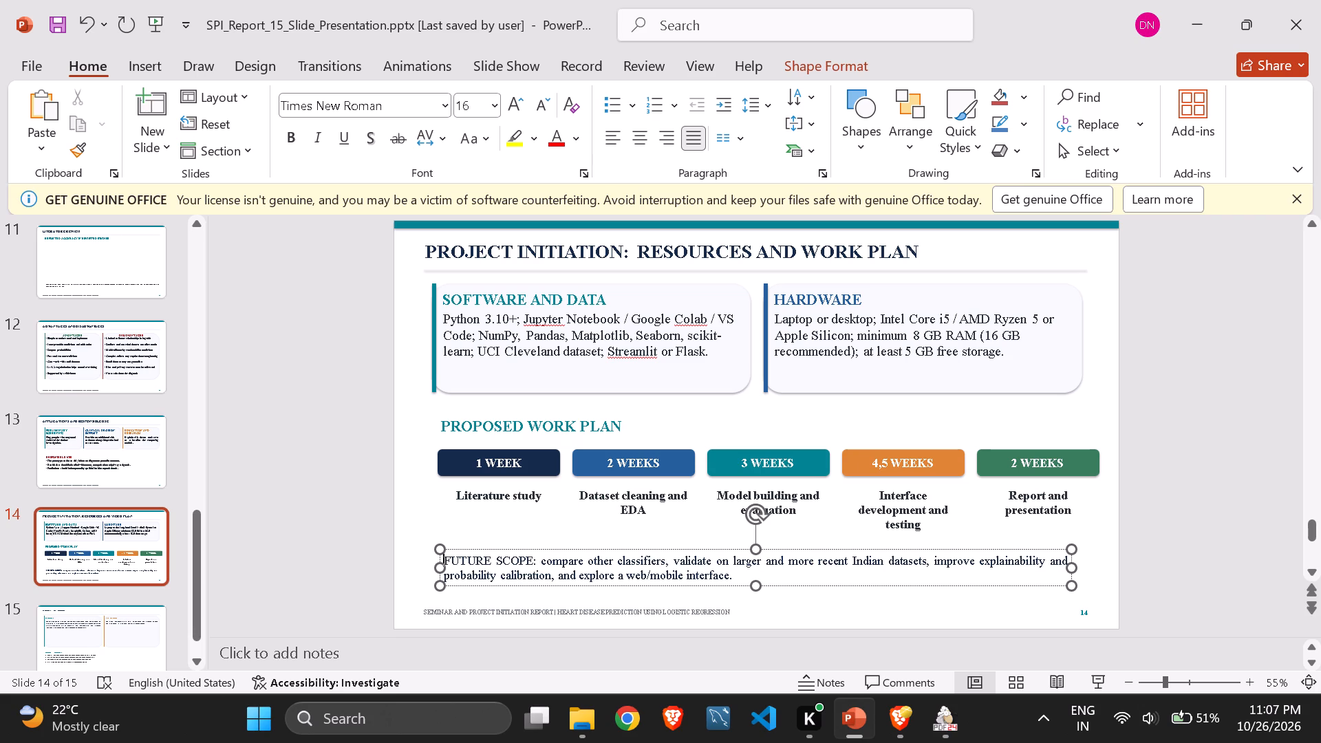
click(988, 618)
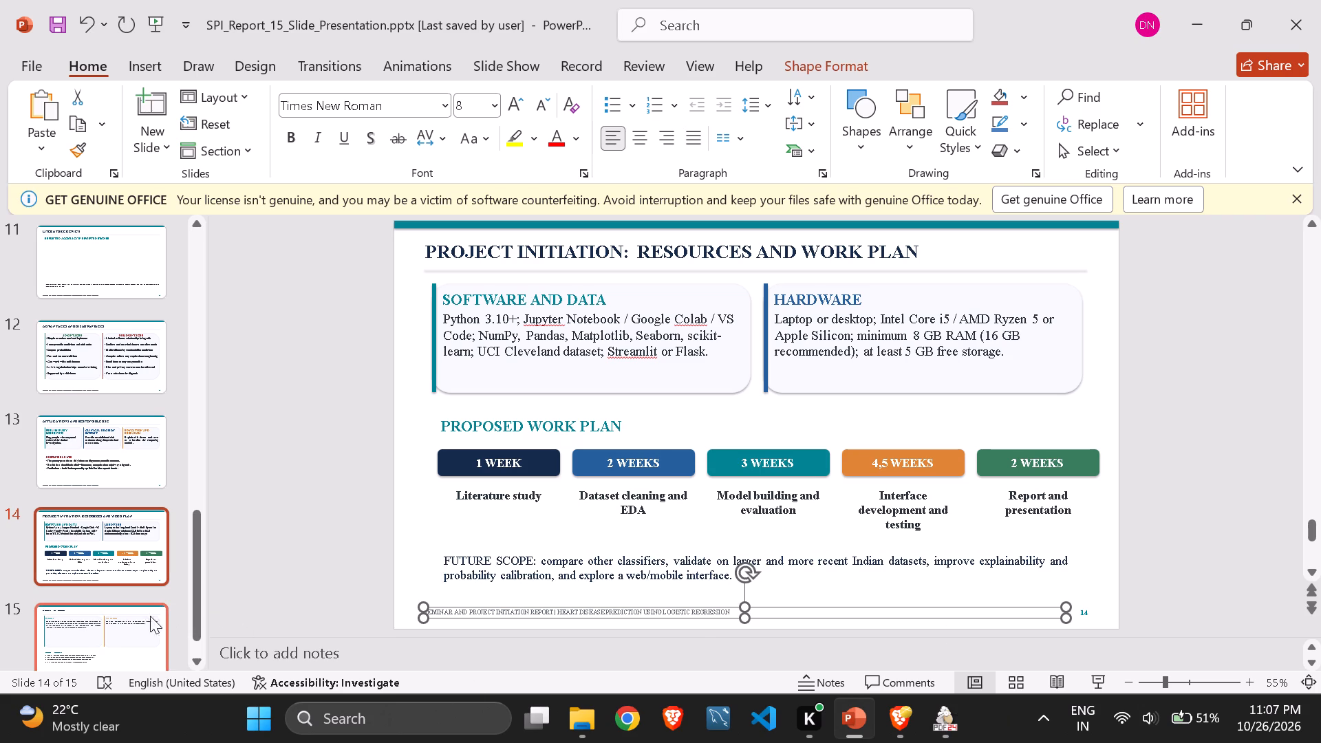
Set slide 15's title "CONCLUSION AND REFERENCES" to 25 pt.
click(118, 627)
scroll(164, 556, down, 1)
click(513, 251)
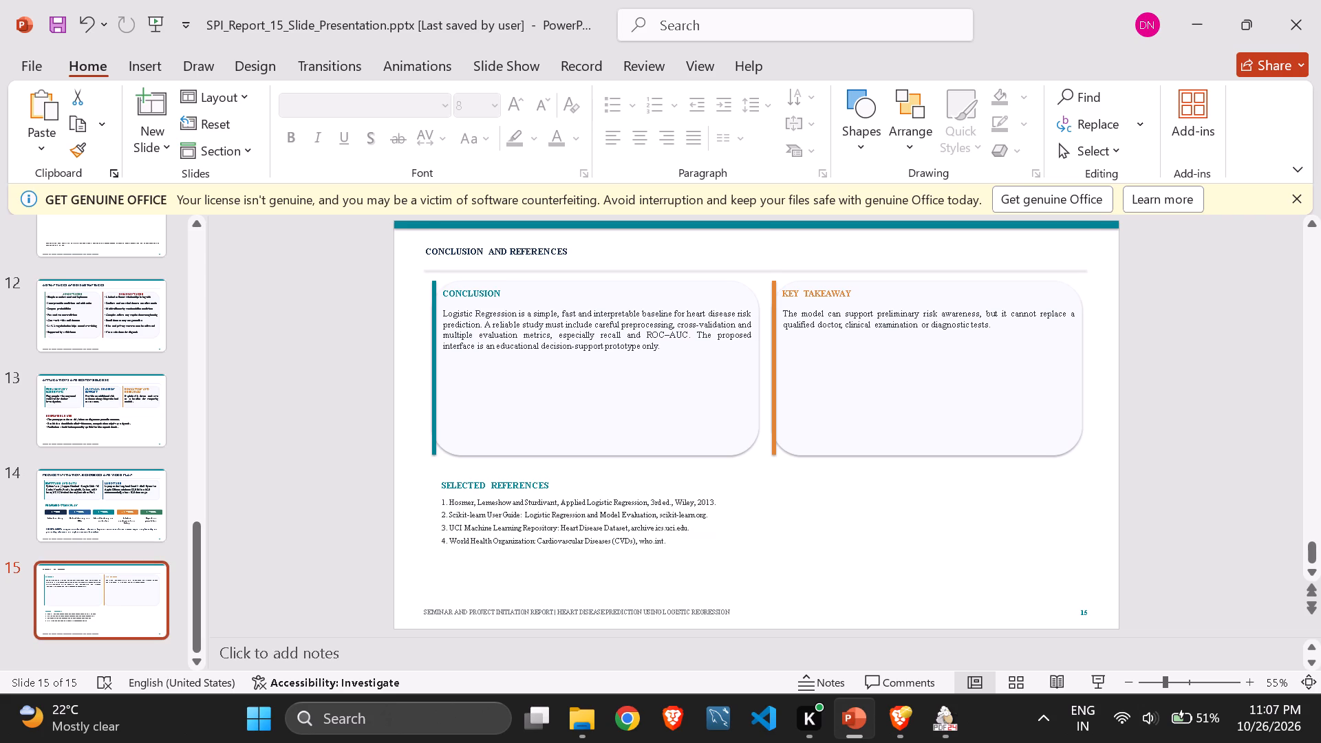
key(ctrl+a)
click(477, 109)
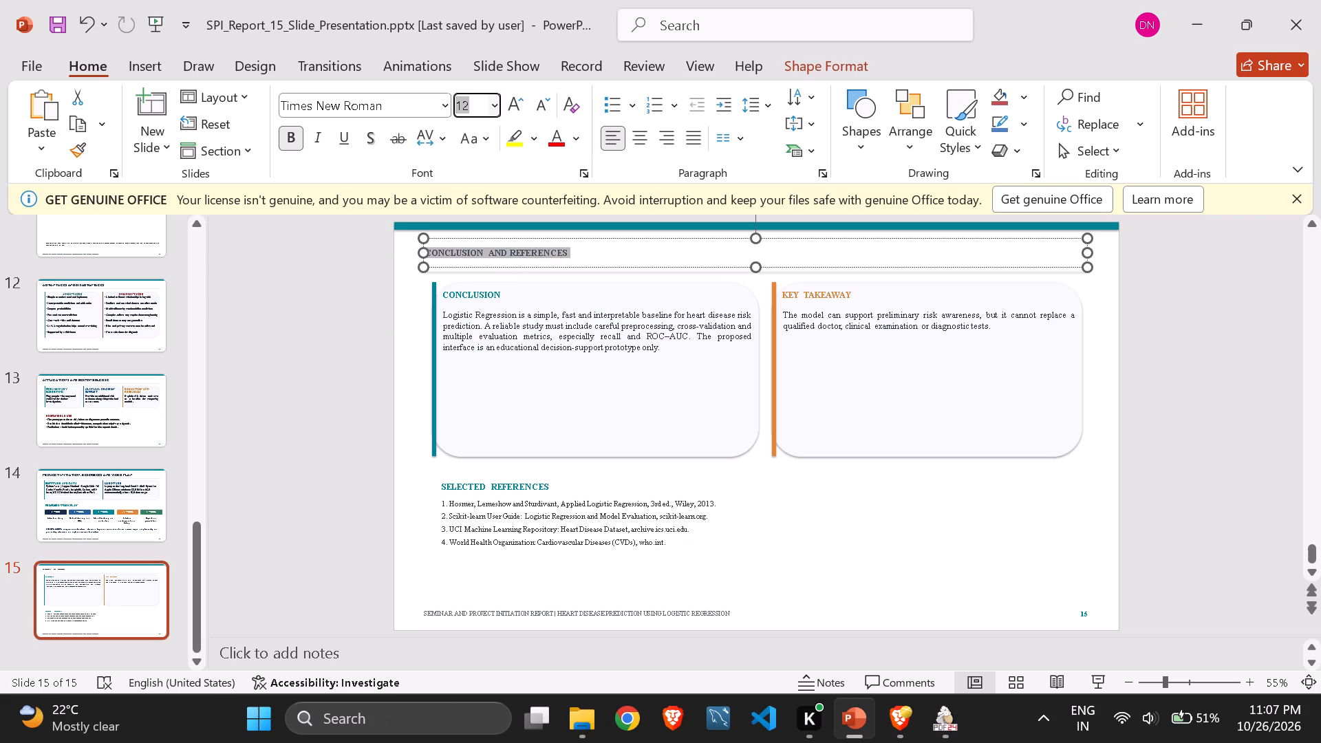
key(BackSpace)
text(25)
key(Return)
Set the paragraph under the "CONCLUSION" heading to 18 pt.
click(612, 342)
key(ctrl+a)
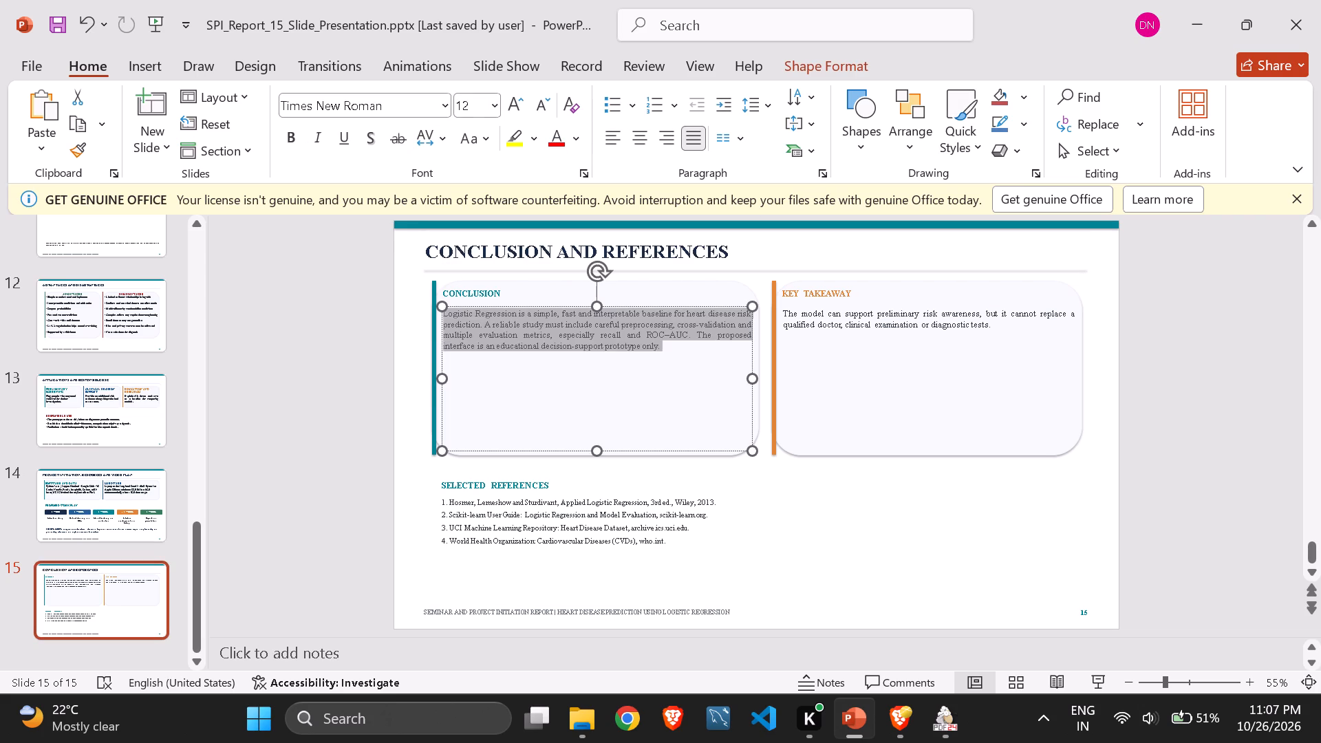
click(473, 109)
key(BackSpace)
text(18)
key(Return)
Set the paragraph under the "KEY TAKEAWAY" heading to 18 pt and make it bold.
click(862, 325)
key(ctrl+a)
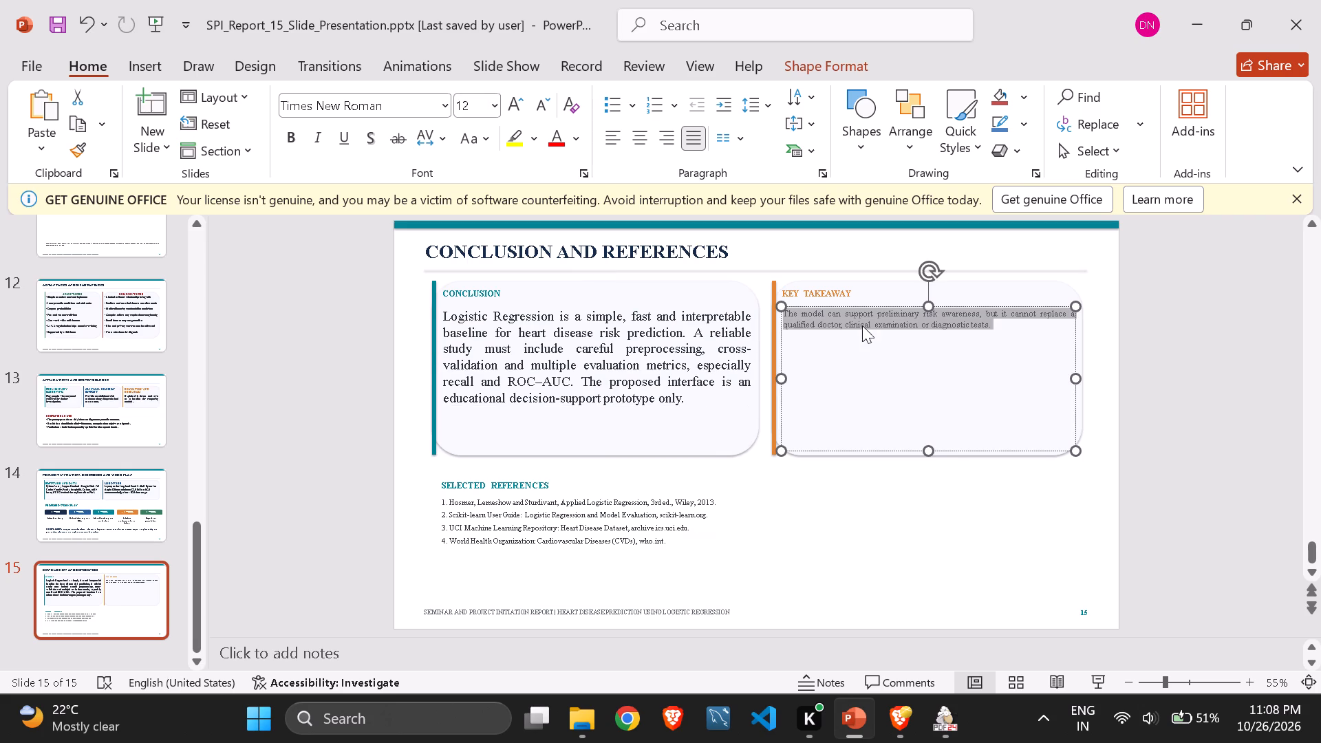
click(469, 107)
key(BackSpace)
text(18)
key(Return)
click(283, 129)
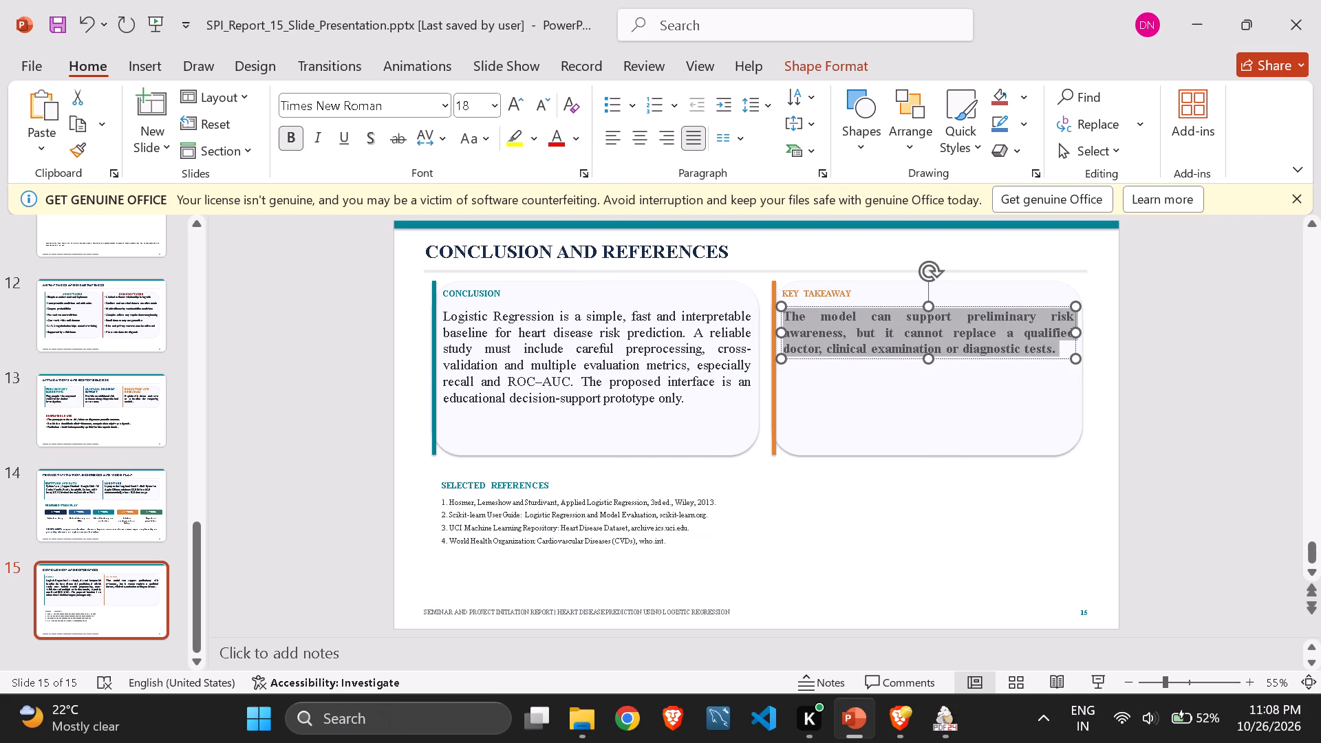
Make the paragraph under the "CONCLUSION" heading bold and left-aligned.
click(588, 394)
key(ctrl+a)
click(292, 140)
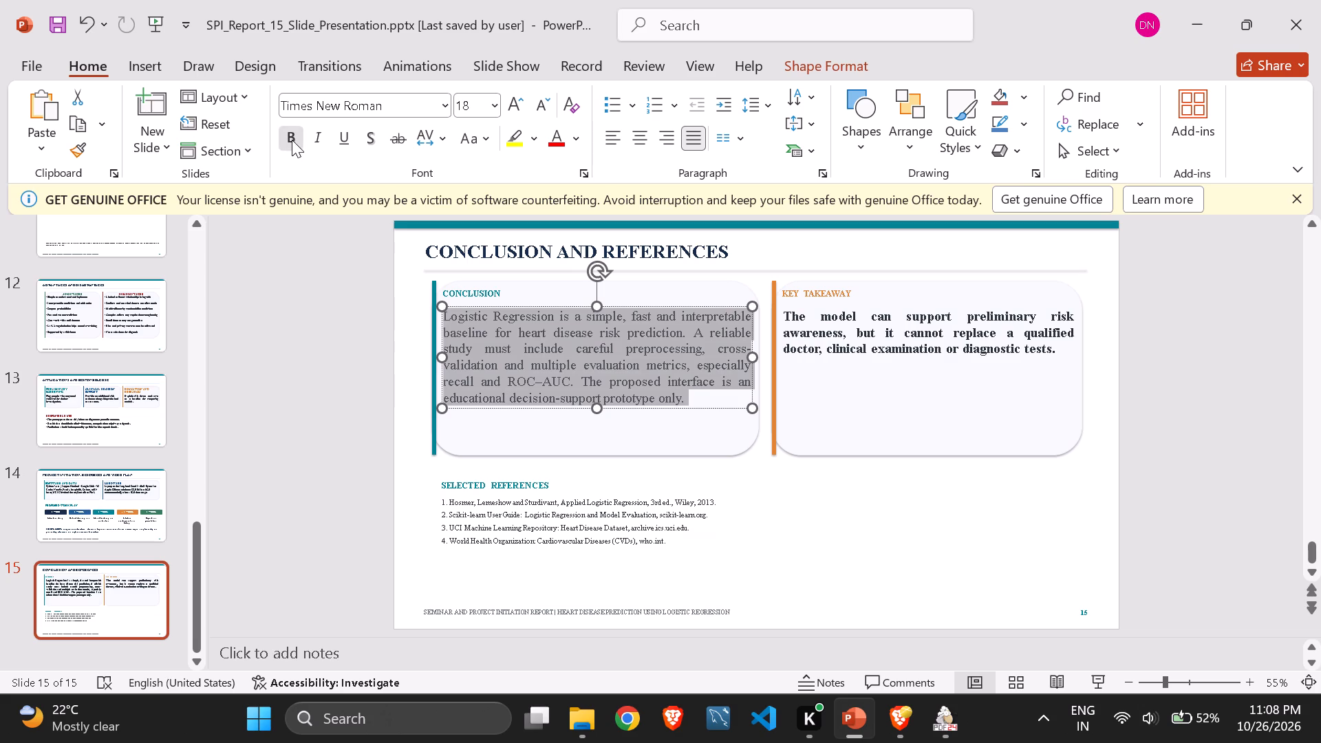
click(614, 147)
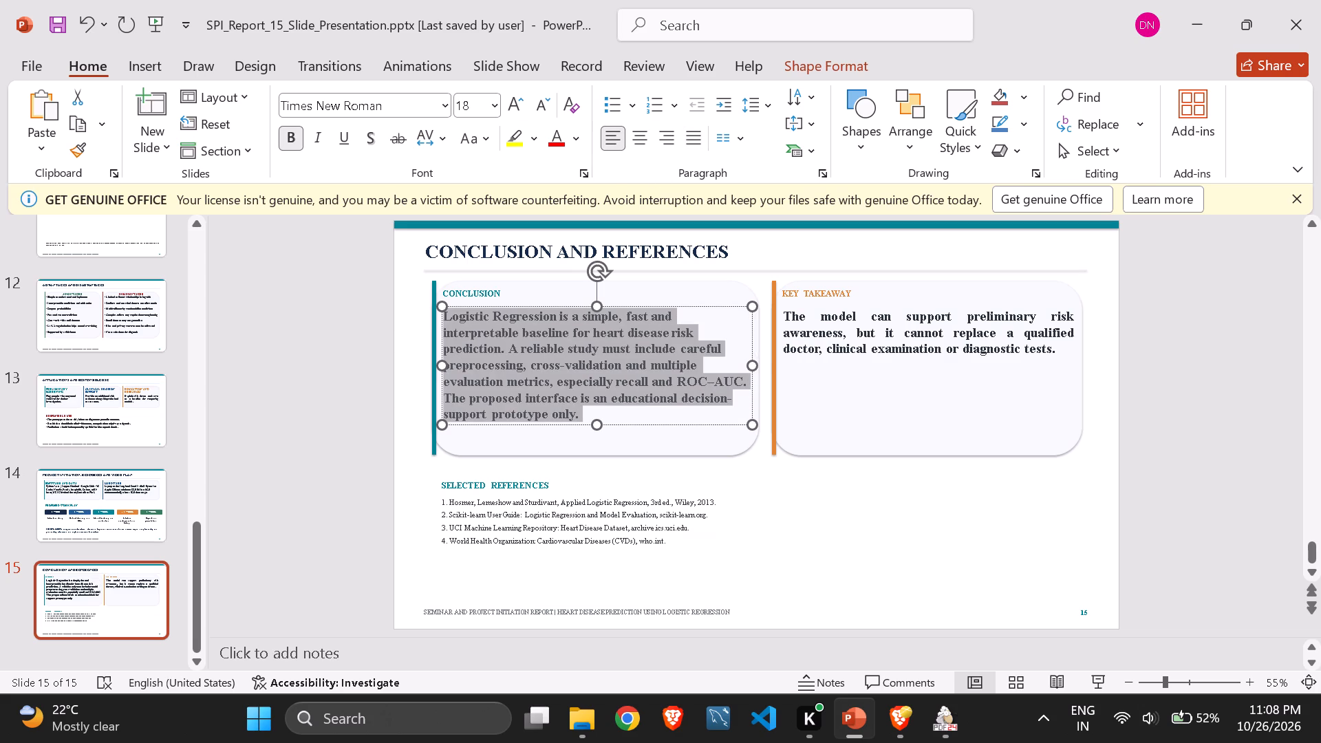
Left-align the paragraph under the "KEY TAKEAWAY" heading.
drag(906, 337, 678, 191)
key(ctrl+a)
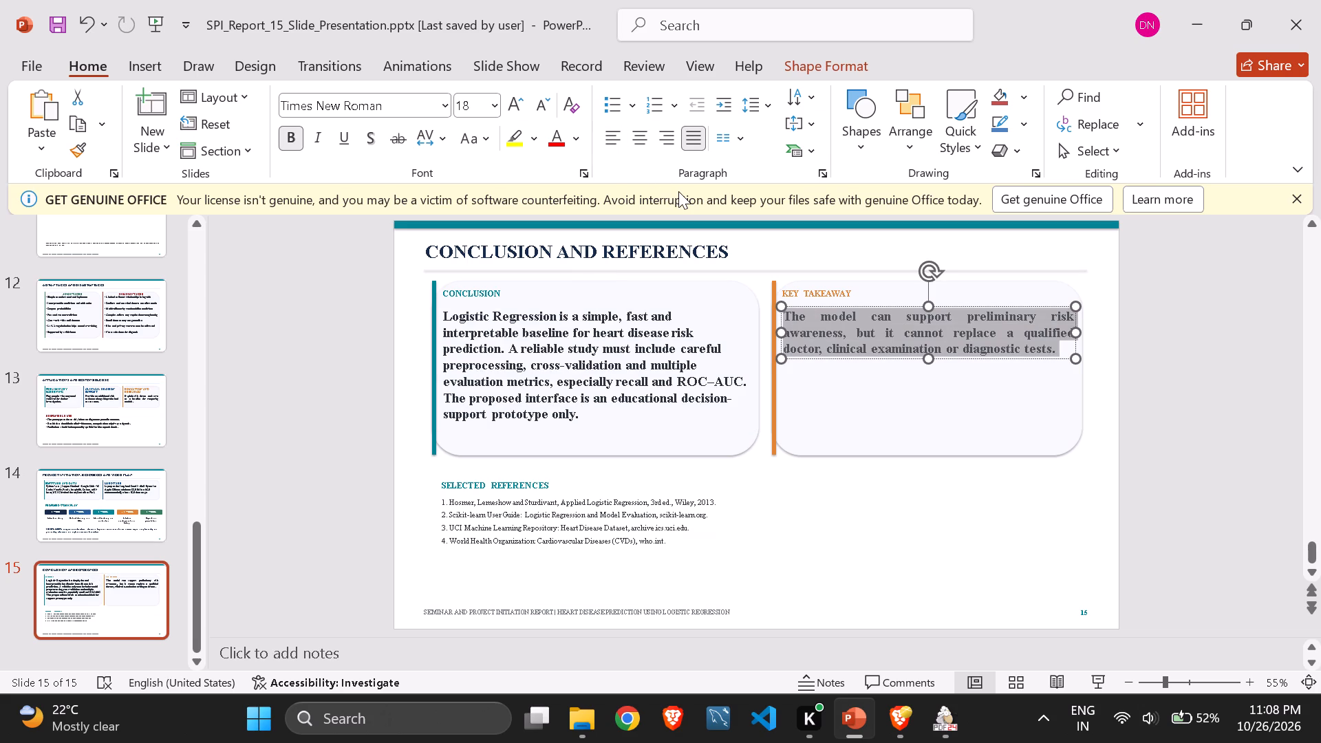
click(616, 140)
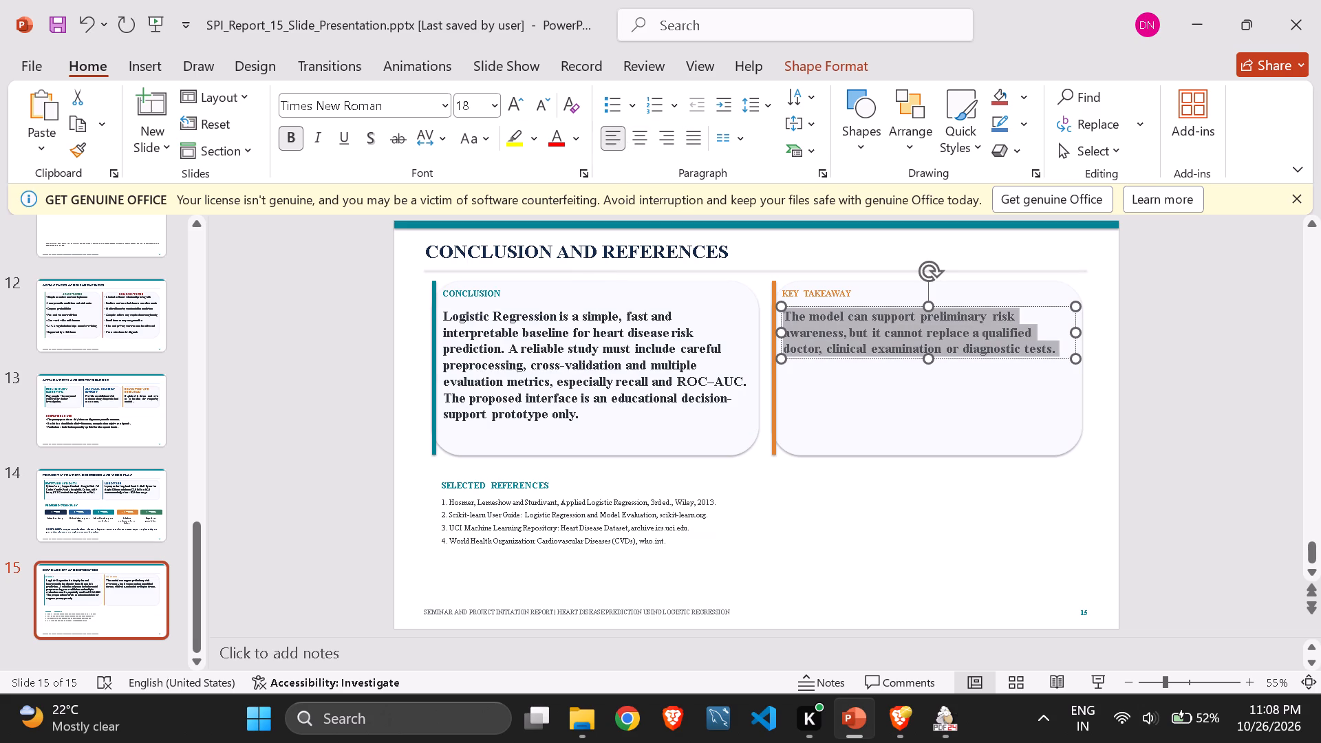
Set the "CONCLUSION" card heading to 20 pt.
click(477, 294)
key(ctrl+a)
click(468, 109)
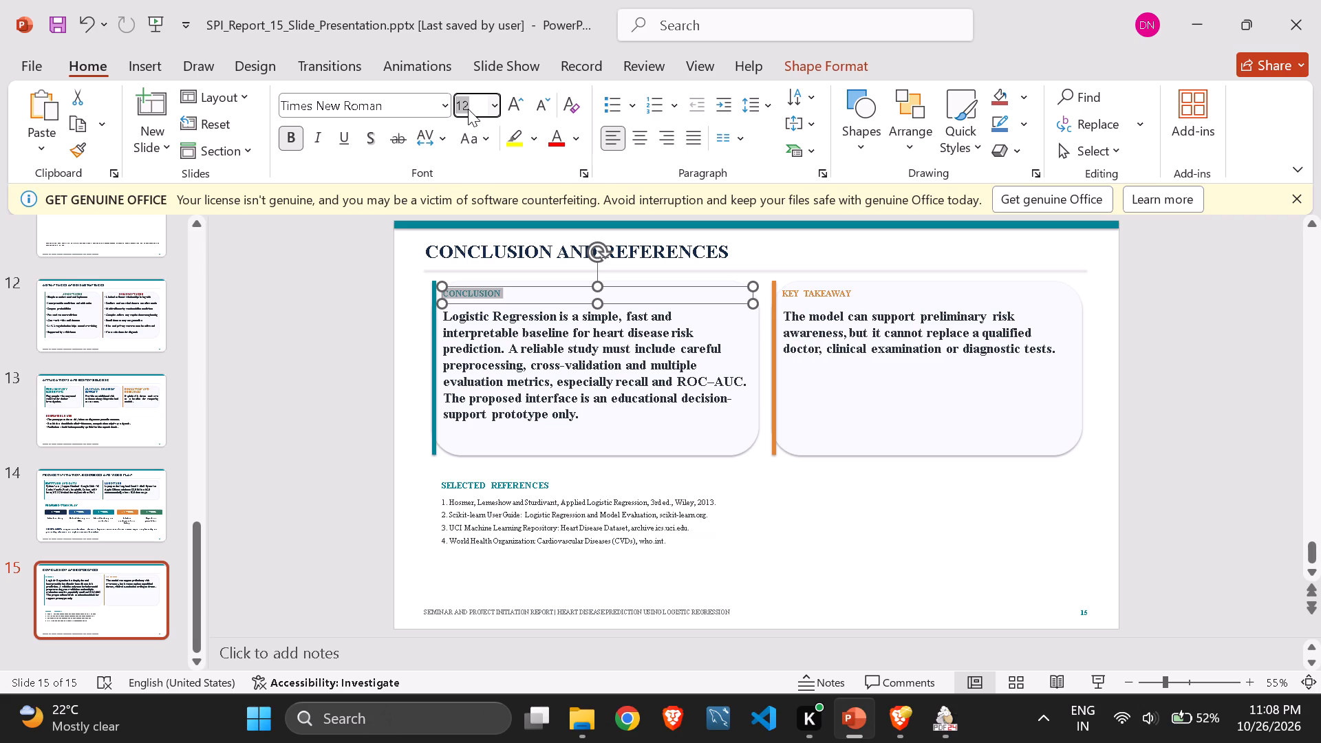
key(BackSpace)
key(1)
key(BackSpace)
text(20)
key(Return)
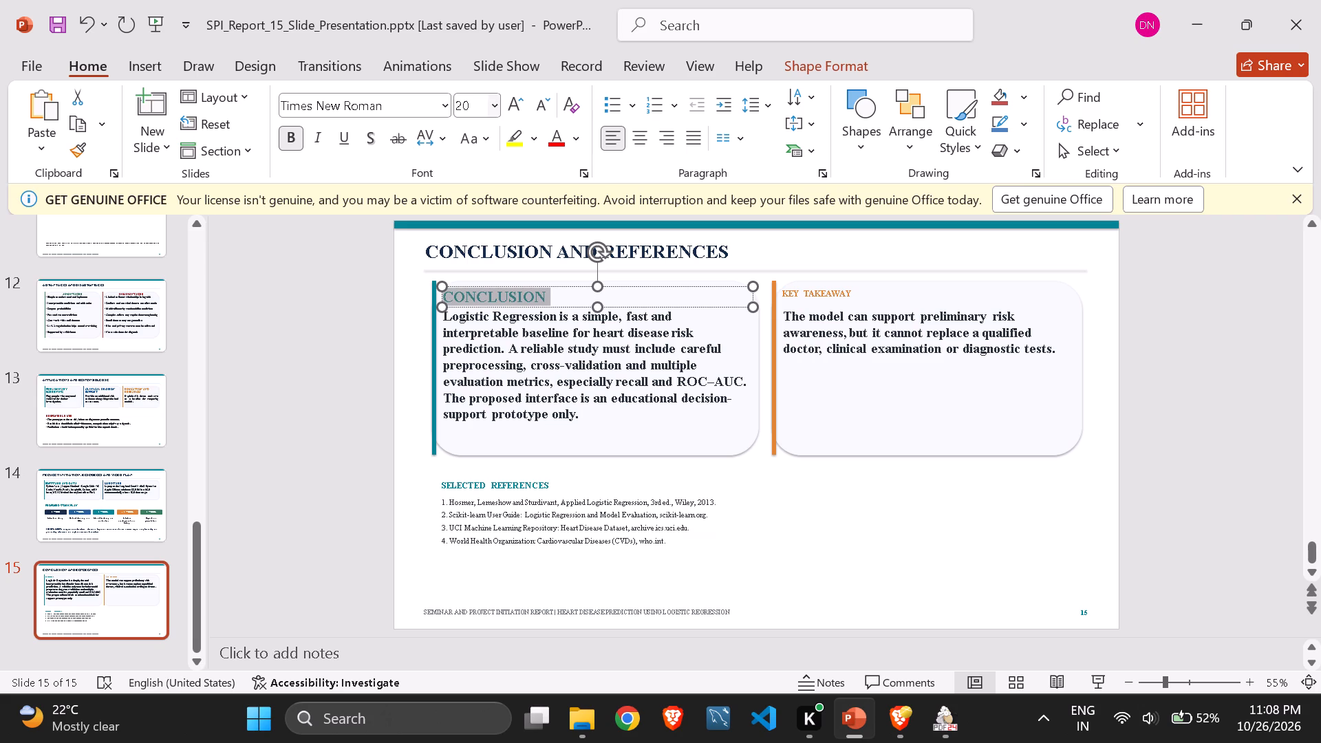
Set the "KEY TAKEAWAY" card heading to 20 pt.
click(818, 292)
key(ctrl+a)
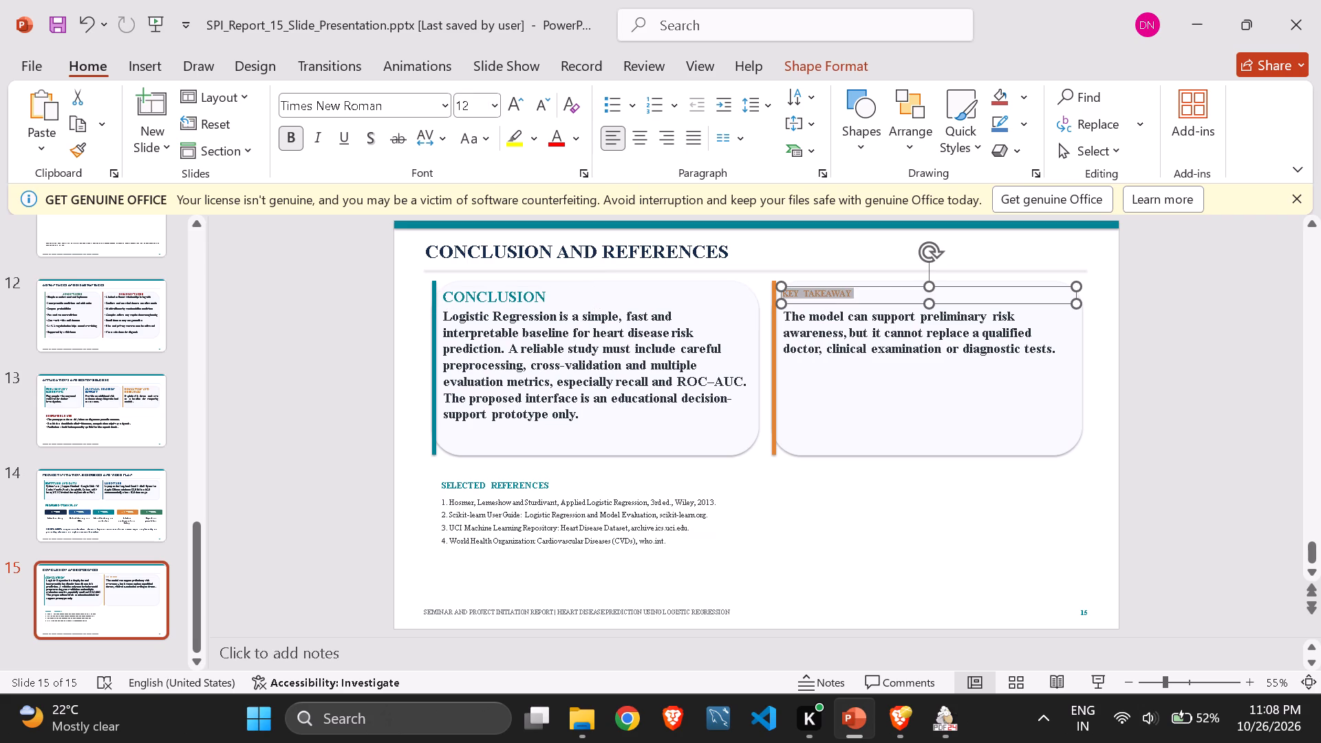
click(475, 109)
key(BackSpace)
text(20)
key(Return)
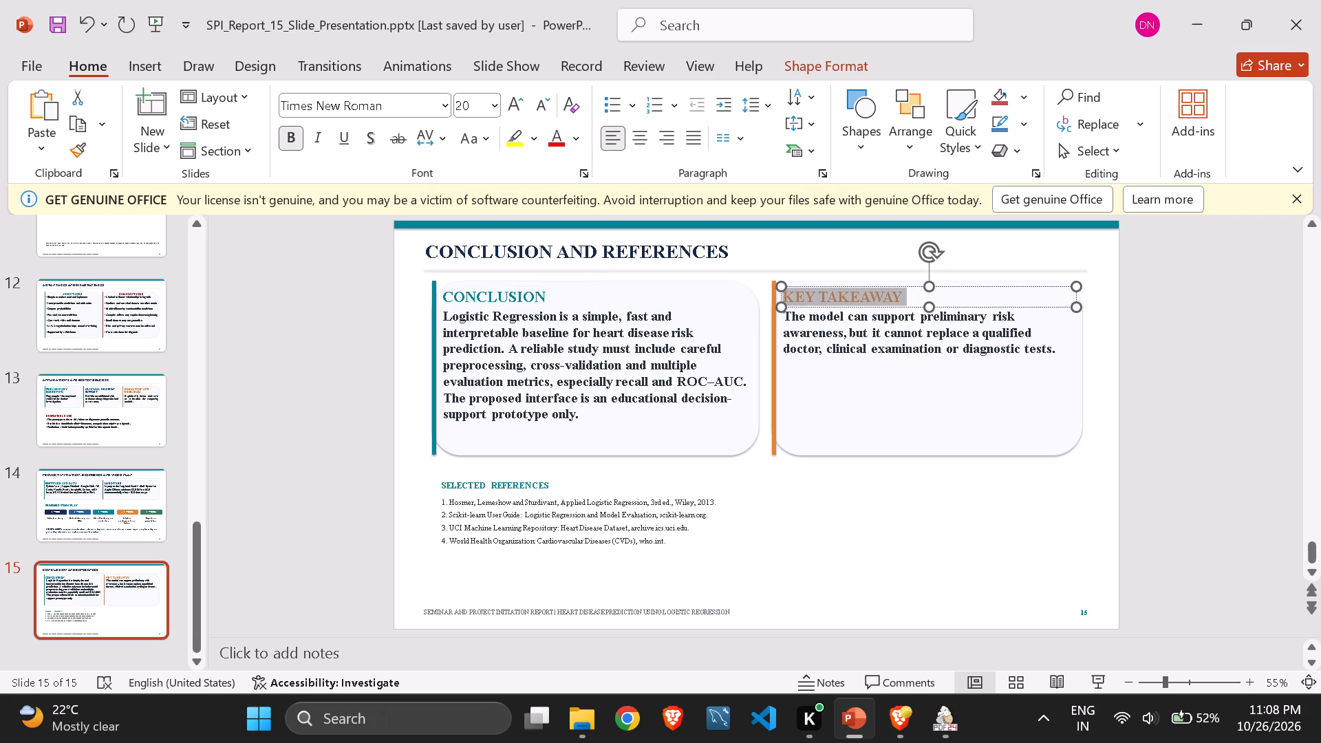
Set the numbered reference list at the bottom of slide 15 to 18 pt.
click(711, 546)
key(ctrl+a)
click(641, 539)
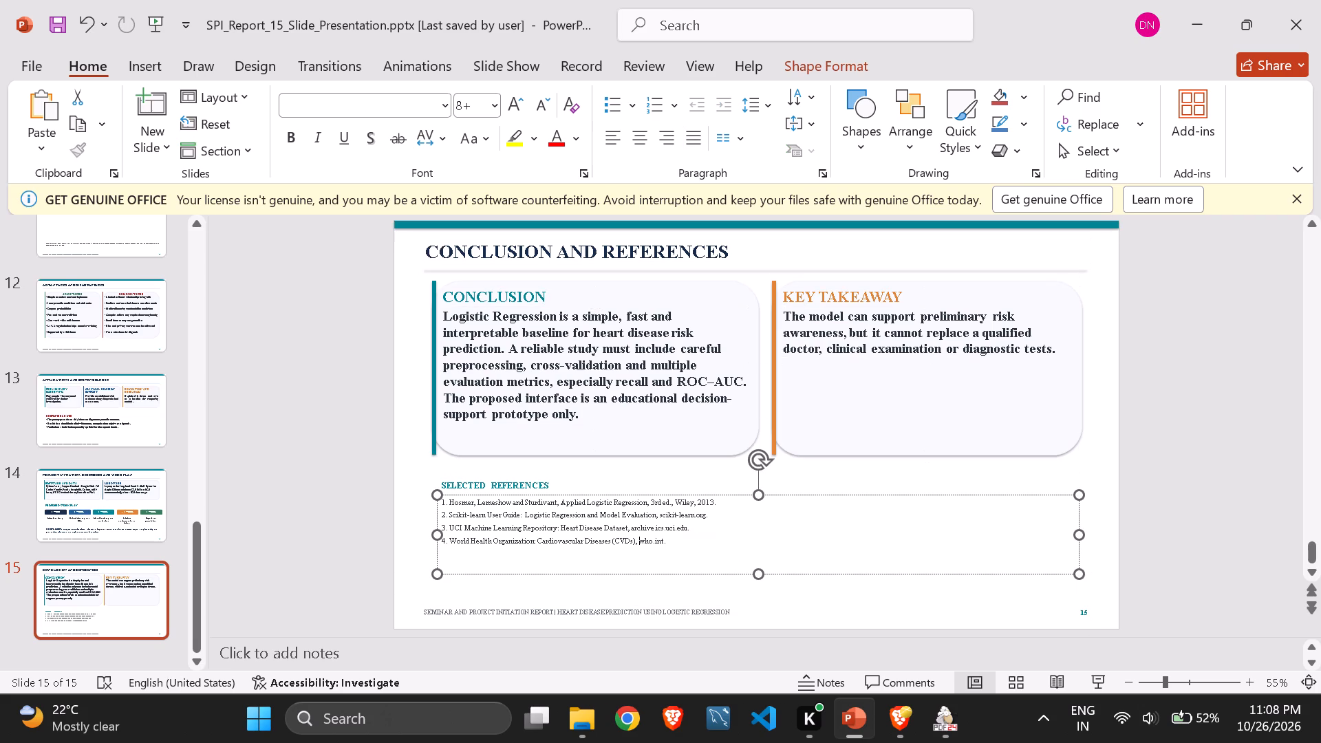
key(ctrl+a)
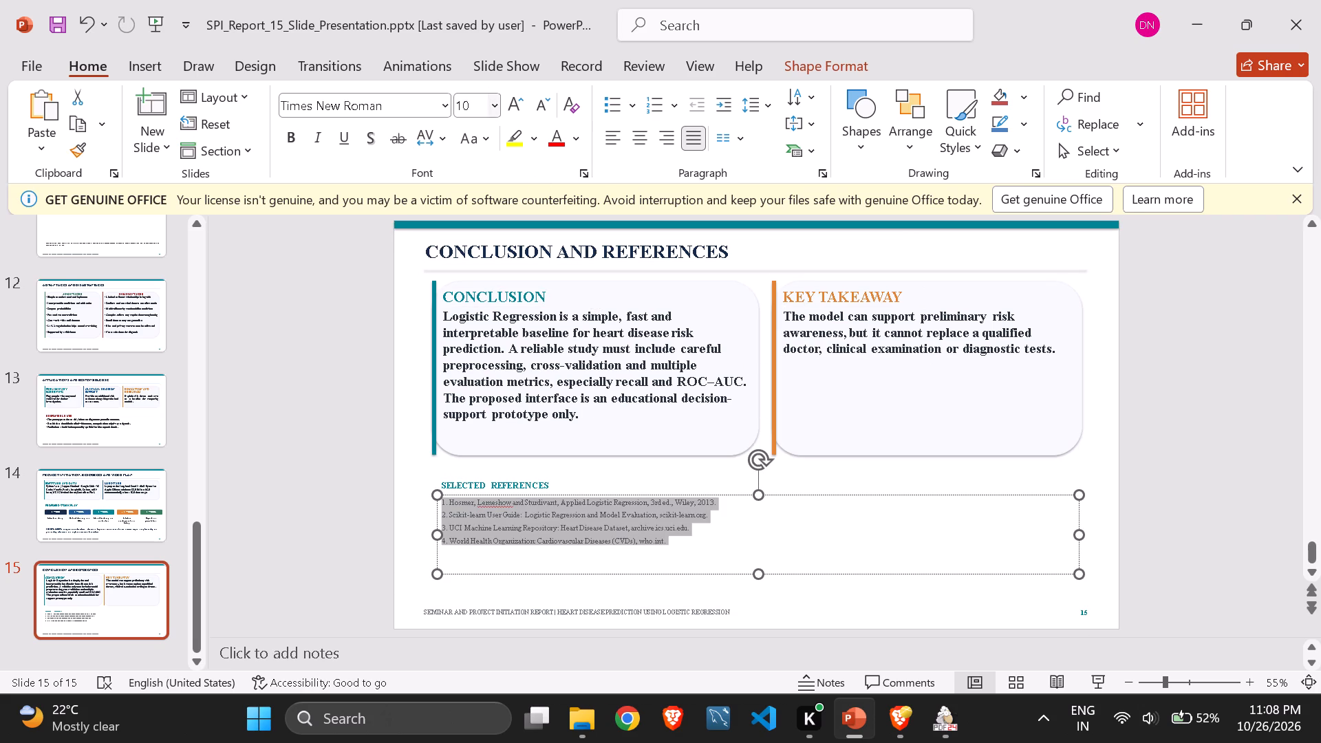
click(483, 107)
key(BackSpace)
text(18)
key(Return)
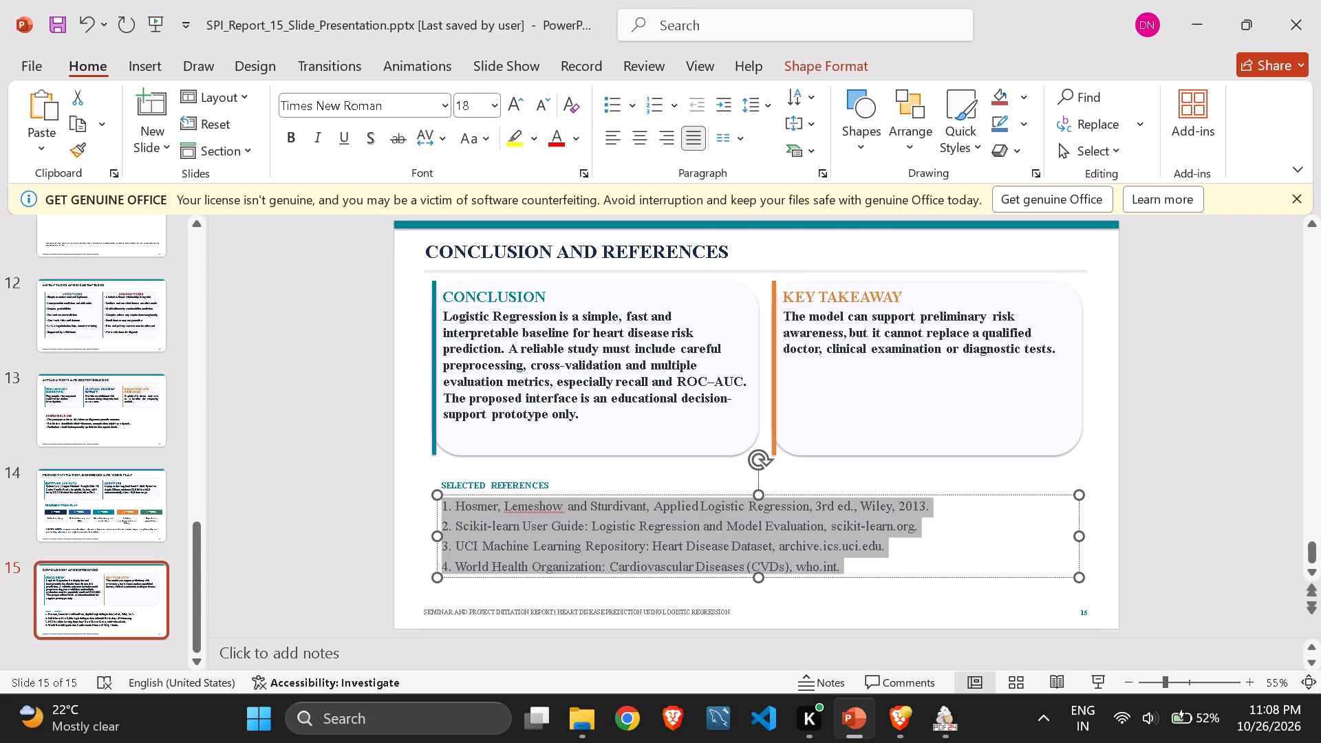
Set the "SELECTED REFERENCES" heading above the reference list to 20 pt.
click(486, 486)
key(ctrl+a)
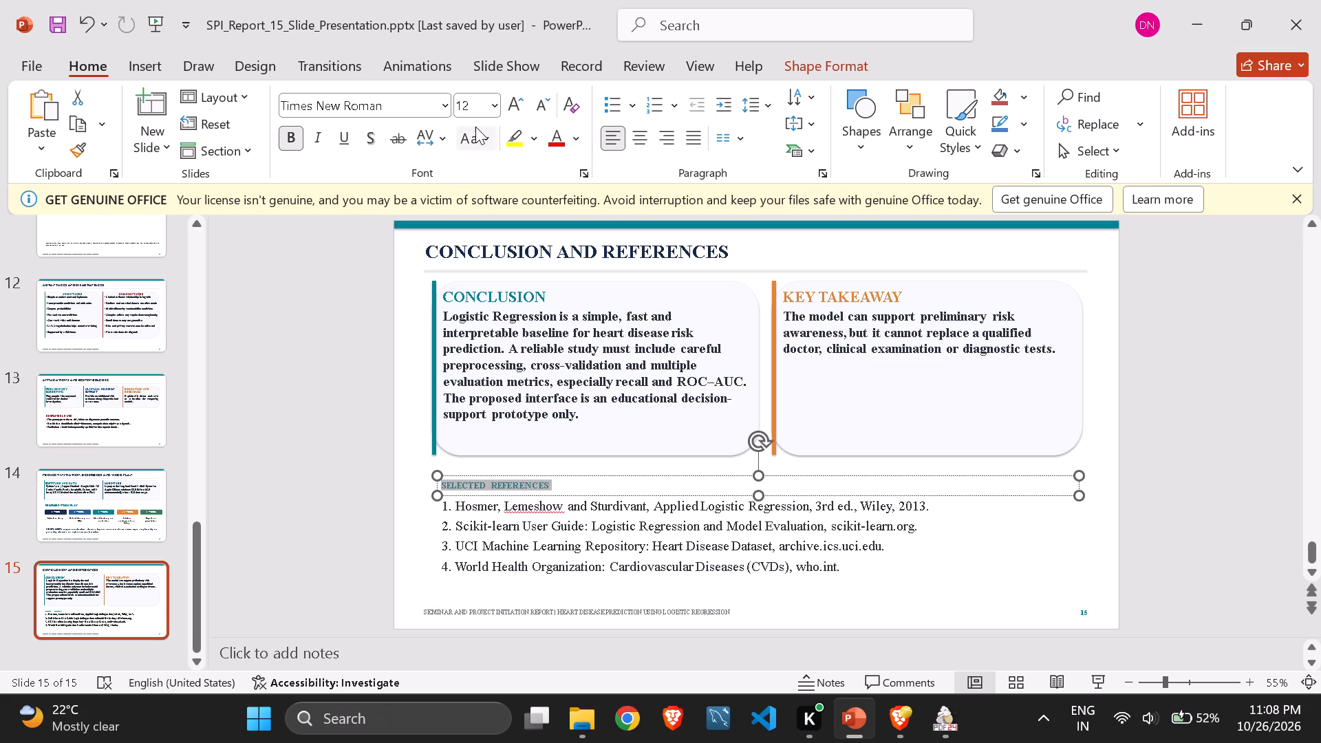
click(473, 107)
key(BackSpace)
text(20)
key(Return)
Play the slide show from the title slide through to slide 15 to check the resized text and layout.
click(350, 440)
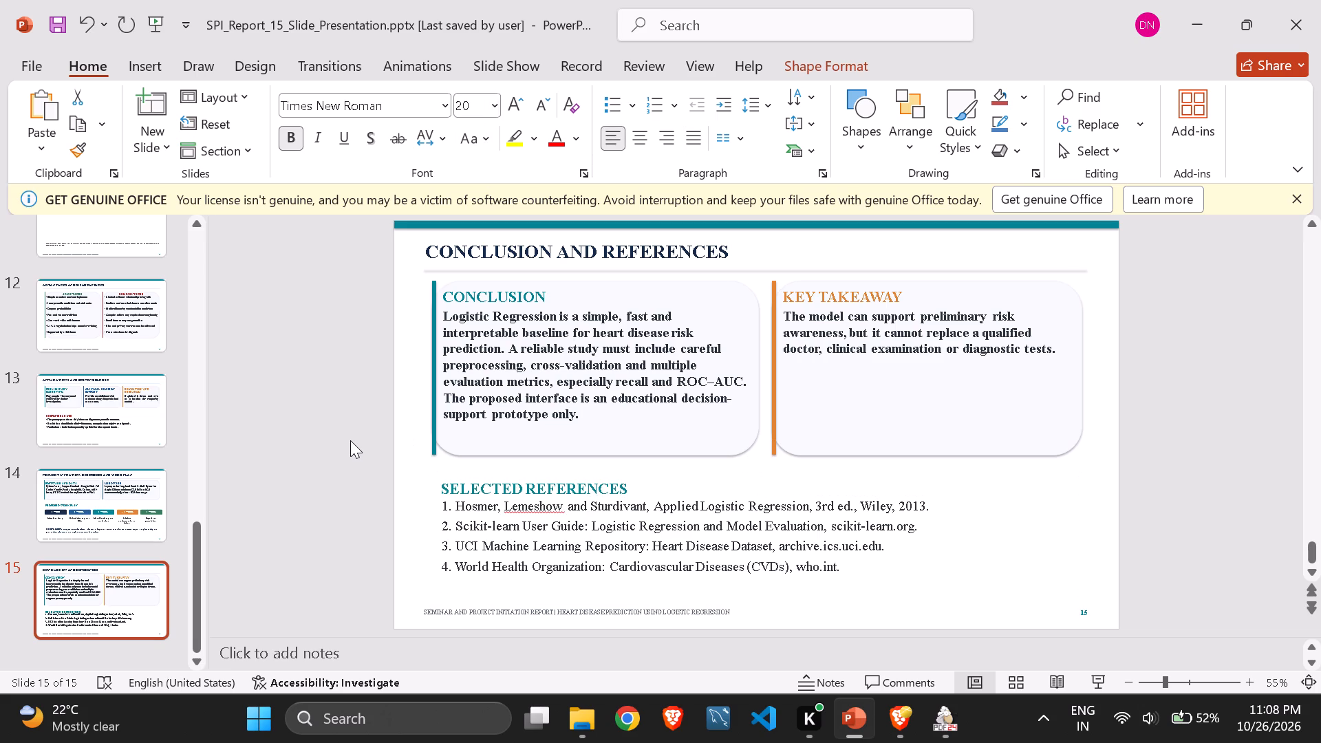
scroll(116, 521, down, 3)
scroll(116, 521, up, 1)
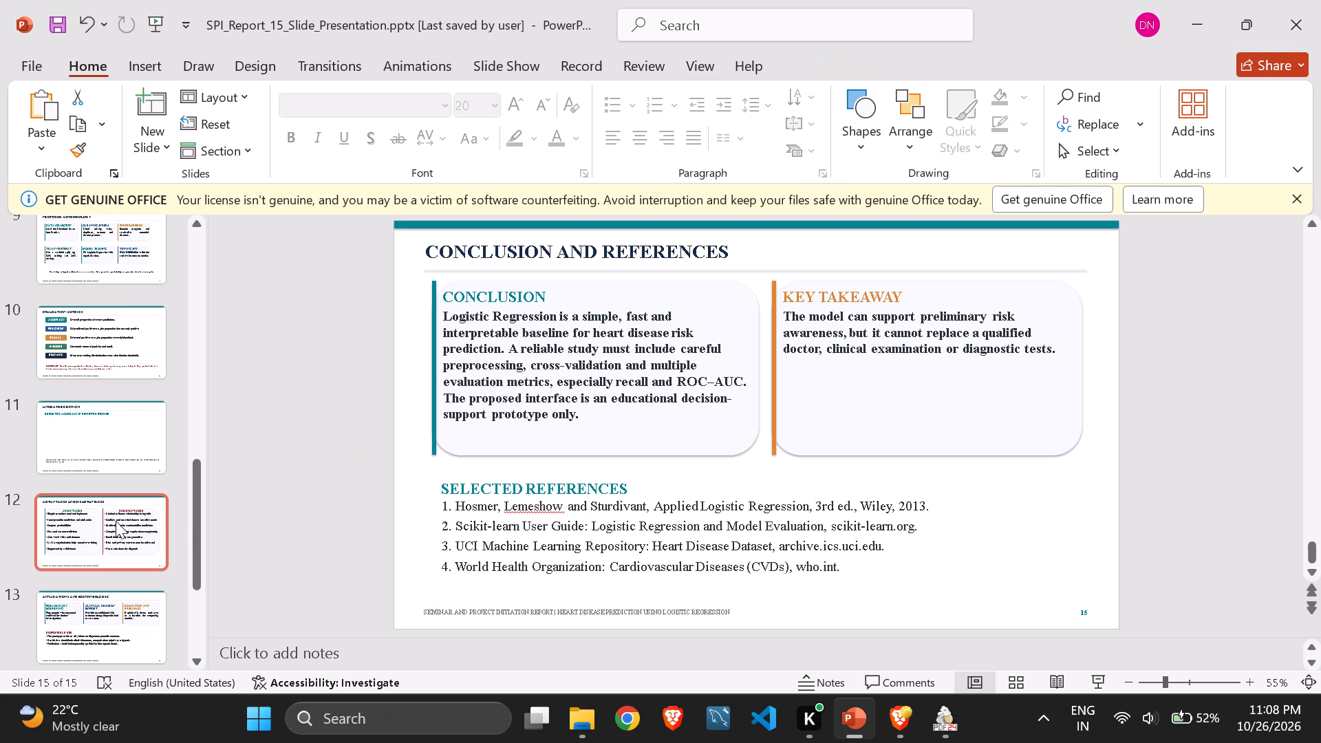
scroll(116, 521, up, 4)
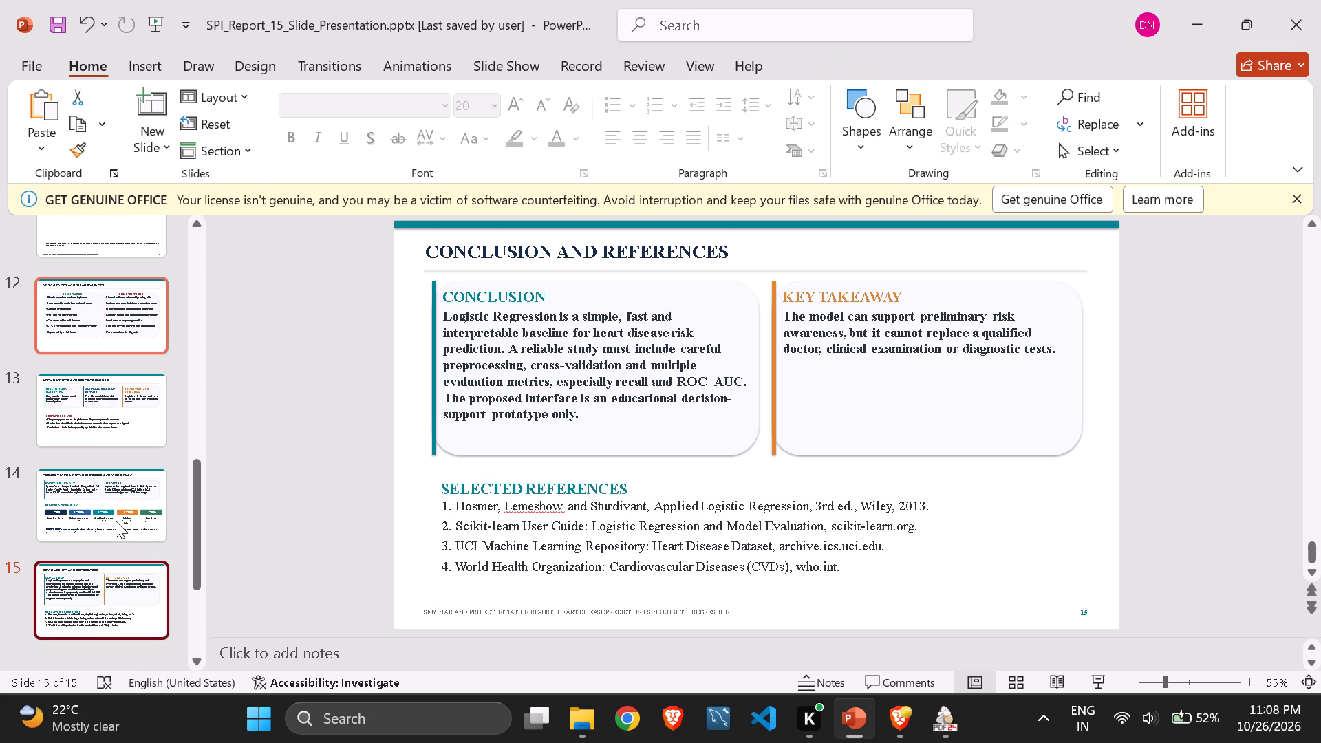
scroll(116, 521, up, 5)
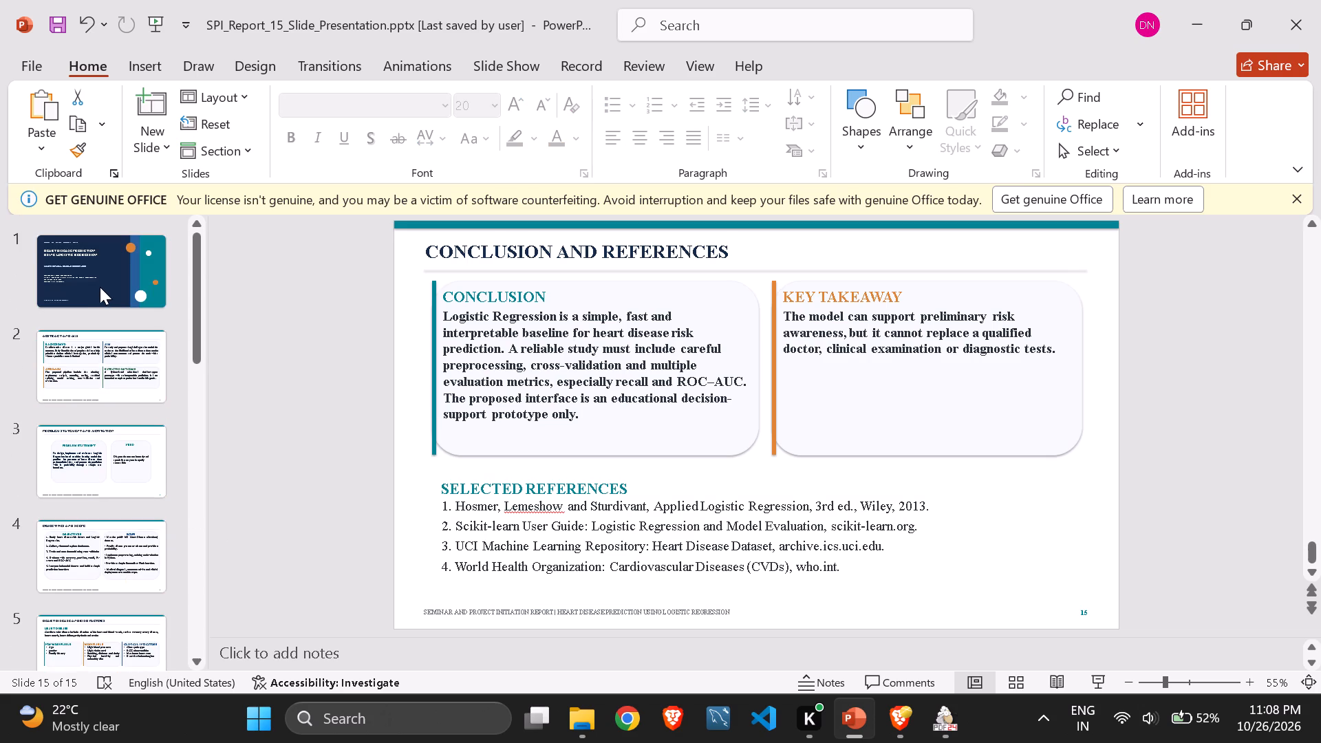
click(100, 283)
click(129, 388)
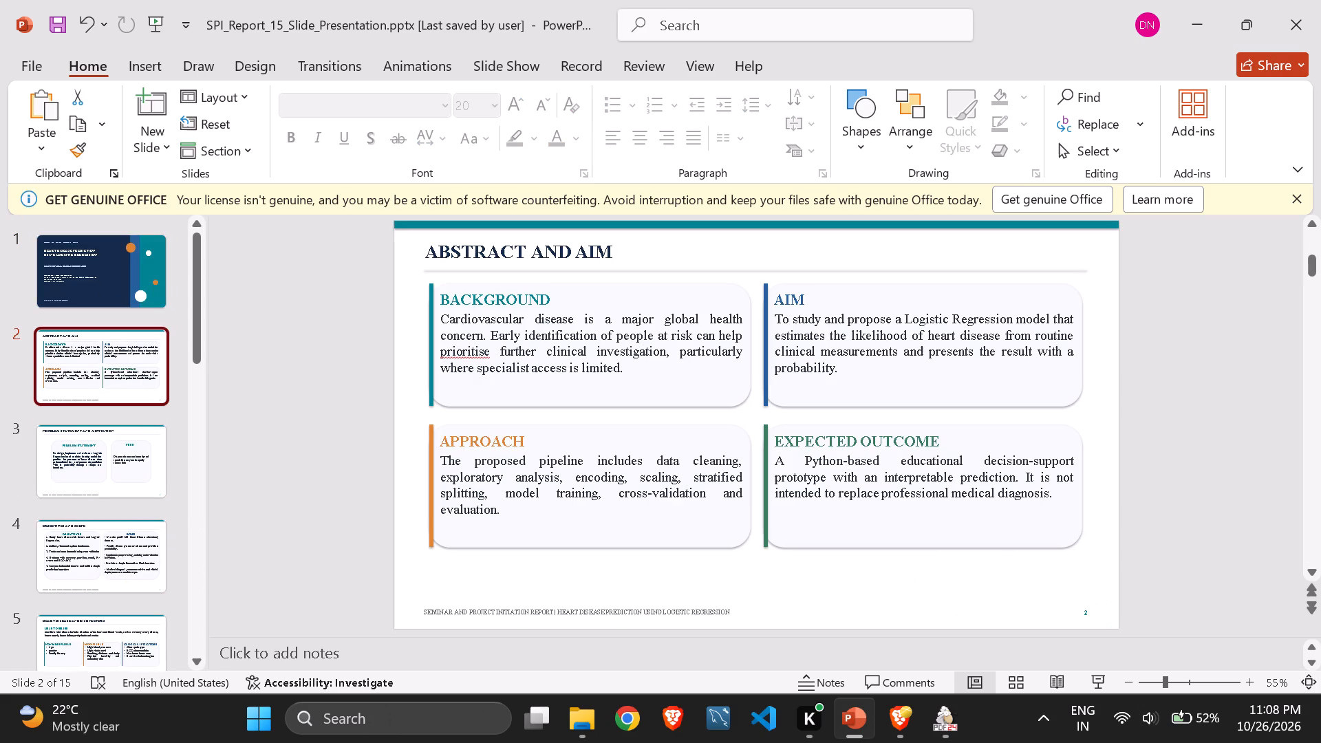
click(1097, 689)
key(Left)
key(Right)
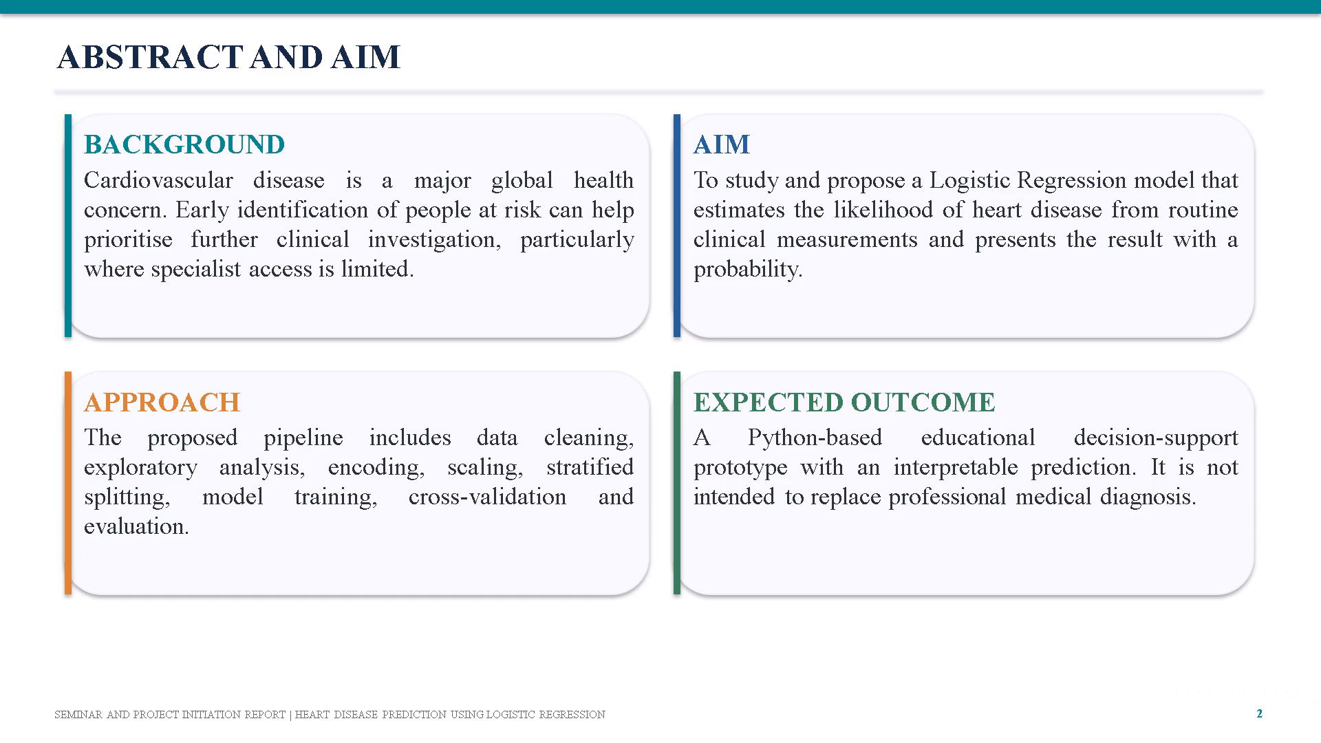
key(Right)
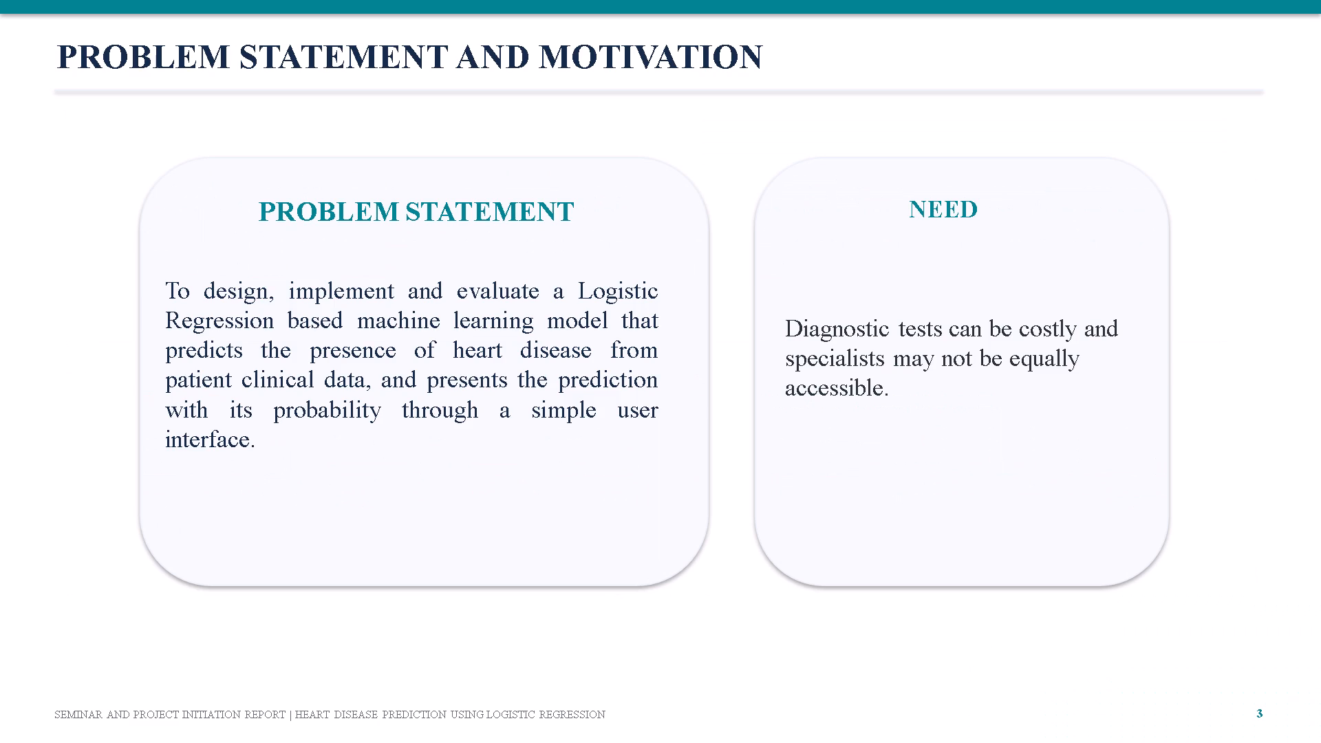
key(Right)
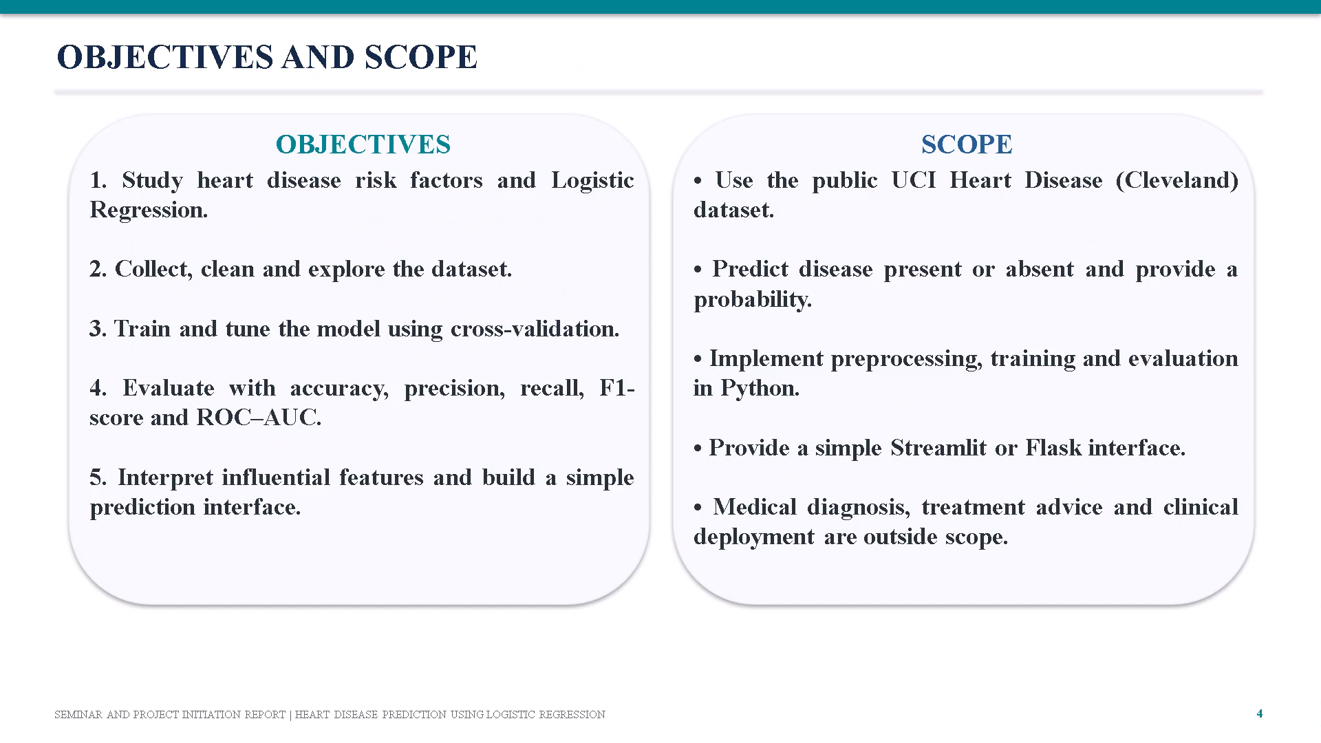
key(Right)
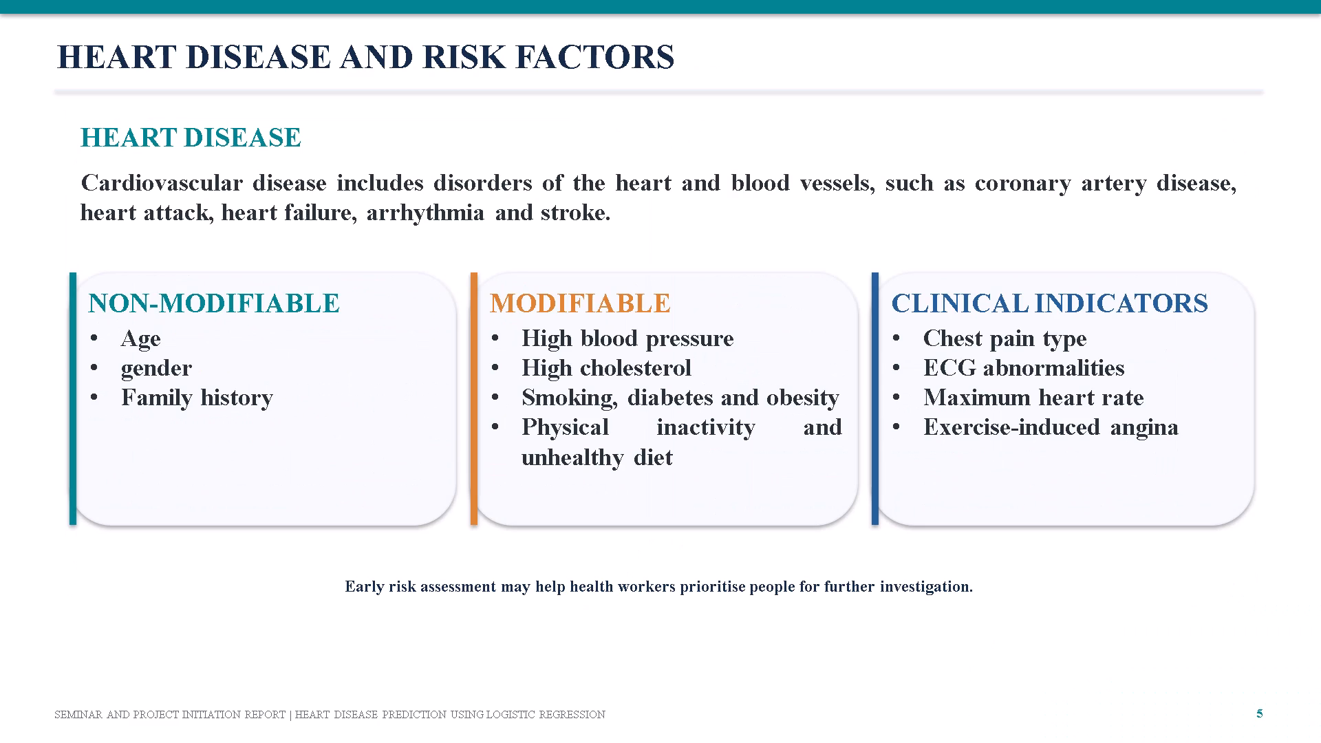
key(Right)
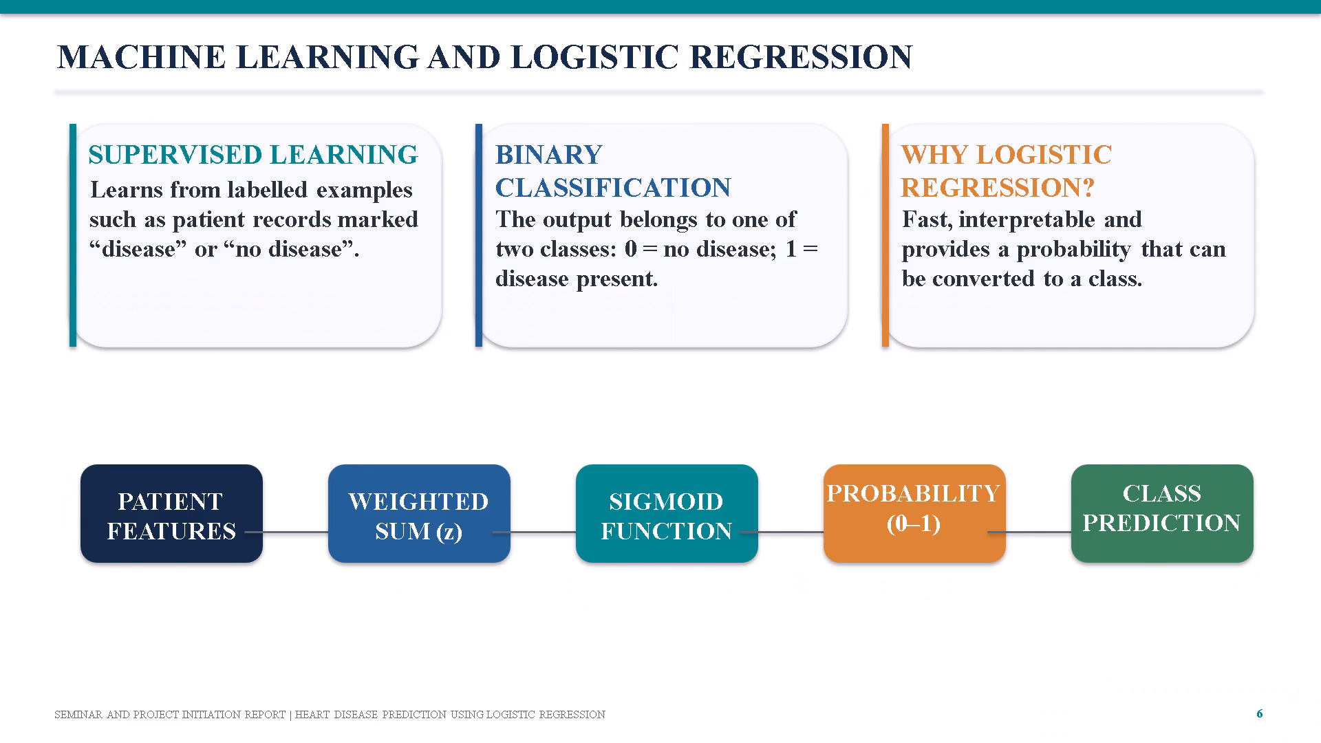
key(Right)
key(Right)
key(Left)
key(Right)
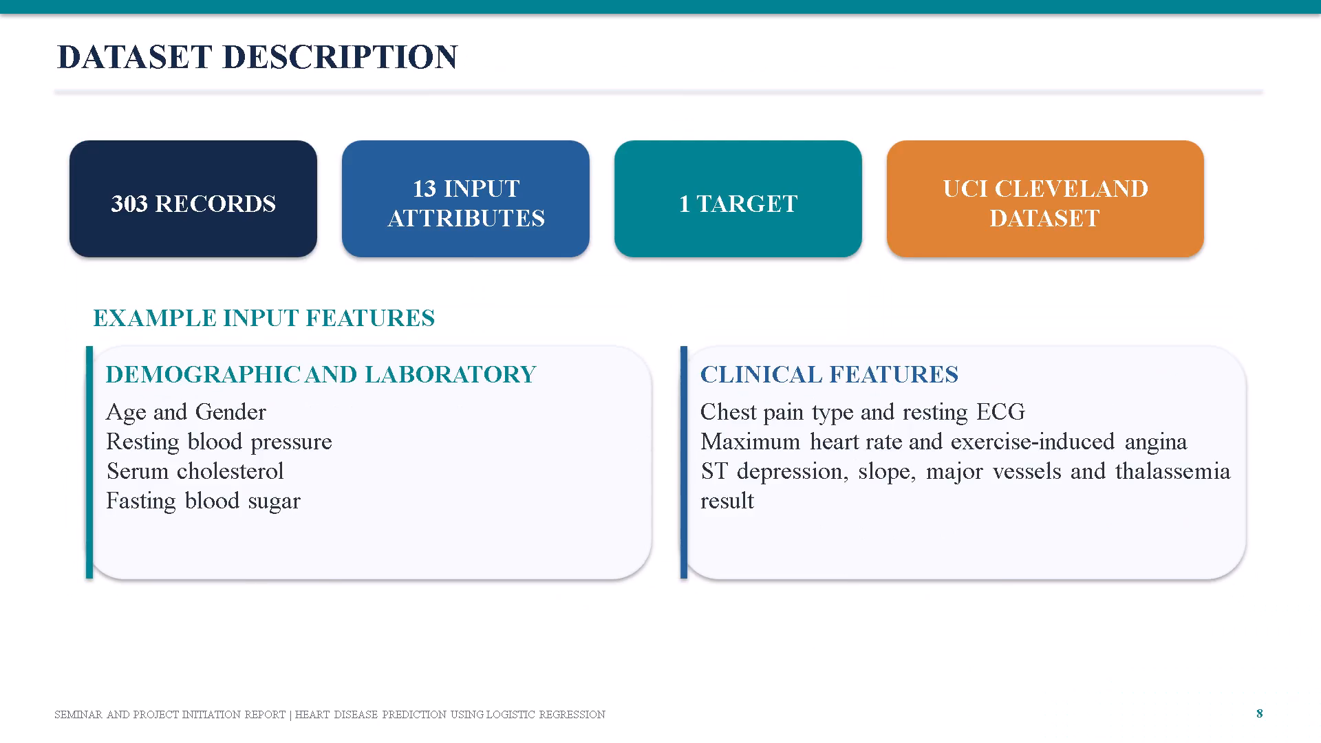
key(Right)
key(Right)
key(Right)
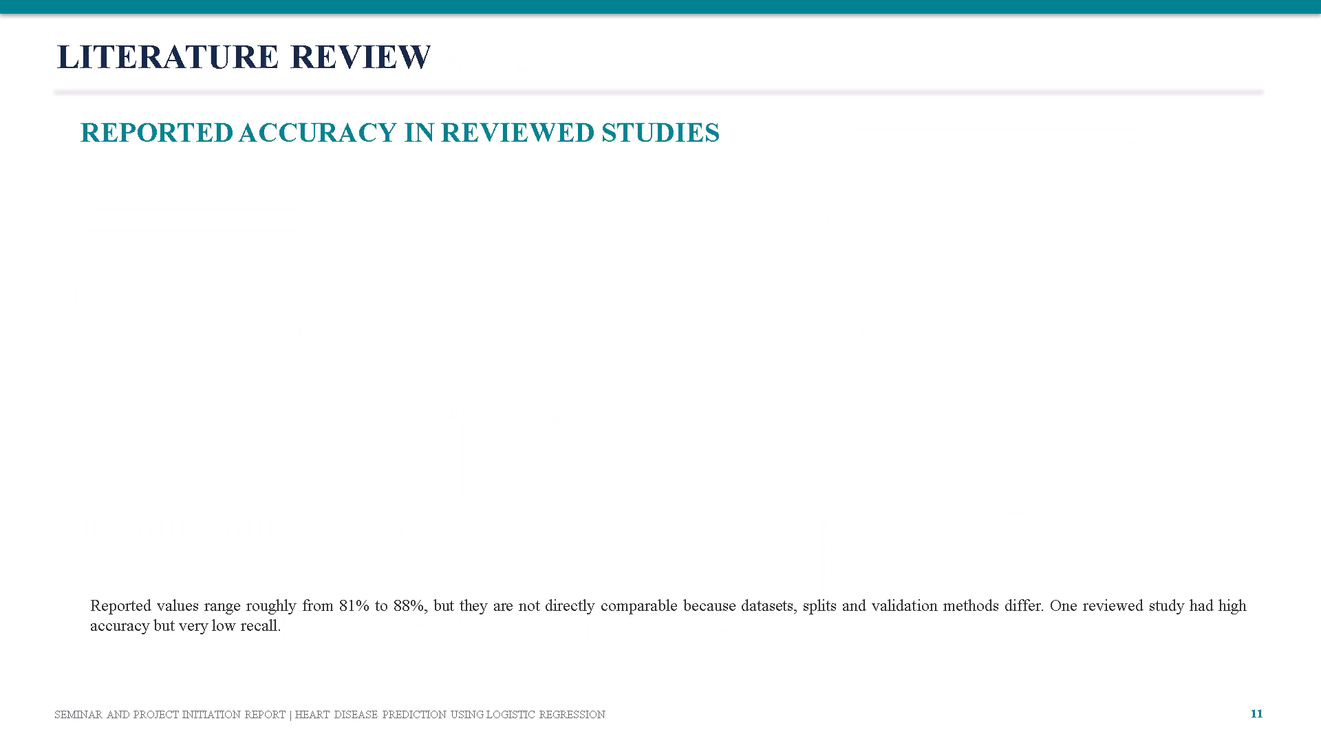
key(Right)
key(Right)
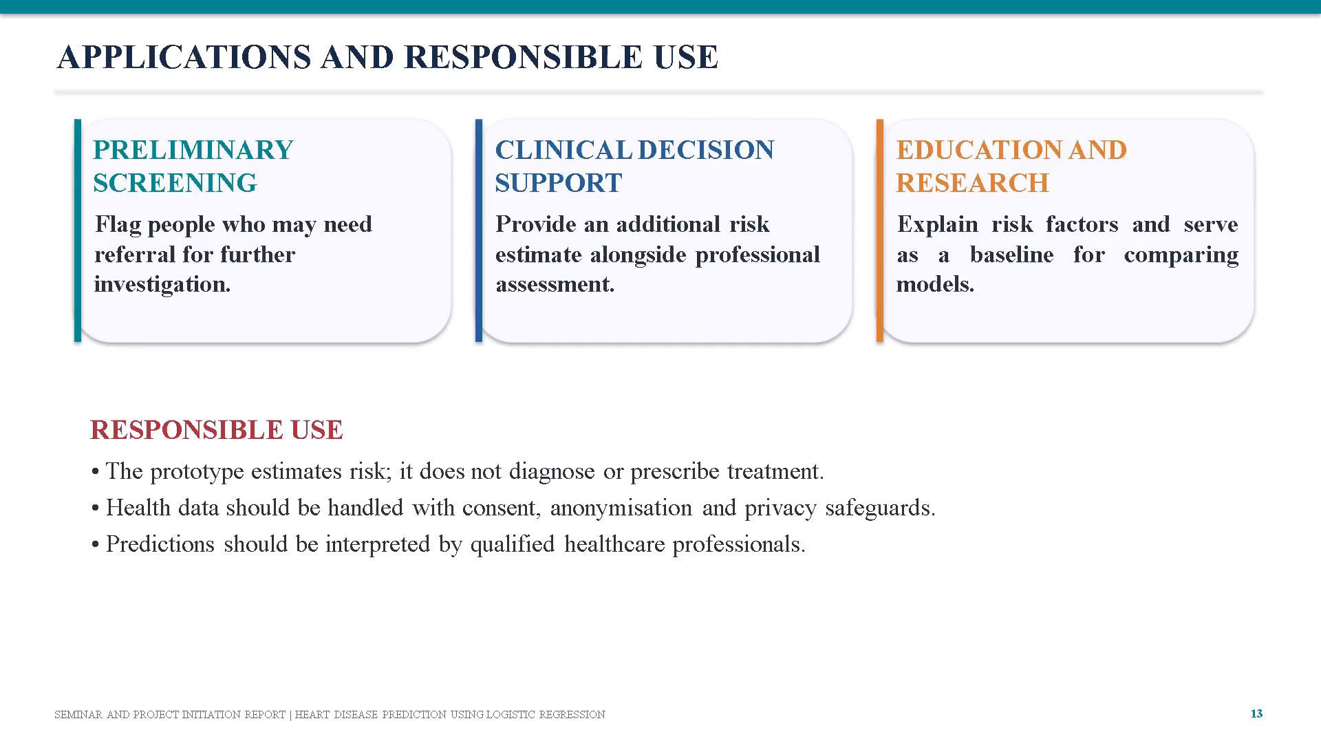
key(Right)
key(Right)
key(Right)
key(Right)
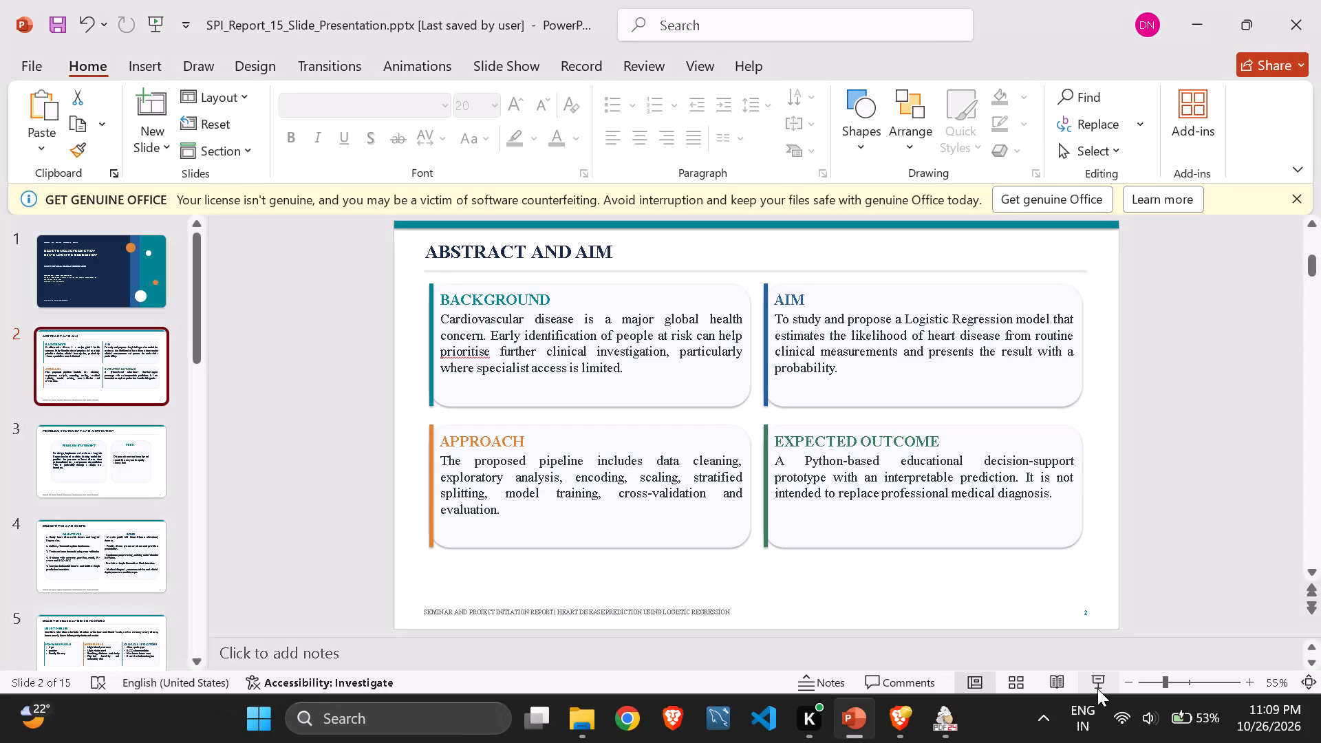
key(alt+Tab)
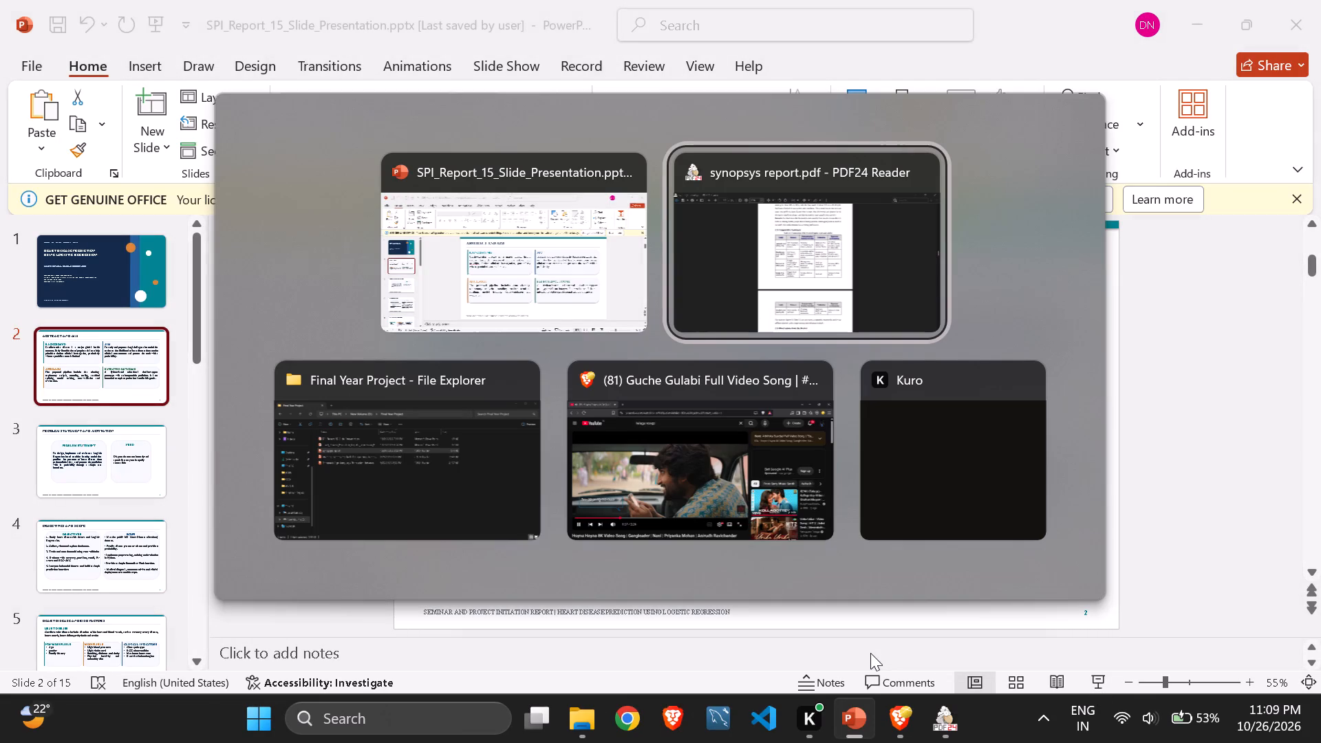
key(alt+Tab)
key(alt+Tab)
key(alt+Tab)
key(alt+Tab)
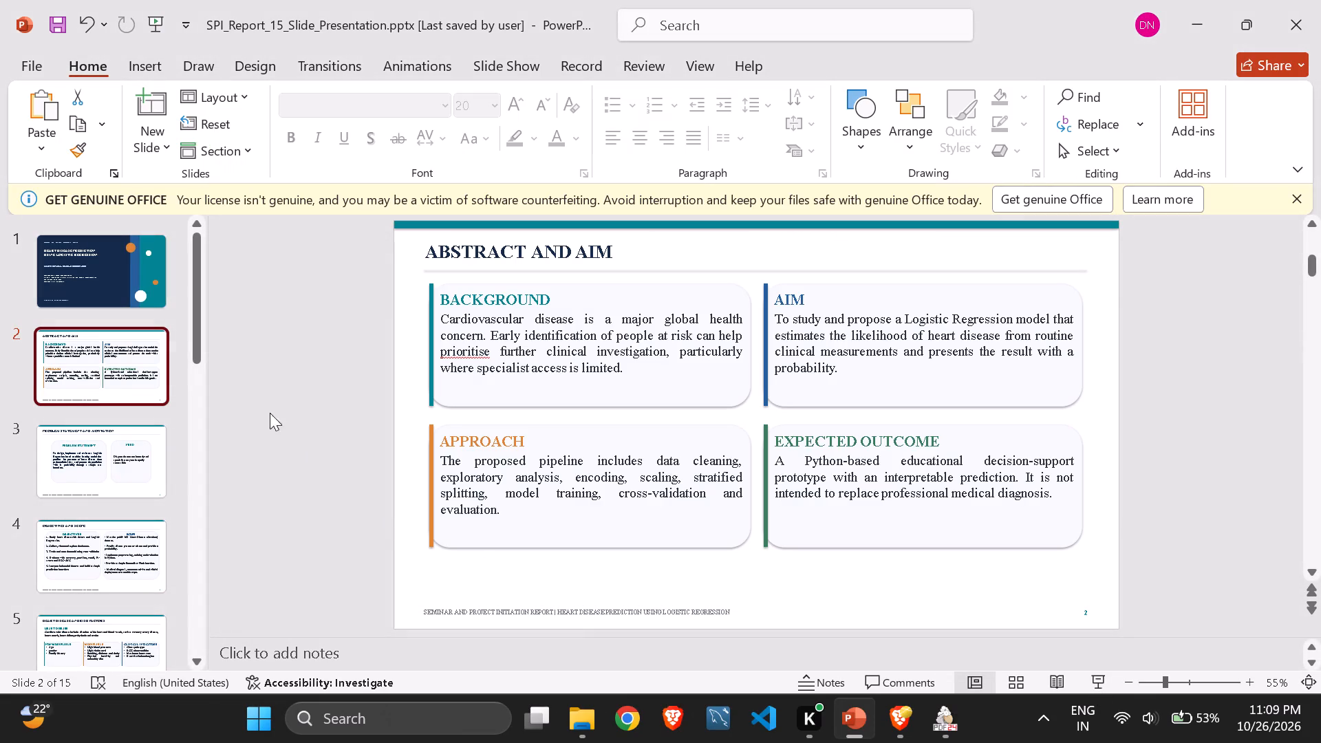
Set the "SEMINAR AND PROJECT INITIATION REPORT" line on slide 1 to 16 pt.
click(146, 262)
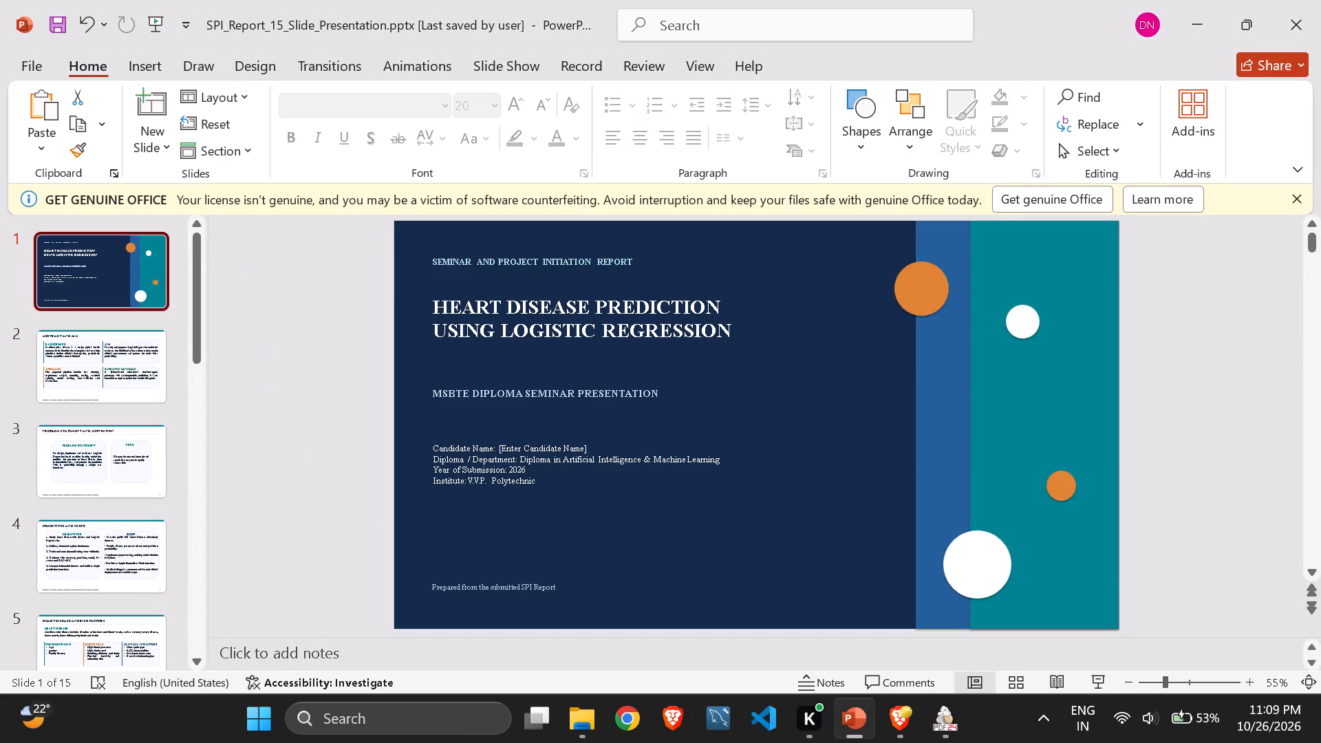
click(583, 257)
triple_click(583, 257)
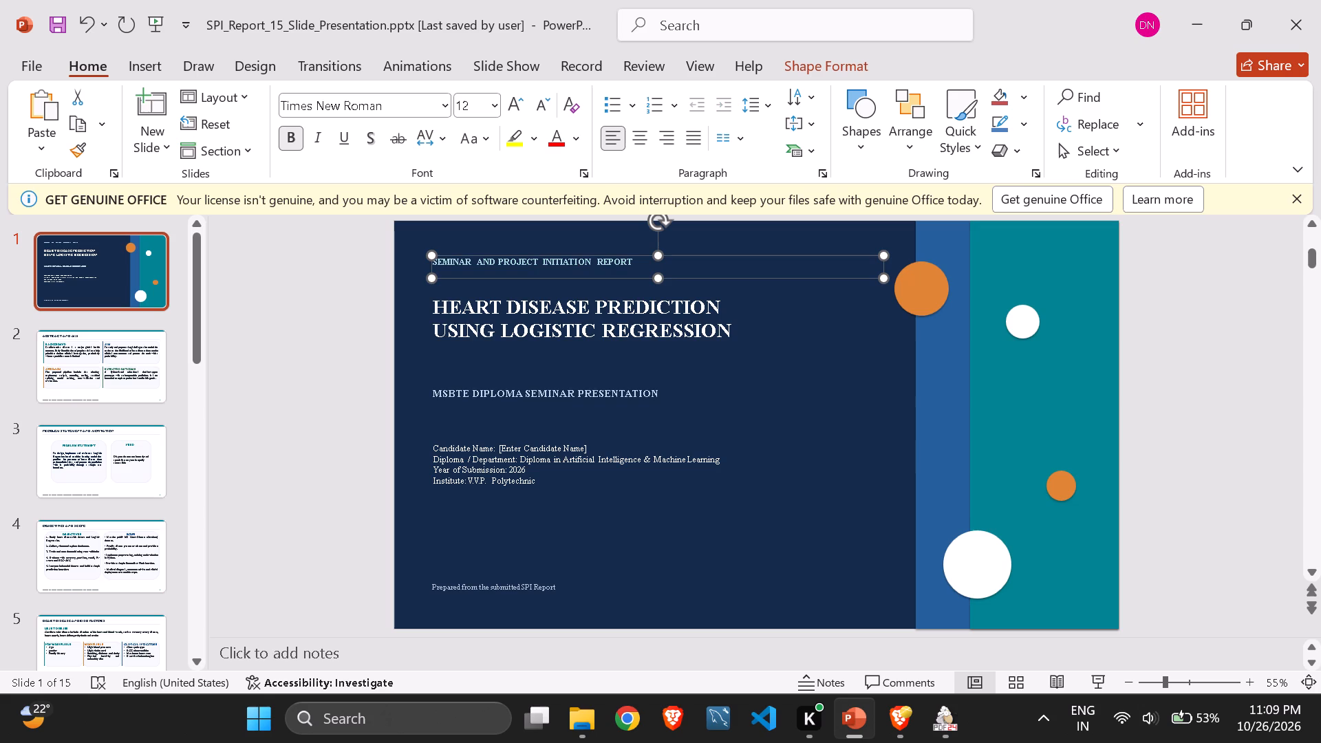
click(577, 261)
key(ctrl+a)
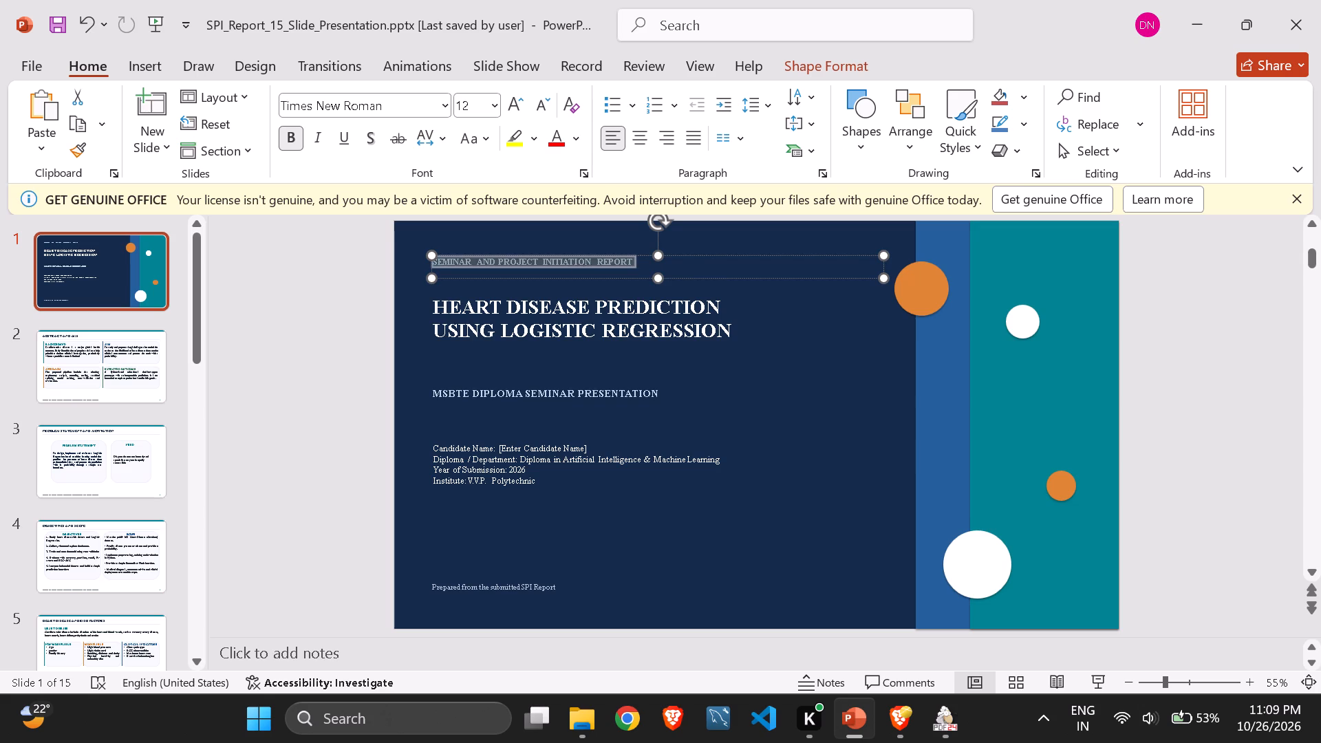
click(470, 104)
key(BackSpace)
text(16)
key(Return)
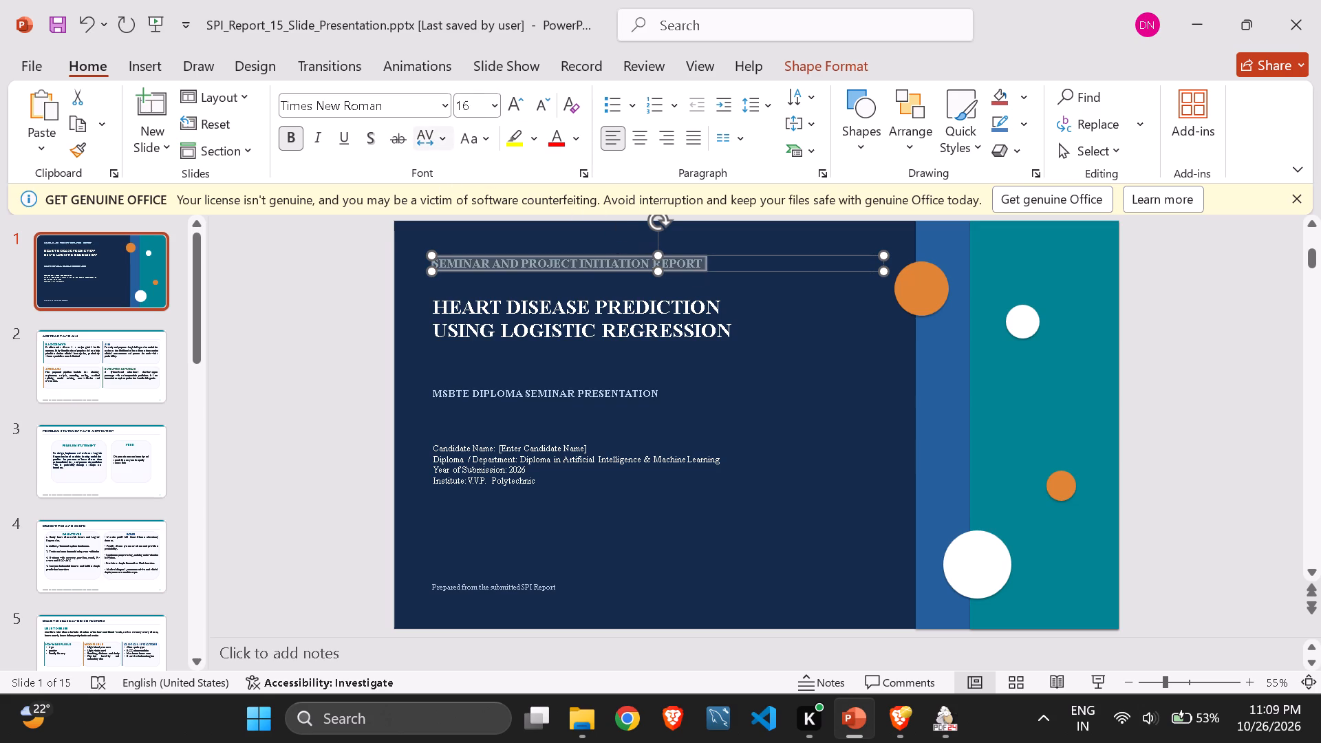
Narrow the "HEART DISEASE PREDICTION USING LOGISTIC REGRESSION" title box on slide 1 to fit closely around its two lines.
click(594, 325)
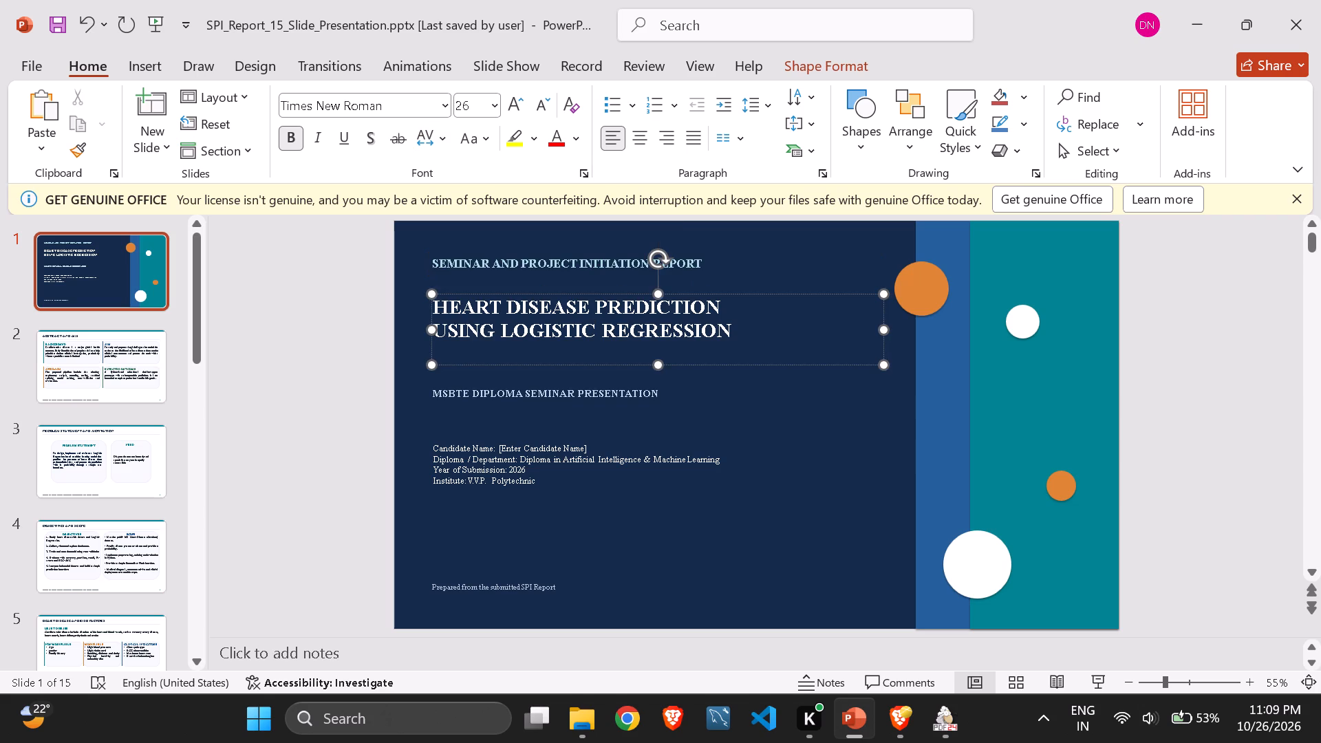
key(Down)
drag(883, 332, 740, 330)
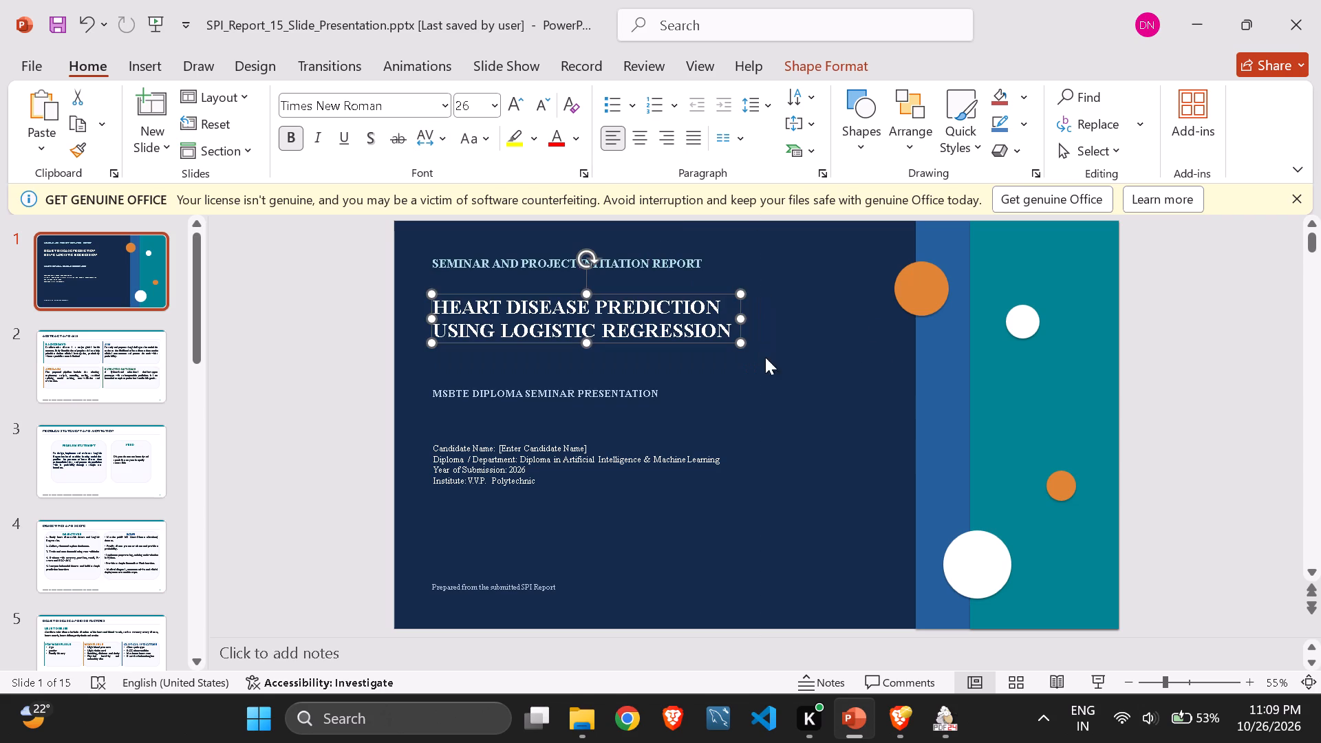
Delete the "MSBTE DIPLOMA SEMINAR PRESENTATION" line from slide 1.
click(764, 402)
click(674, 399)
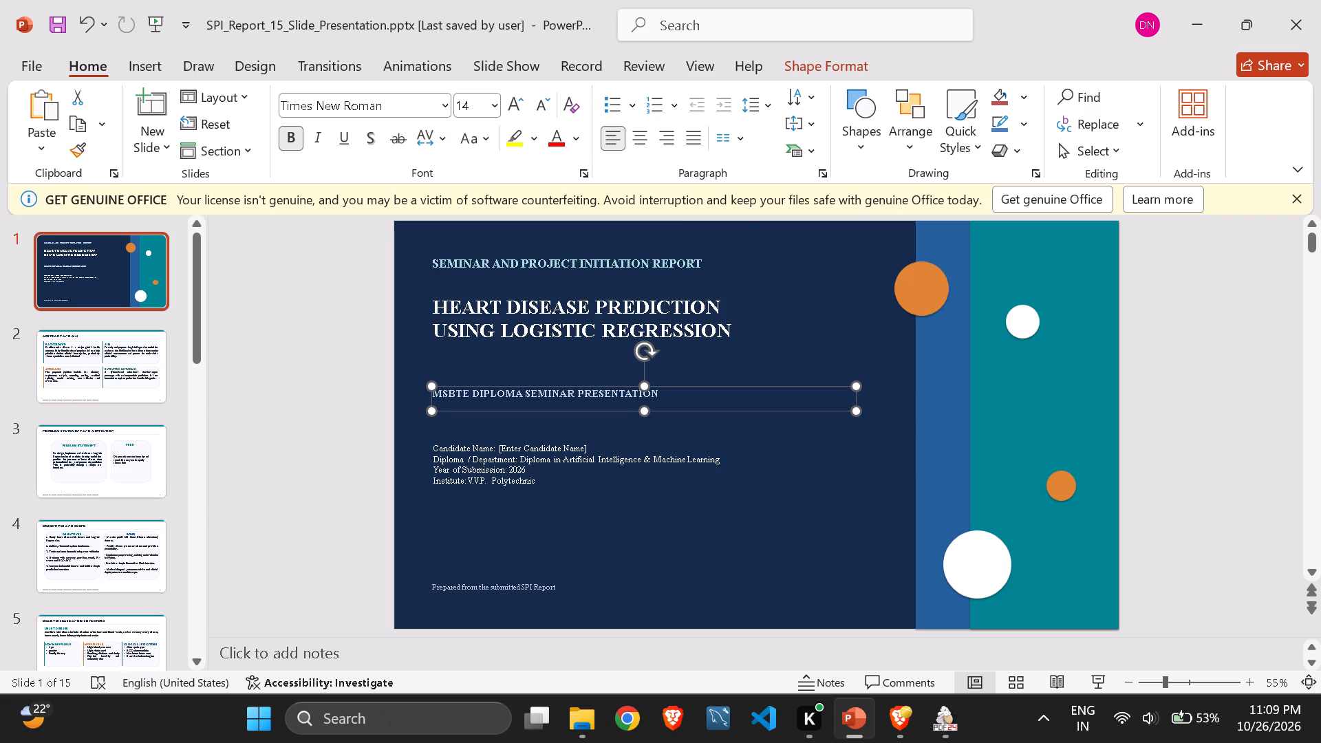
Clear the "Candidate Name: [Enter Candidate Name]" text from the details box on slide 1, leaving the line empty.
click(542, 475)
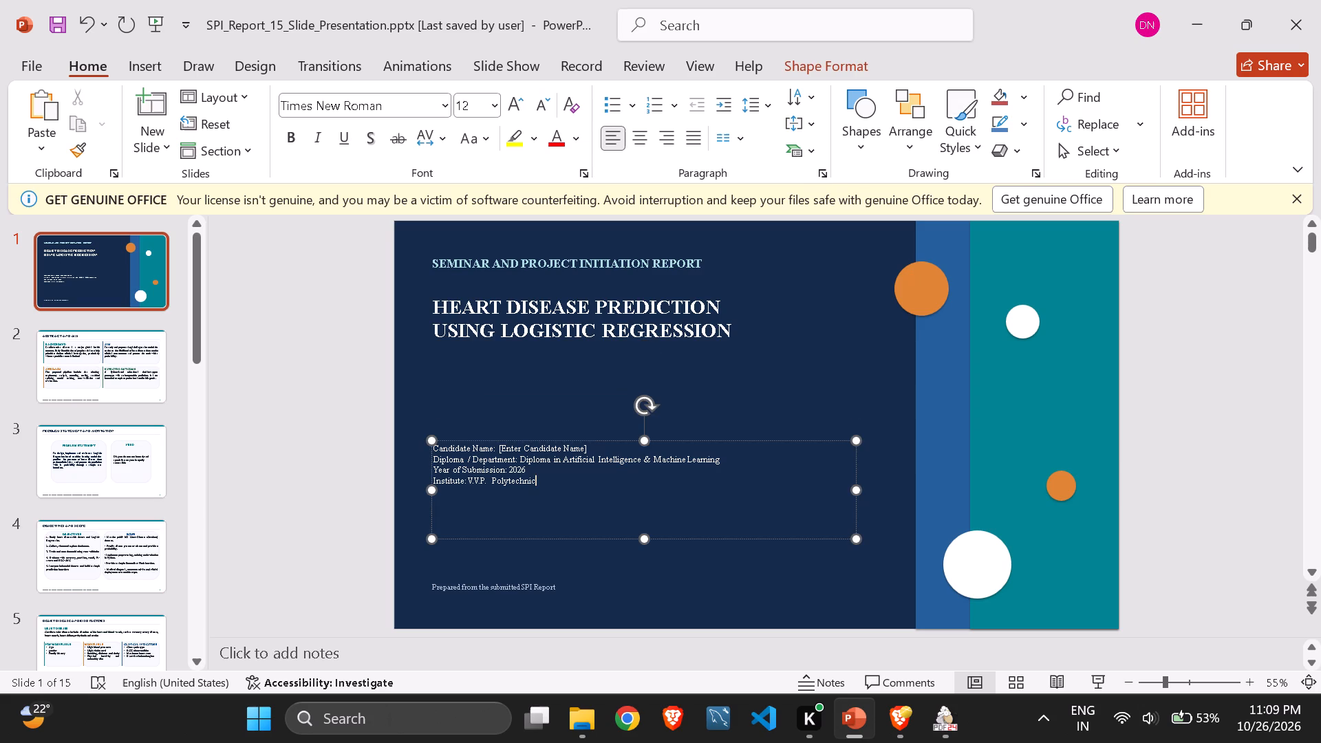
click(601, 452)
key(ctrl+BackSpace)
key(ctrl+BackSpace)
key(ctrl+BackSpace)
key(ctrl+BackSpace)
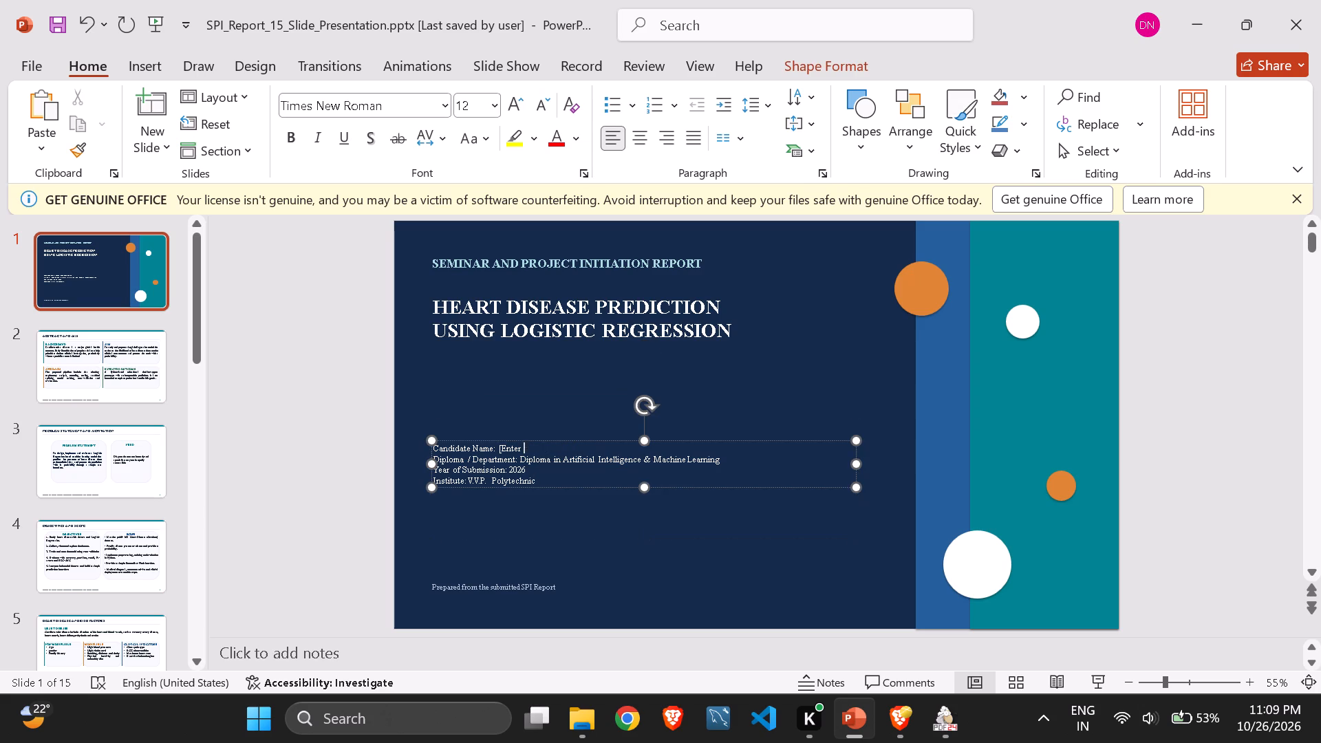
key(ctrl+BackSpace)
key(ctrl+BackSpace)
key(ctrl+BackSpace)
key(ctrl+BackSpace)
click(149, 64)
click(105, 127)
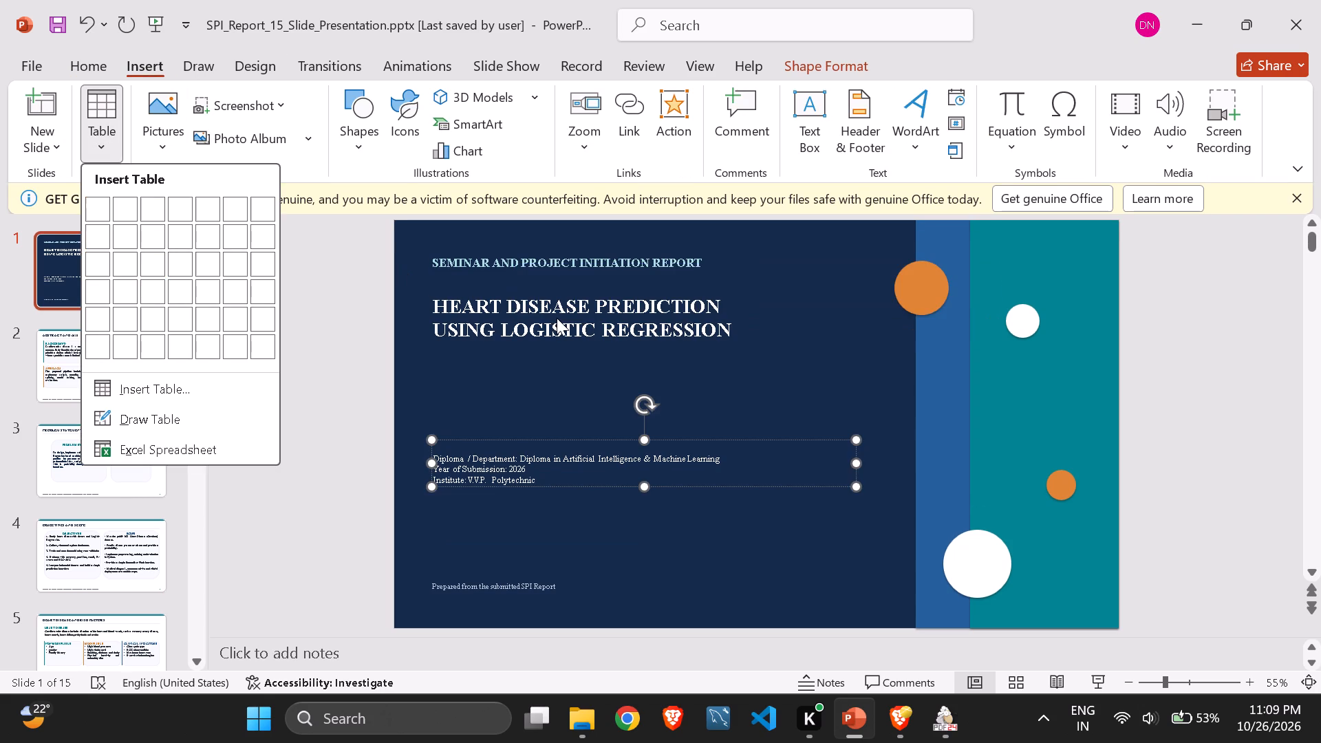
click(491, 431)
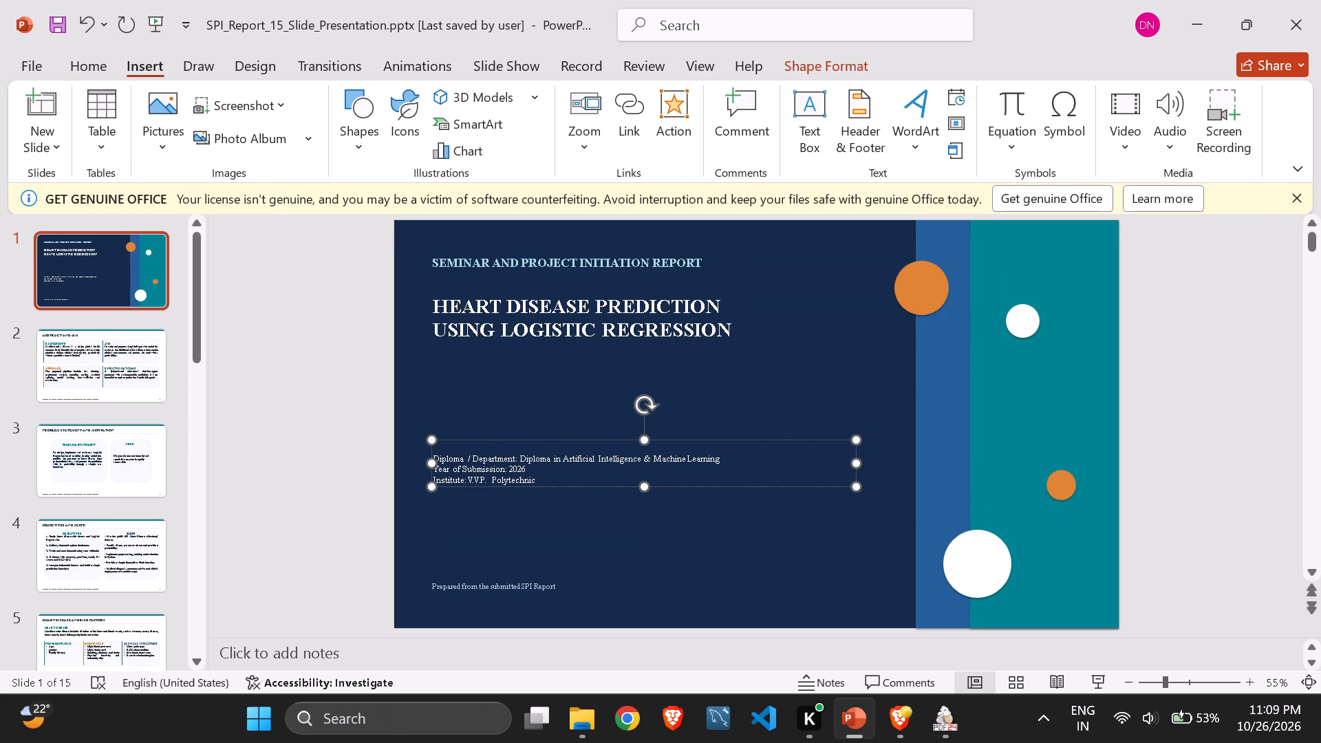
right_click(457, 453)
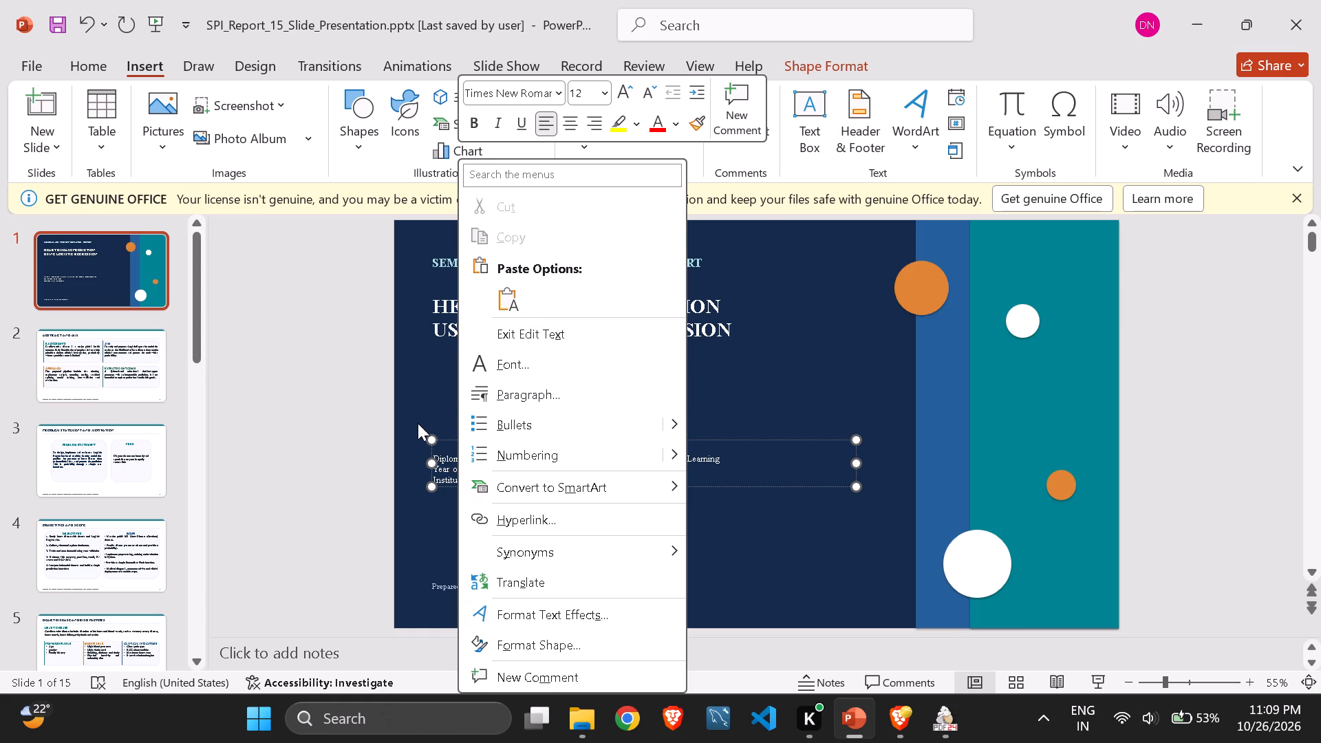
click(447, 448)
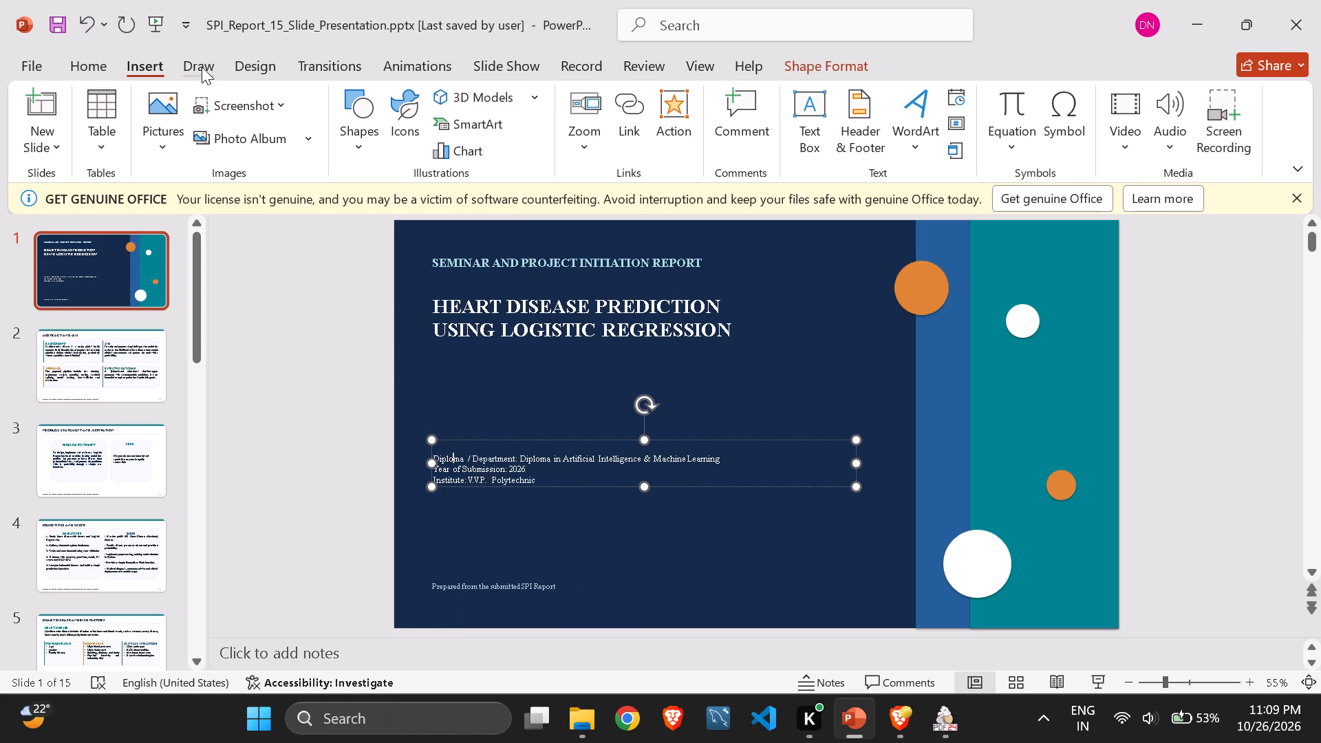
Insert a table with two columns and five rows on slide 1.
click(110, 117)
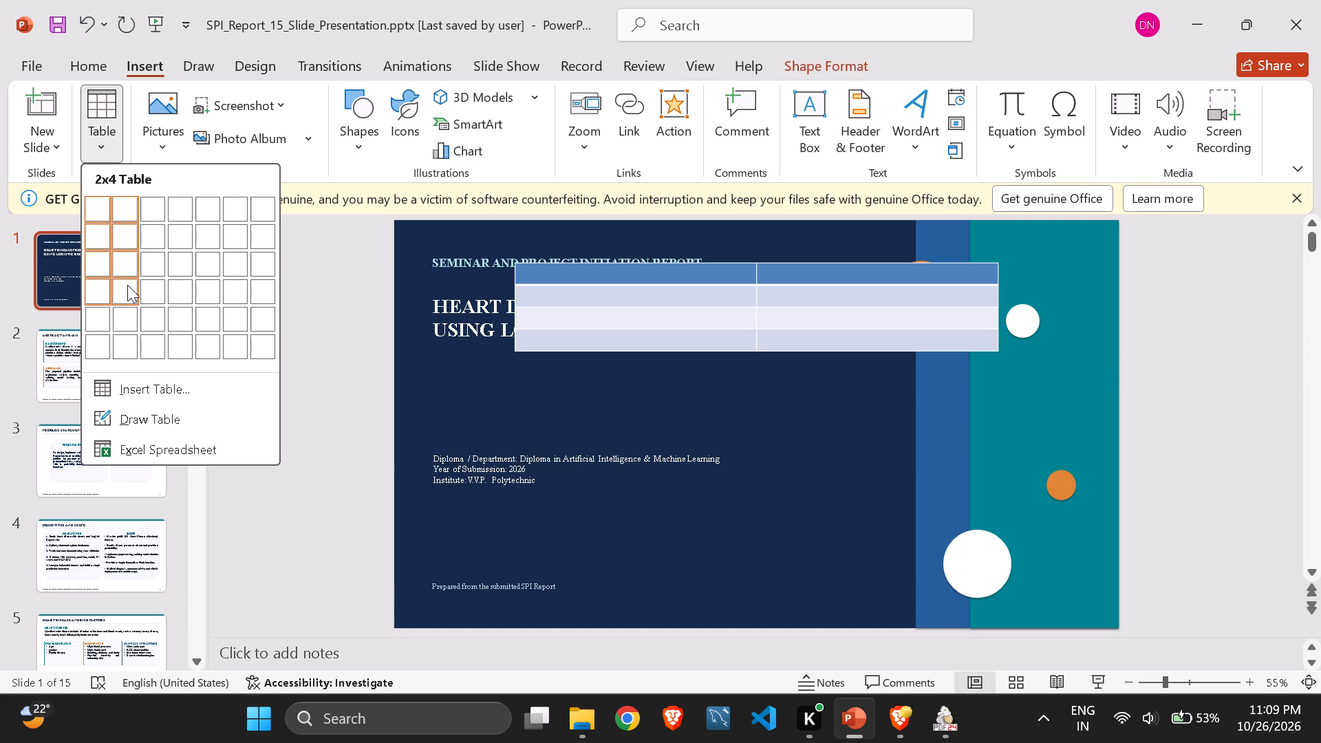
click(130, 316)
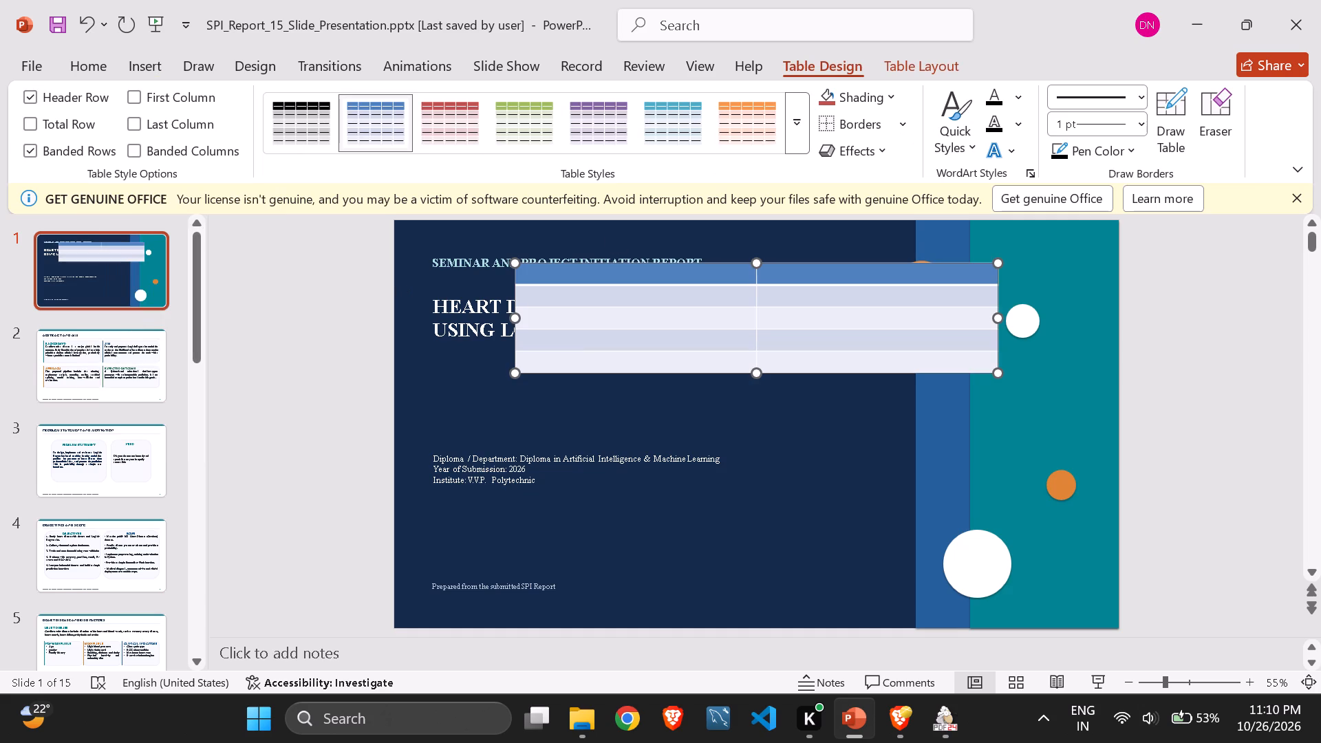
Apply the plain table style with no fill and no grid lines to the whole table on slide 1.
key(ctrl+a)
click(832, 321)
click(832, 321)
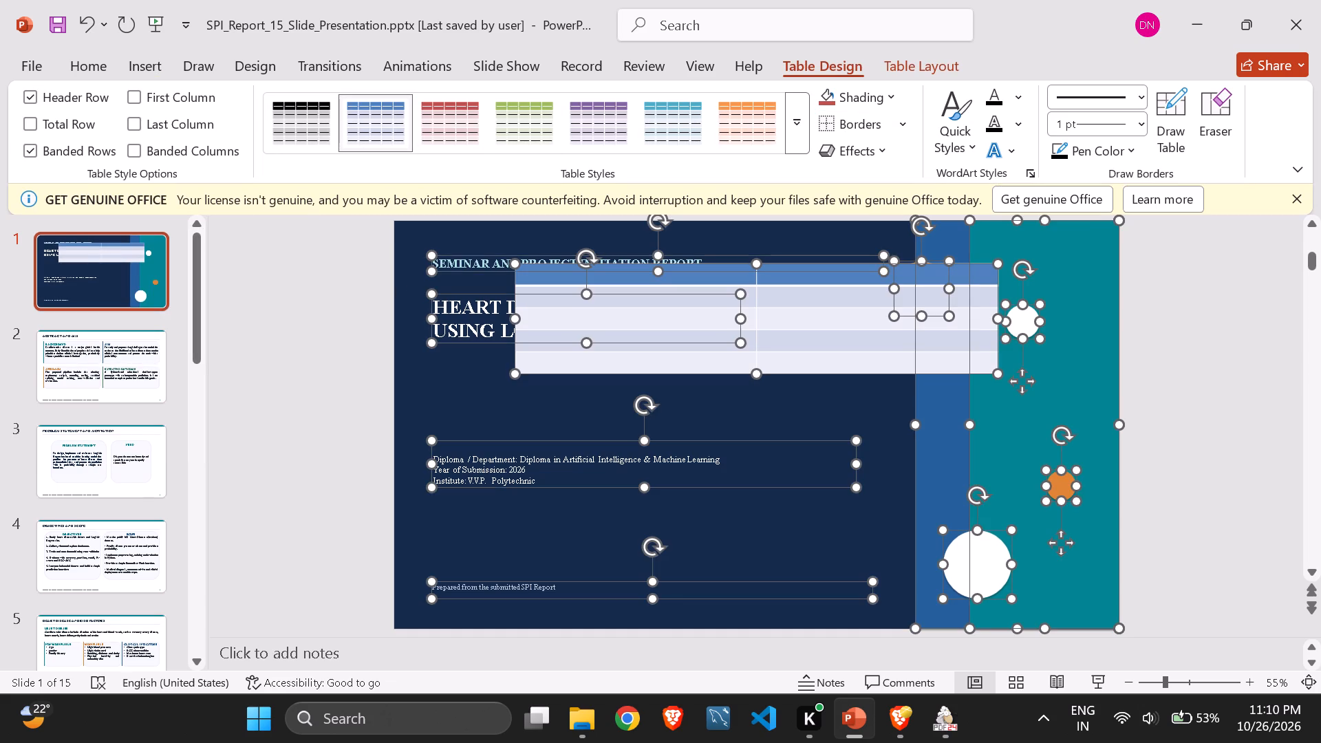
click(372, 327)
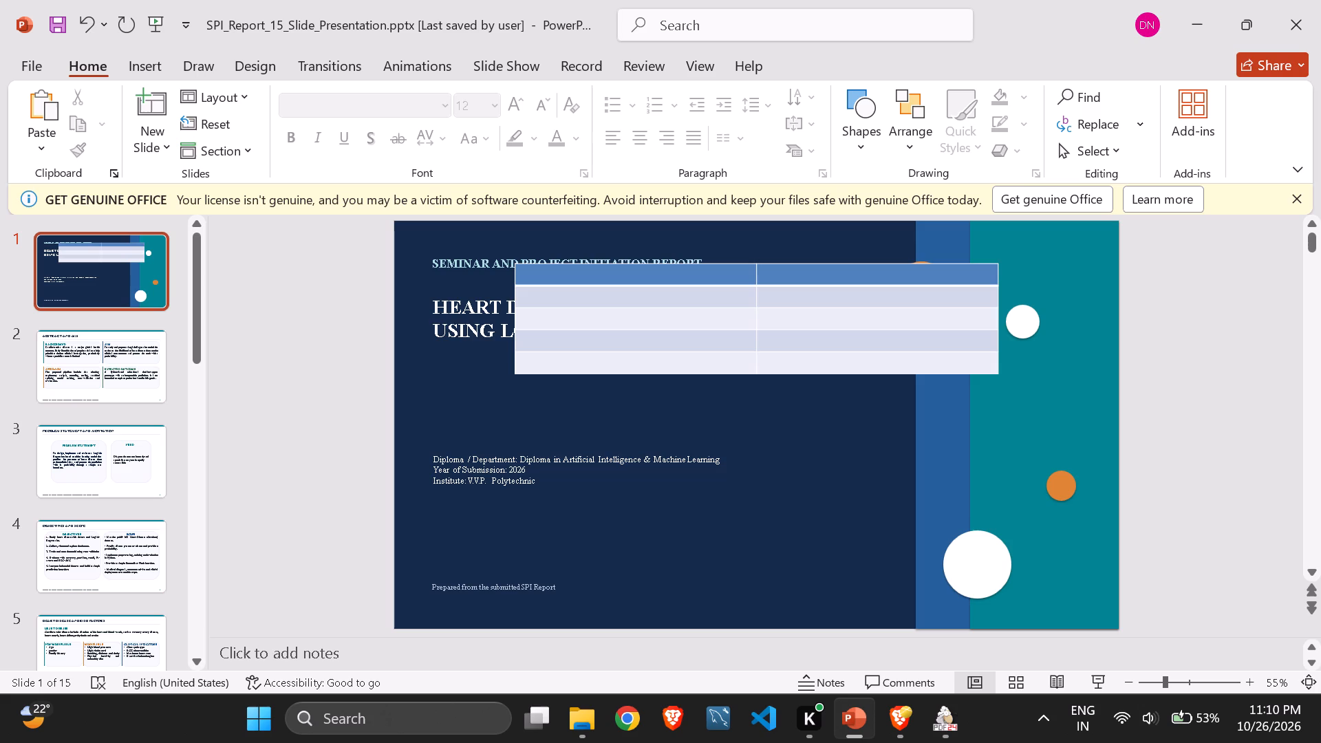
click(574, 272)
key(ctrl+a)
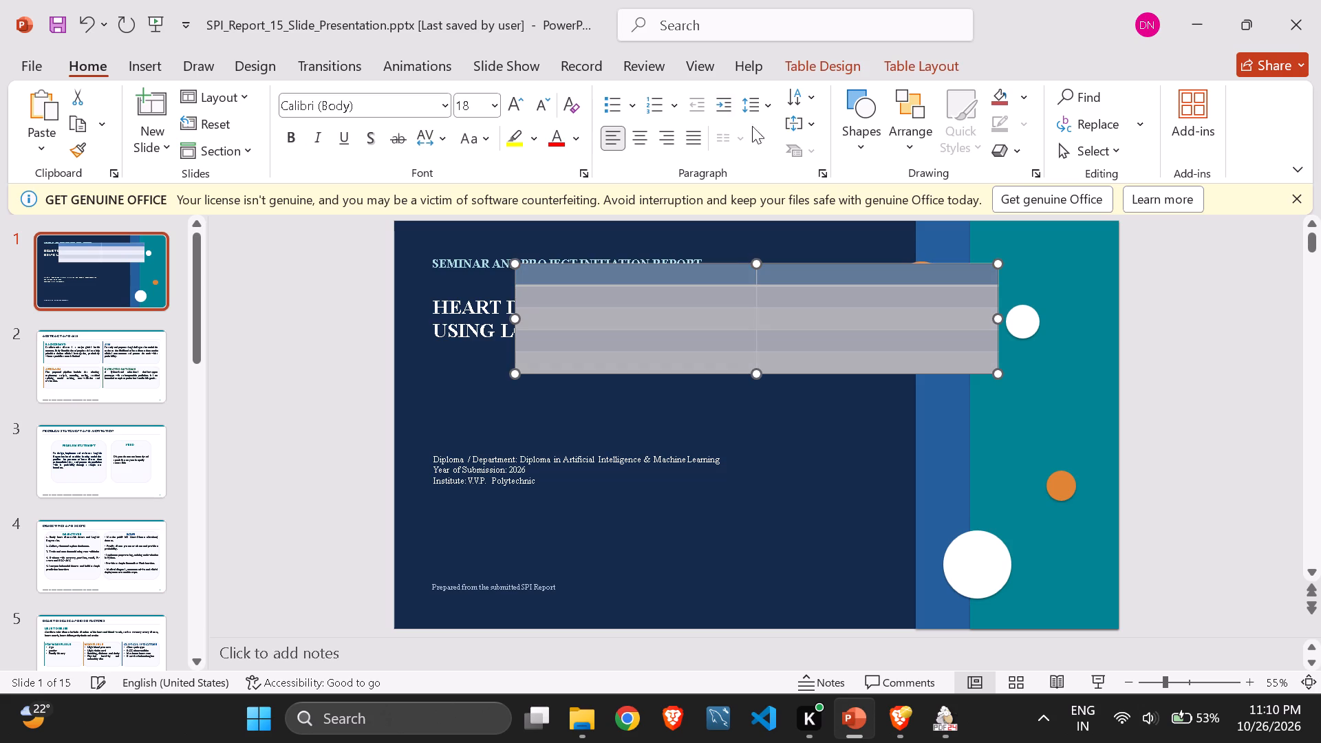
click(206, 94)
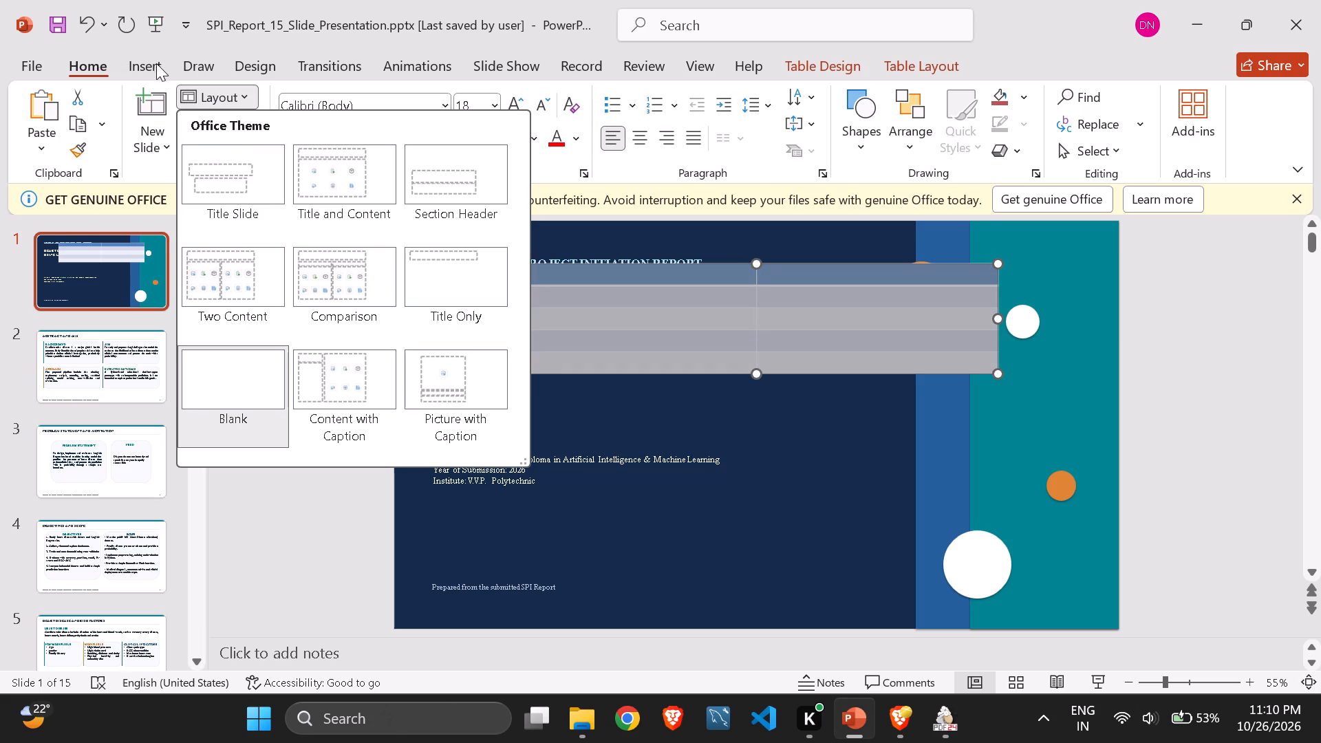
click(156, 62)
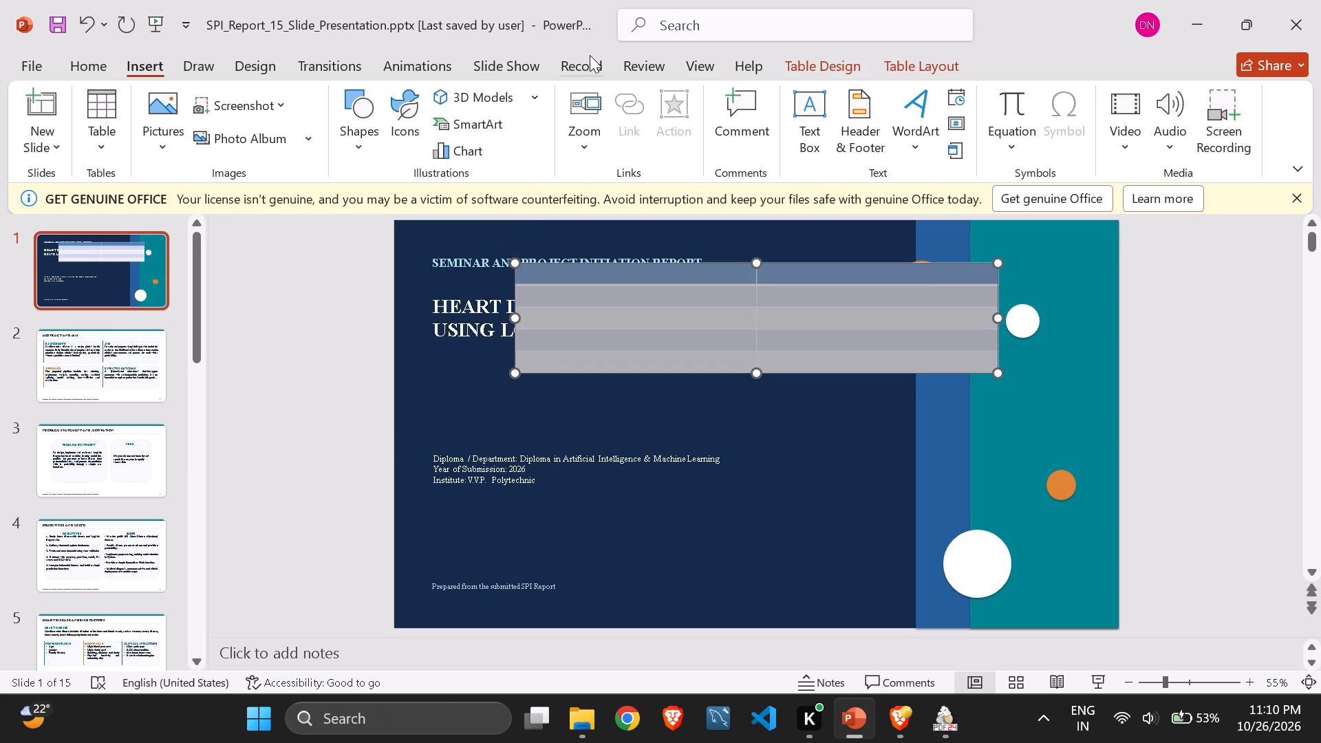
click(815, 64)
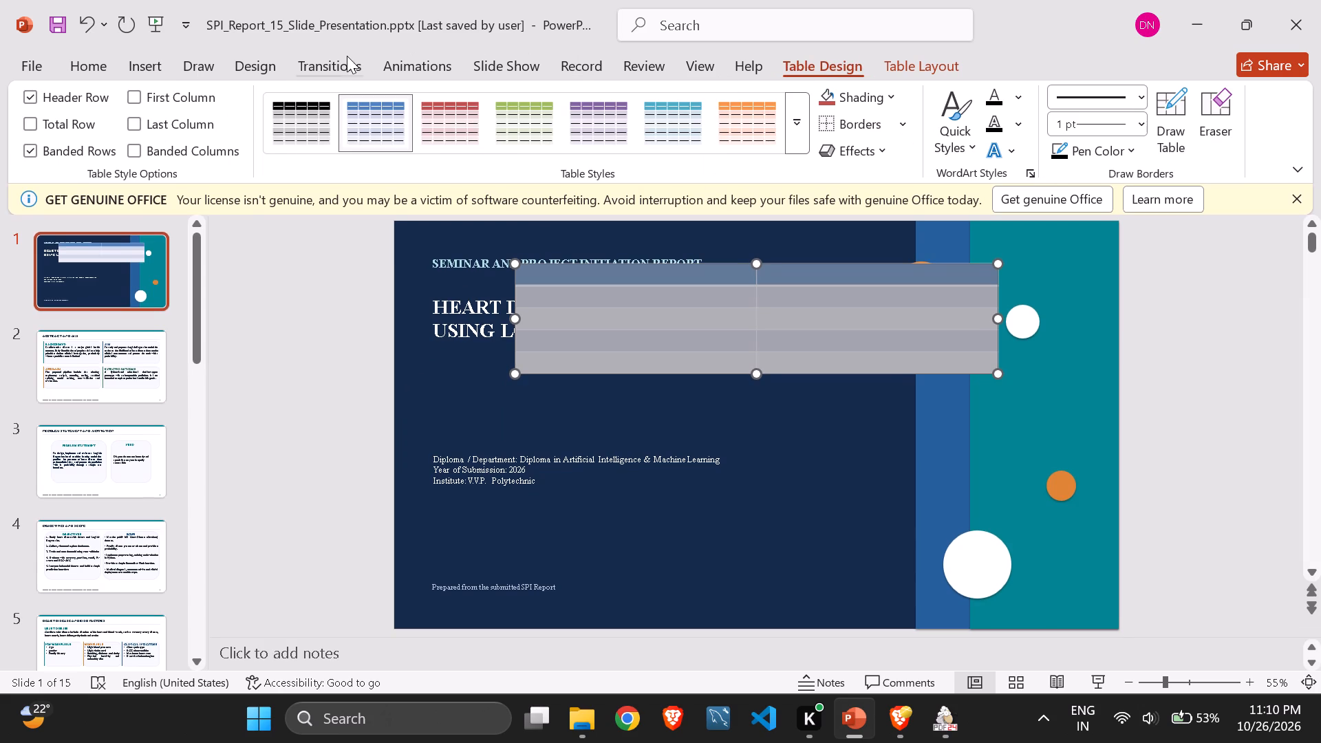
click(797, 137)
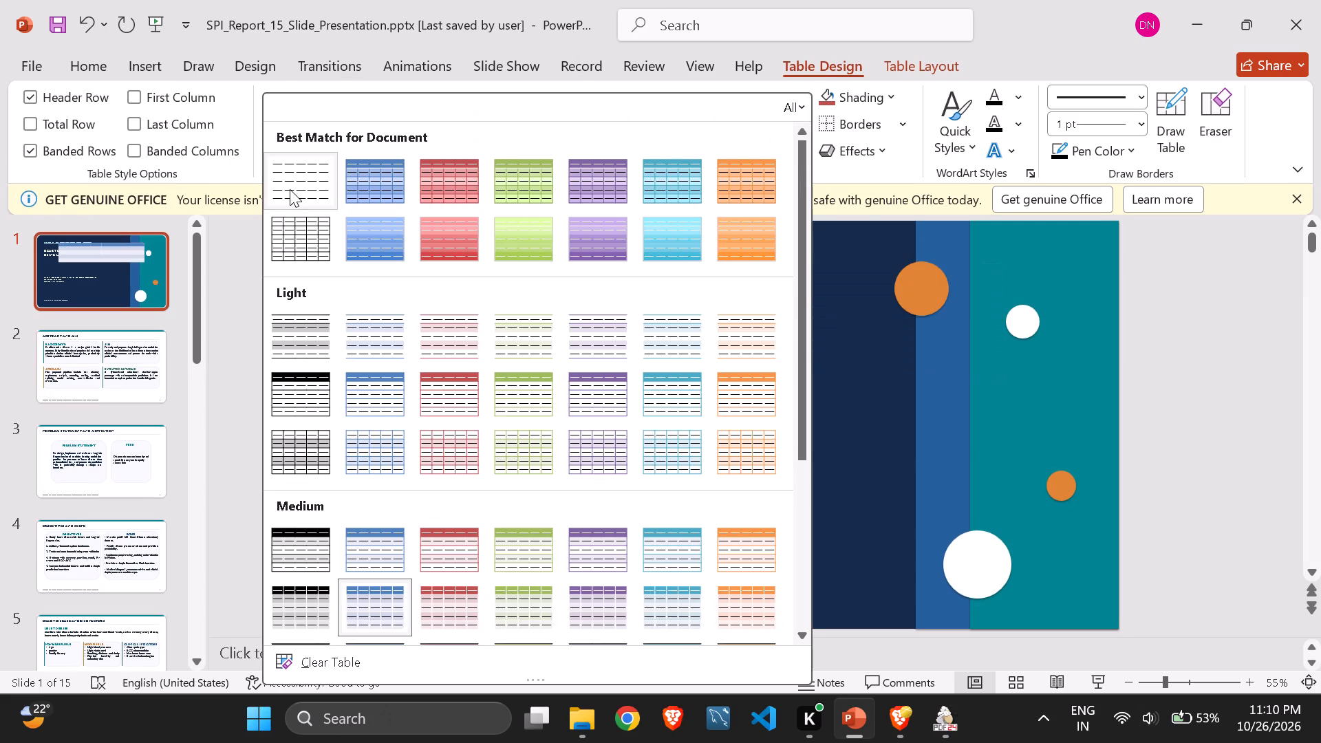
click(291, 188)
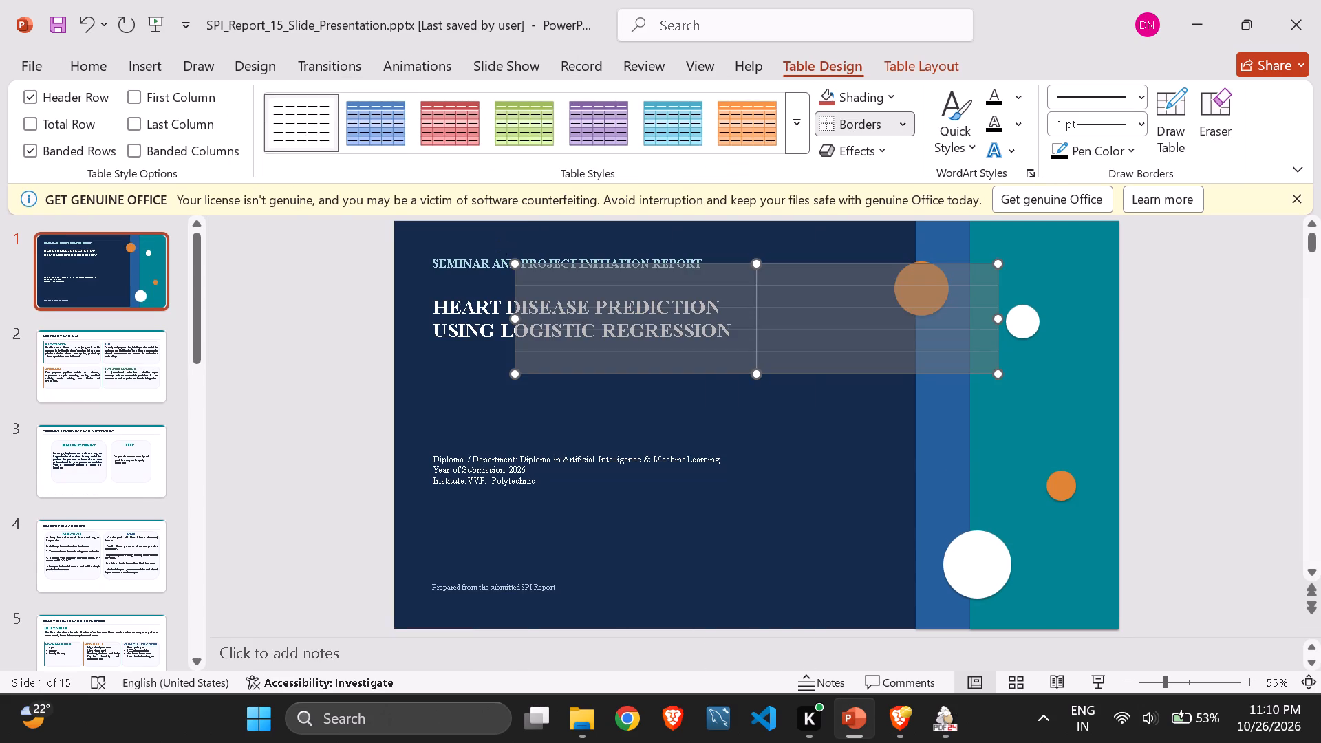
Enter the heading "NAME" in the first column of the table's top row.
click(722, 274)
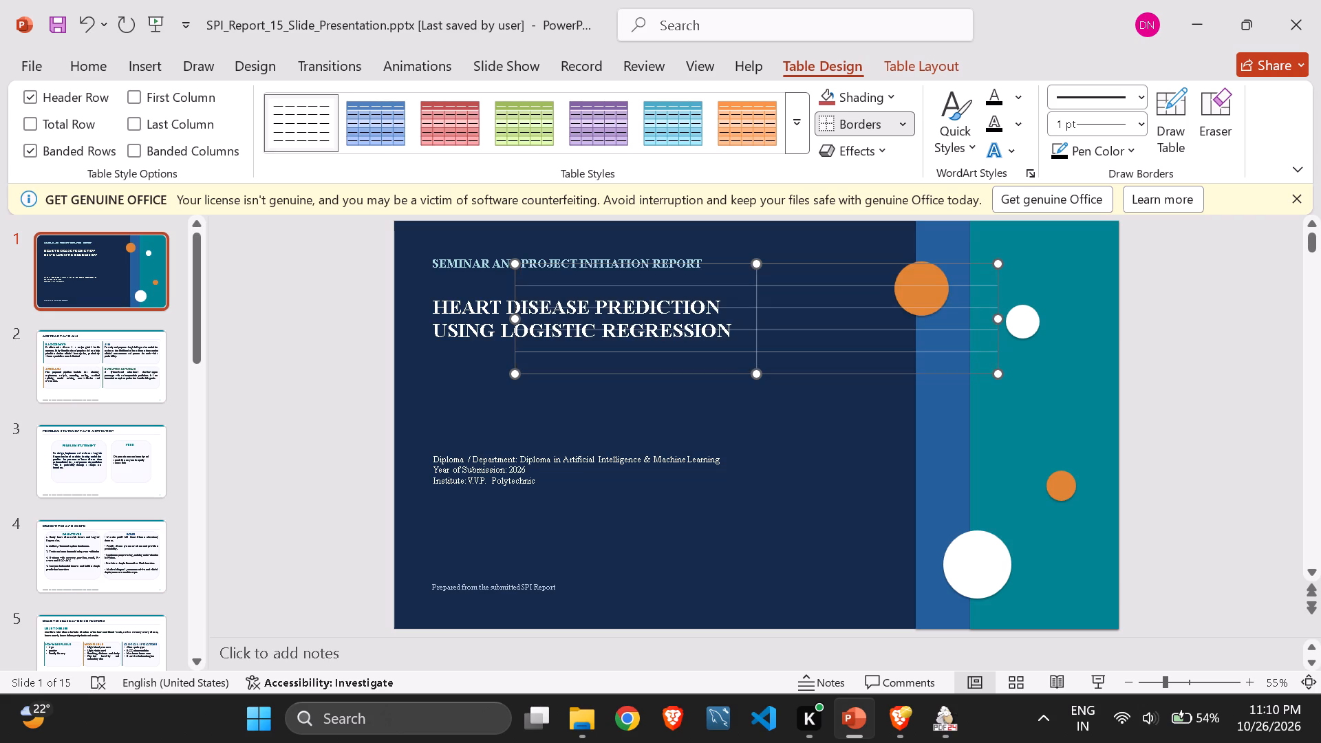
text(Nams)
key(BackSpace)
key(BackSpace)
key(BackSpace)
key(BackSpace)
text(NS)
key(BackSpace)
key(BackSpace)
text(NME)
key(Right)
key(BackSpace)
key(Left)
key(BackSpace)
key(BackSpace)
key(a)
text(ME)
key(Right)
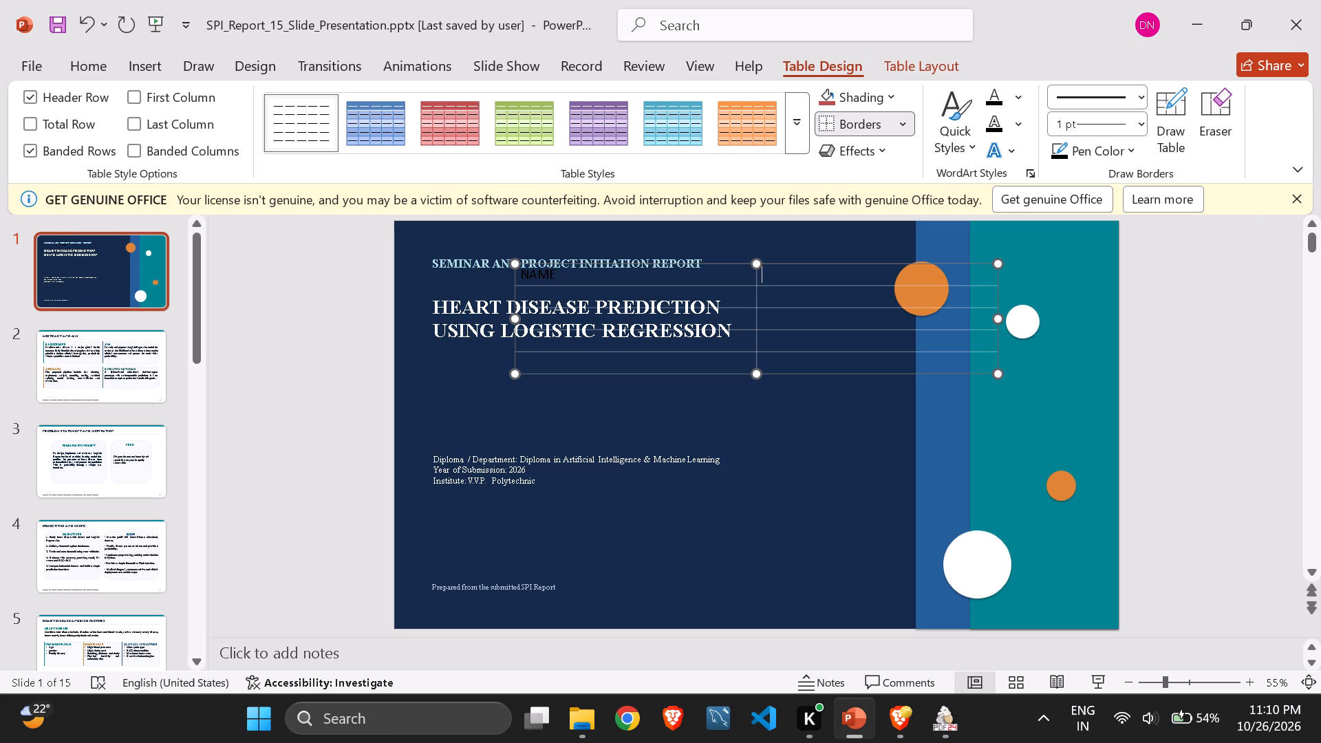
Enter the heading "ENROLLMENT NO." in the second column of the table's top row.
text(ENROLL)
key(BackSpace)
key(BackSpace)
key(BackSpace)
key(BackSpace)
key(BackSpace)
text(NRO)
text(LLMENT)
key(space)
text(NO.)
Fill the table's second row with the first student's name in capitals and their enrollment number.
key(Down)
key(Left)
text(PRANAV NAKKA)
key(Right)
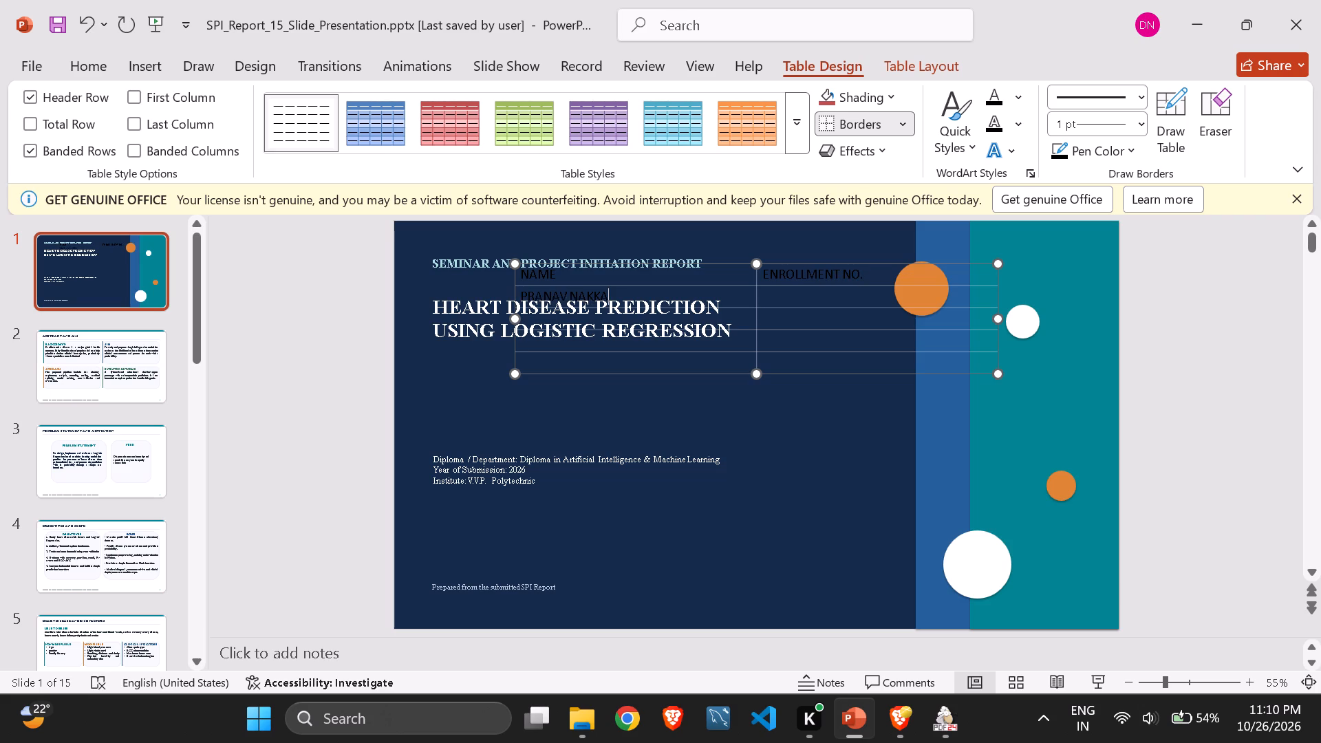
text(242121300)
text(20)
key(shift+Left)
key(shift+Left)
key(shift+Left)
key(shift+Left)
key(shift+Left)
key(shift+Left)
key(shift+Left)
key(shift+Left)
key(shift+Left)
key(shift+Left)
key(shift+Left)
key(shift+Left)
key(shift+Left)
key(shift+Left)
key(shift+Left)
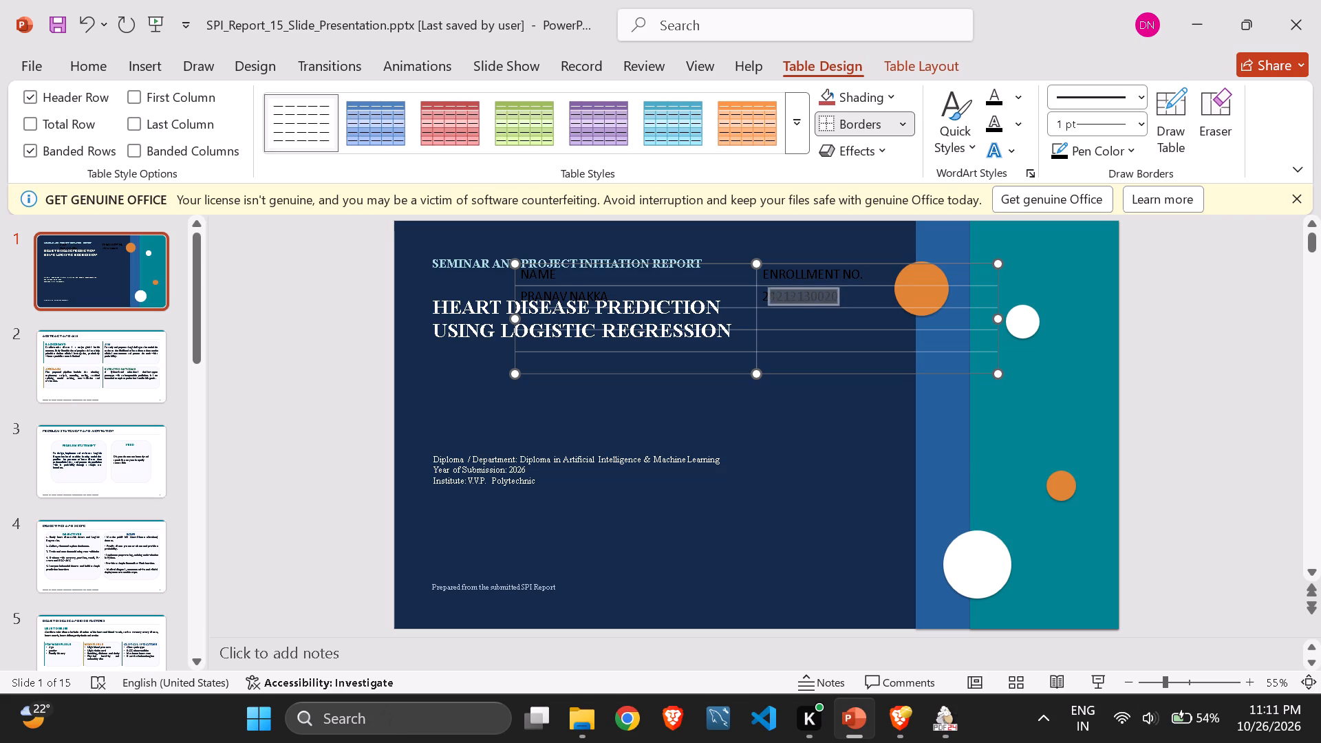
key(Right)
Fill the table's third row with the second student's name and enrollment number.
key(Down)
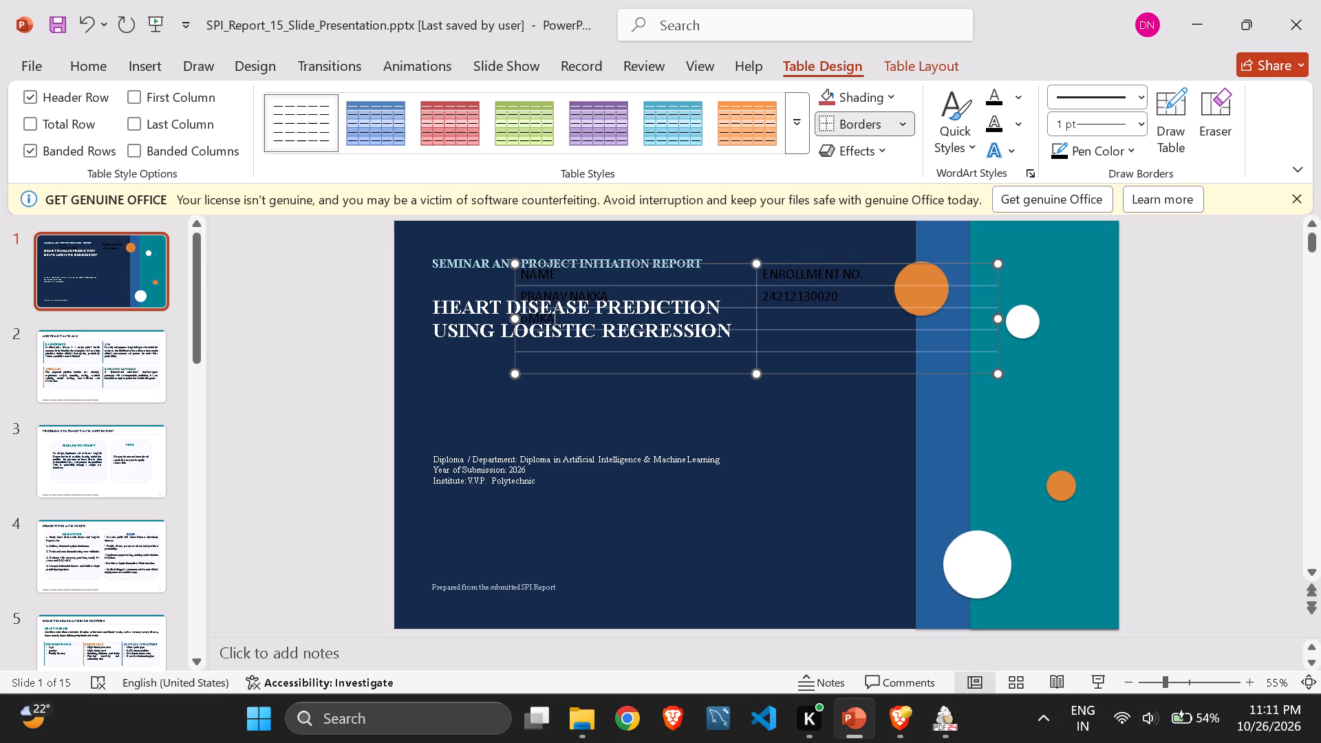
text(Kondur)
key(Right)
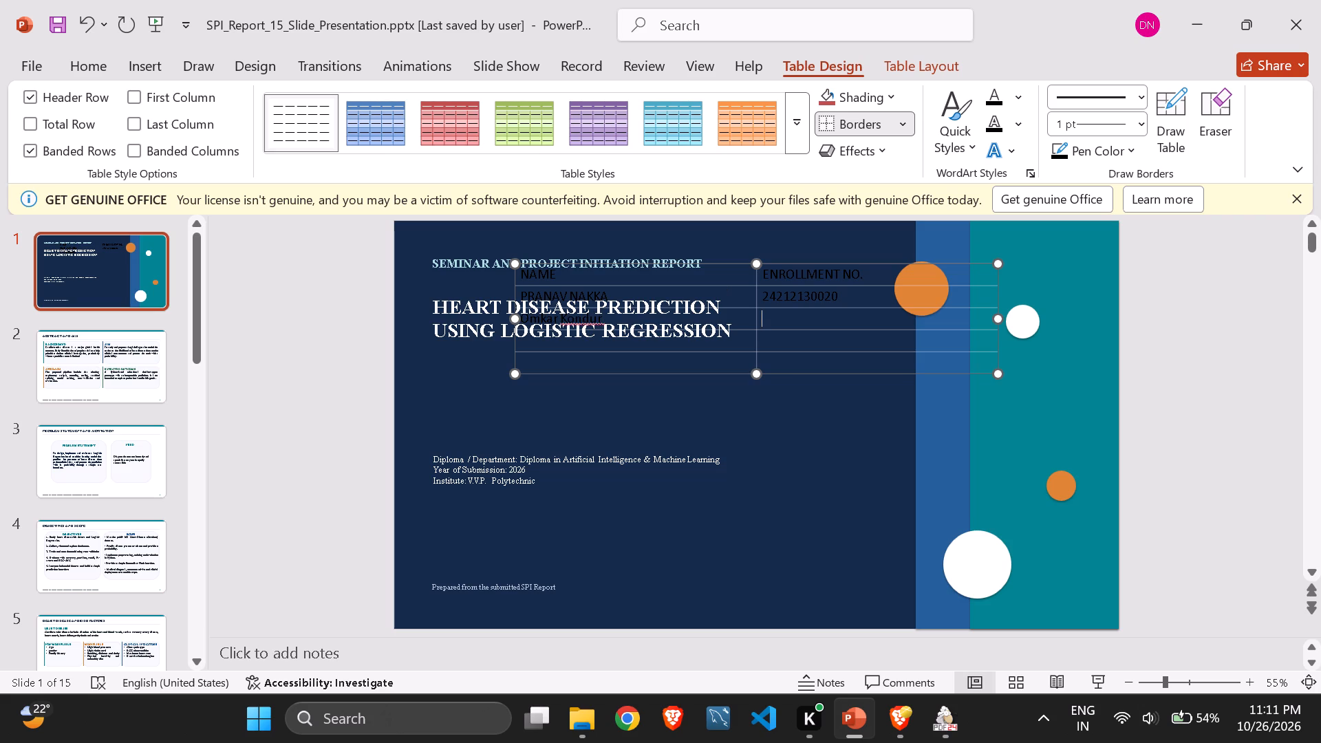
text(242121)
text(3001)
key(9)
Enter the remaining two students' enrollment numbers in the second column of the table's fourth and fifth rows.
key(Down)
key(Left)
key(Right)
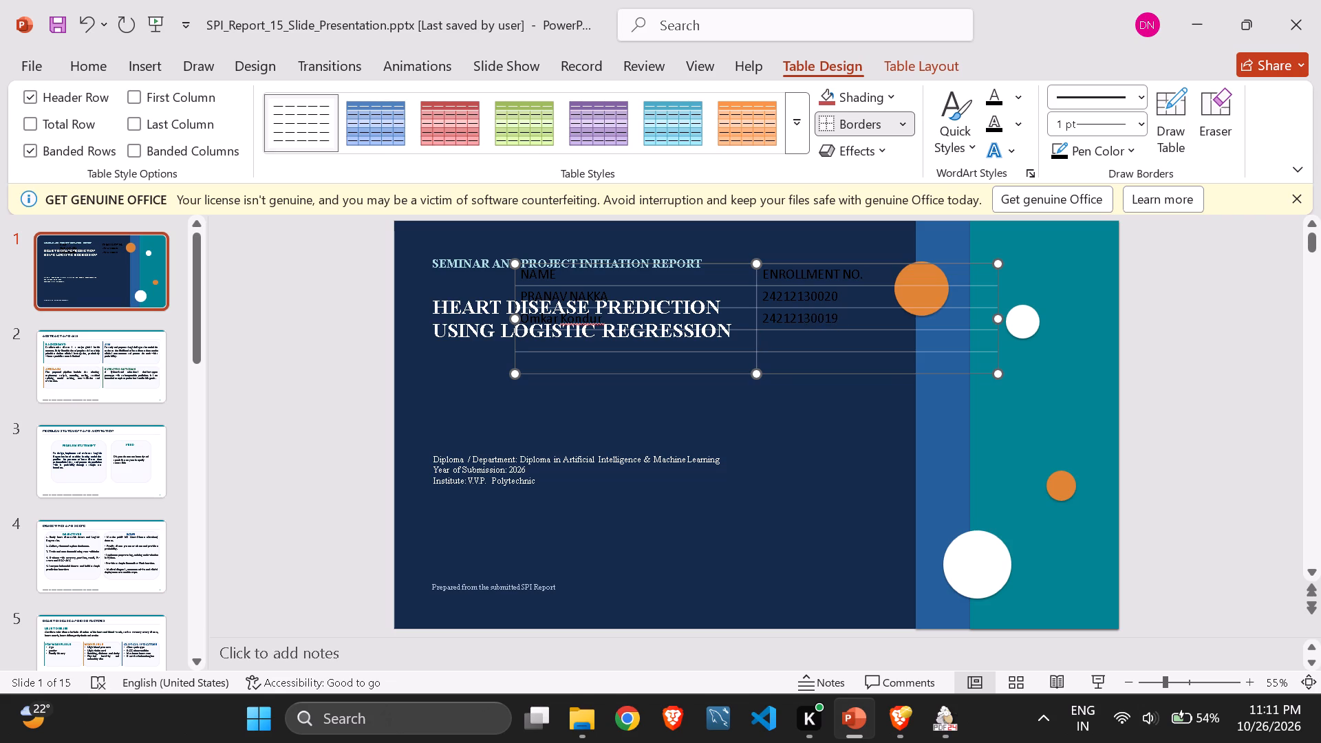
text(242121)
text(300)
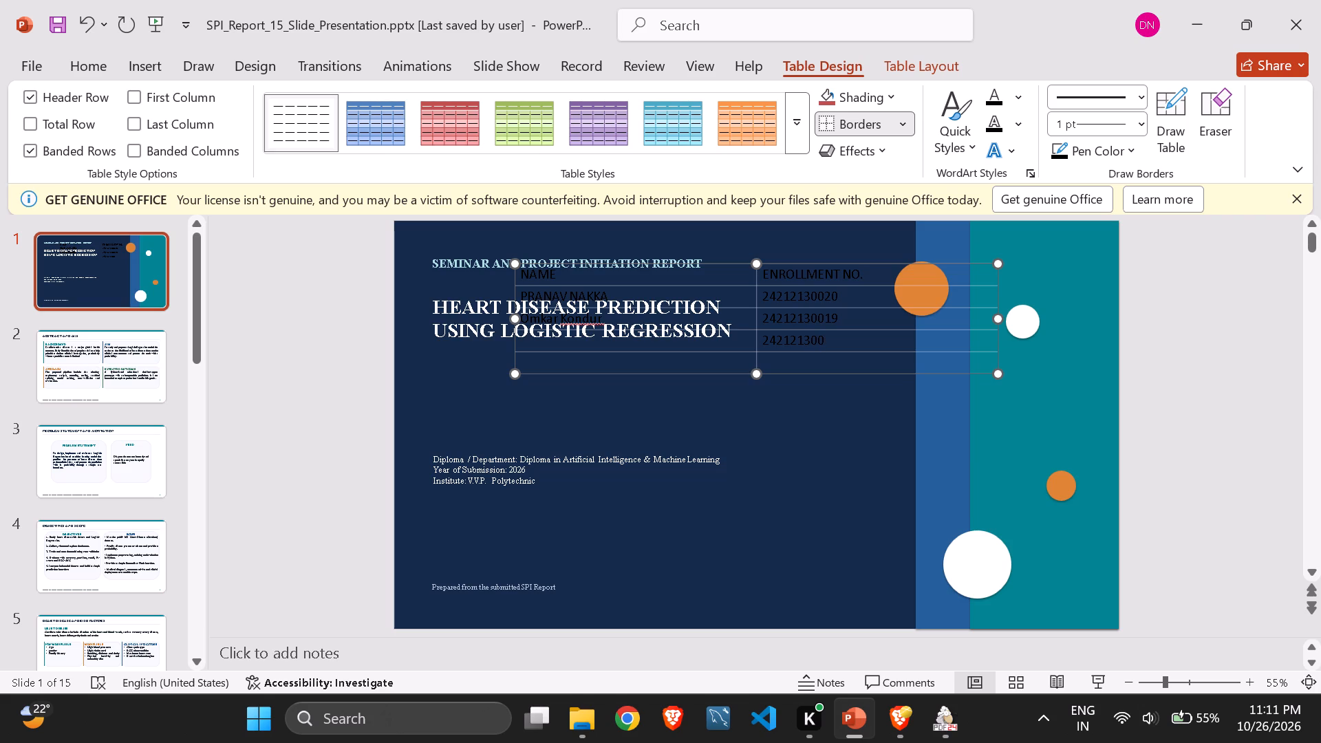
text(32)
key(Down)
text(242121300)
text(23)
Enter the remaining two students' names in the first column of the table's fourth and fifth rows.
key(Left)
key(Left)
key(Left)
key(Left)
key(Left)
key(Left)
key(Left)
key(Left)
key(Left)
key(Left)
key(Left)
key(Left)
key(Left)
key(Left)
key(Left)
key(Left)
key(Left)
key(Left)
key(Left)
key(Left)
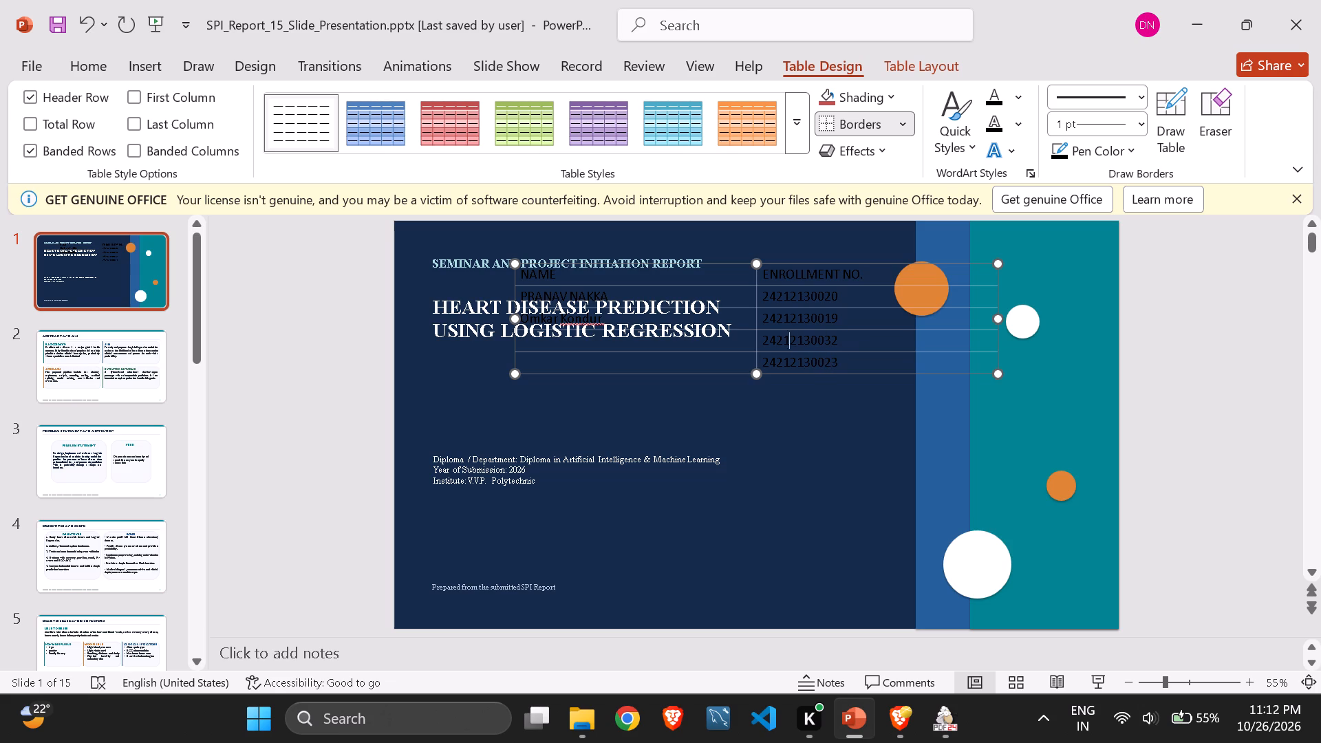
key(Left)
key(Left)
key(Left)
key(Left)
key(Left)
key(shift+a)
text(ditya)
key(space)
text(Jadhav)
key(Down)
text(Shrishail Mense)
Change the font colour of all the table's text to white.
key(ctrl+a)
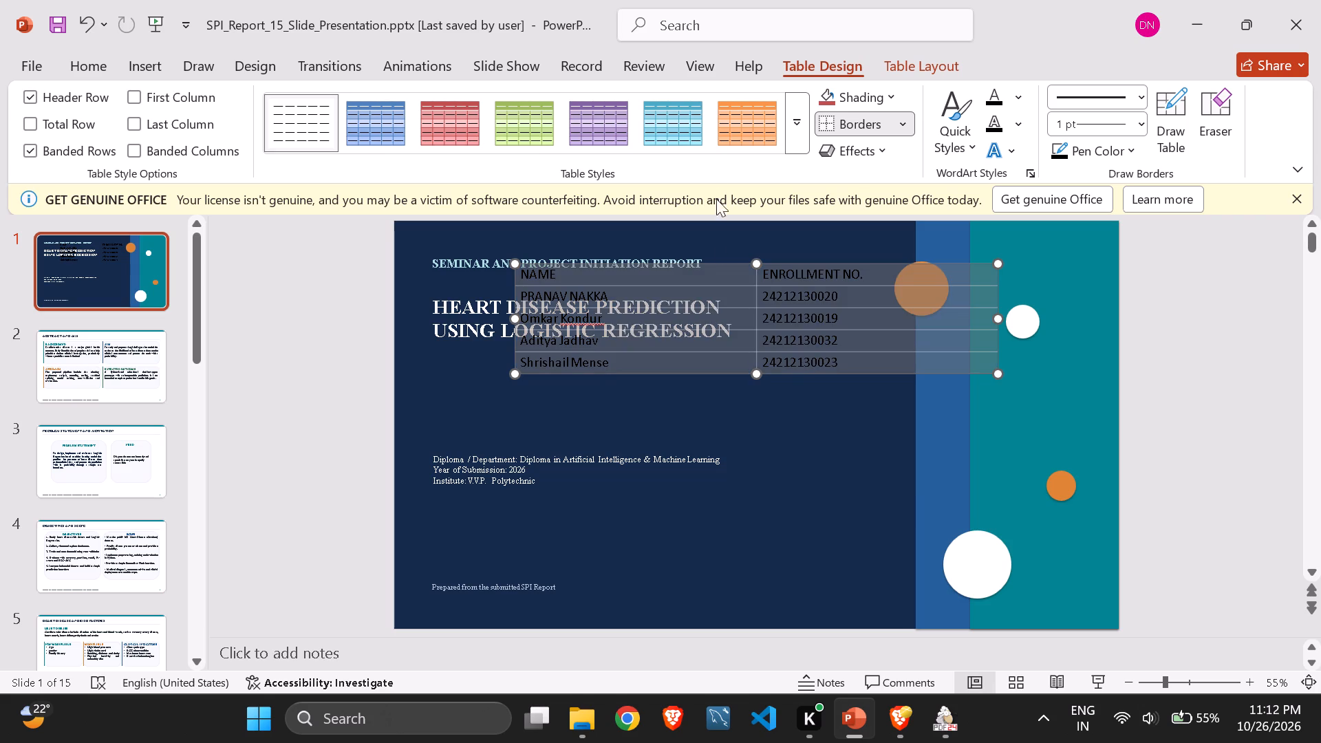
click(85, 65)
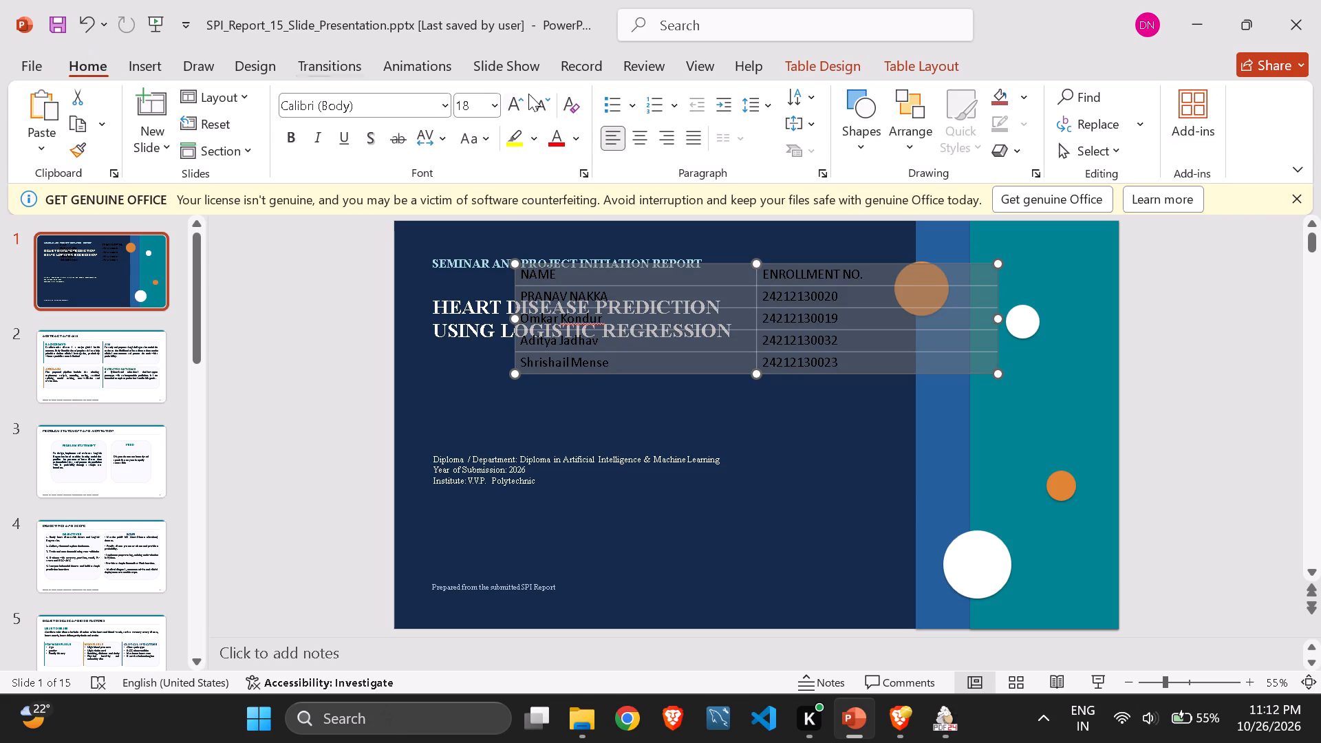
click(578, 147)
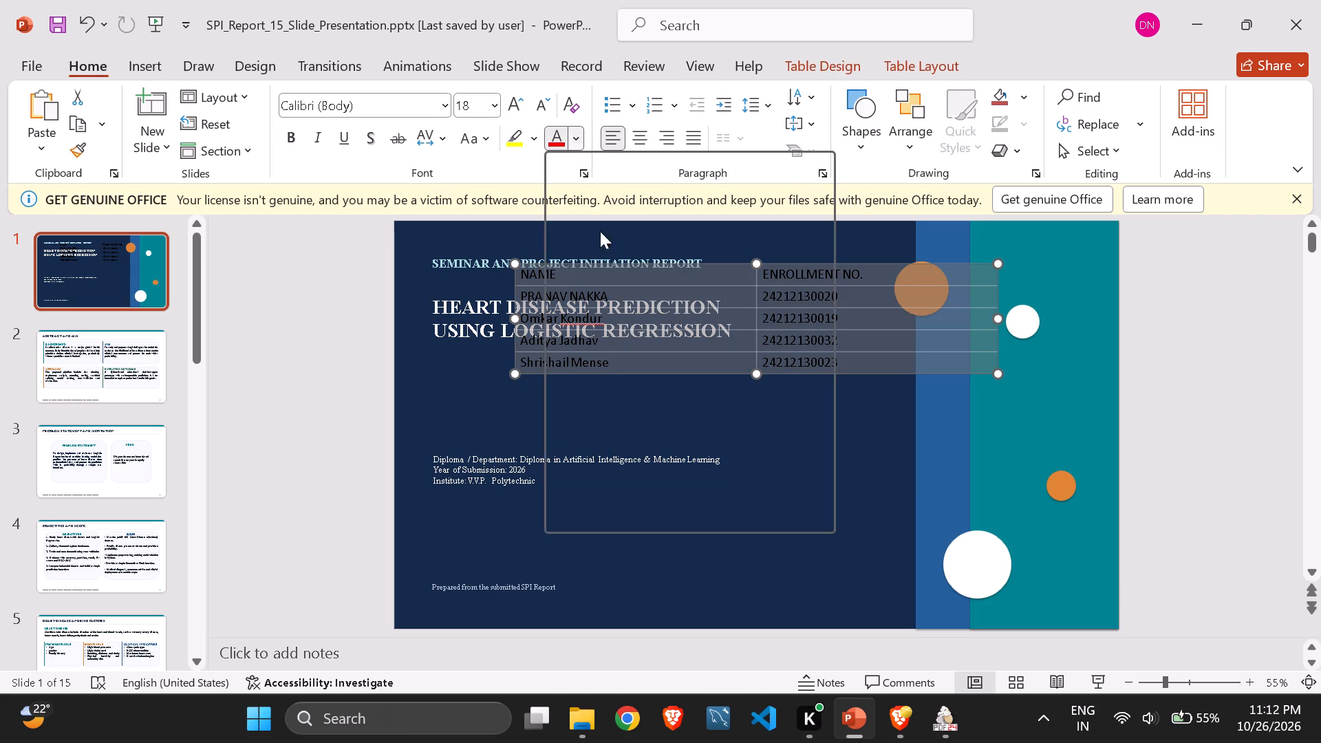
click(560, 235)
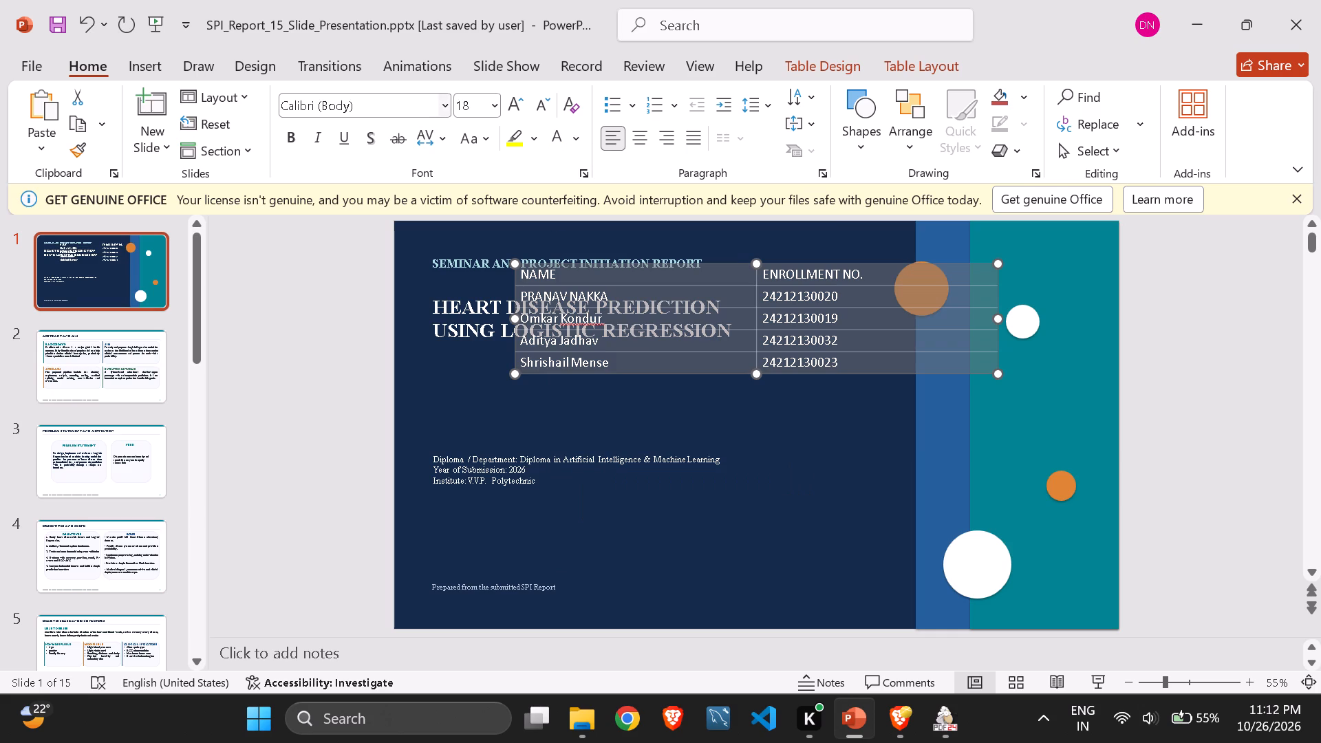
Set all the table's text to Times New Roman at size 14.
click(410, 104)
key(BackSpace)
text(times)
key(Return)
click(474, 103)
key(BackSpace)
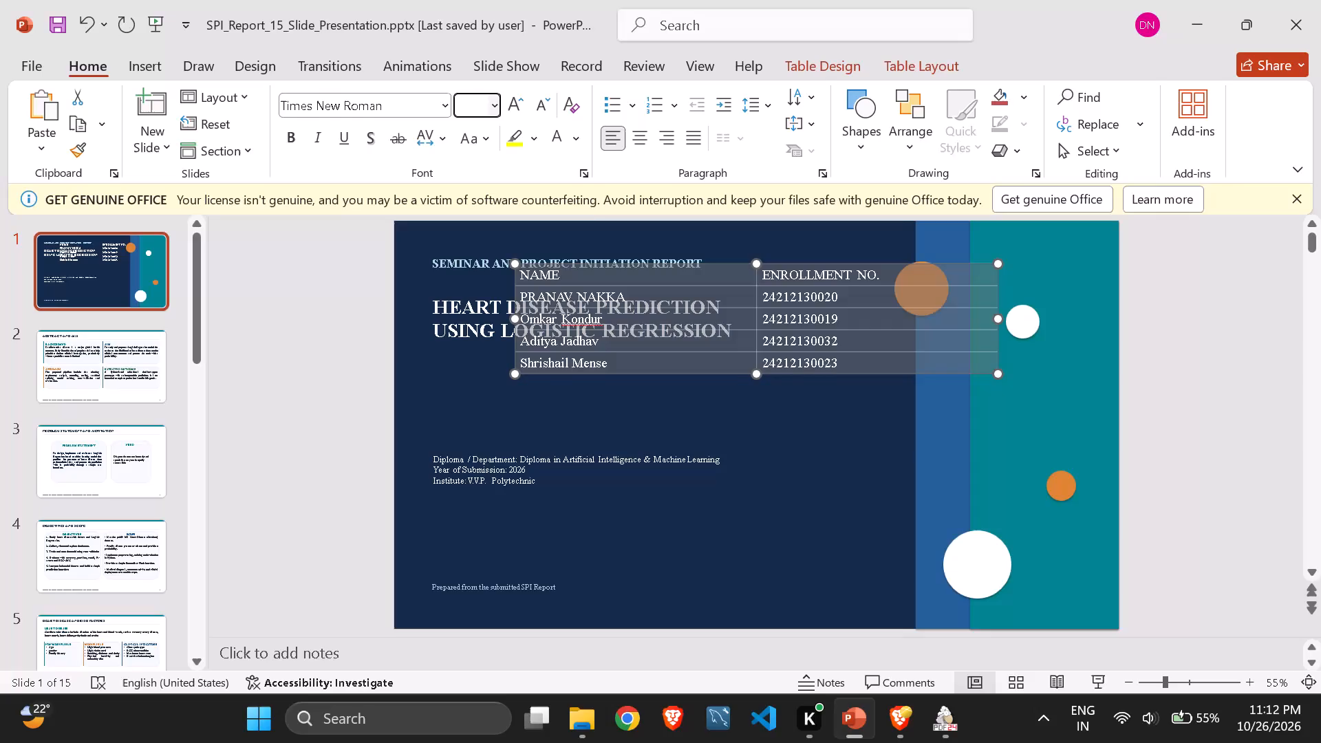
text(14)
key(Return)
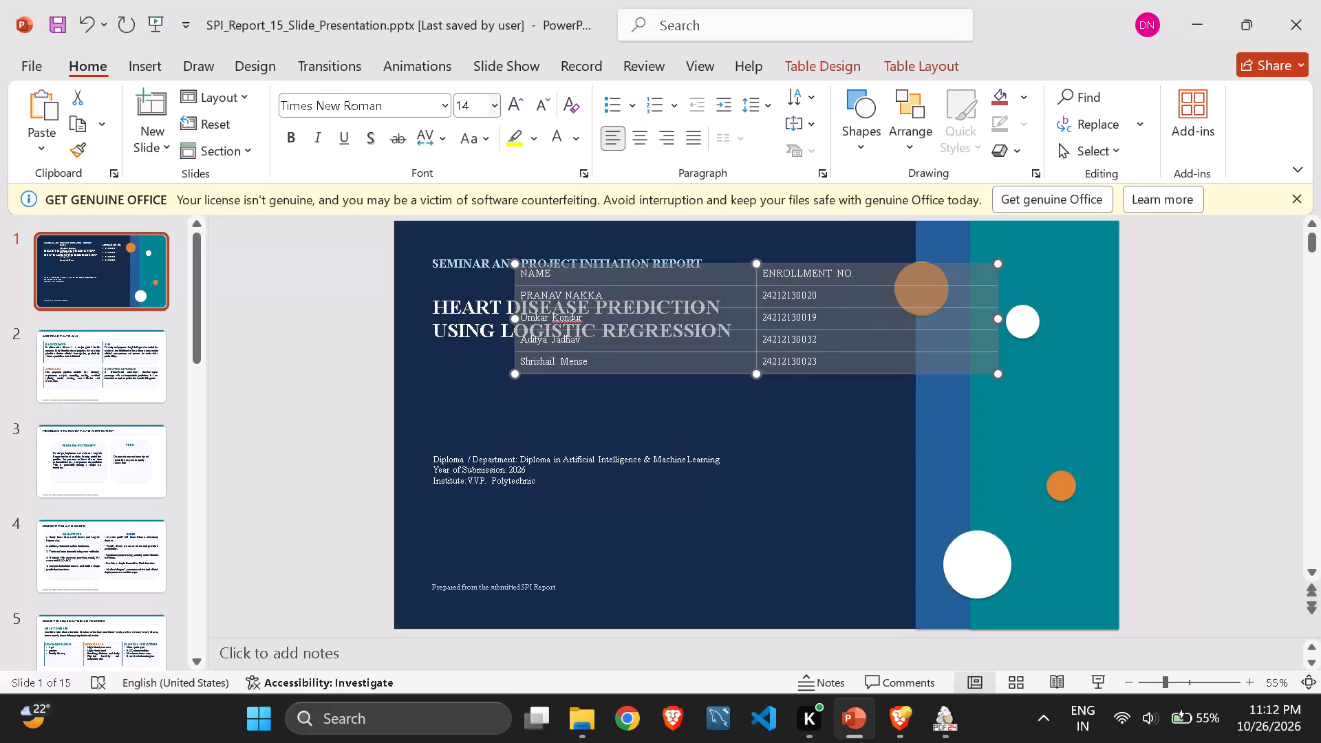
click(763, 400)
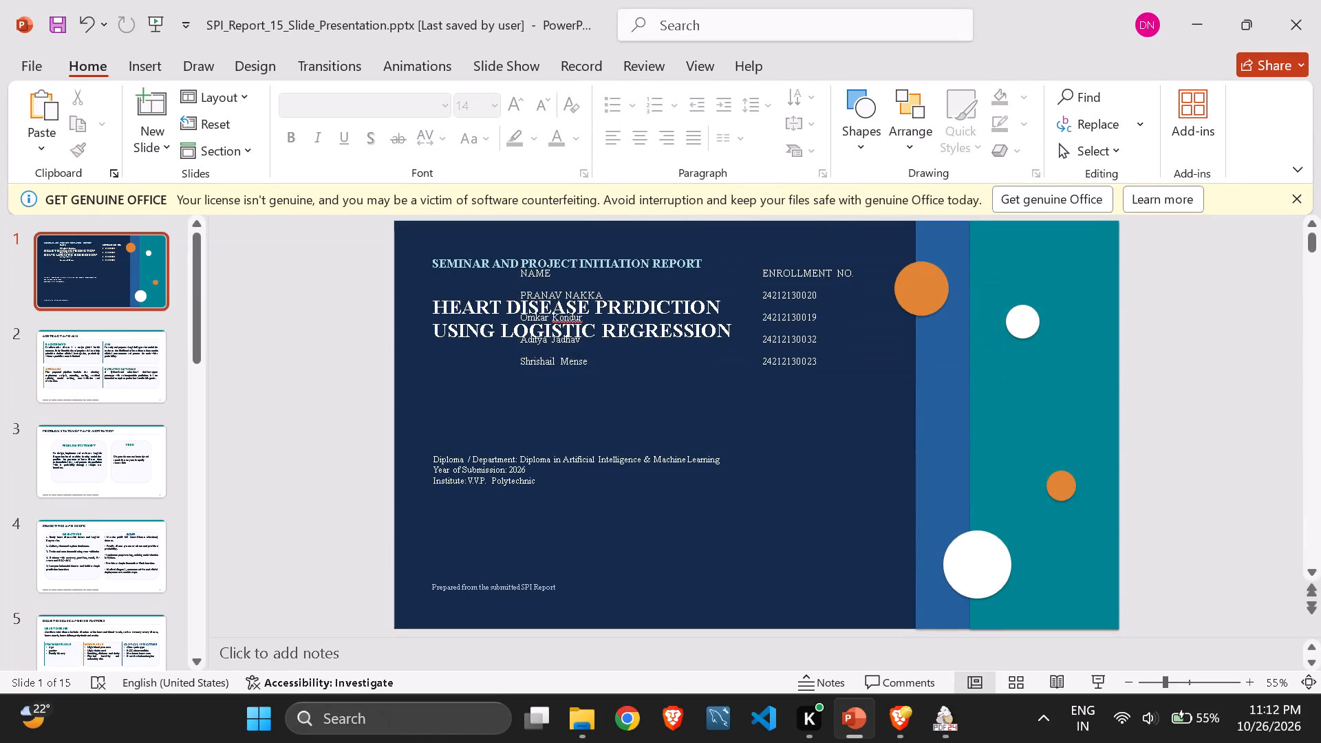
Narrow the student table and its first column so the columns sit closer around their text.
click(912, 342)
drag(1001, 320, 944, 316)
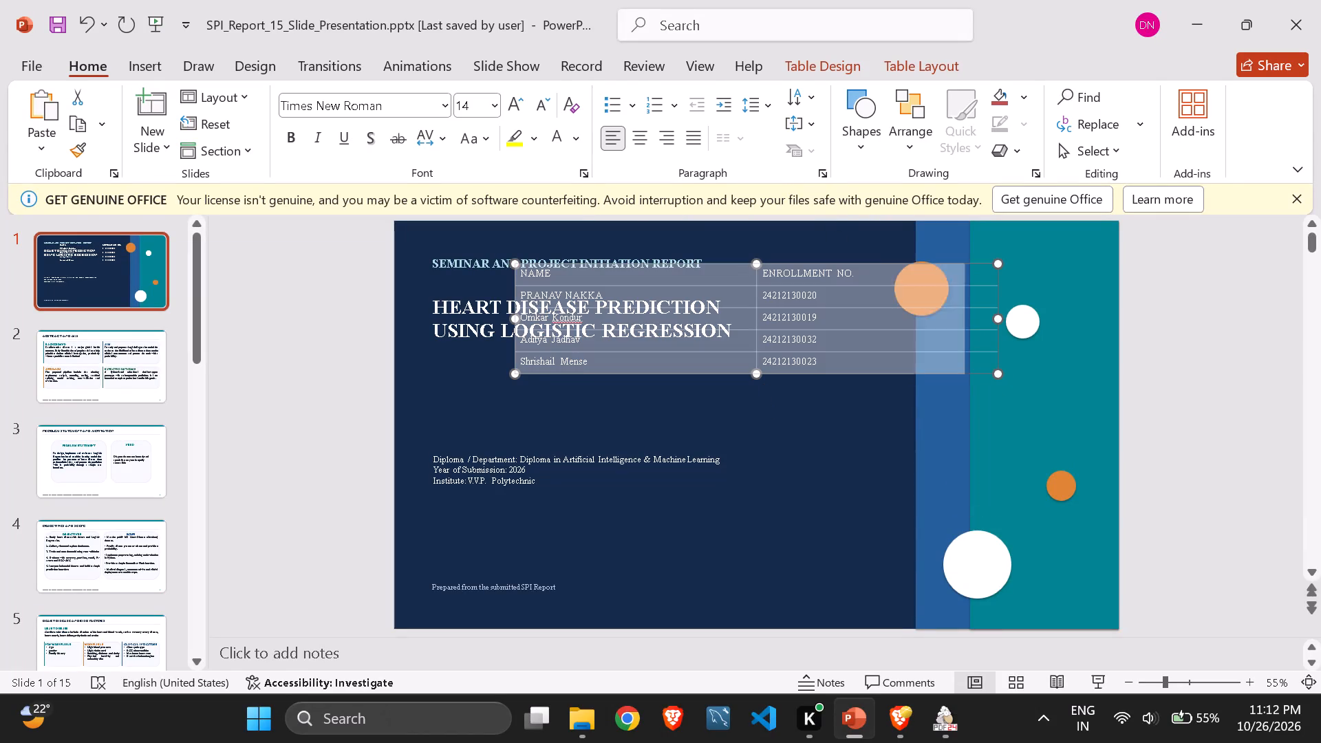
drag(944, 316, 871, 316)
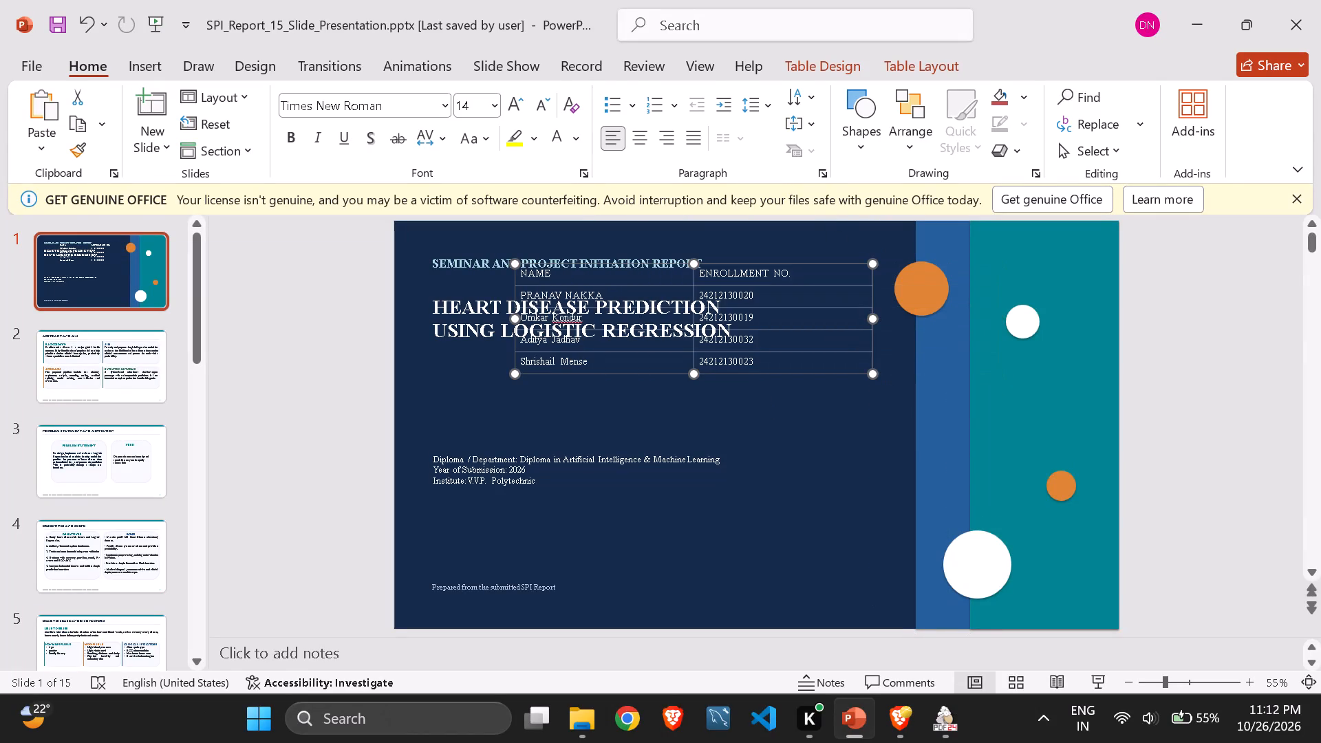
drag(694, 335, 645, 336)
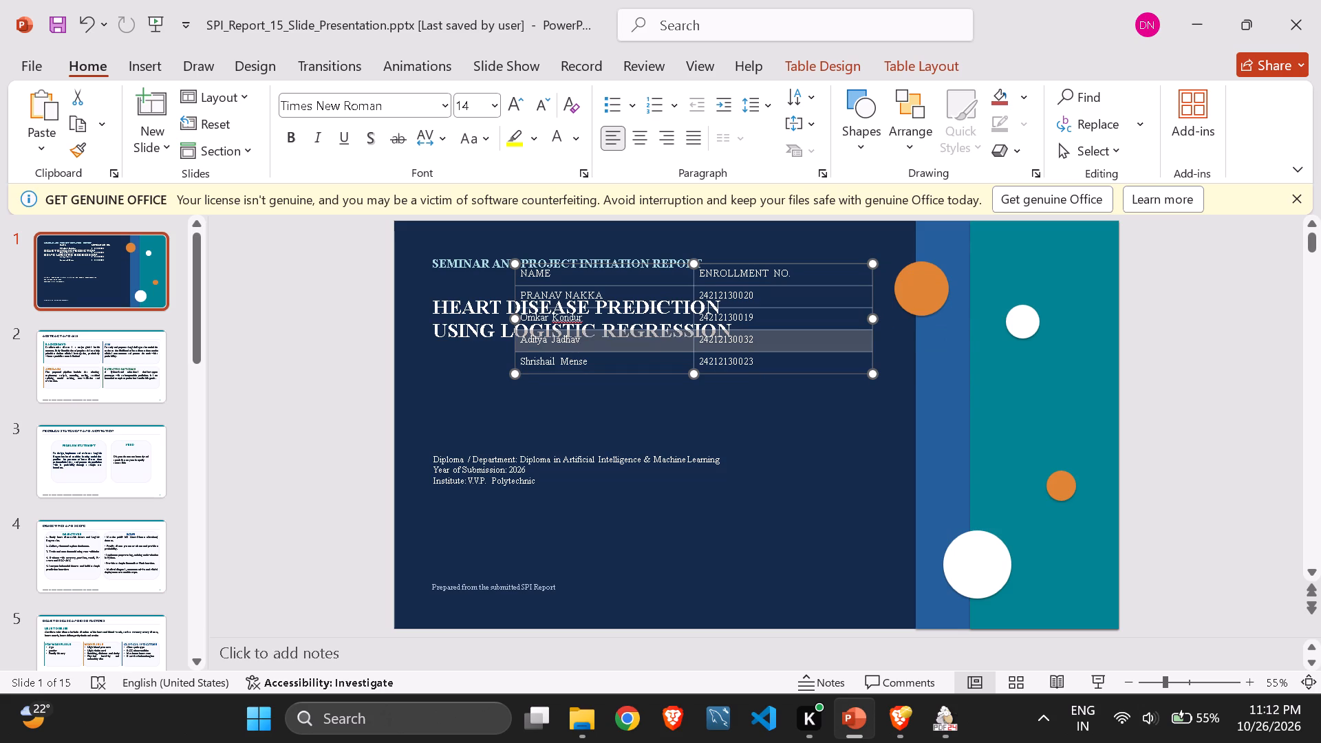
drag(645, 336, 644, 335)
click(710, 421)
click(678, 363)
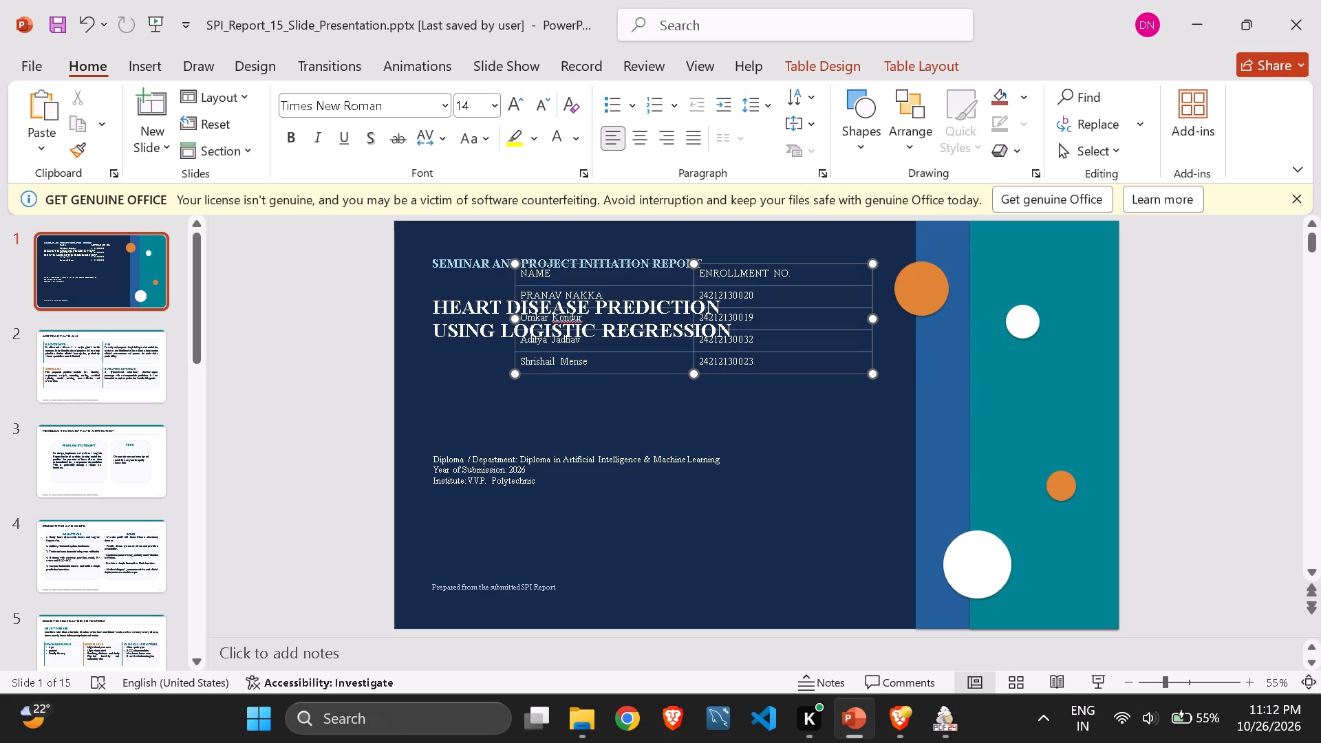
drag(691, 350, 645, 349)
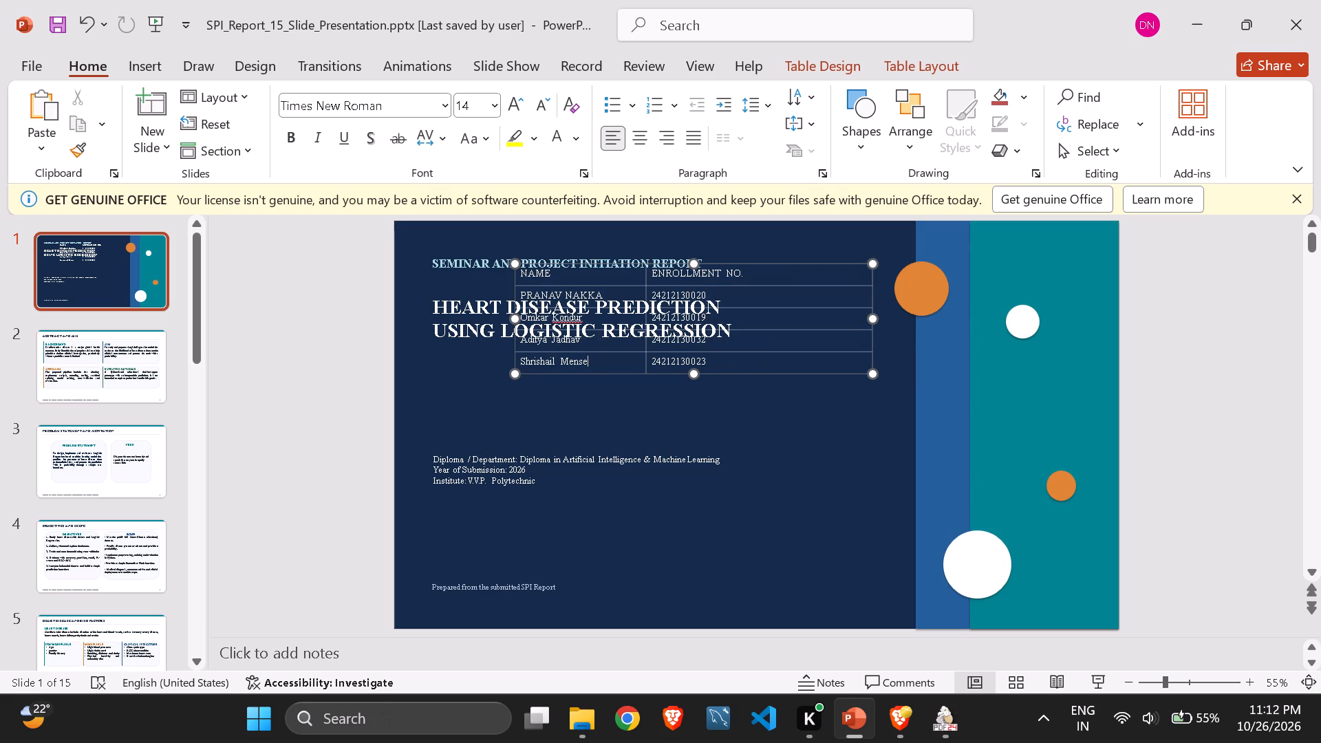
double_click(873, 321)
drag(873, 321, 758, 323)
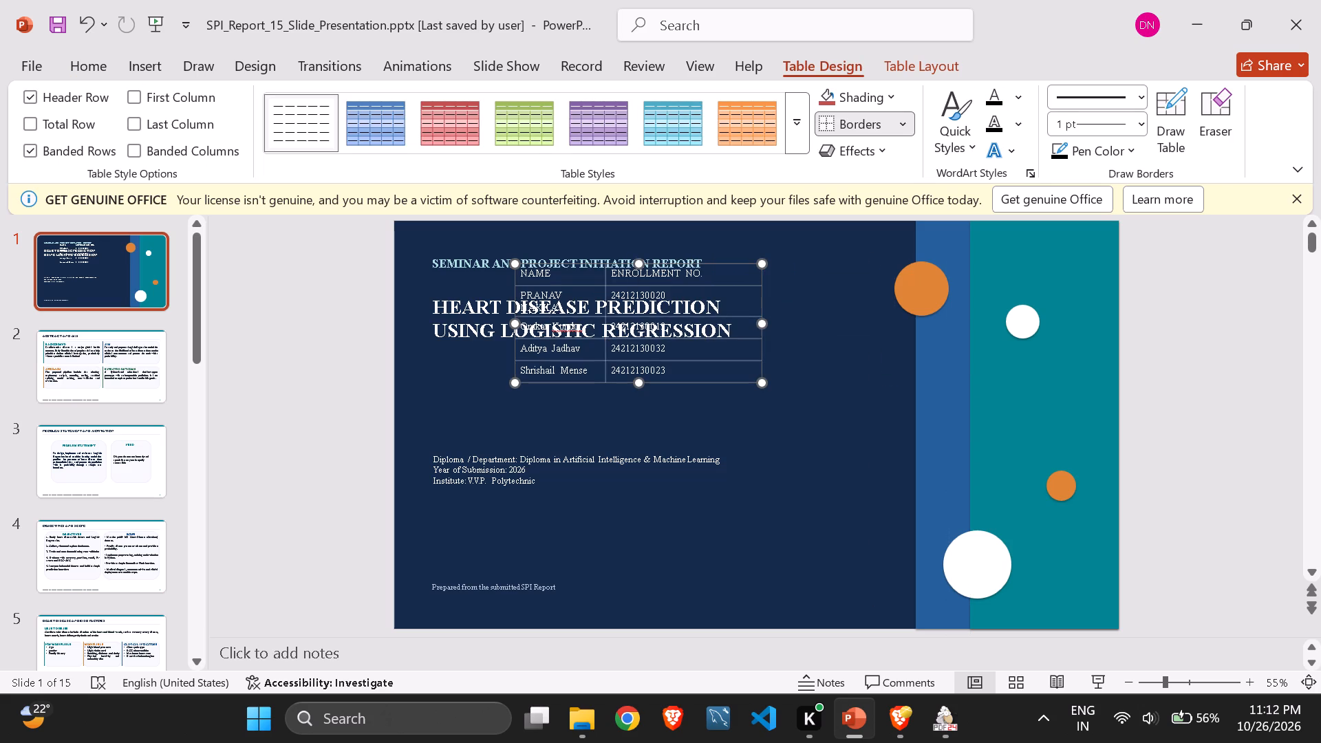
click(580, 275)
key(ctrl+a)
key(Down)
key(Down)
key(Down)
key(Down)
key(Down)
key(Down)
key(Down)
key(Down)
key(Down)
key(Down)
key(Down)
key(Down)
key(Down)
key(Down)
Resize the table so it starts just below the main title, with compact rows and a width close to the title's.
drag(762, 381, 821, 445)
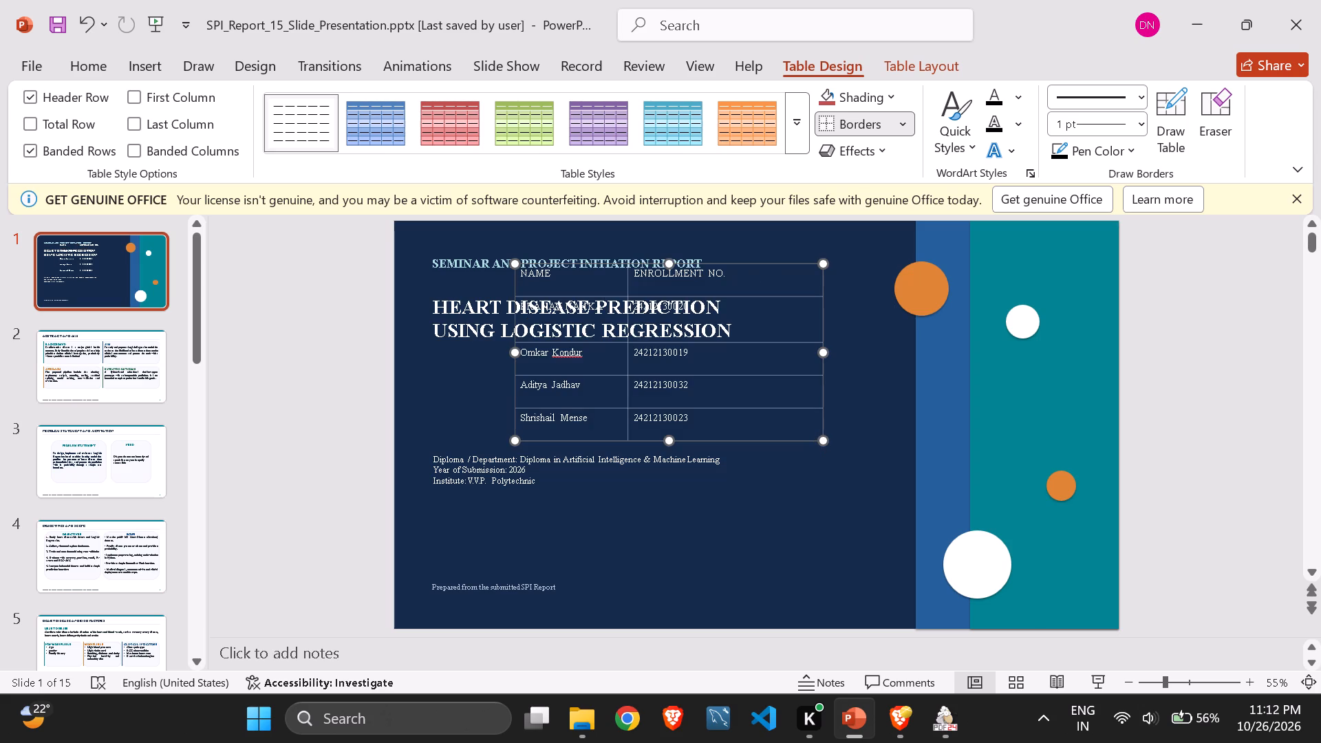
drag(516, 263, 510, 362)
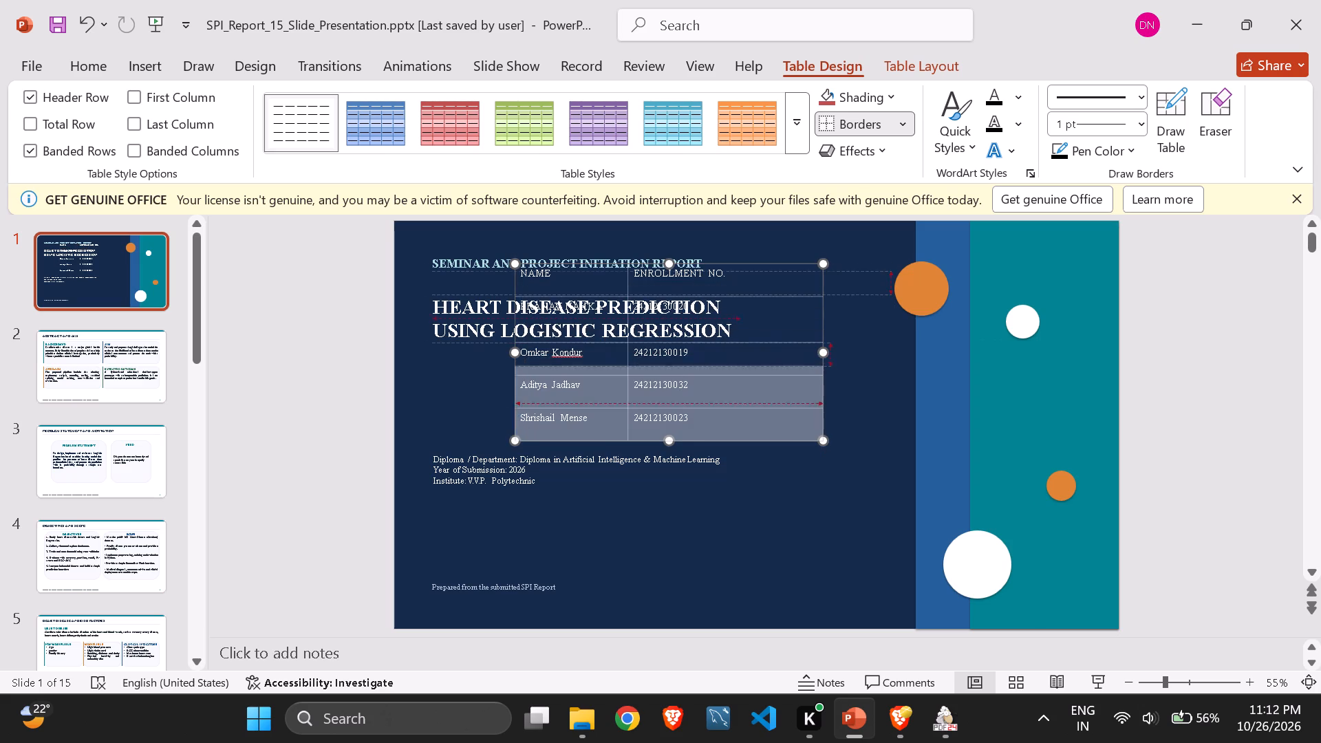
drag(510, 362, 506, 362)
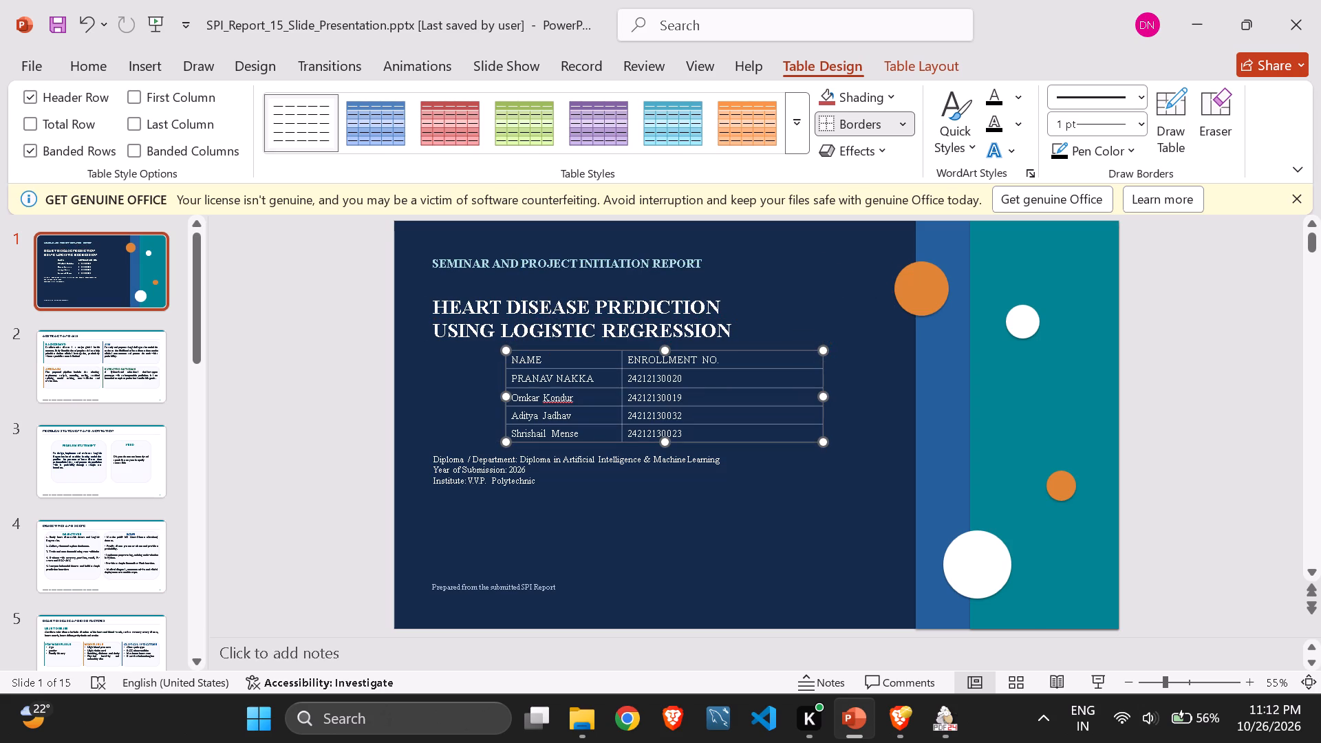
drag(507, 352, 522, 384)
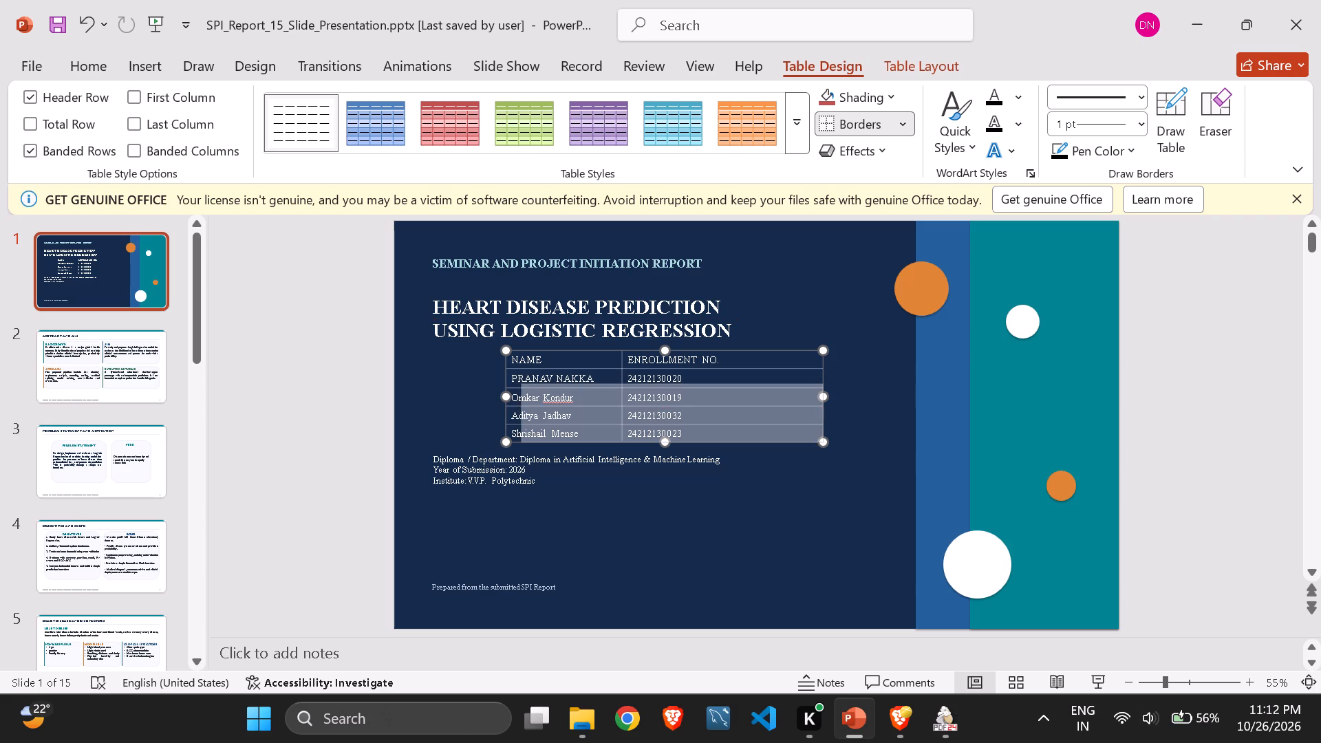
drag(522, 384, 506, 384)
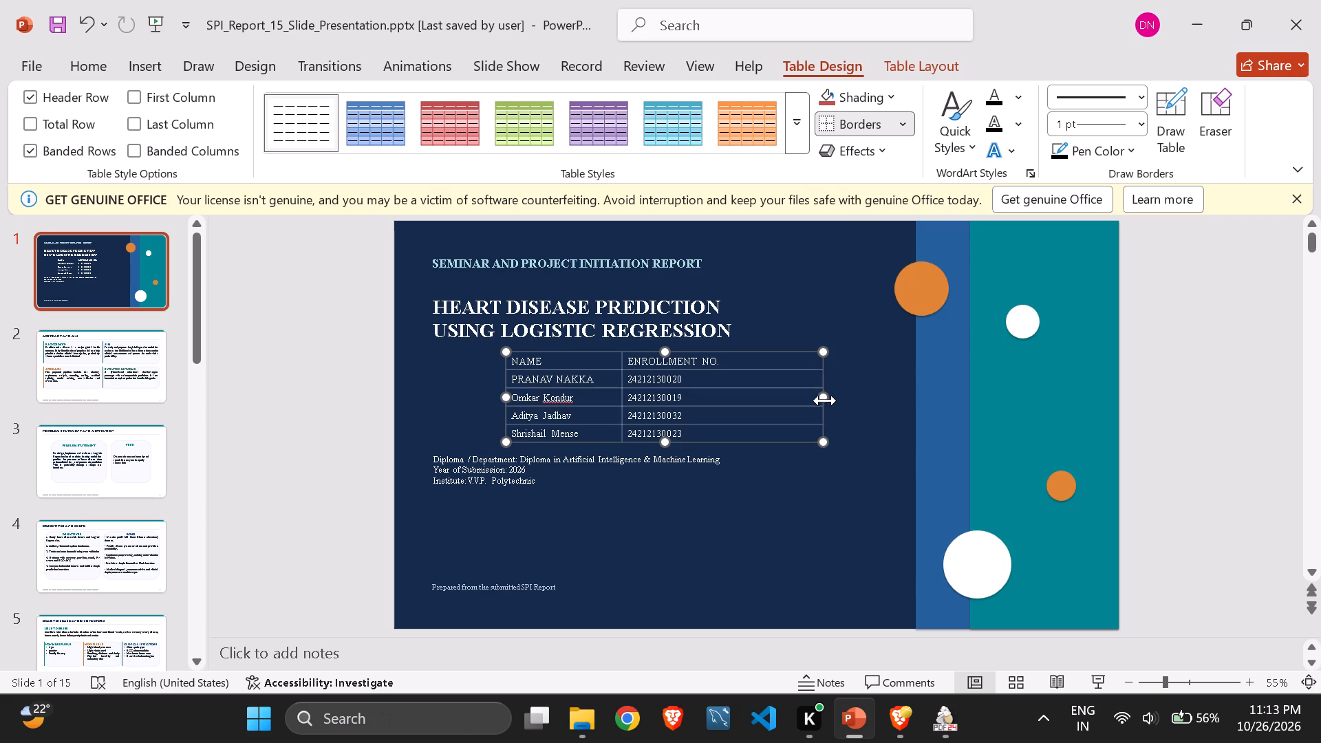
drag(825, 400, 727, 395)
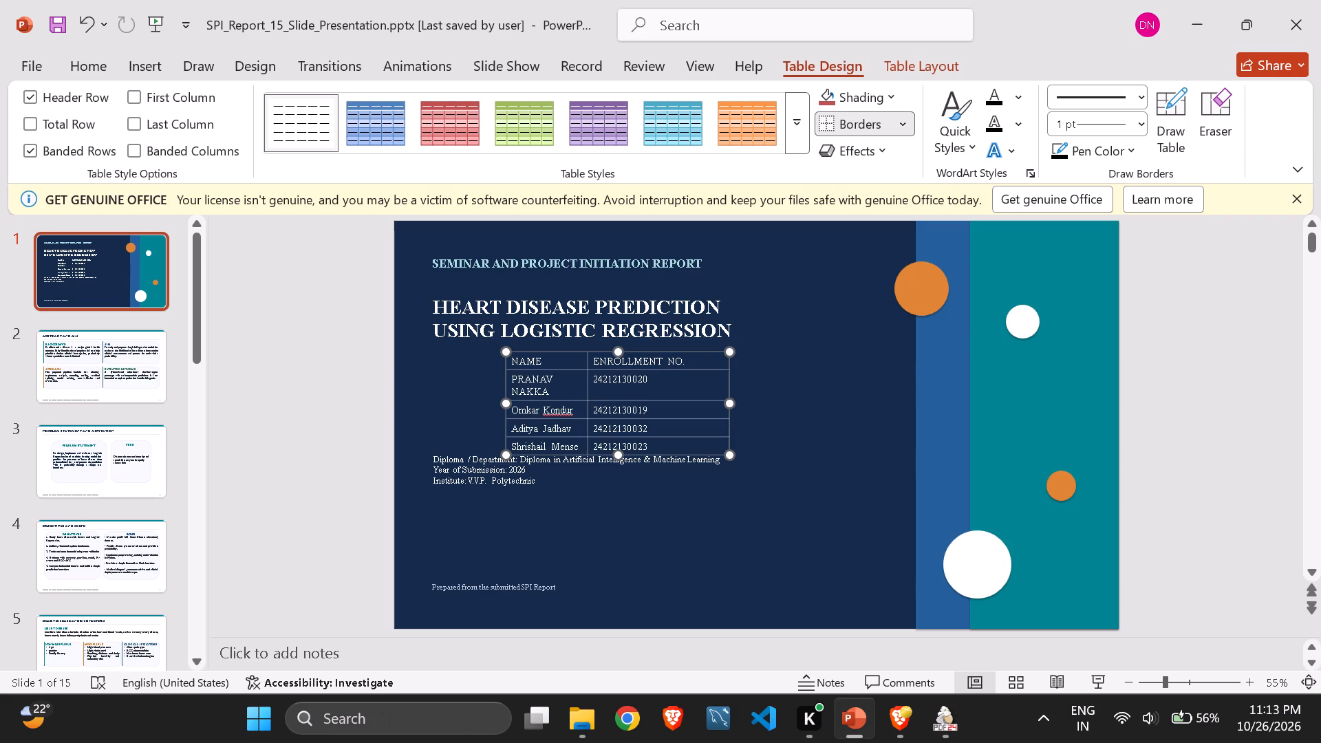
drag(733, 401, 760, 407)
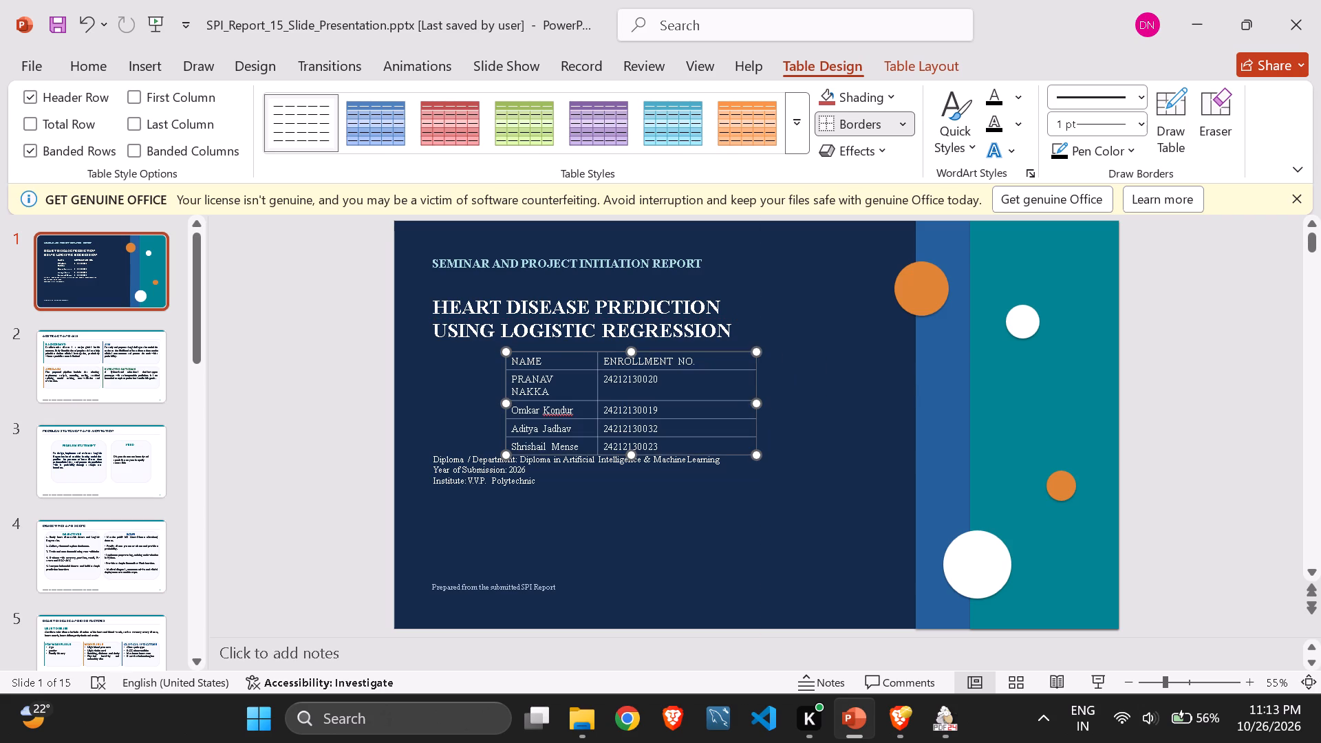
Change the case of all the table's text to Capitalize Each Word.
click(575, 391)
key(ctrl+a)
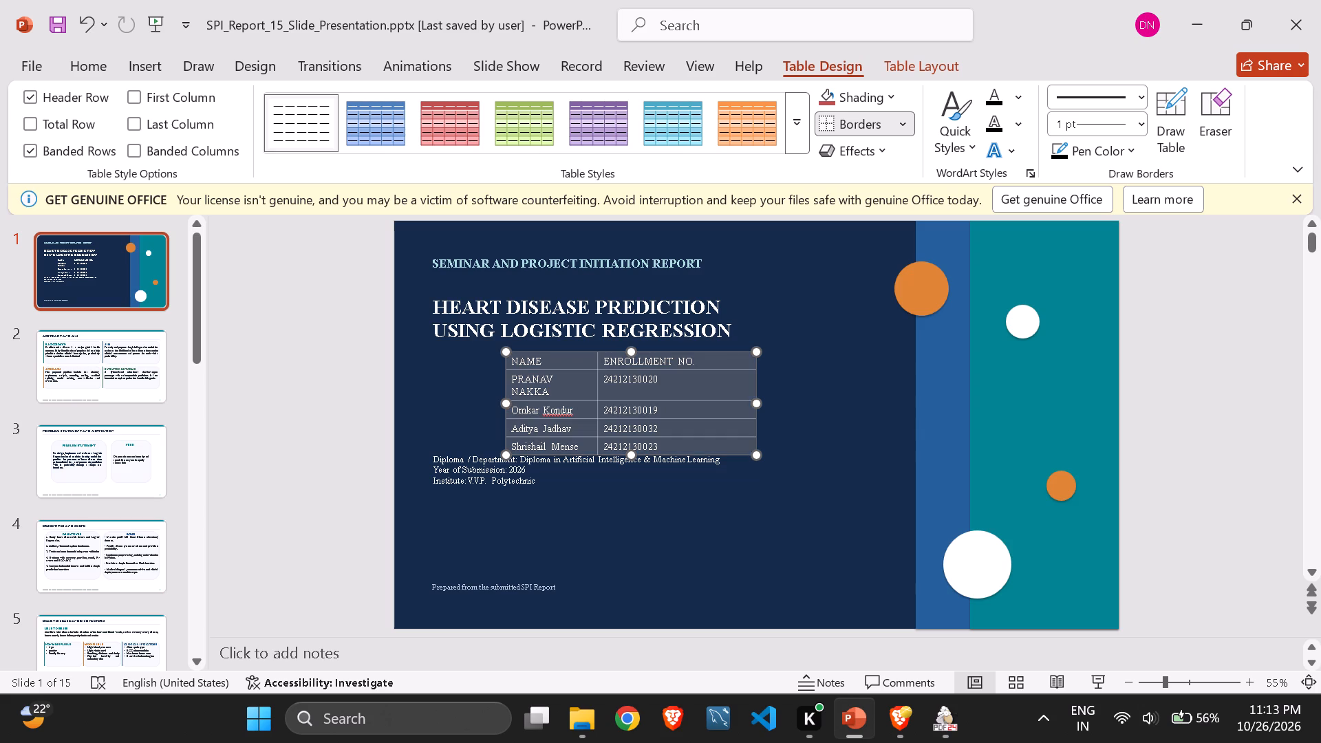
click(102, 66)
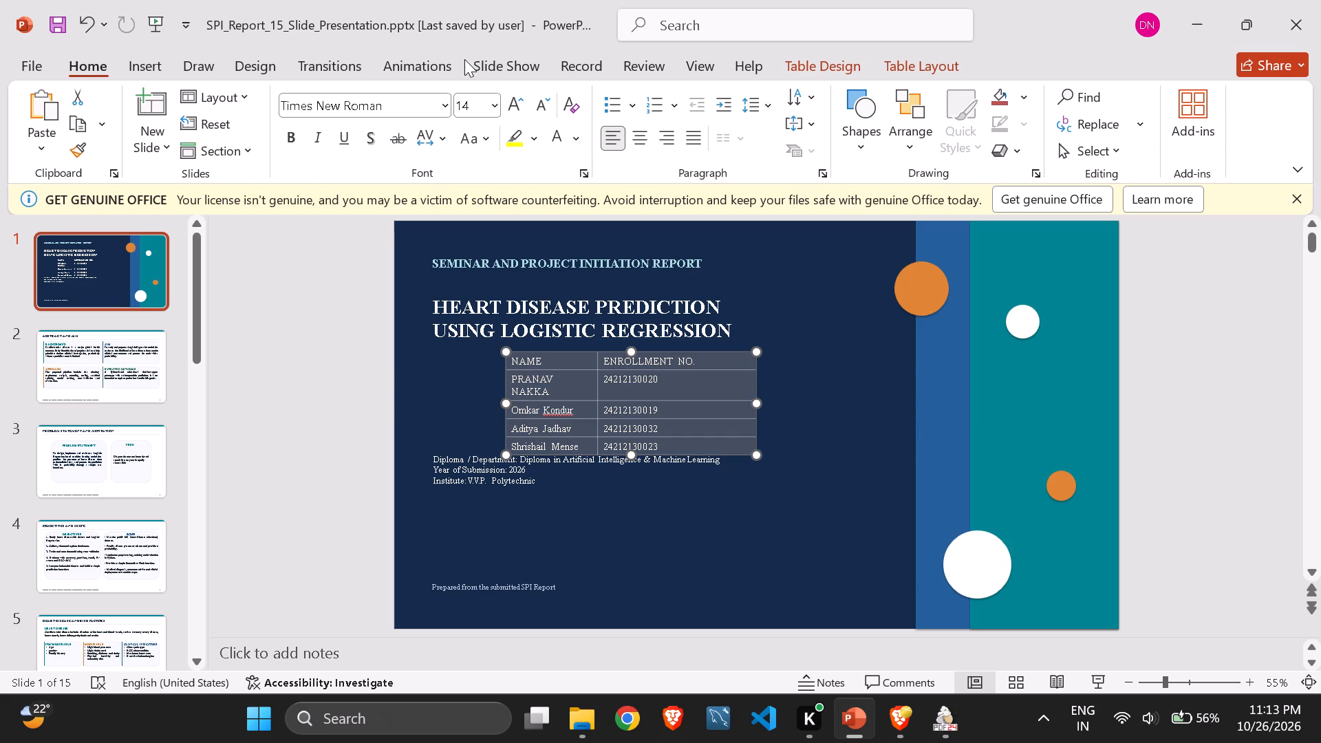
click(486, 144)
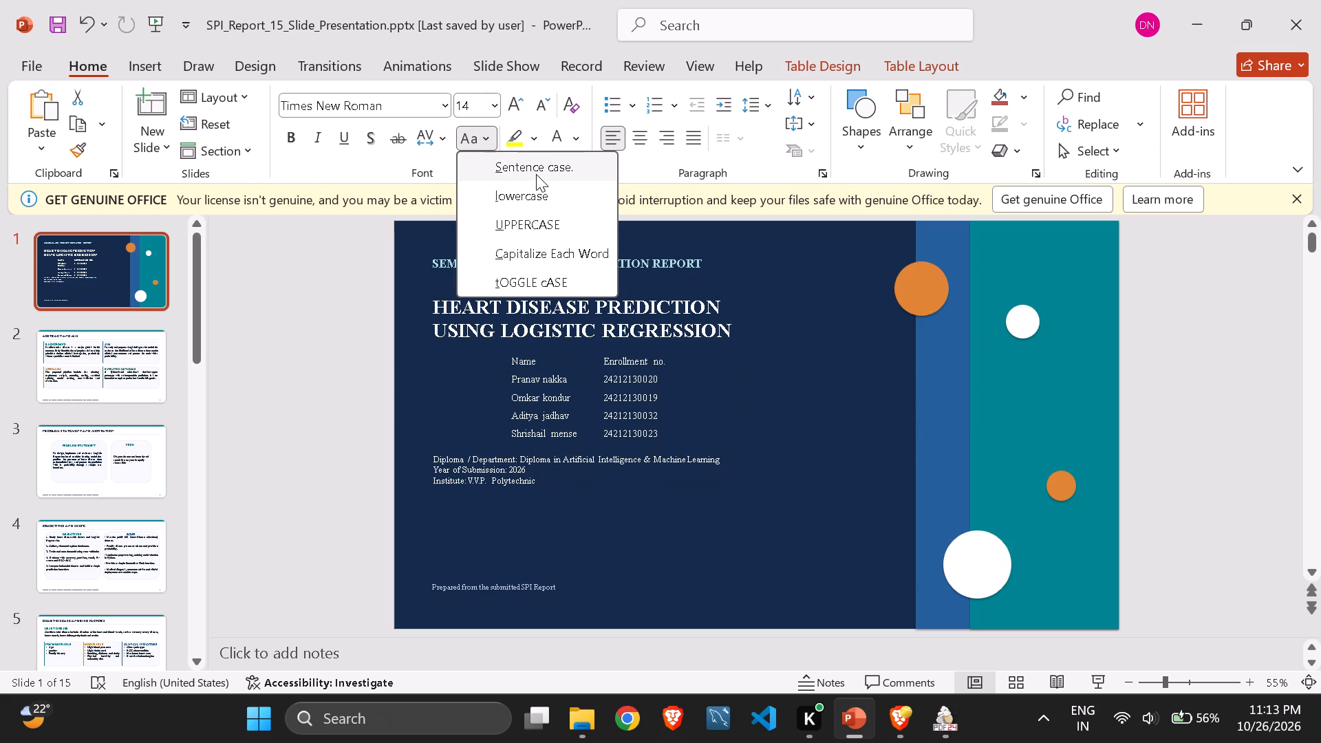
click(559, 255)
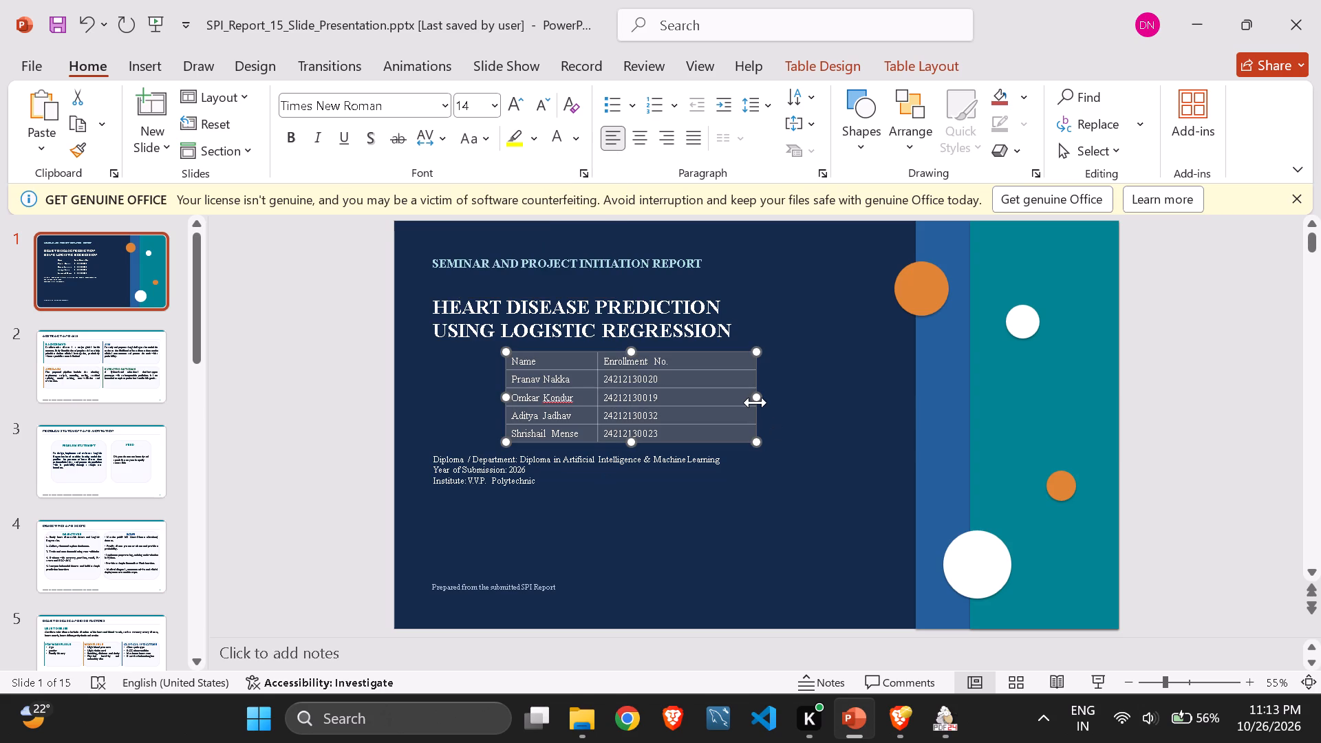
Narrow the table slightly while keeping each student's name on a single line.
drag(755, 400, 684, 402)
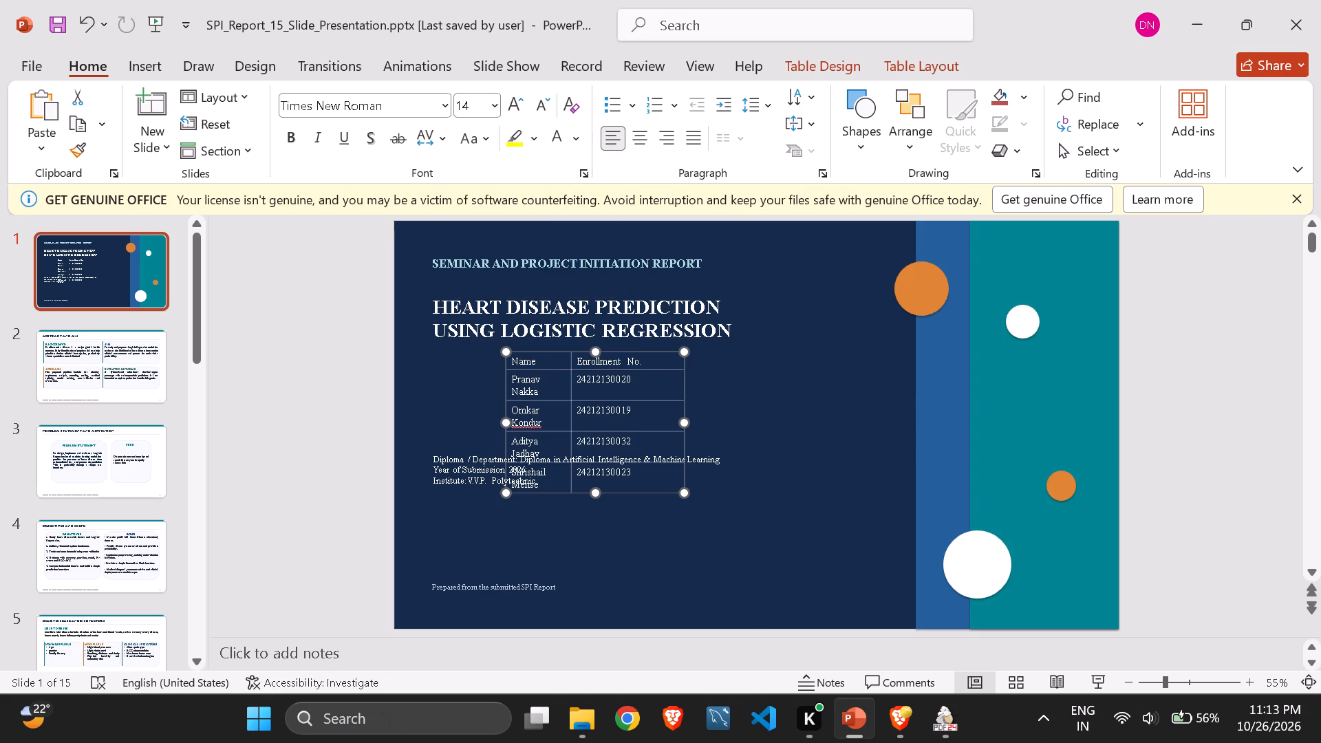
drag(683, 424, 738, 416)
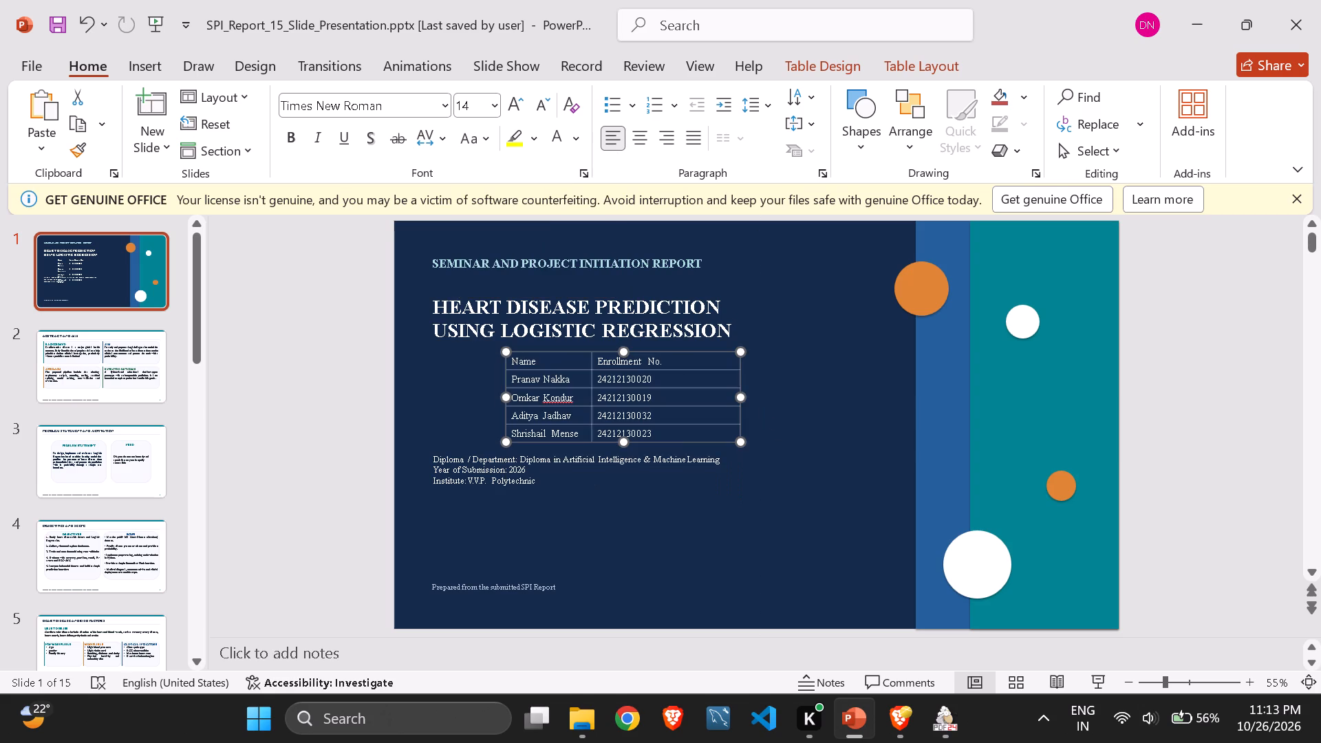
click(672, 404)
click(727, 403)
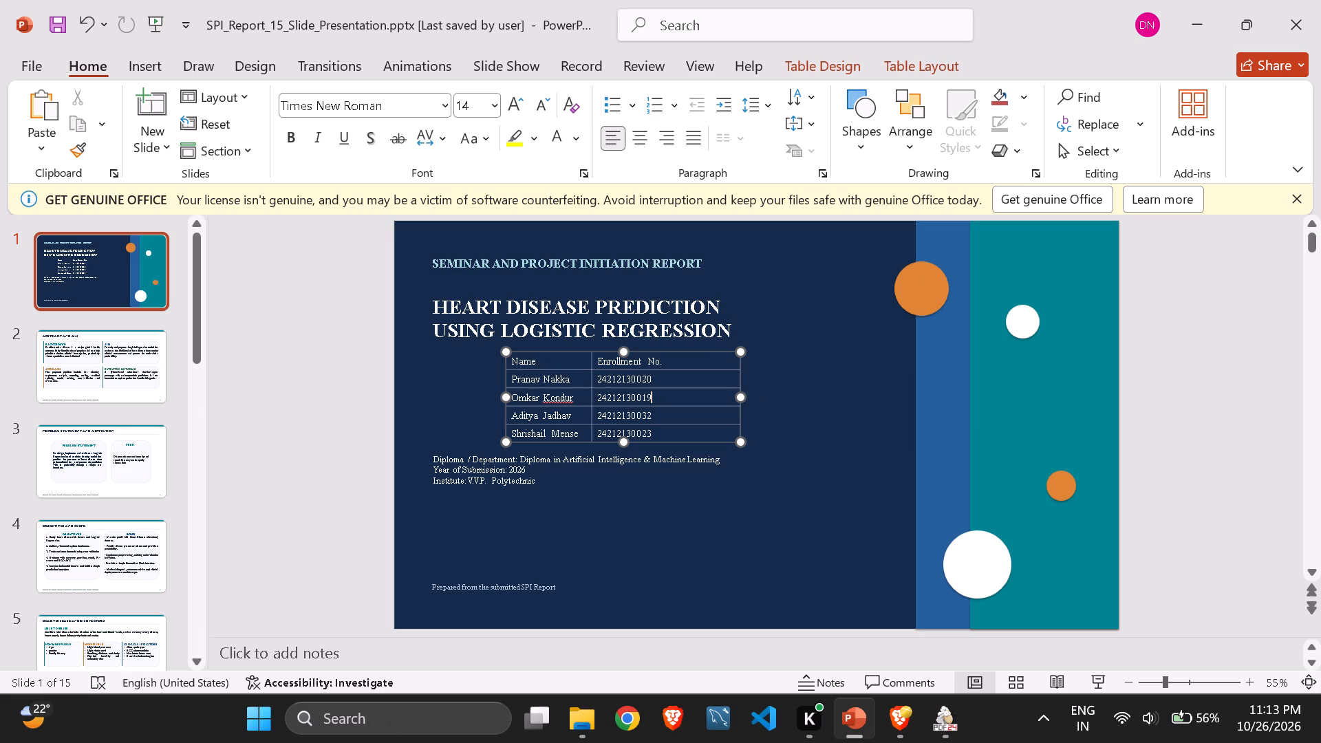
Delete the diploma/department, year of submission and institute lines from the text box below the table.
double_click(605, 459)
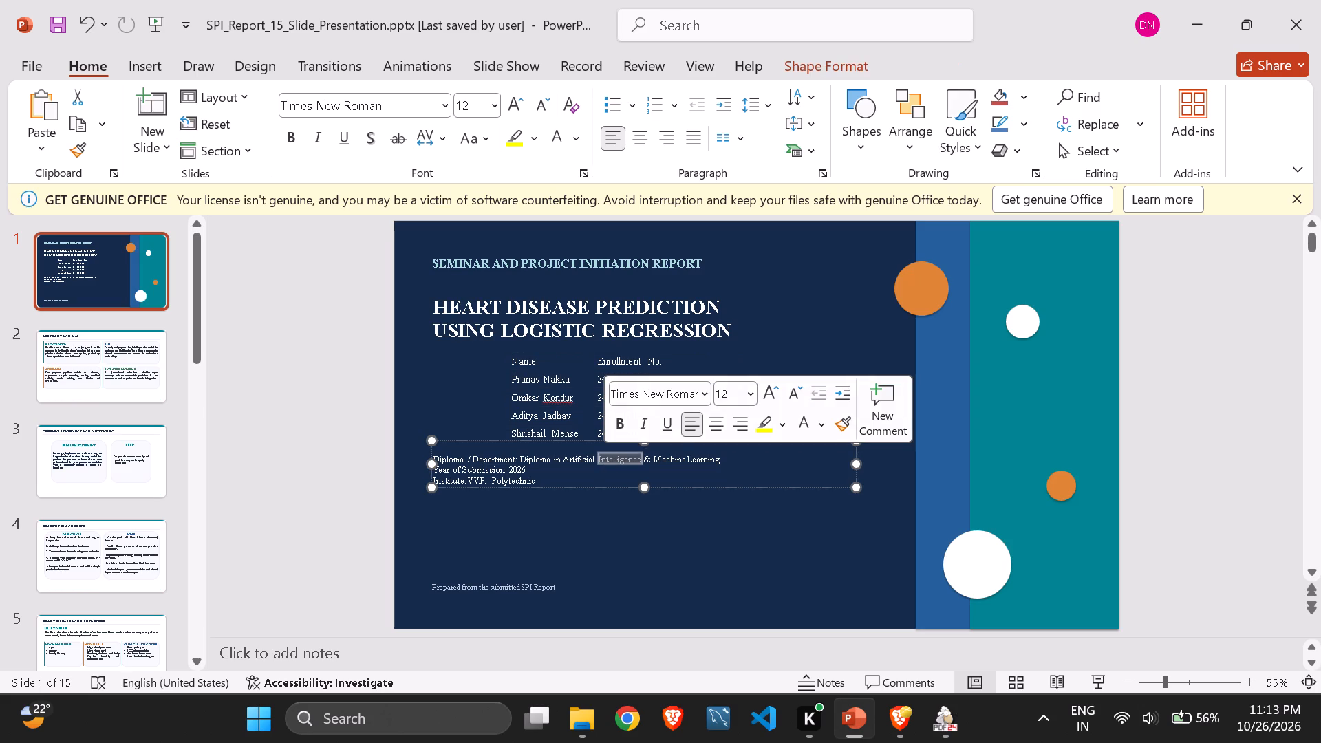
triple_click(586, 457)
key(BackSpace)
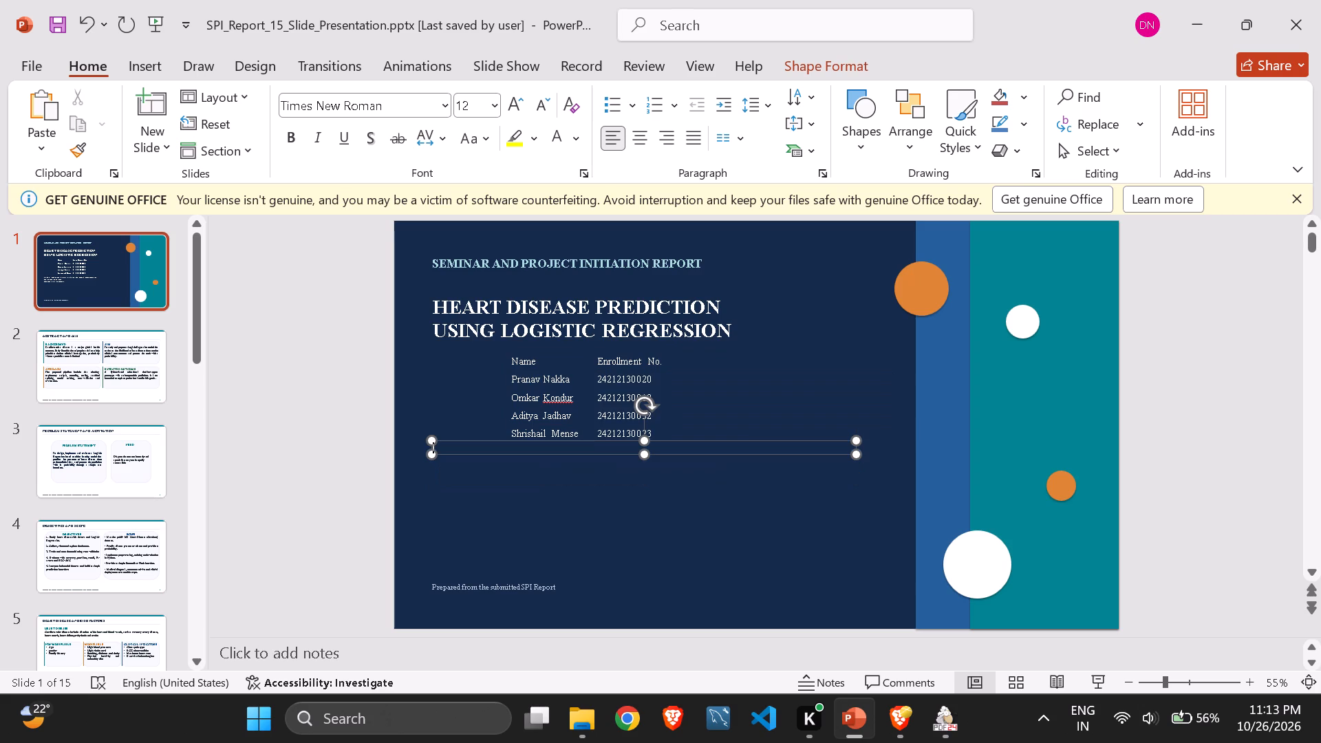
Clear the leftover blank content from the emptied text box below the student table.
key(BackSpace)
key(Delete)
click(581, 550)
Widen the student table leftward to nearly the title's left edge and shift it lower on the slide, keeping its rows compact.
click(653, 398)
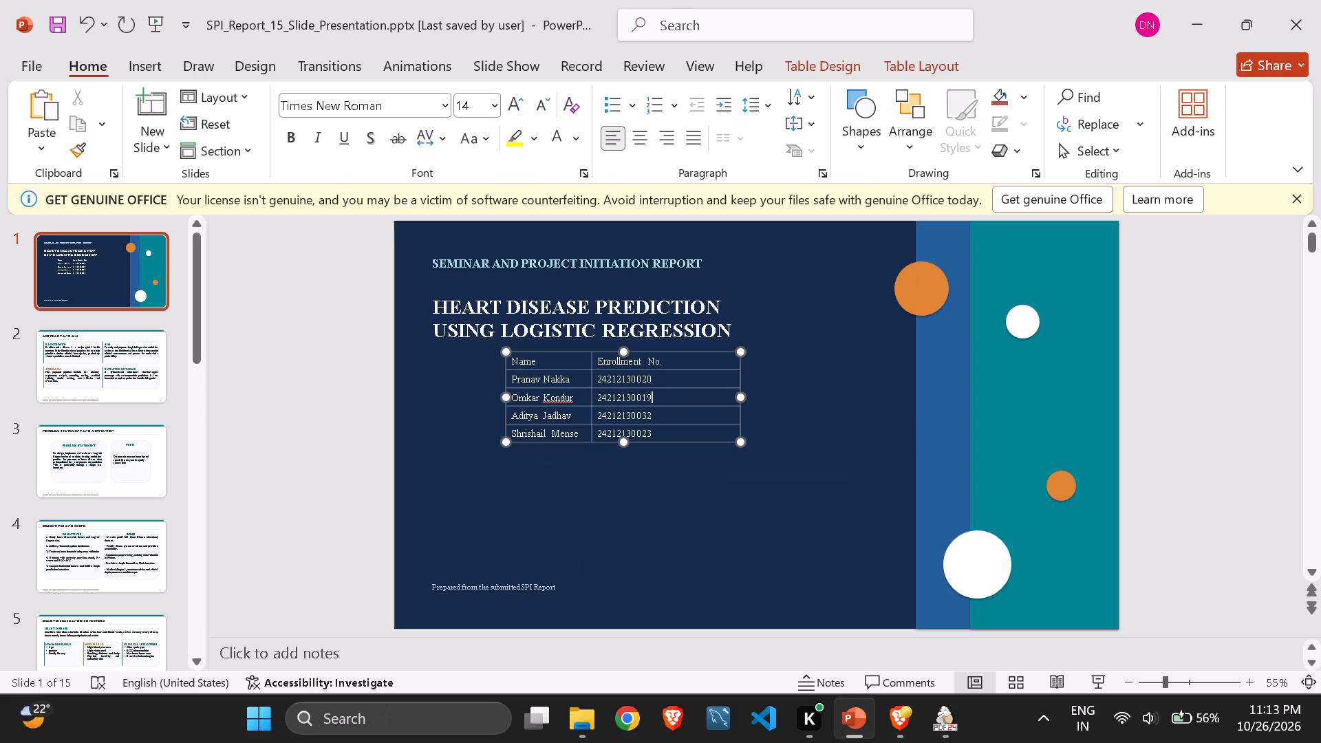
drag(502, 352, 491, 401)
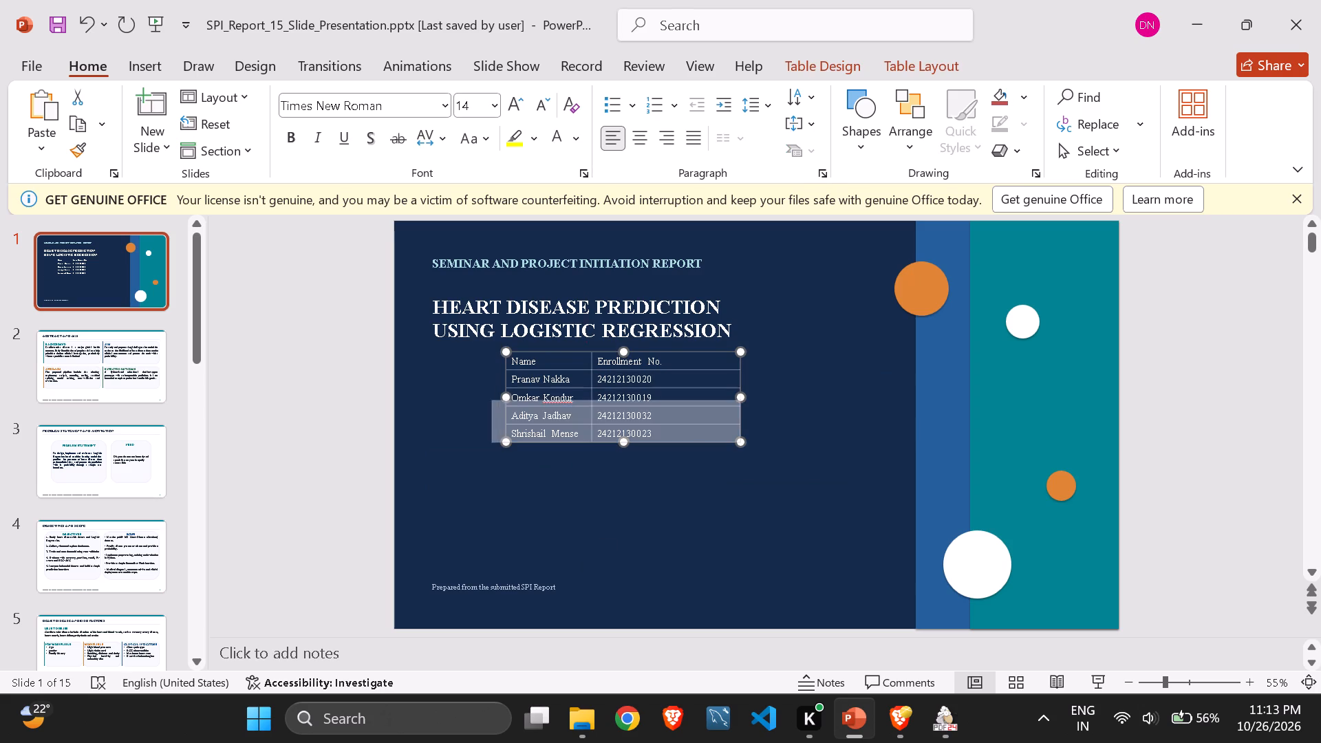
drag(491, 401, 445, 407)
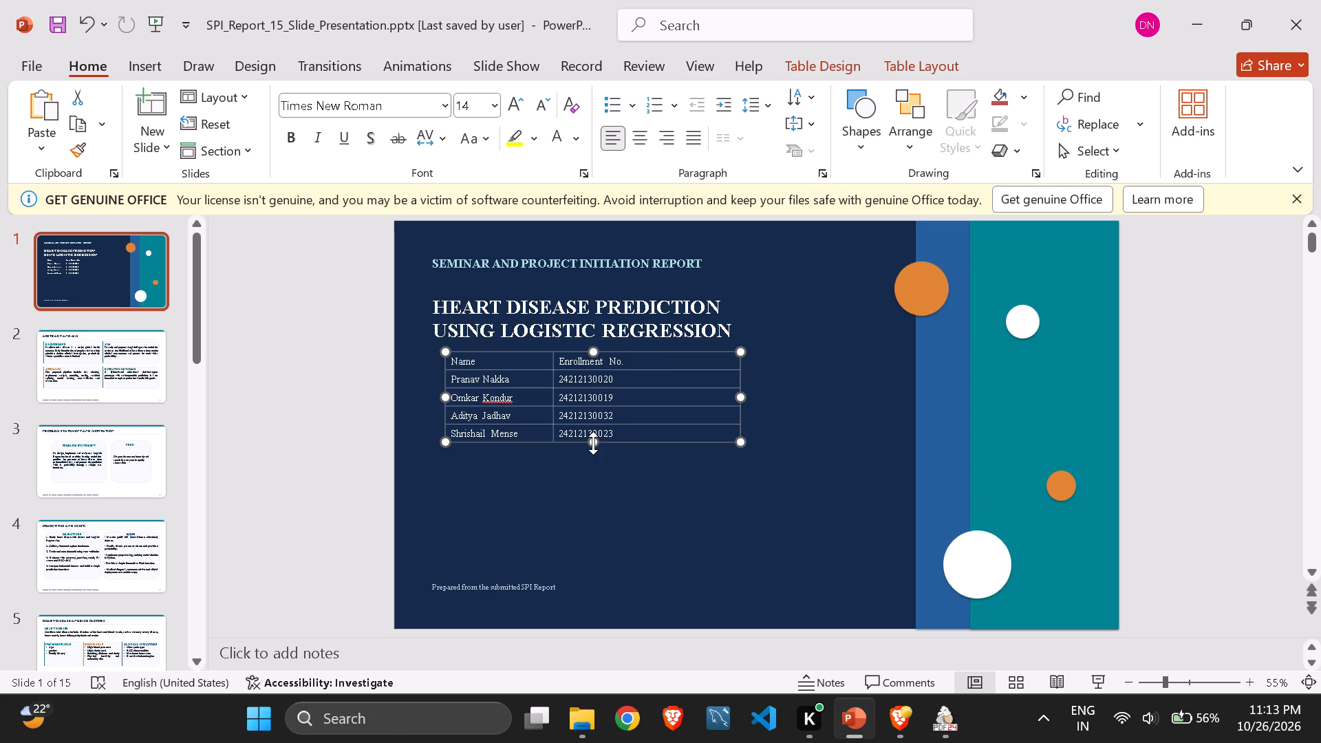
drag(593, 443, 590, 521)
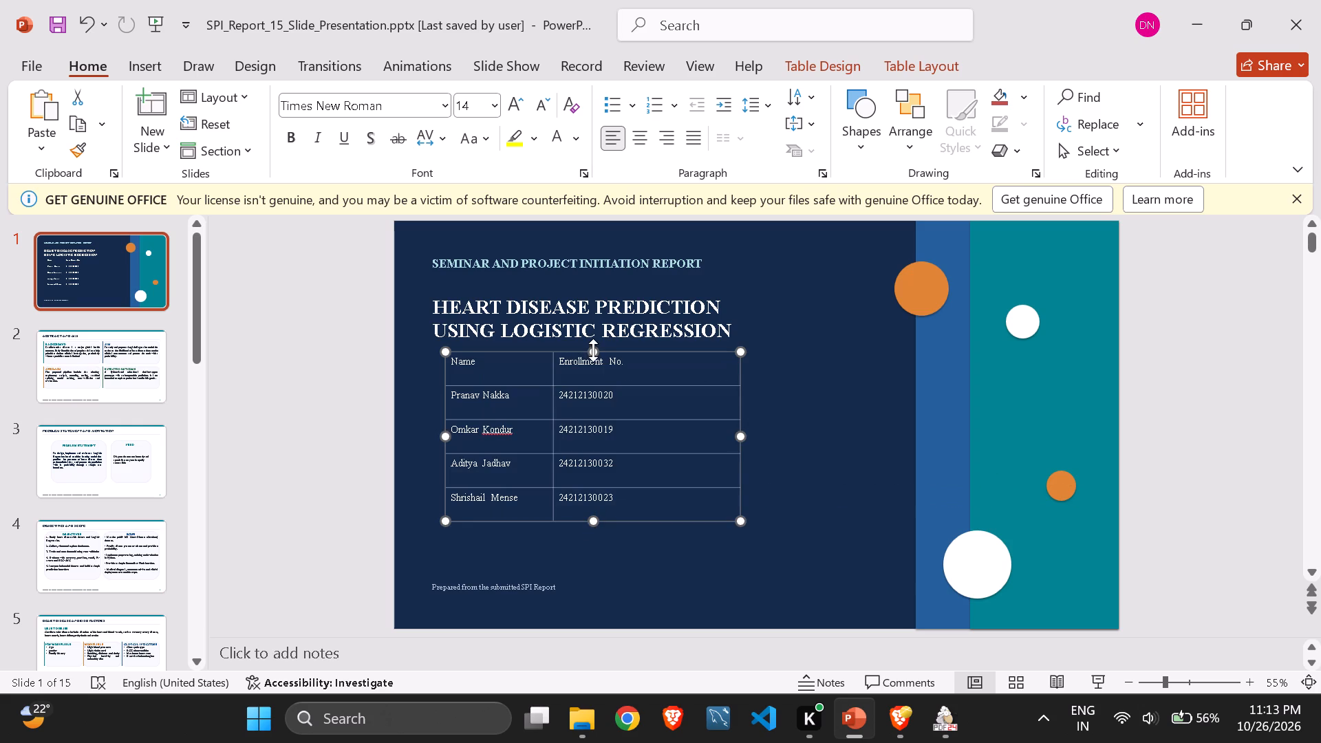
drag(591, 350, 580, 431)
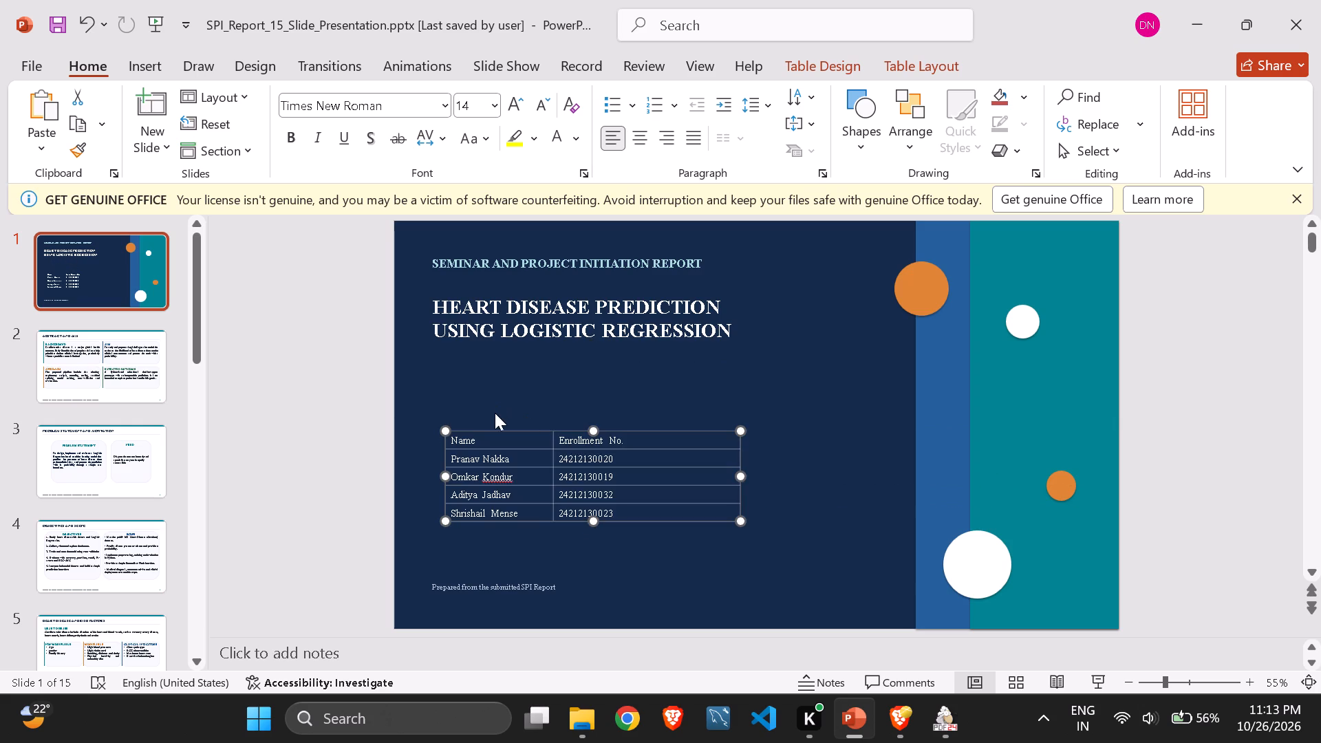
click(468, 407)
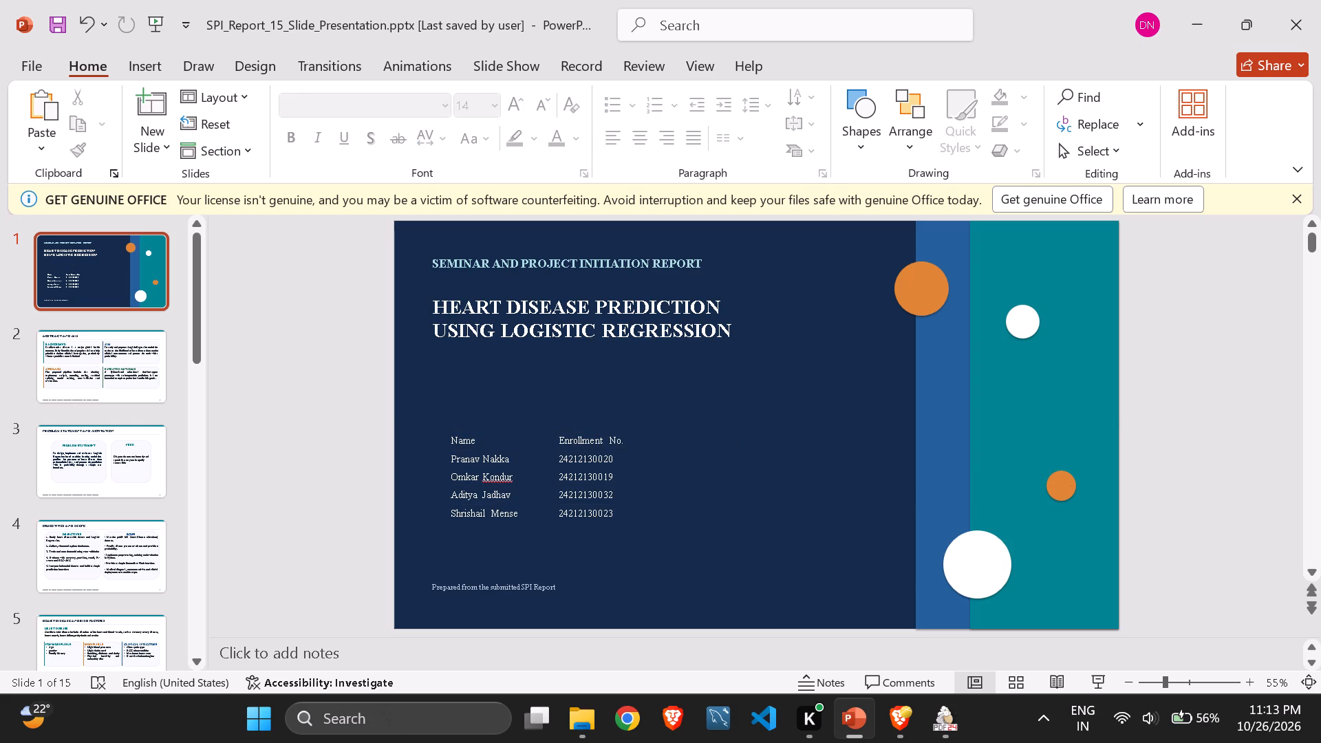
click(550, 471)
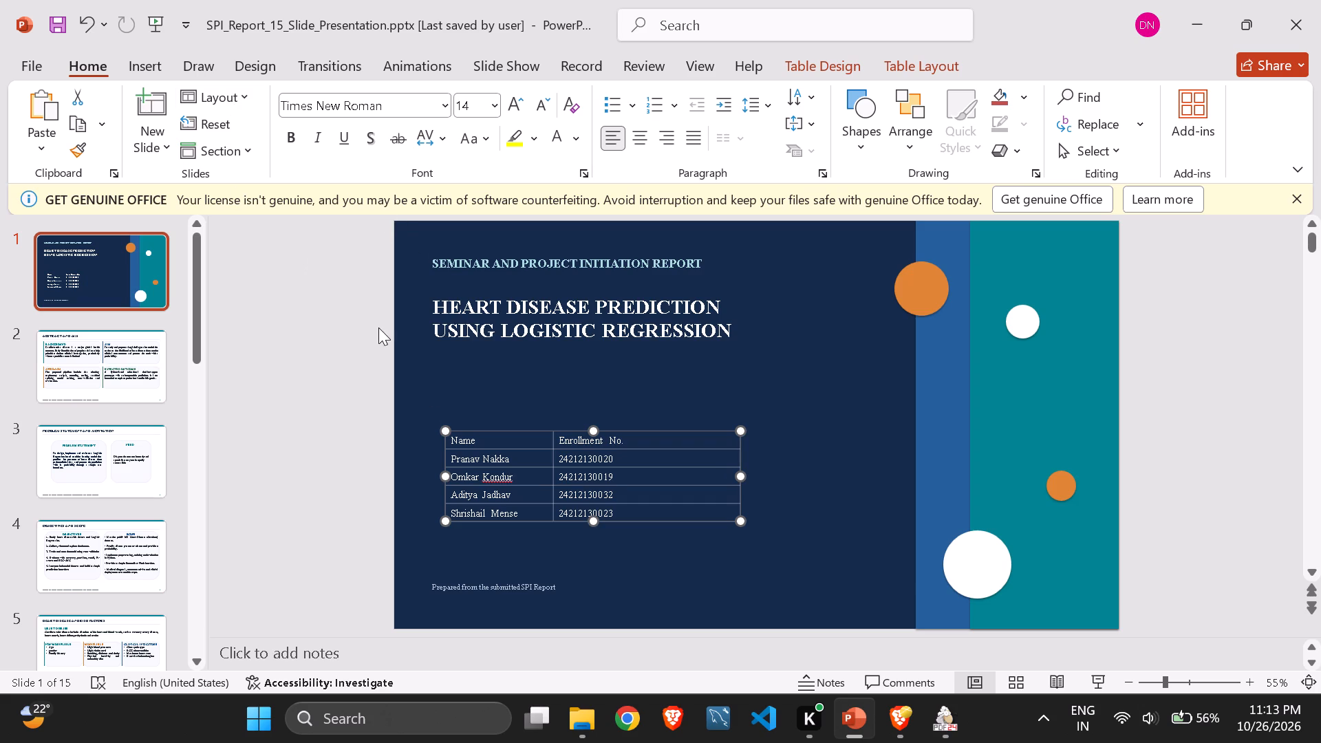
click(486, 394)
click(486, 394)
click(486, 394)
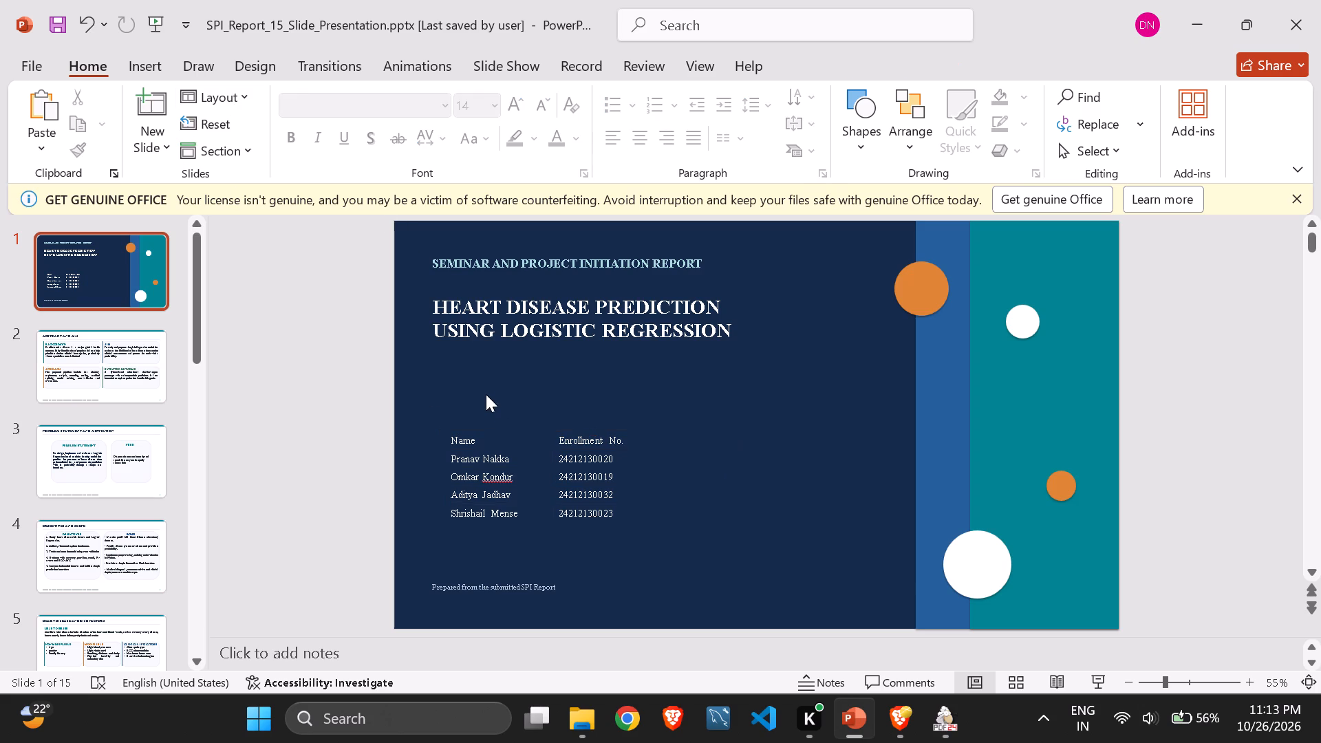
click(486, 394)
Insert a text box reading "by" just above the table's Name column.
click(136, 67)
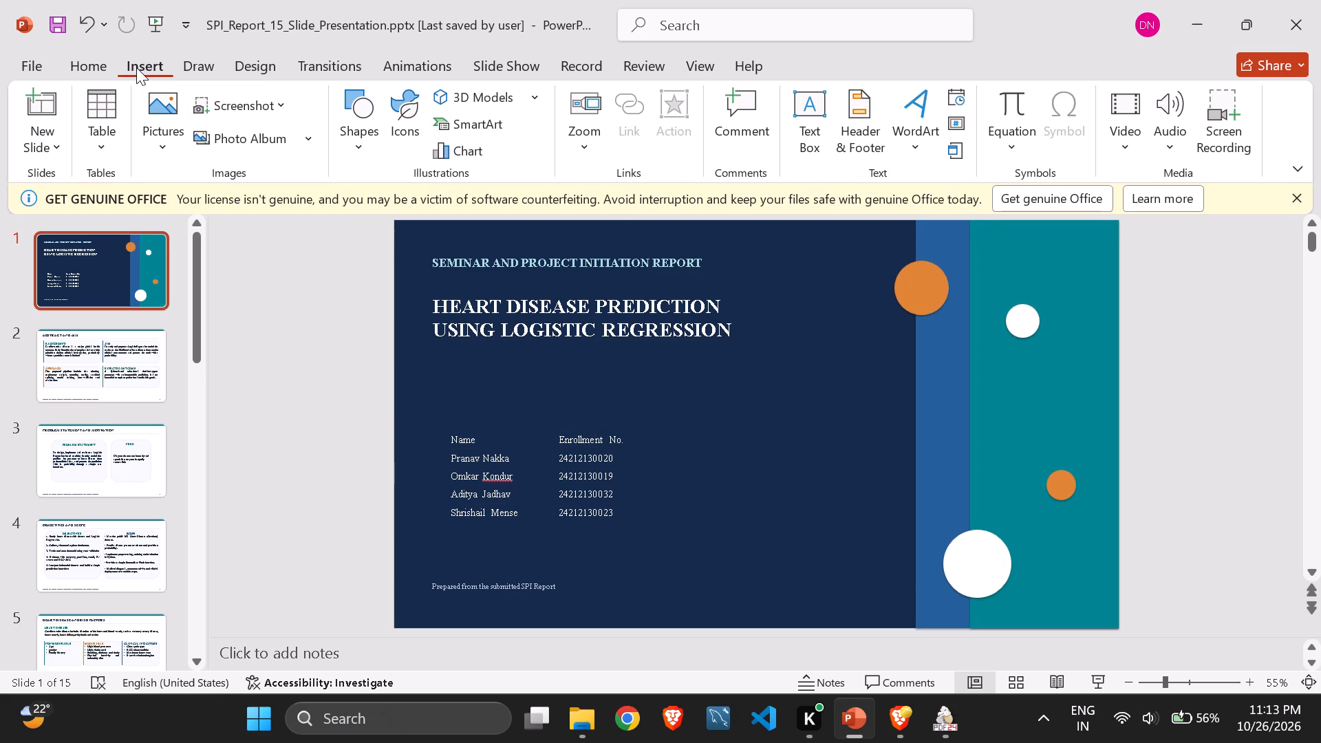
click(813, 128)
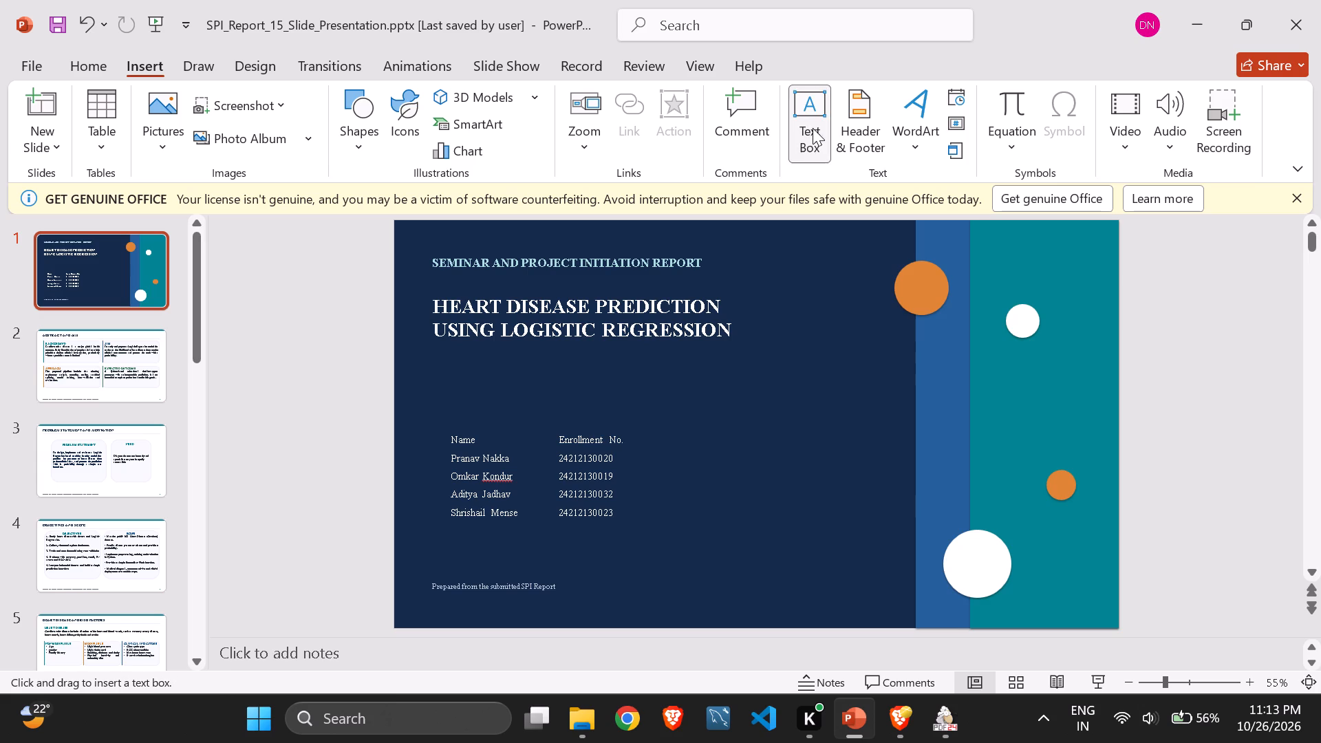
click(454, 401)
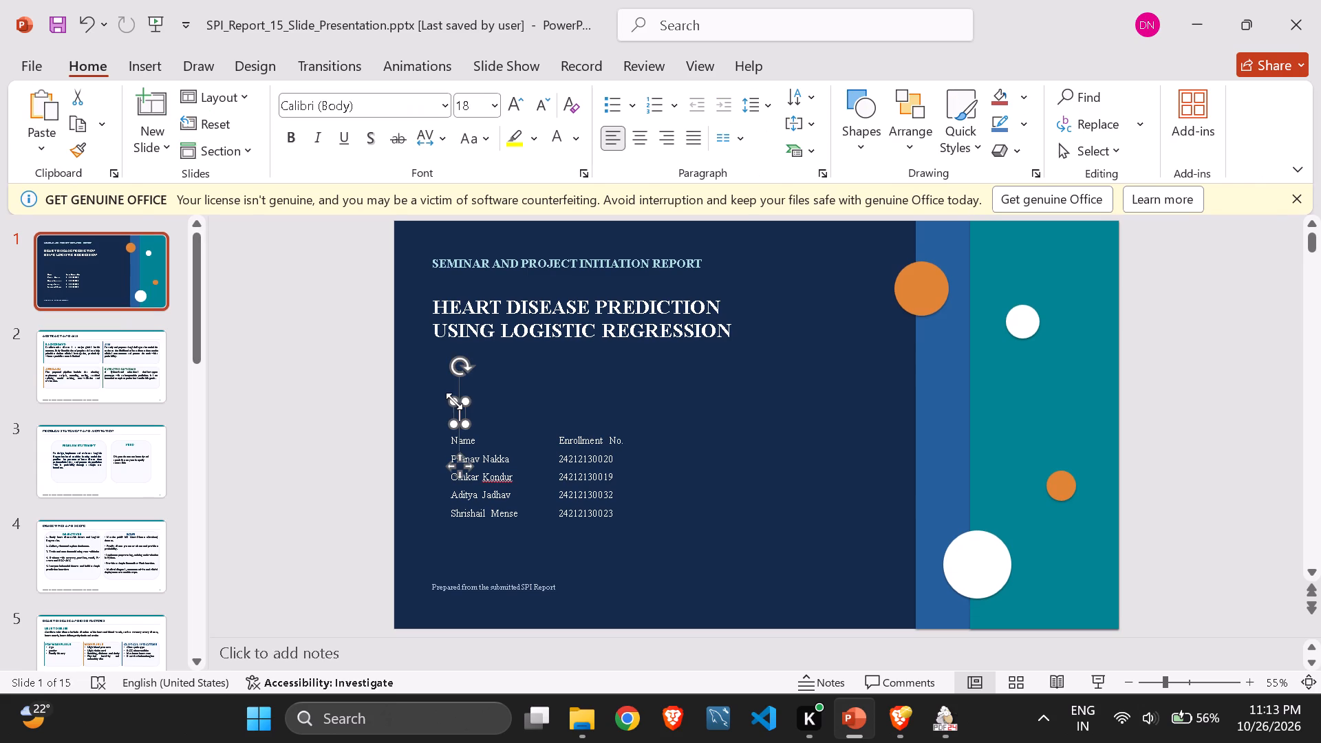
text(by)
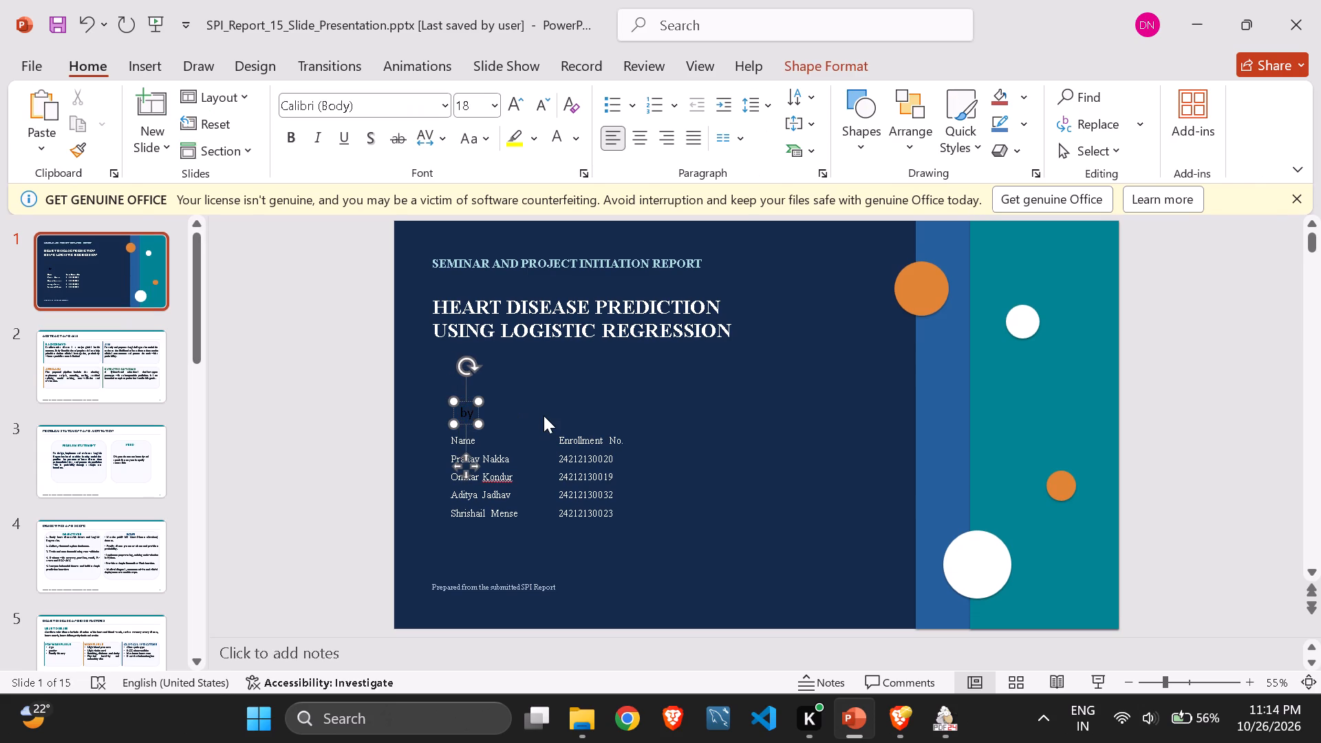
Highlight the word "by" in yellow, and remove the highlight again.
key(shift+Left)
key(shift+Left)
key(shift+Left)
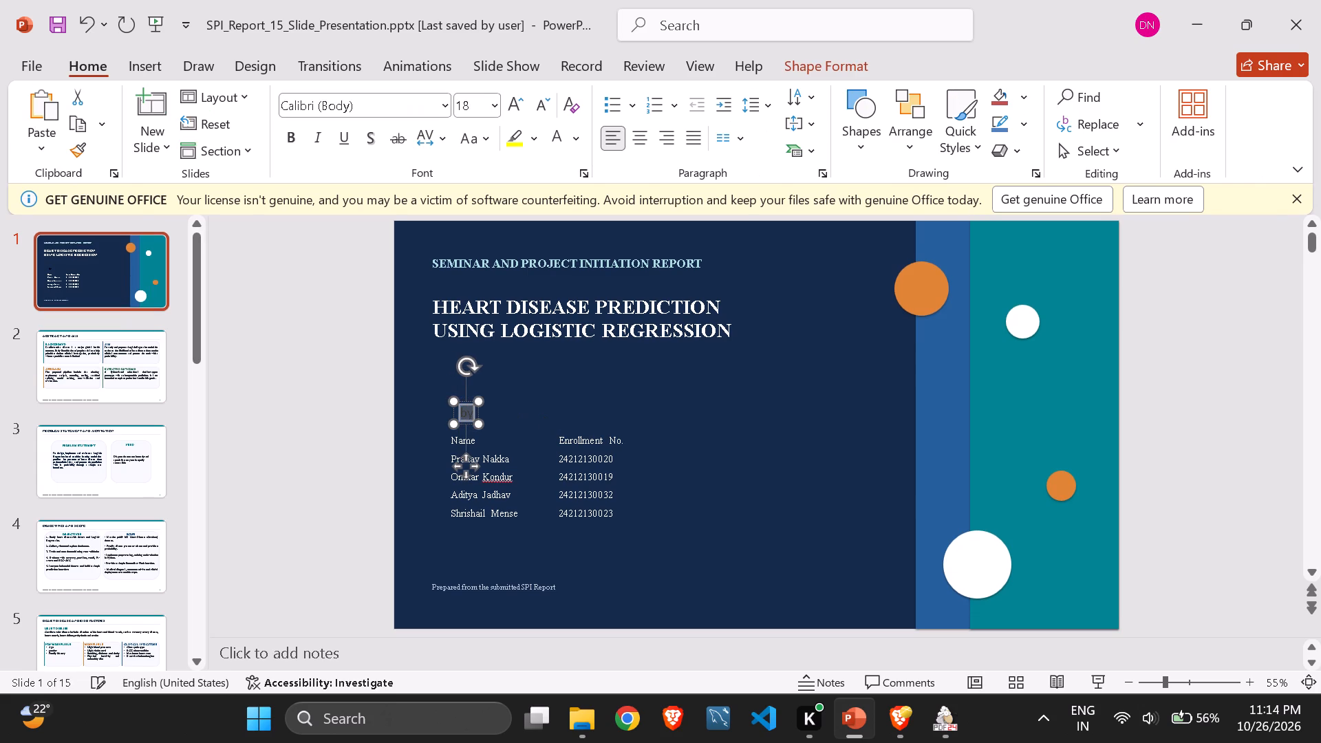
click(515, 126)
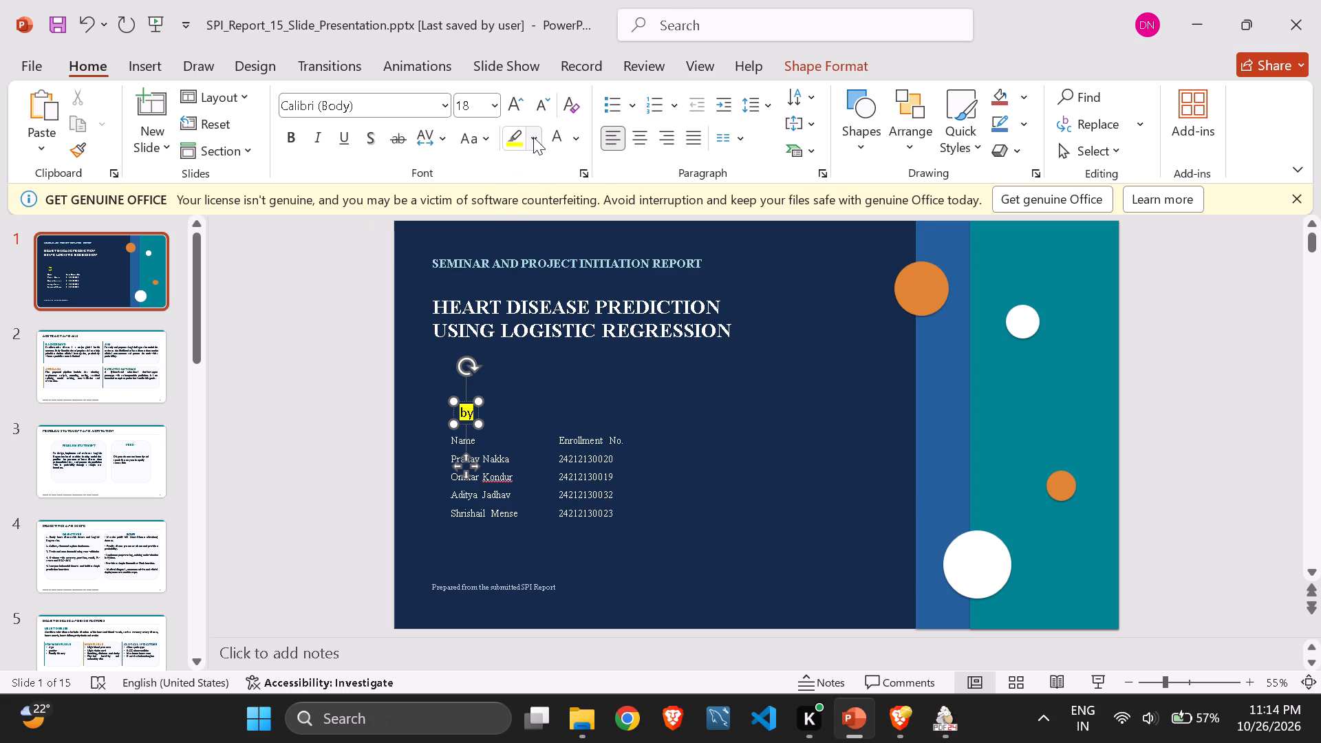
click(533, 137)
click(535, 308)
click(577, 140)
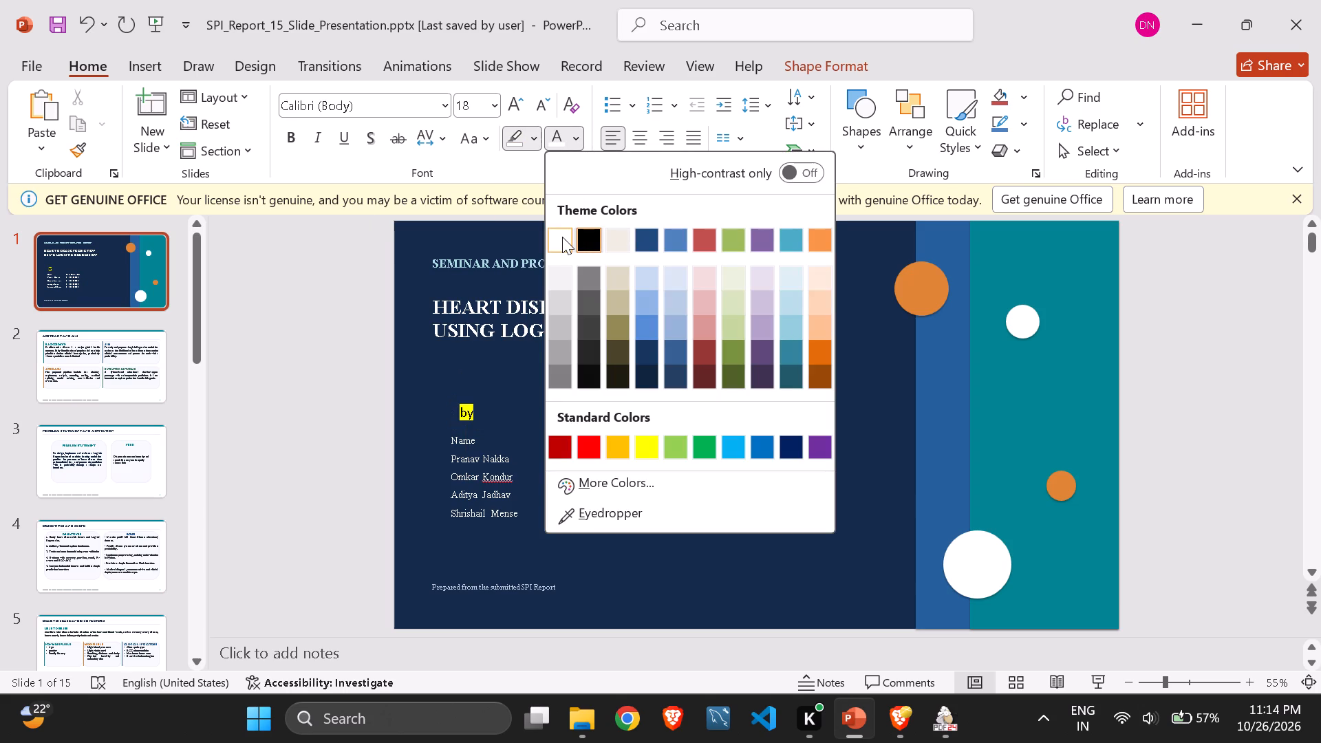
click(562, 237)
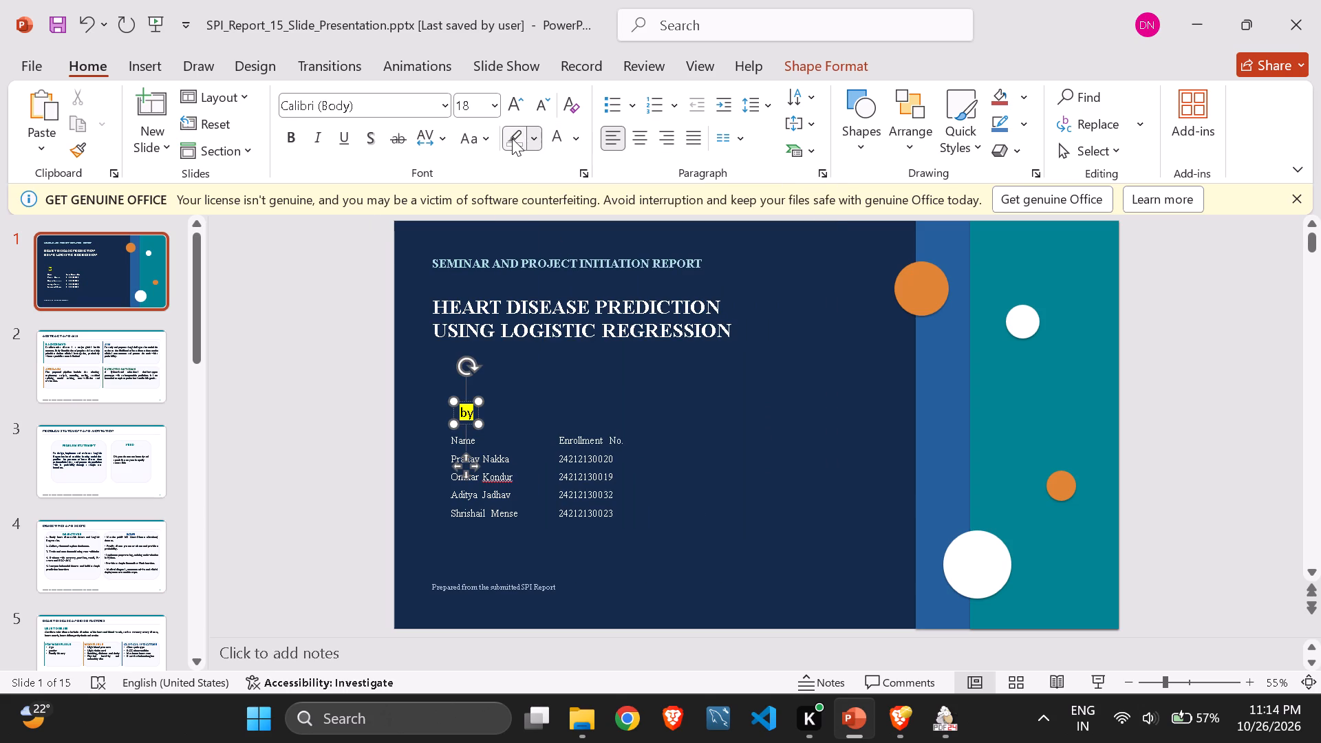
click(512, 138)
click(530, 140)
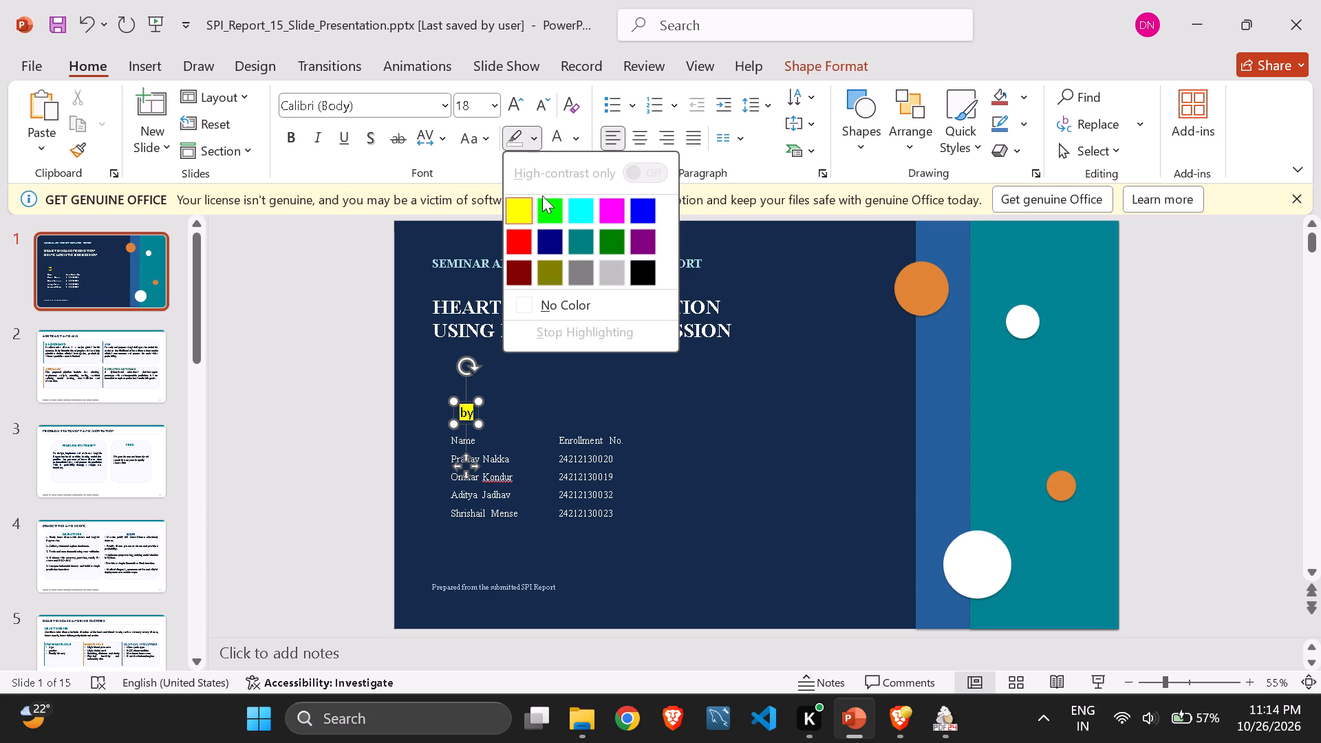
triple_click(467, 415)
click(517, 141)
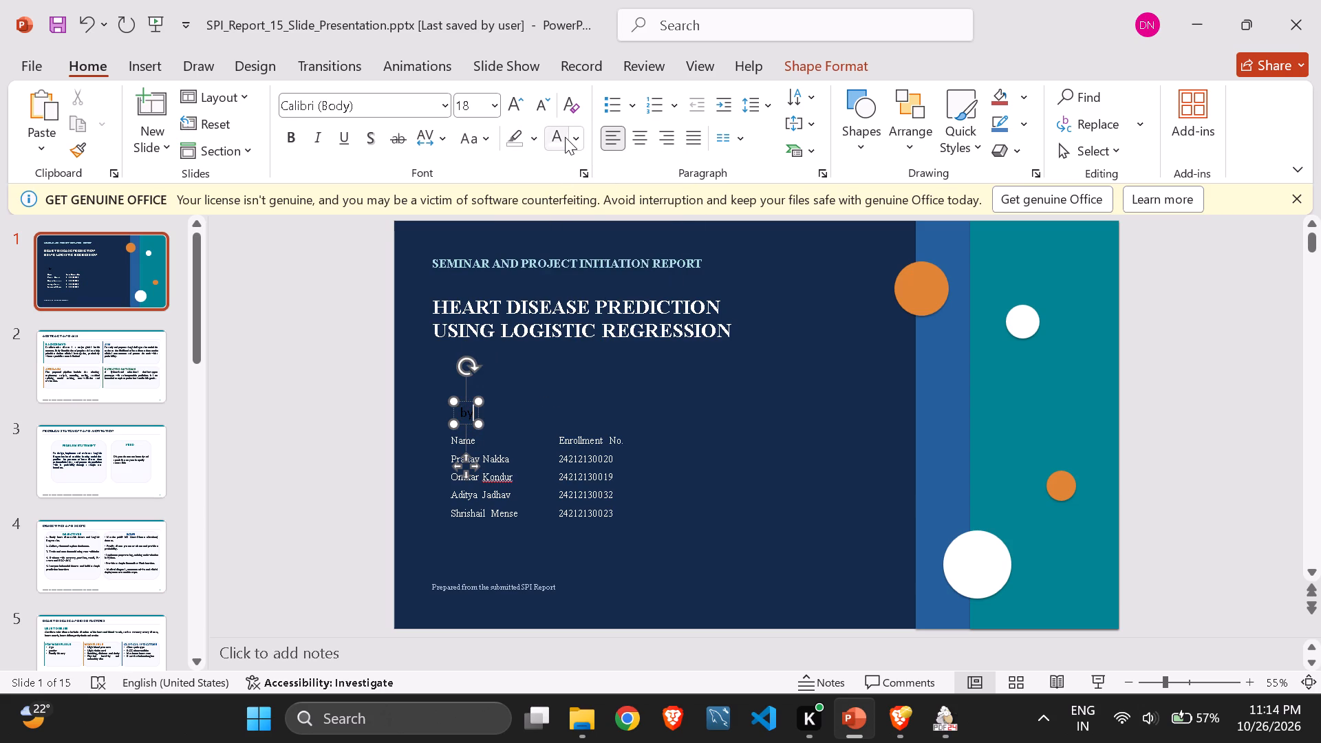
Change the font colour of the word "by" to white.
click(565, 137)
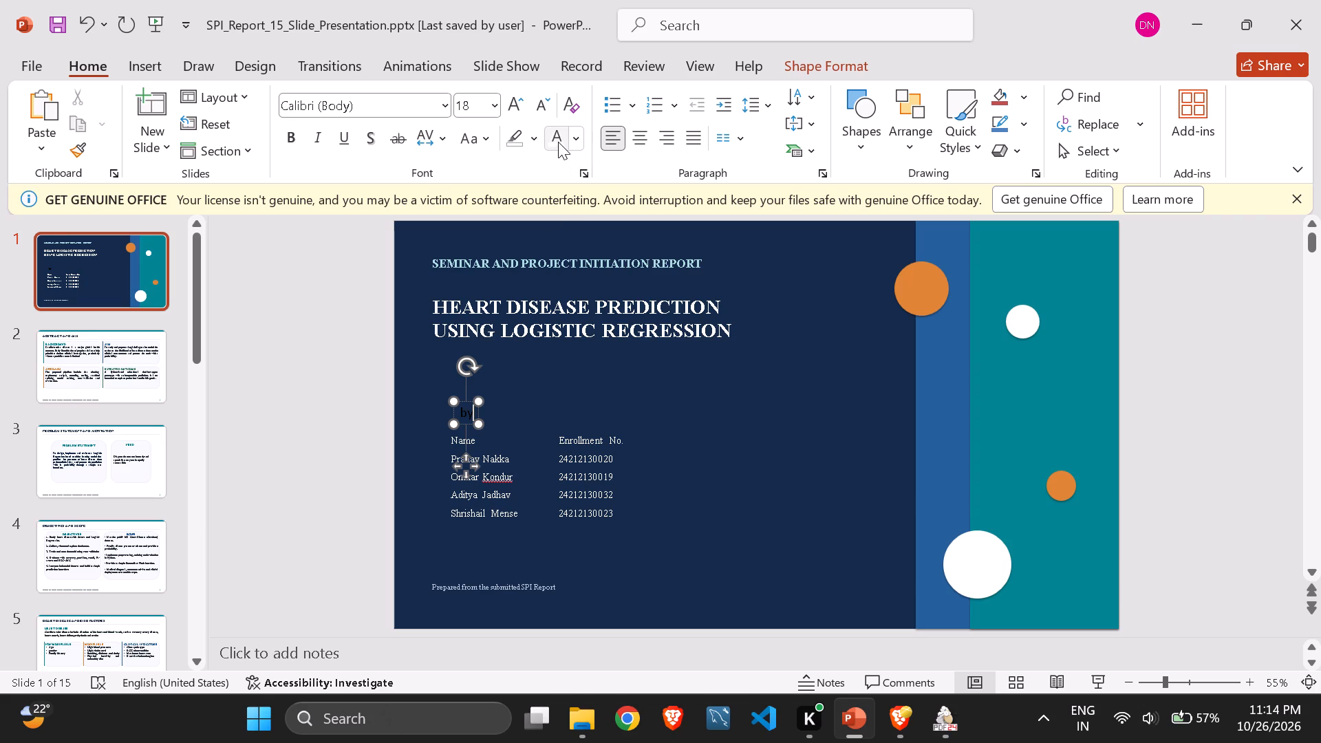
click(558, 142)
key(shift+Left)
key(shift+Left)
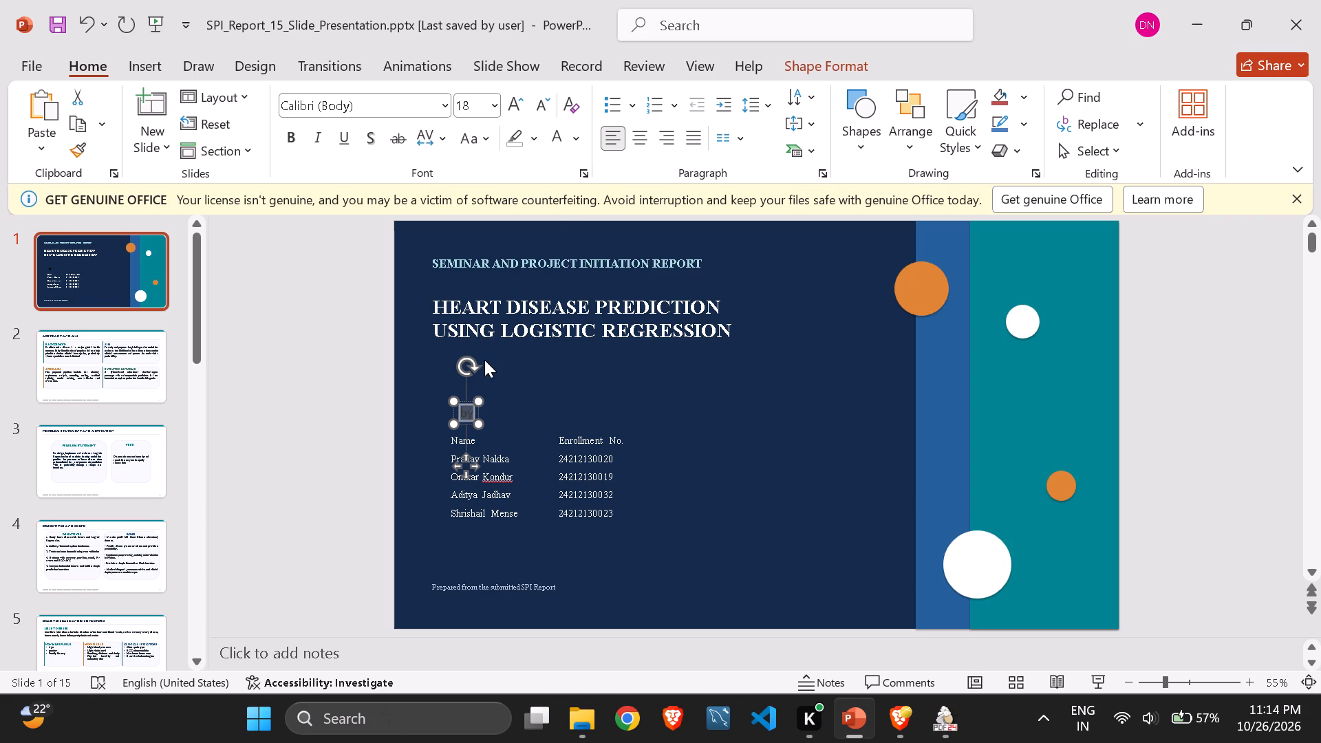
click(558, 133)
Set the word "by" in Times New Roman with Capitalize Each Word case.
click(385, 103)
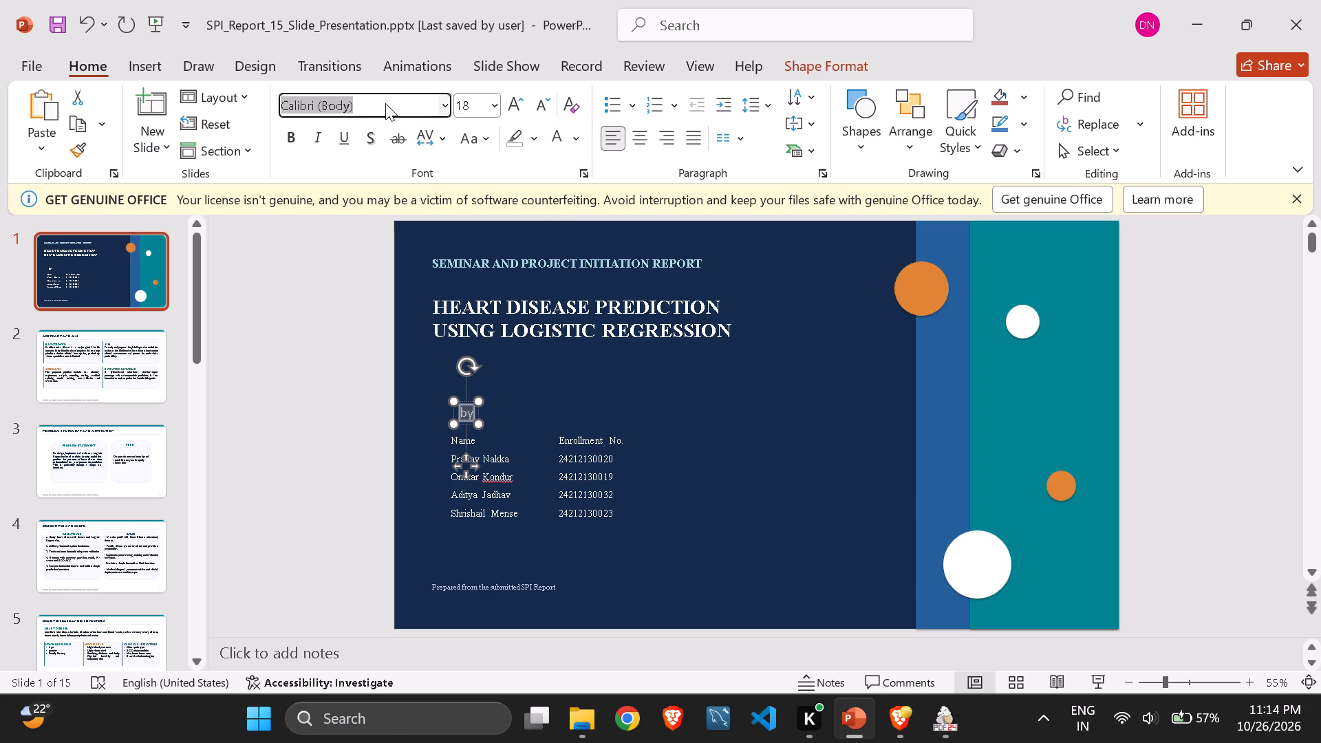
key(BackSpace)
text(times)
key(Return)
click(474, 138)
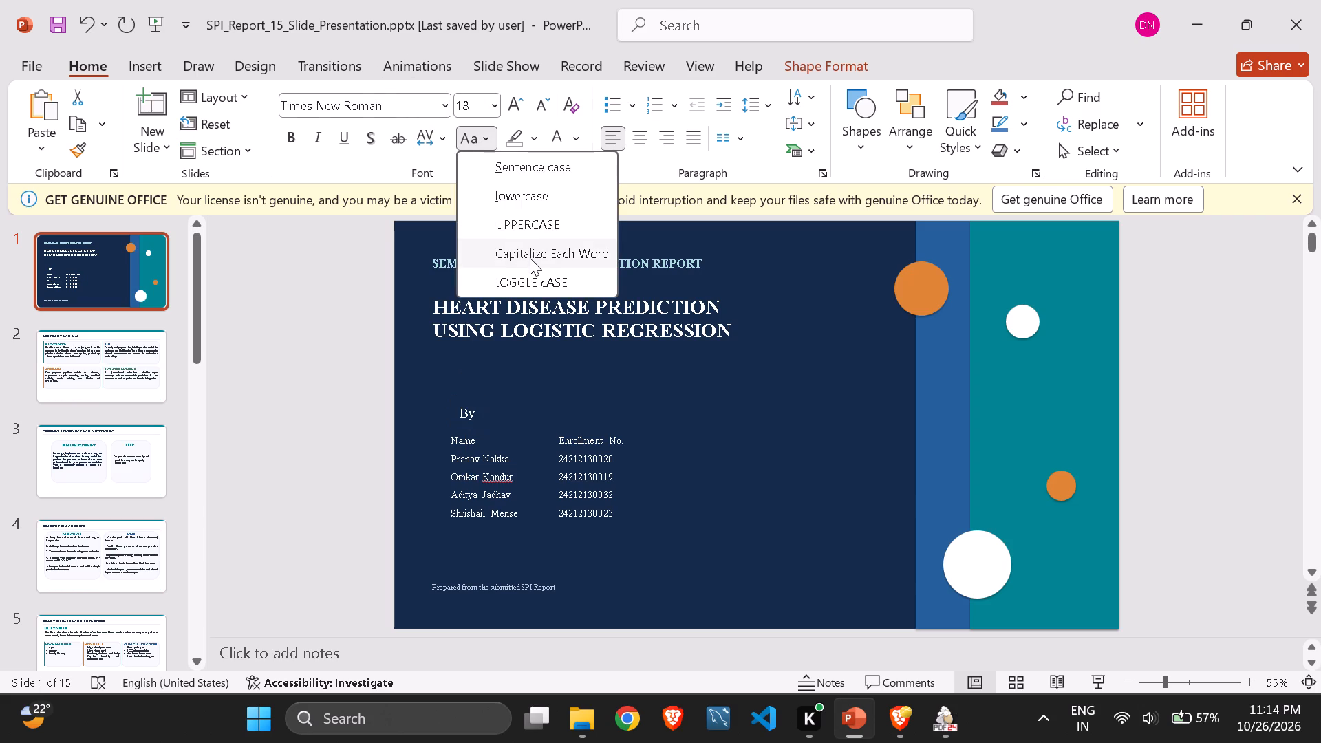
click(530, 258)
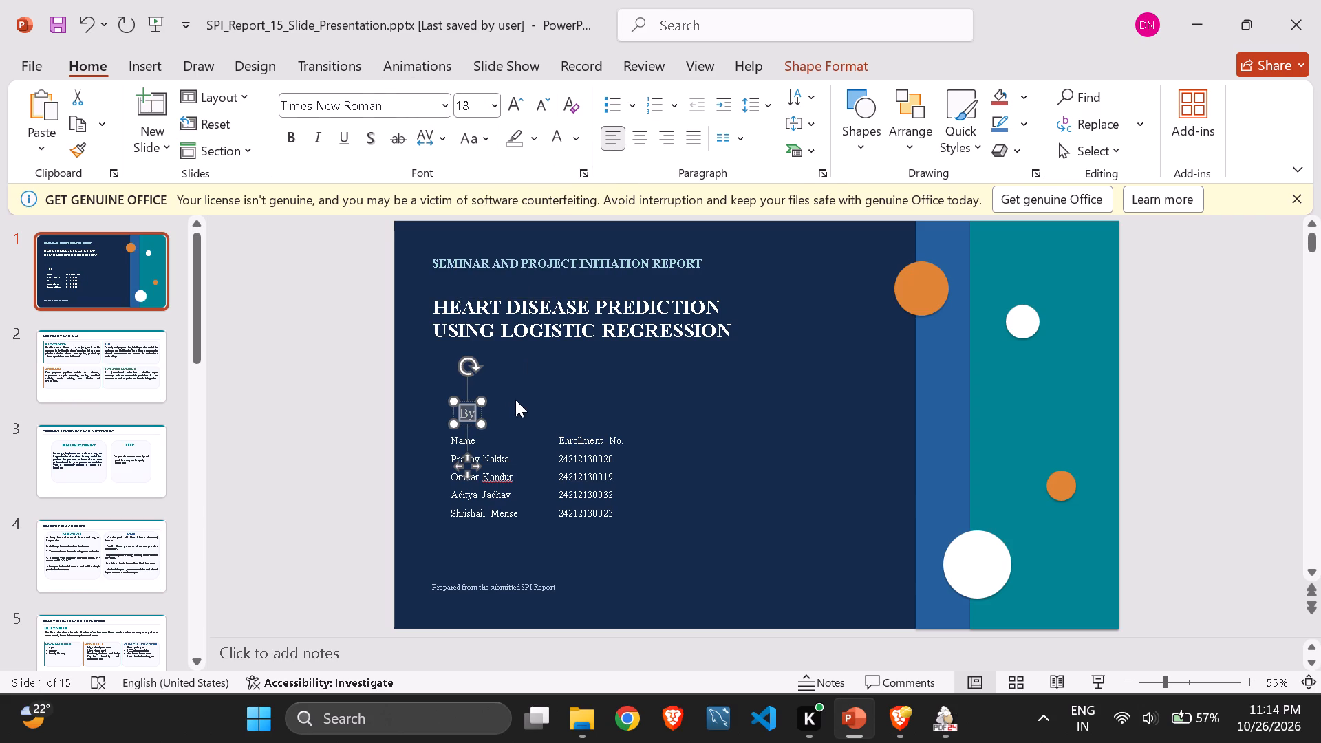
Move the "By" text box slightly left and down, directly above the table and aligned with the Name column's text.
click(515, 400)
click(466, 407)
key(Left)
key(Left)
key(Left)
key(Left)
key(Left)
key(Left)
key(Left)
key(Left)
key(Left)
key(Left)
key(Left)
key(Left)
key(Left)
key(Left)
key(Left)
key(Left)
key(Left)
key(Left)
key(Left)
key(Left)
drag(485, 414, 473, 413)
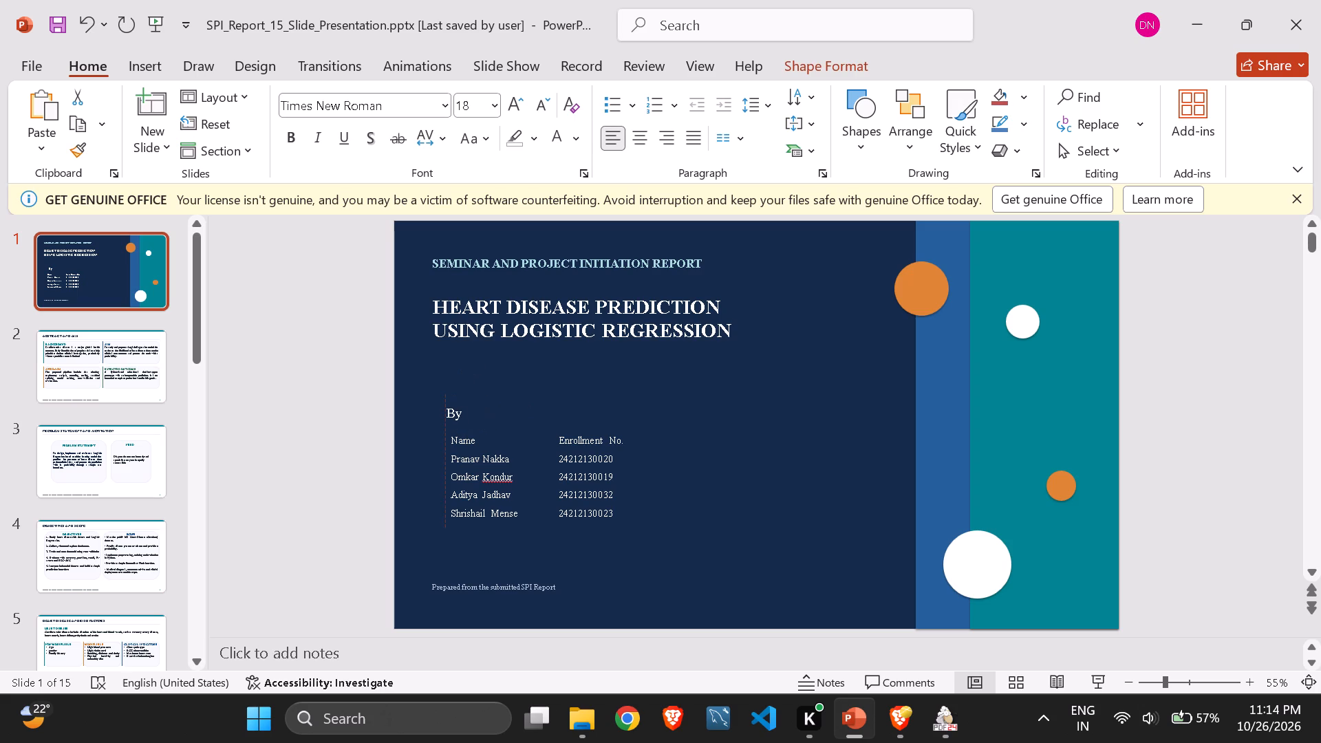
drag(473, 413, 475, 419)
click(707, 502)
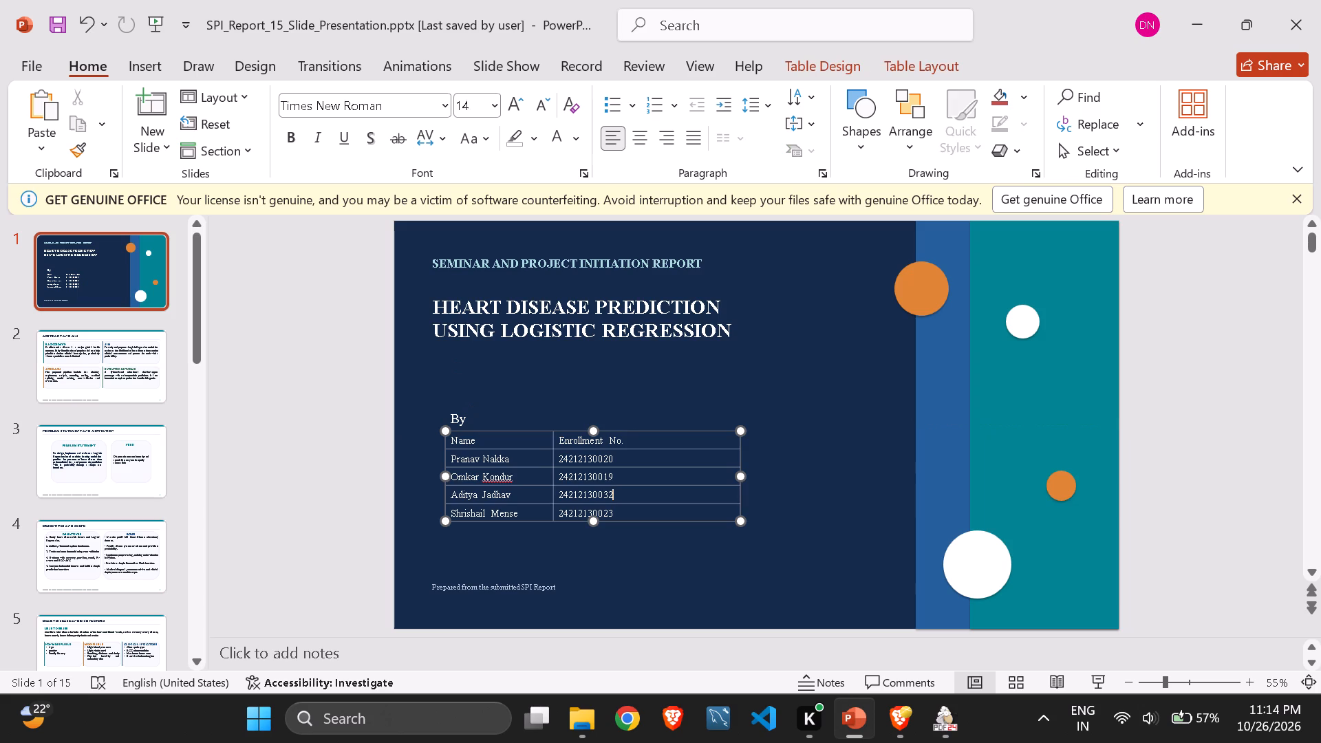
click(815, 541)
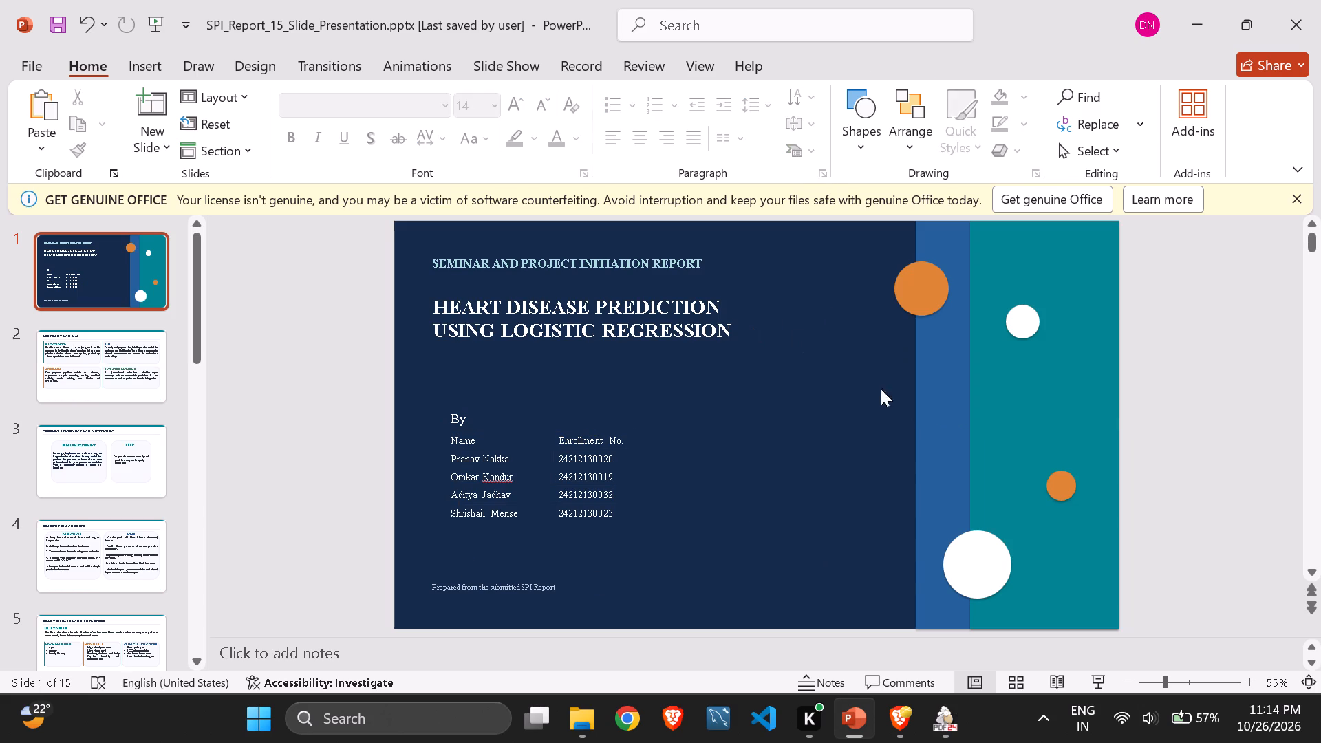
Start the slide show from title slide 1.
click(136, 348)
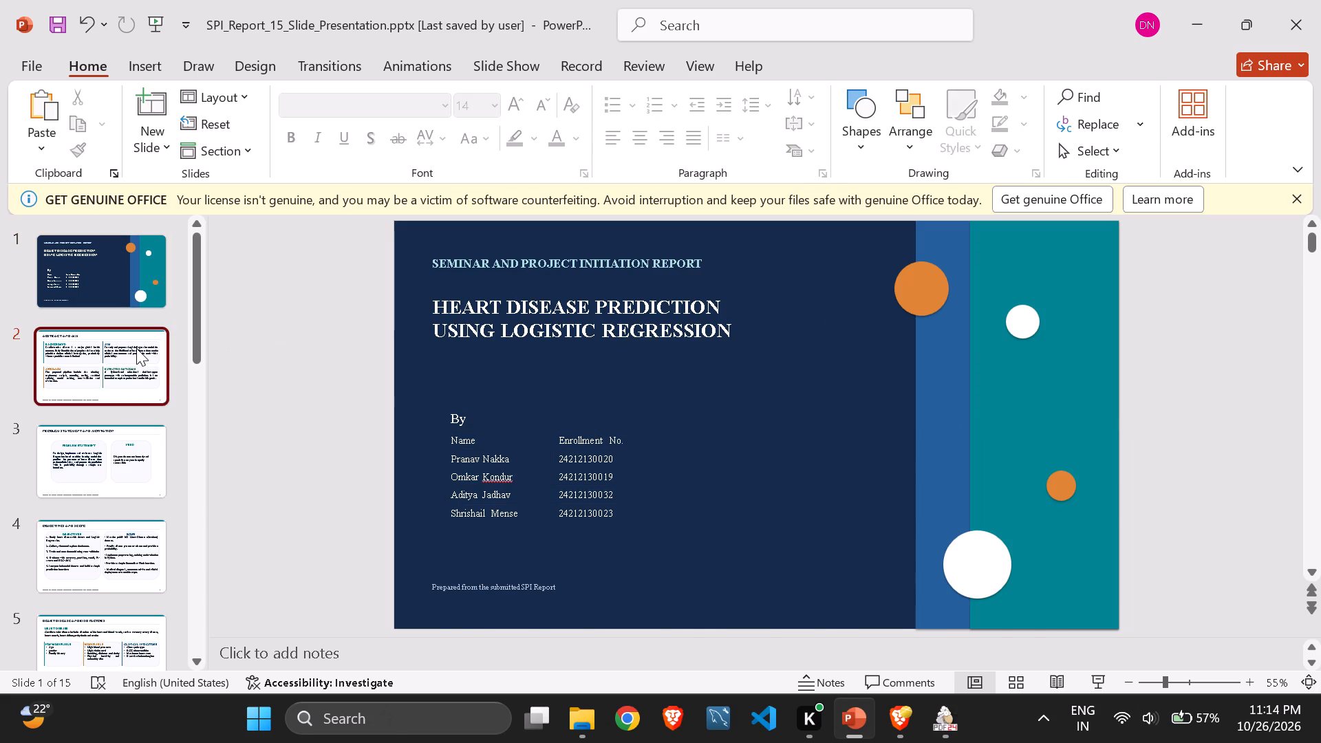
click(120, 303)
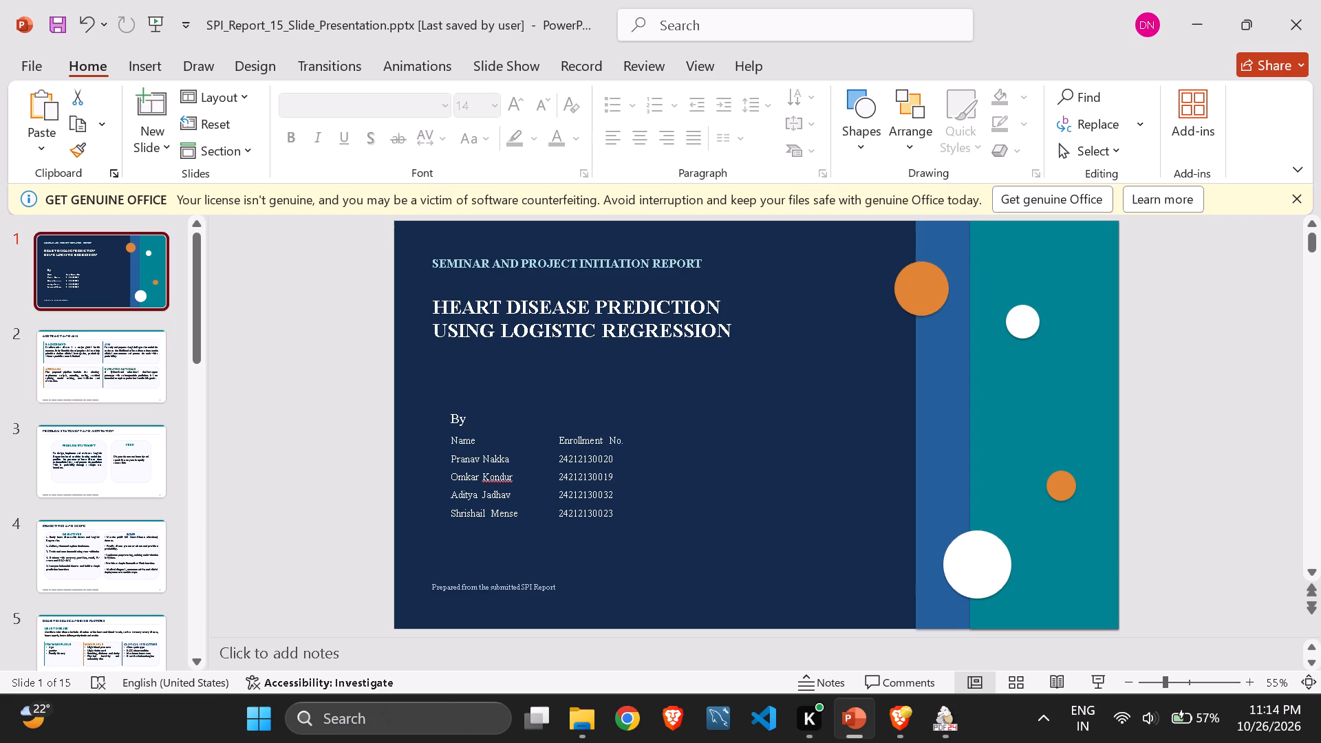
click(1097, 678)
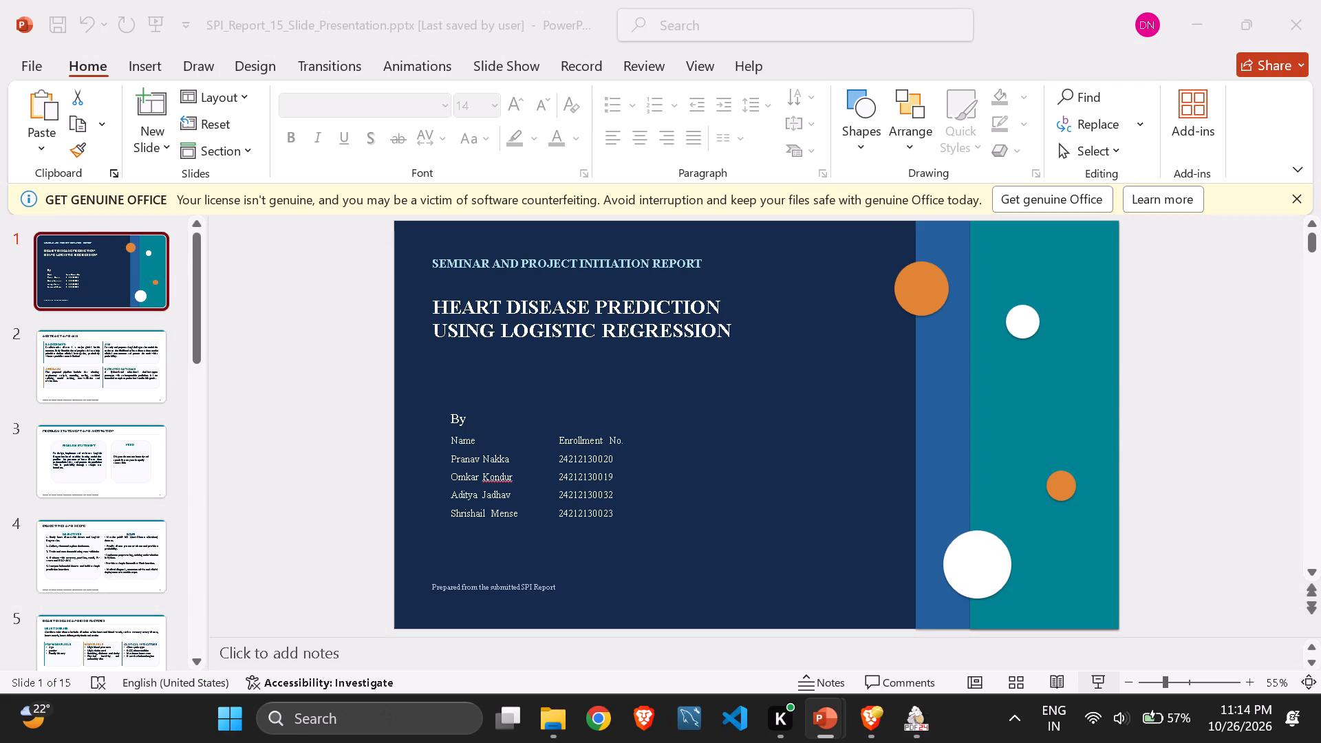
Play the slide show through to the end, checking the text size and layout of each slide, and return to editing view.
key(Right)
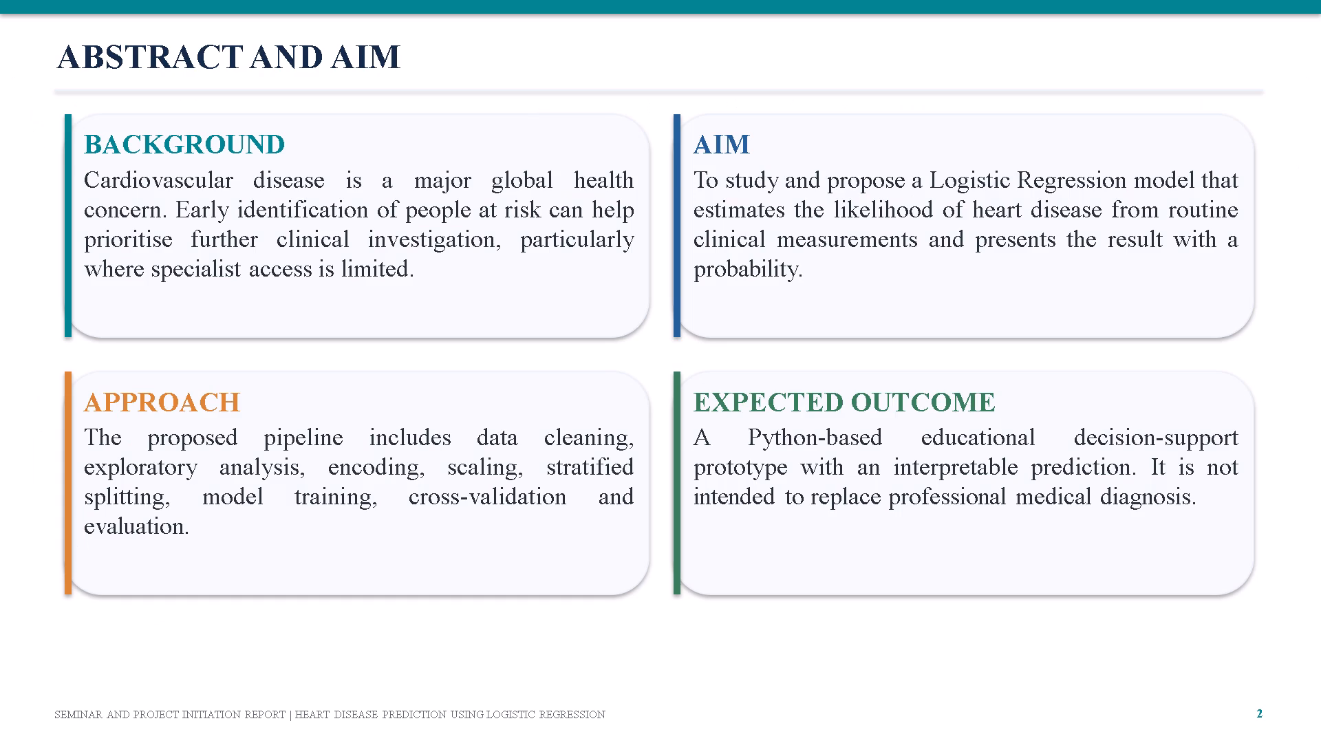
key(Right)
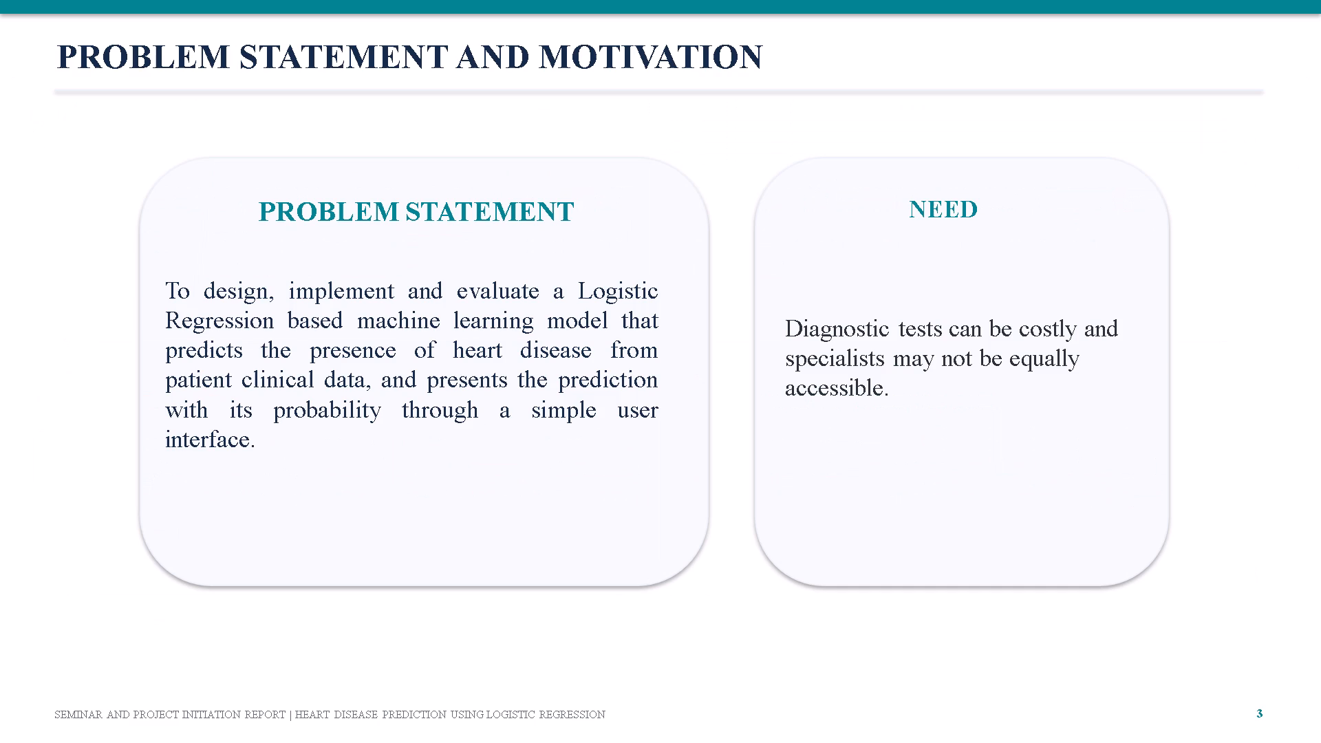
key(Left)
key(Right)
key(Right)
key(Right)
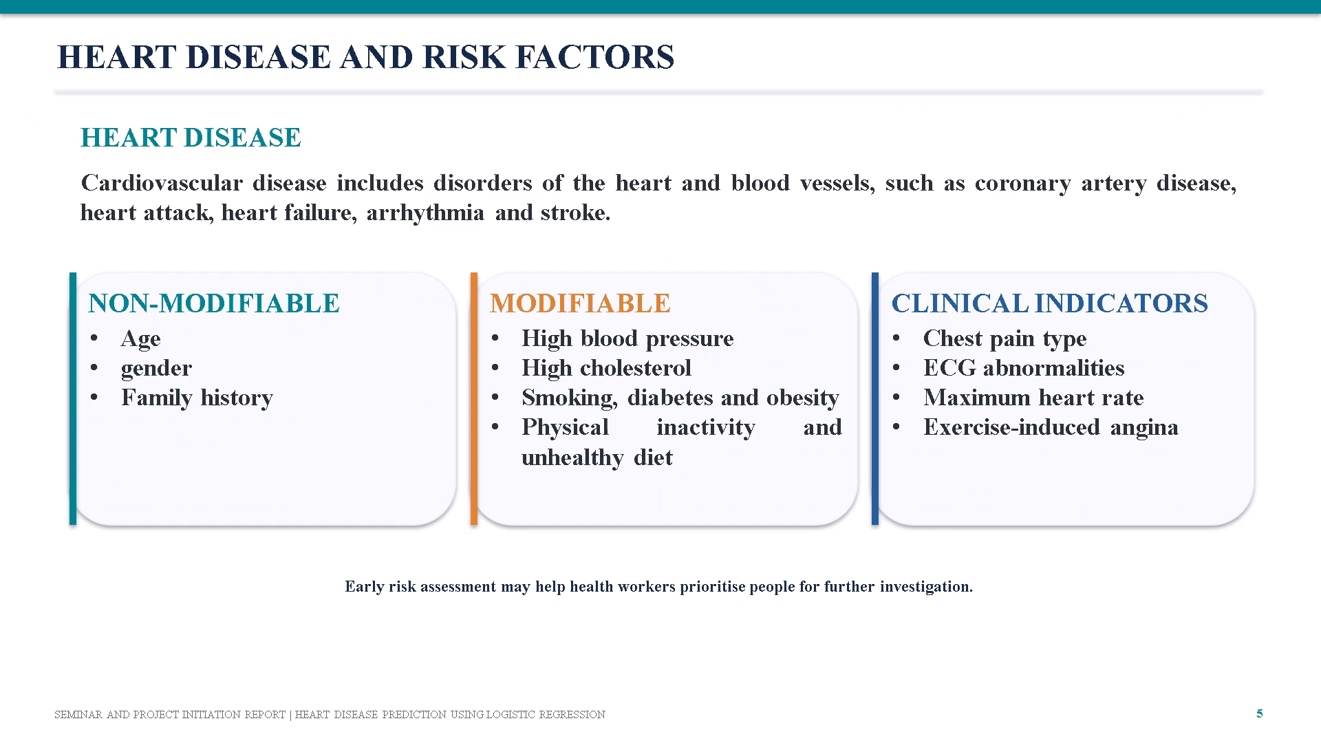
key(Right)
key(Right)
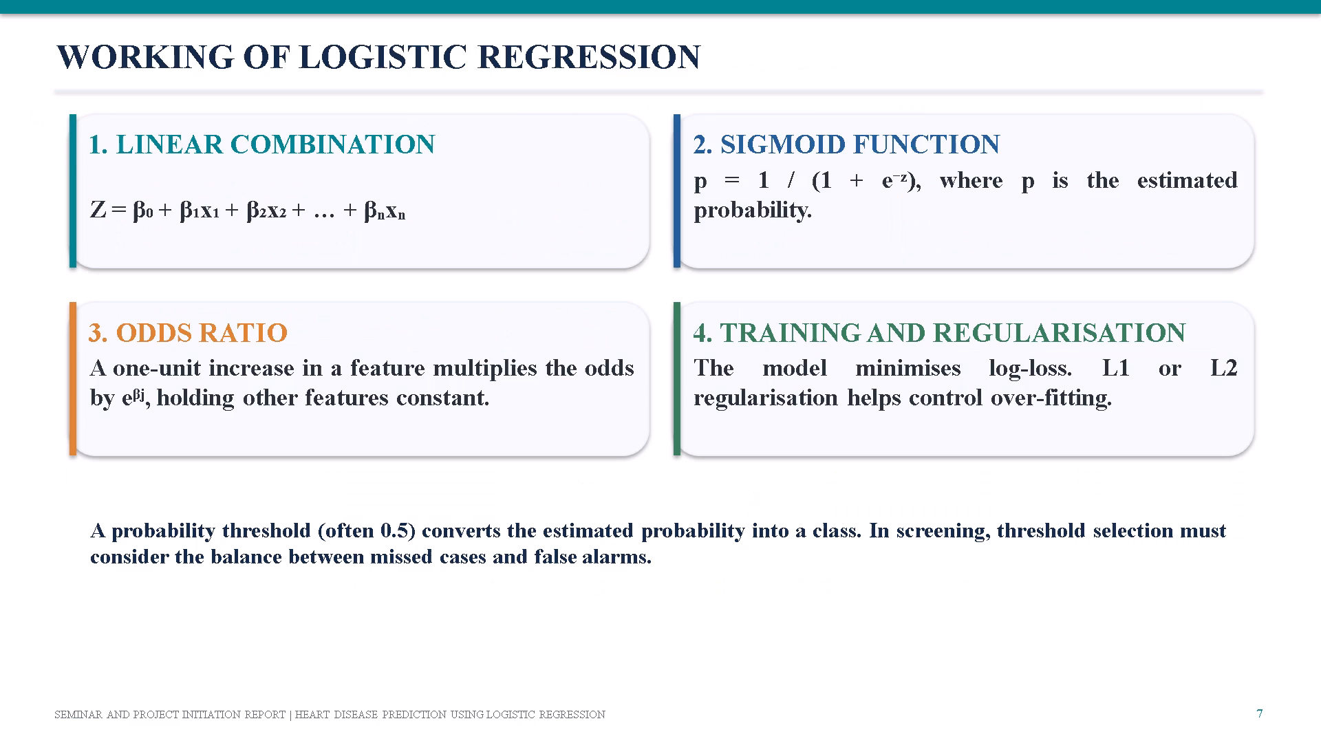
key(Right)
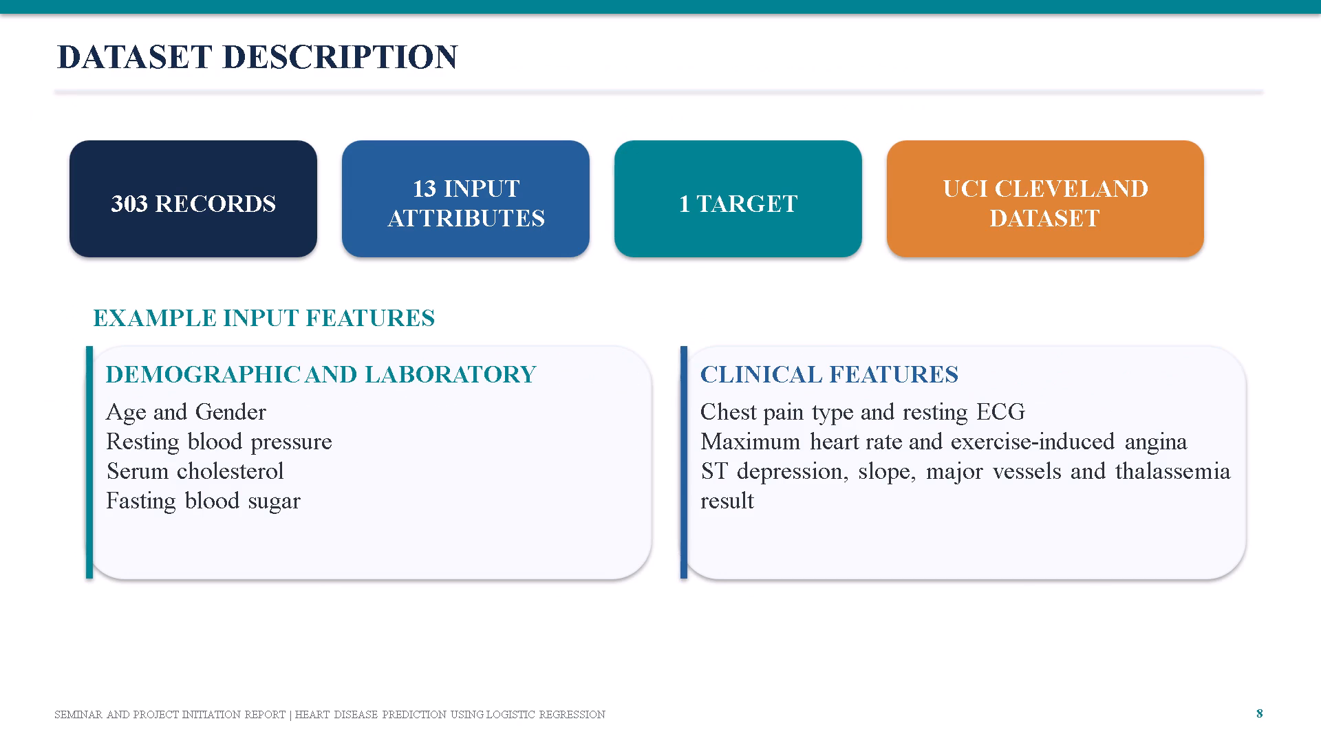
key(Right)
key(Left)
key(Right)
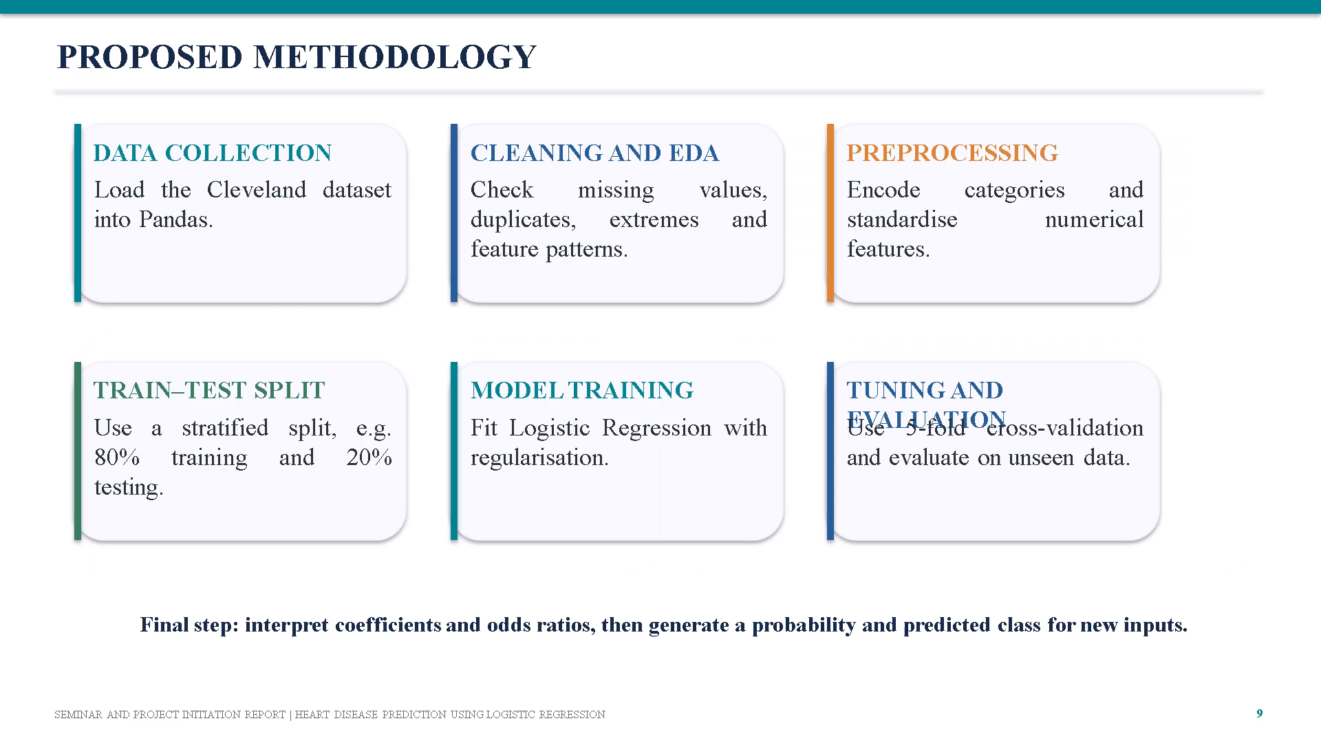
key(Right)
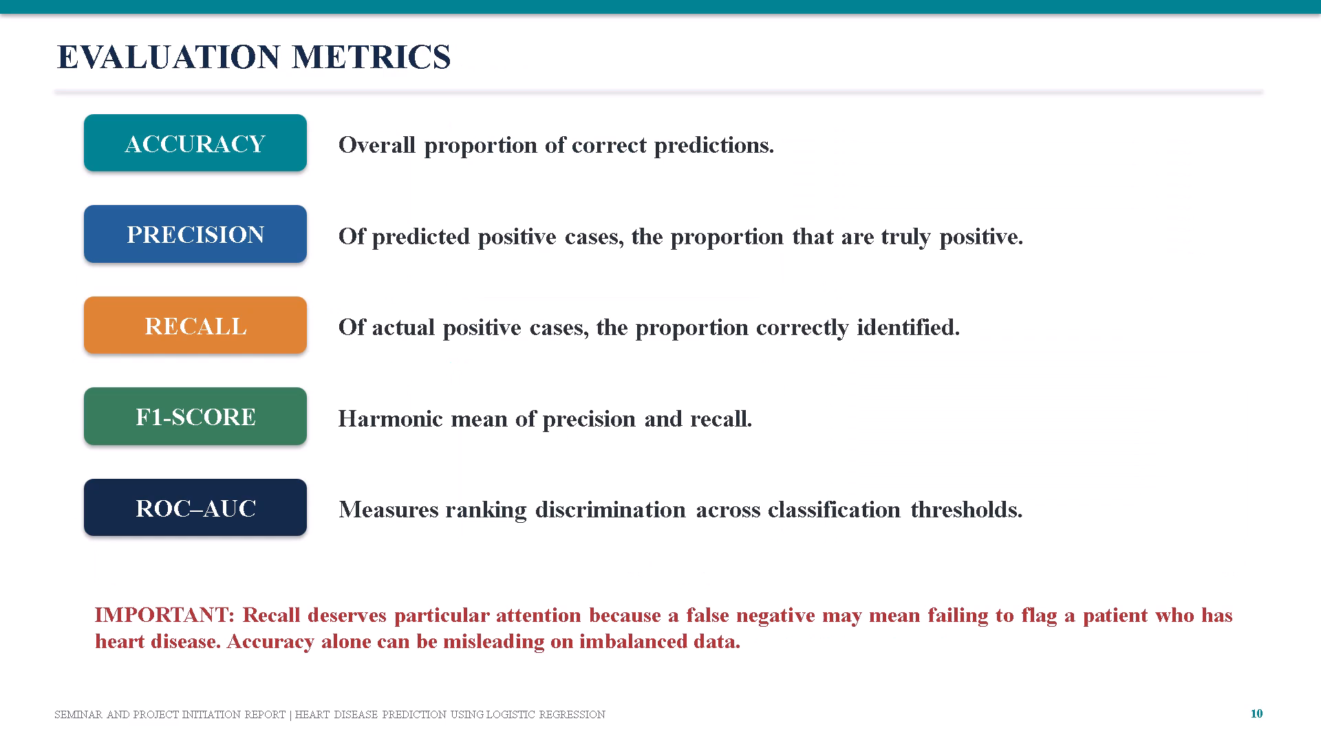
key(Right)
key(Right)
key(Right)
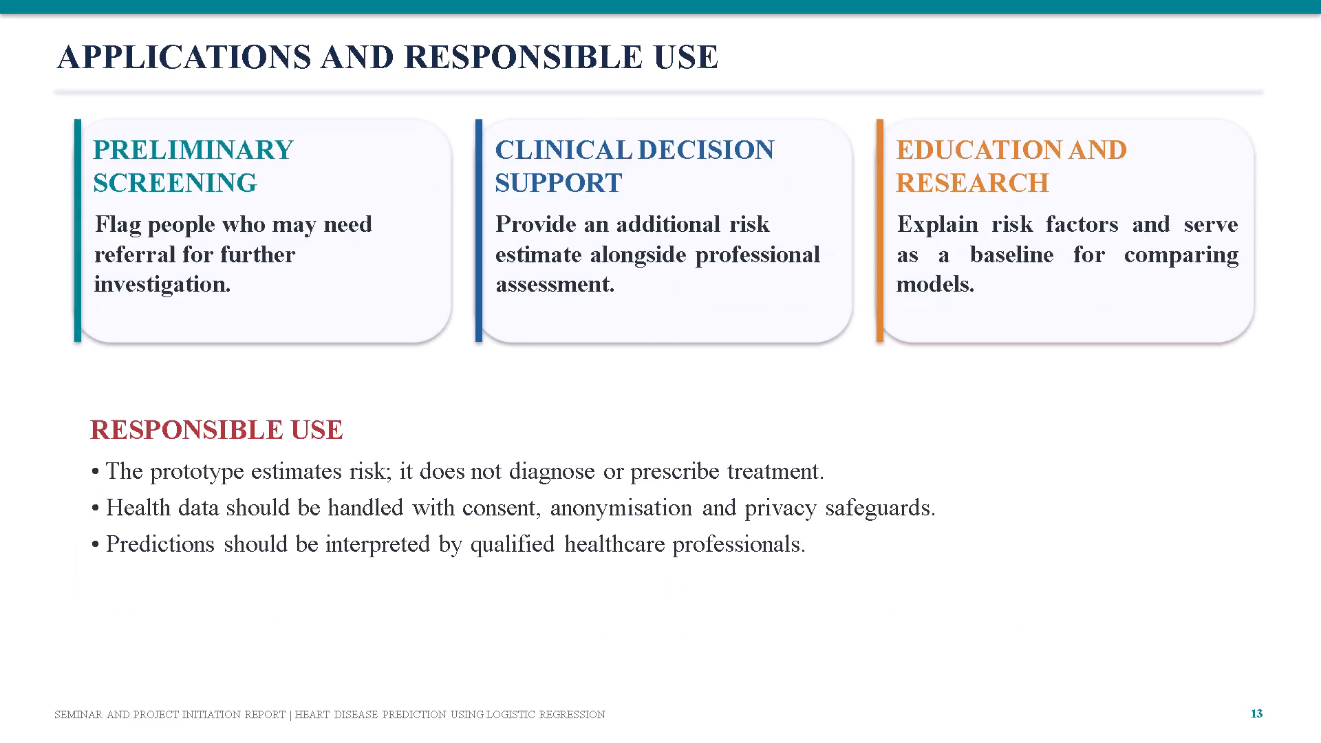
key(Right)
key(Right)
key(Right)
key(Right)
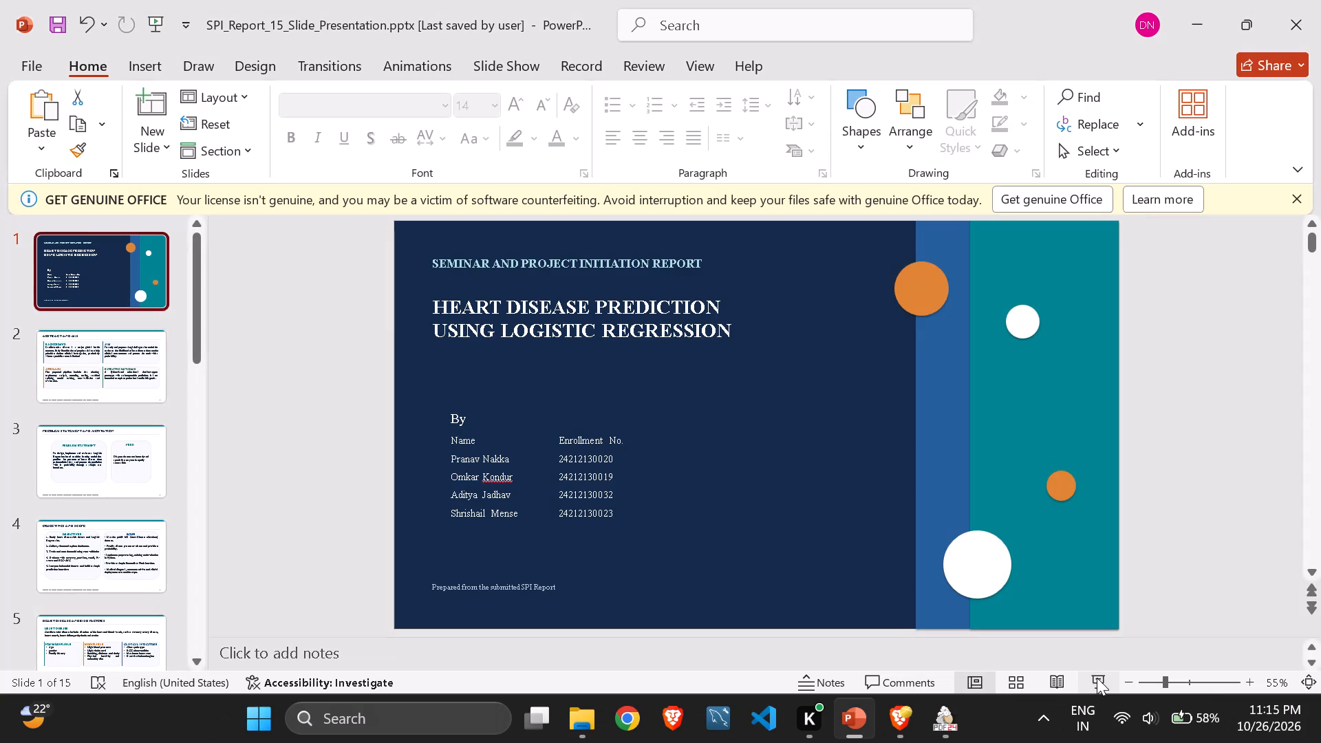
Look through the slides in editing view, checking the text and layout of slides 2 to 7 individually.
scroll(717, 593, down, 4)
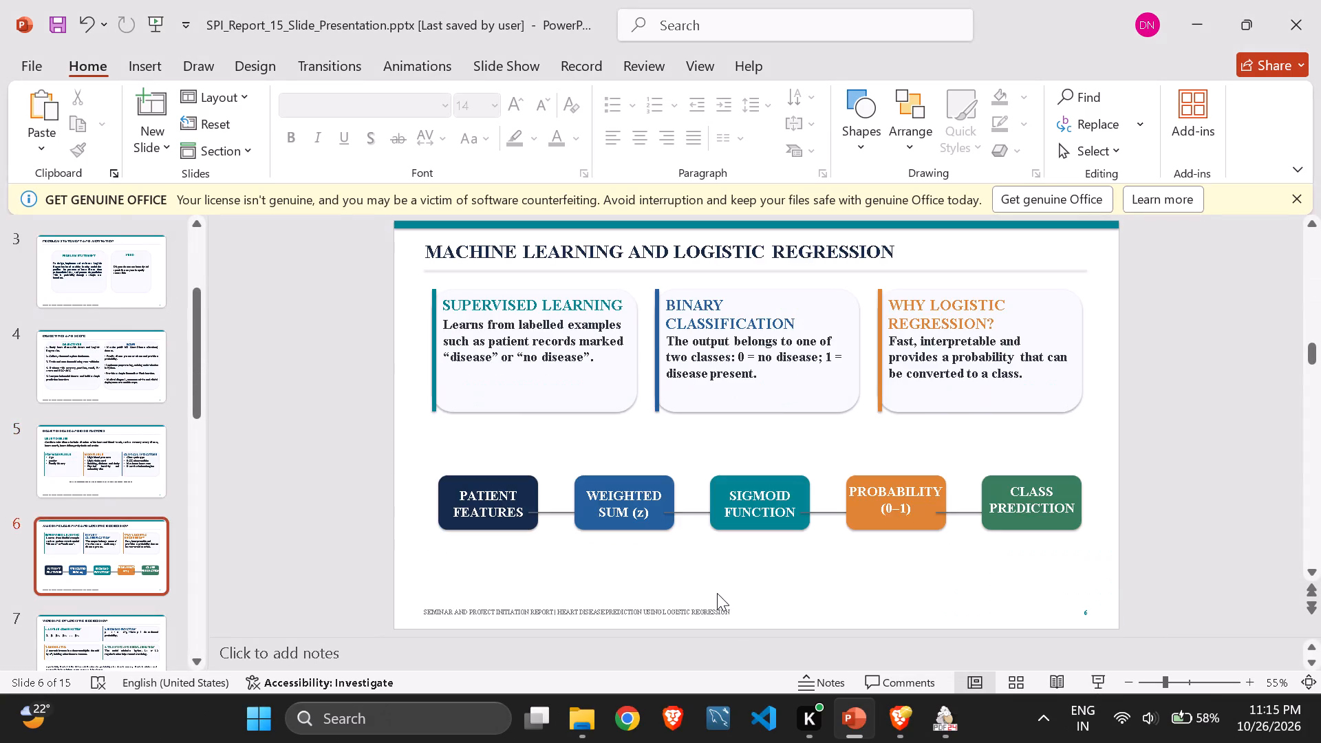
scroll(717, 593, down, 8)
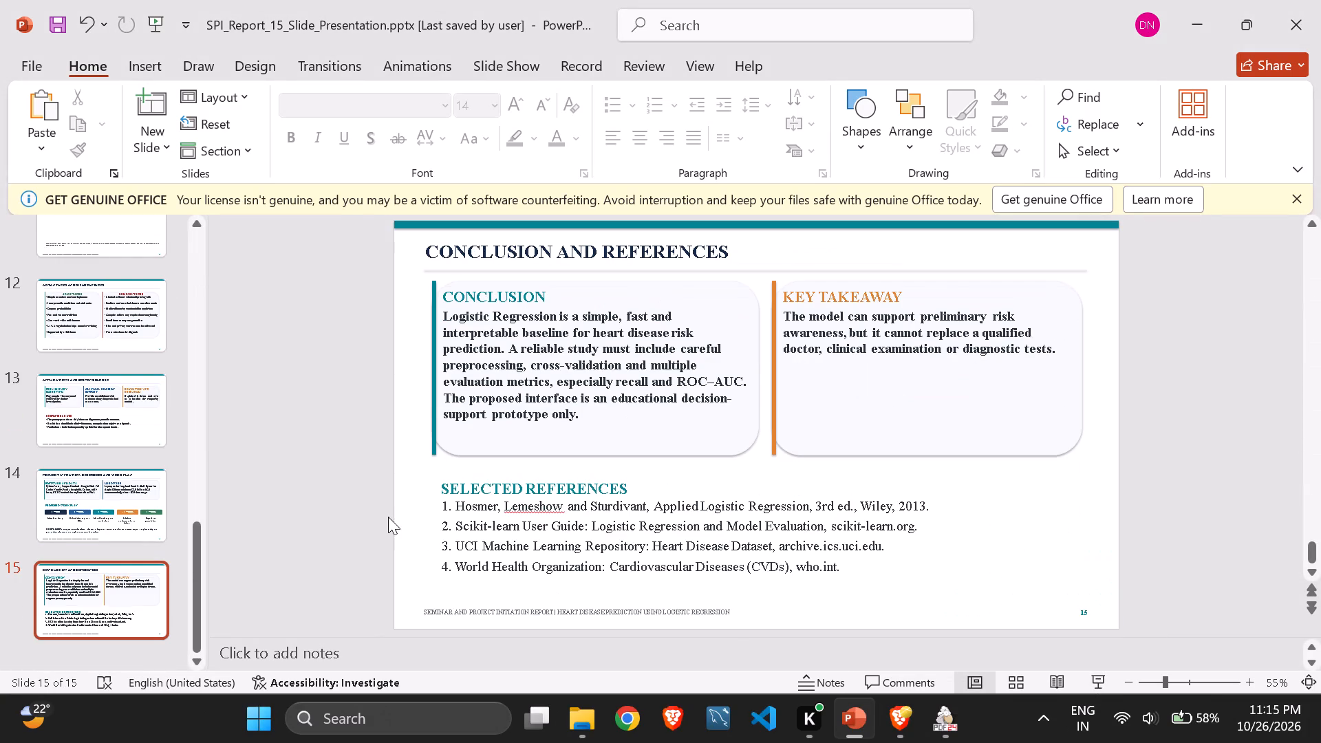
scroll(136, 476, up, 3)
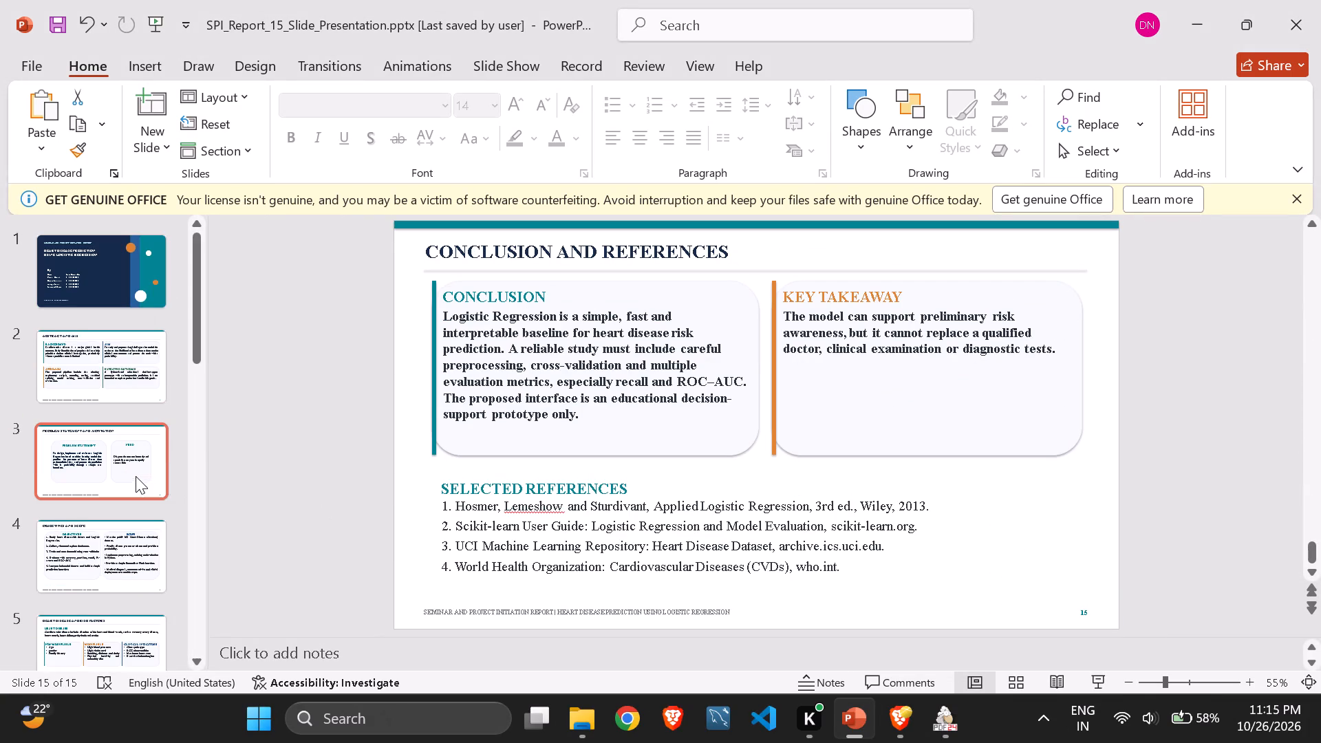
click(107, 372)
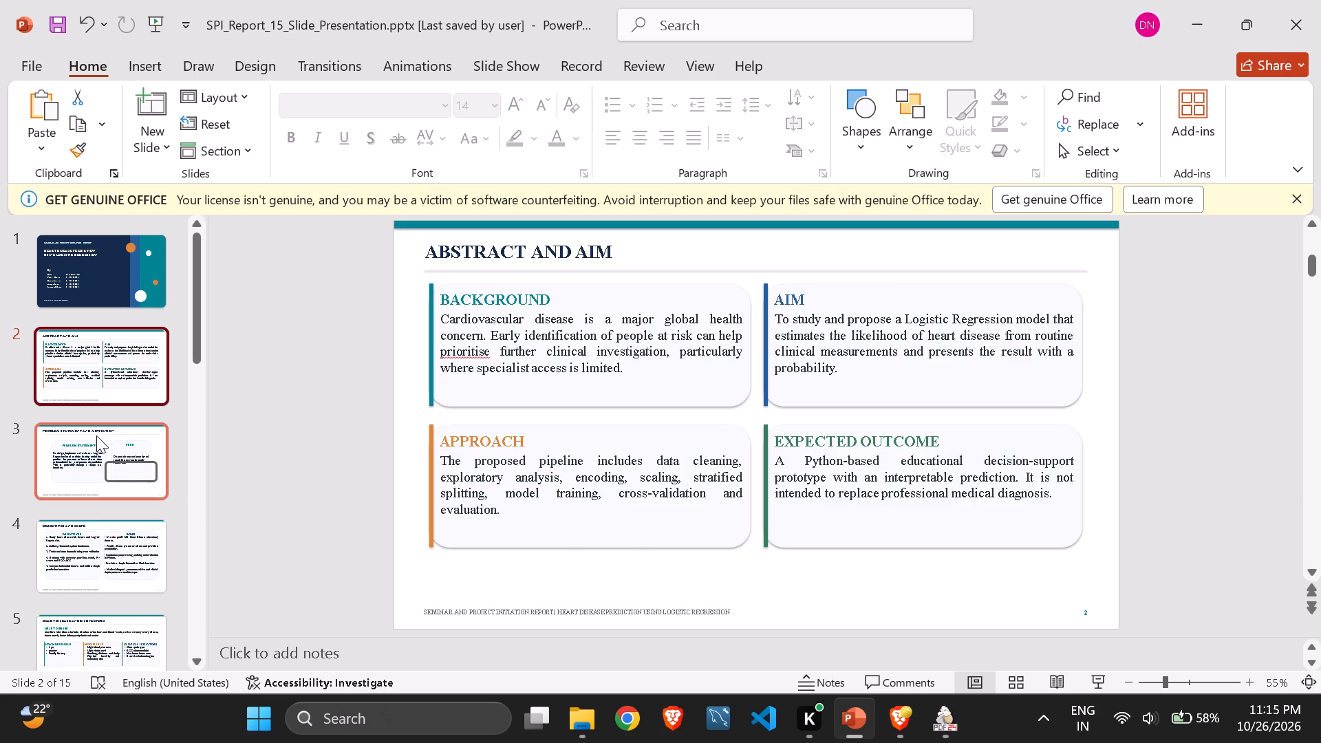
click(96, 435)
click(89, 548)
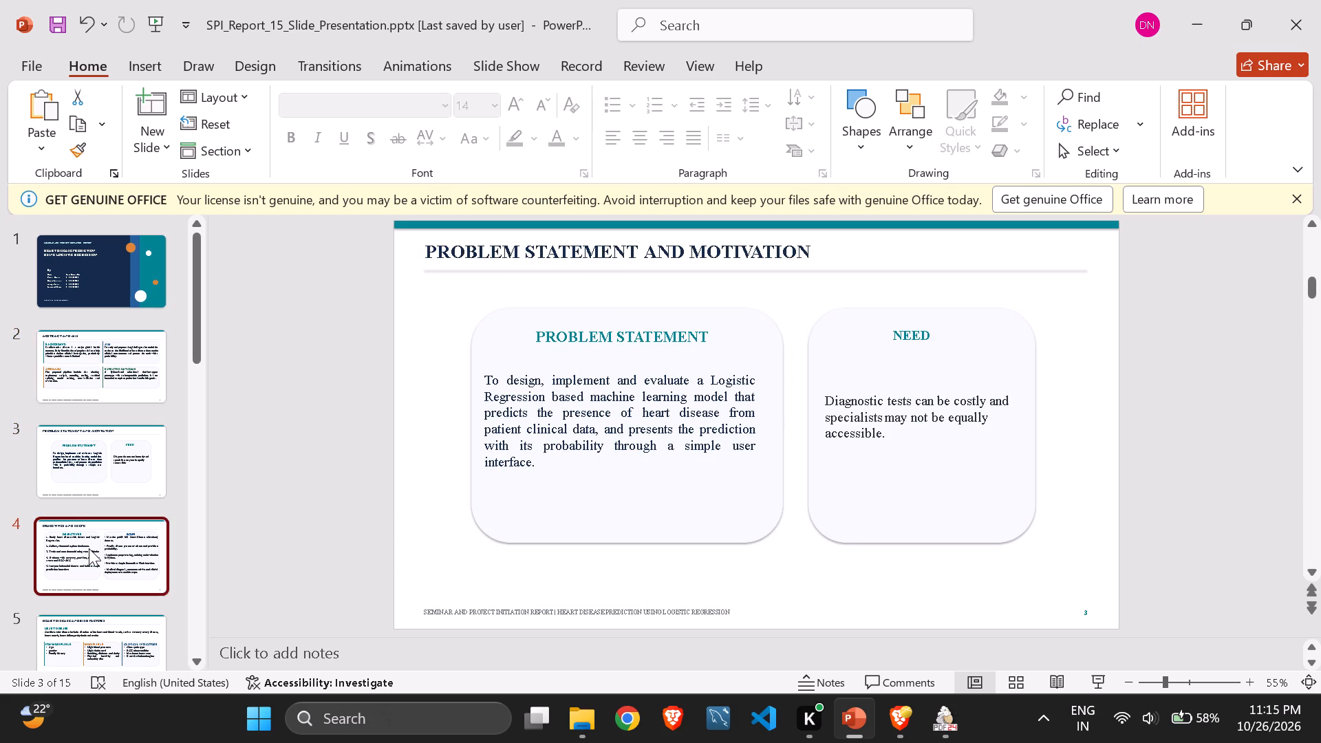
scroll(91, 568, down, 1)
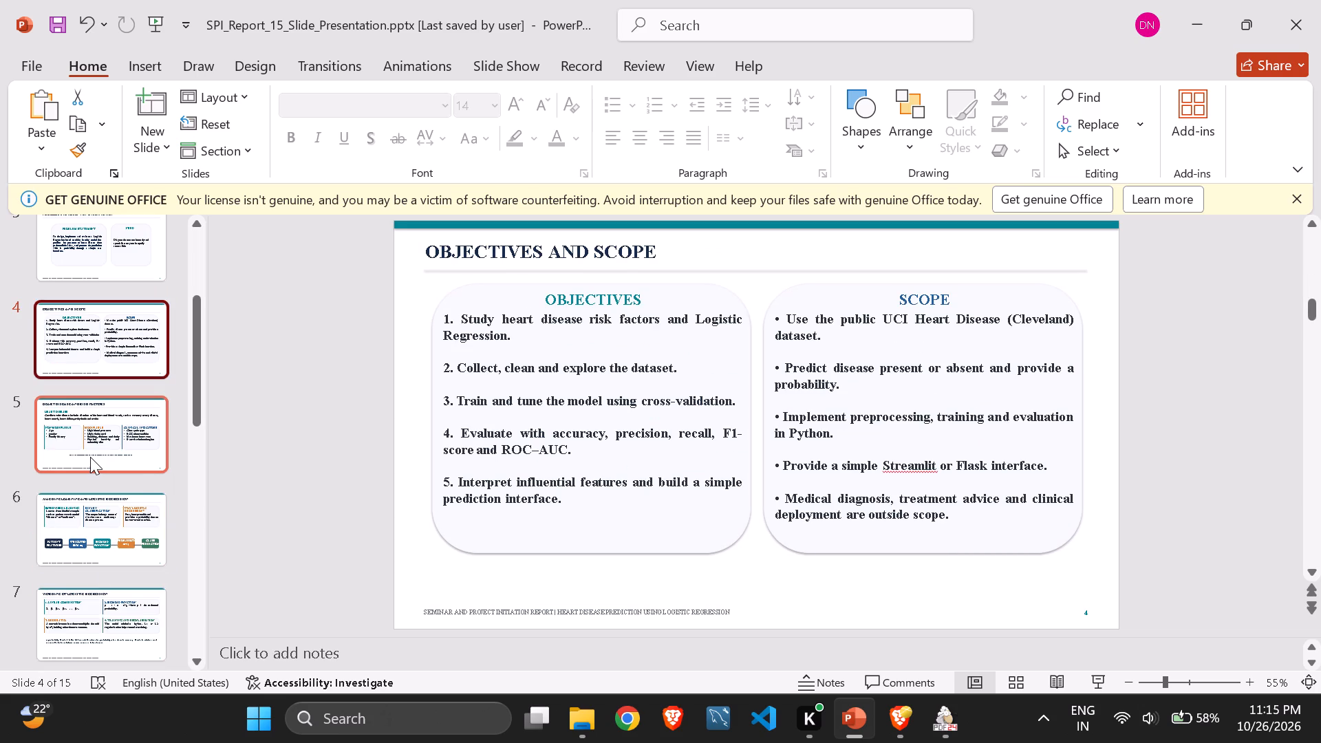
click(90, 457)
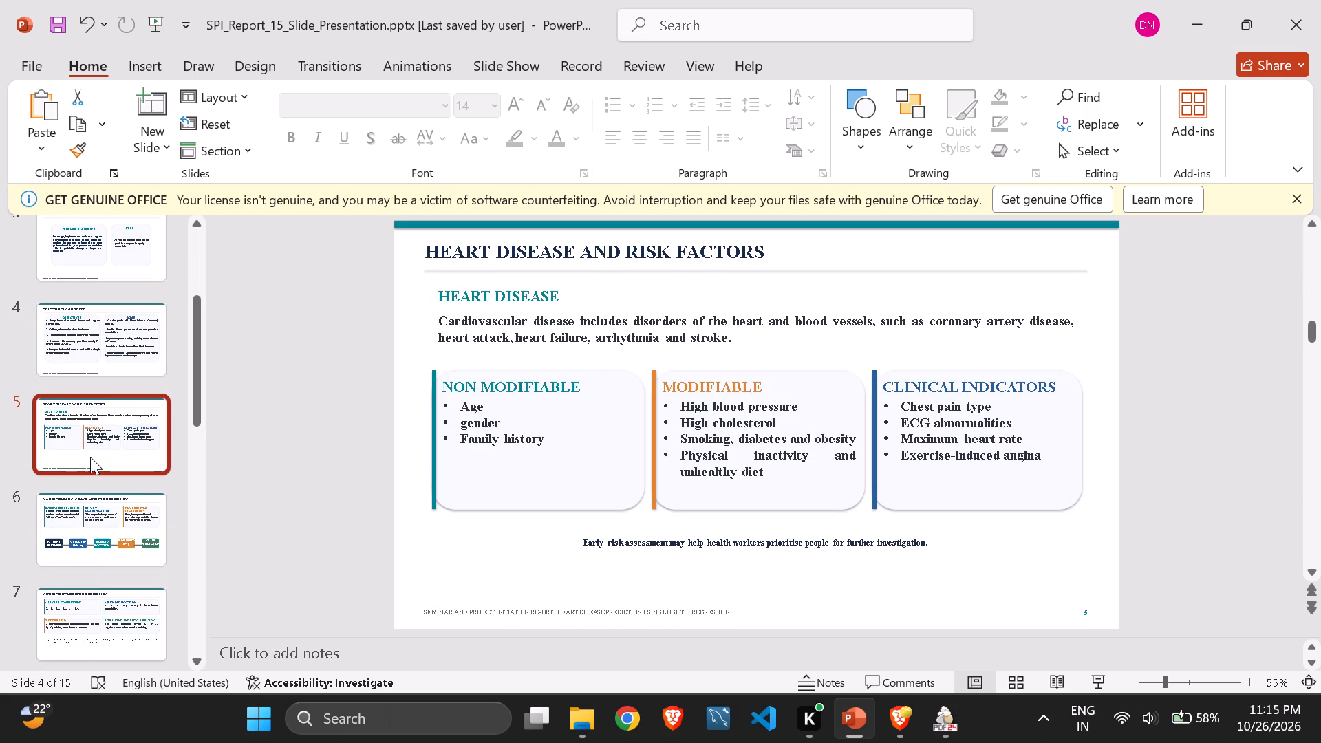
click(84, 526)
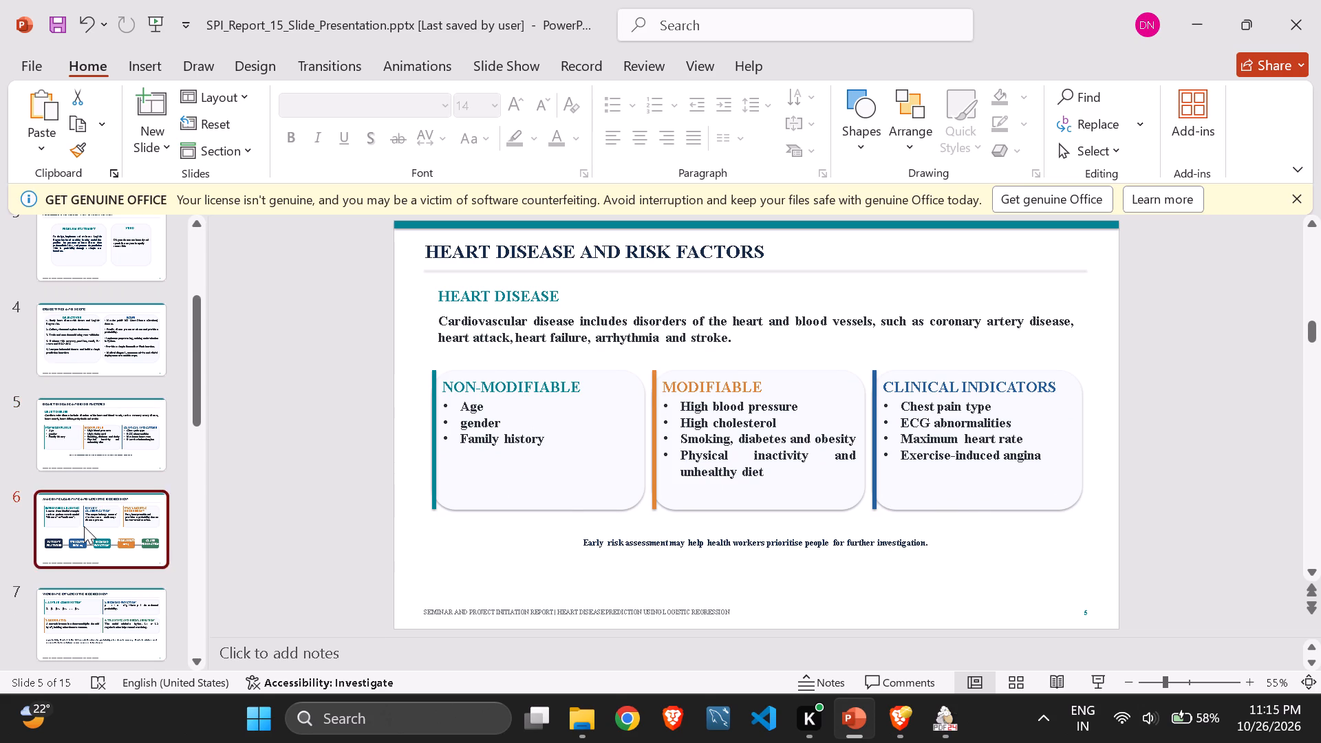
click(86, 576)
click(107, 596)
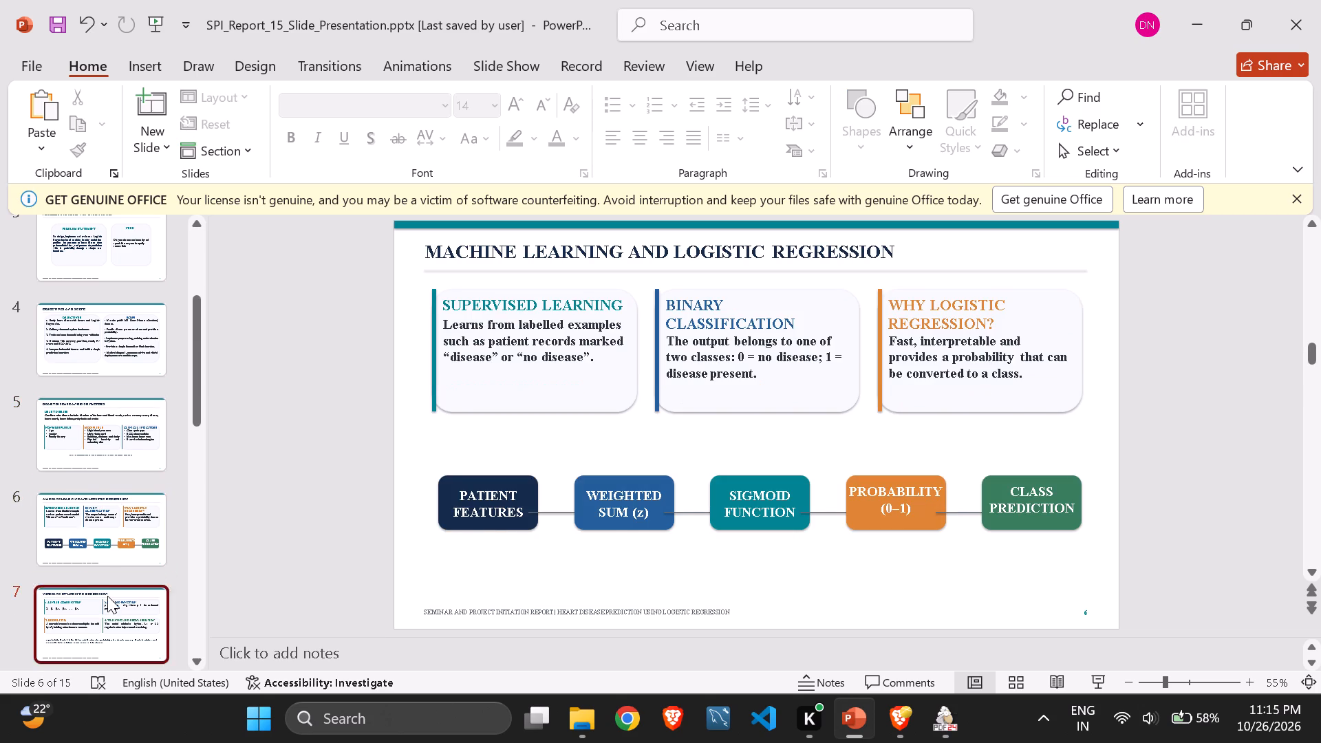
scroll(107, 596, down, 1)
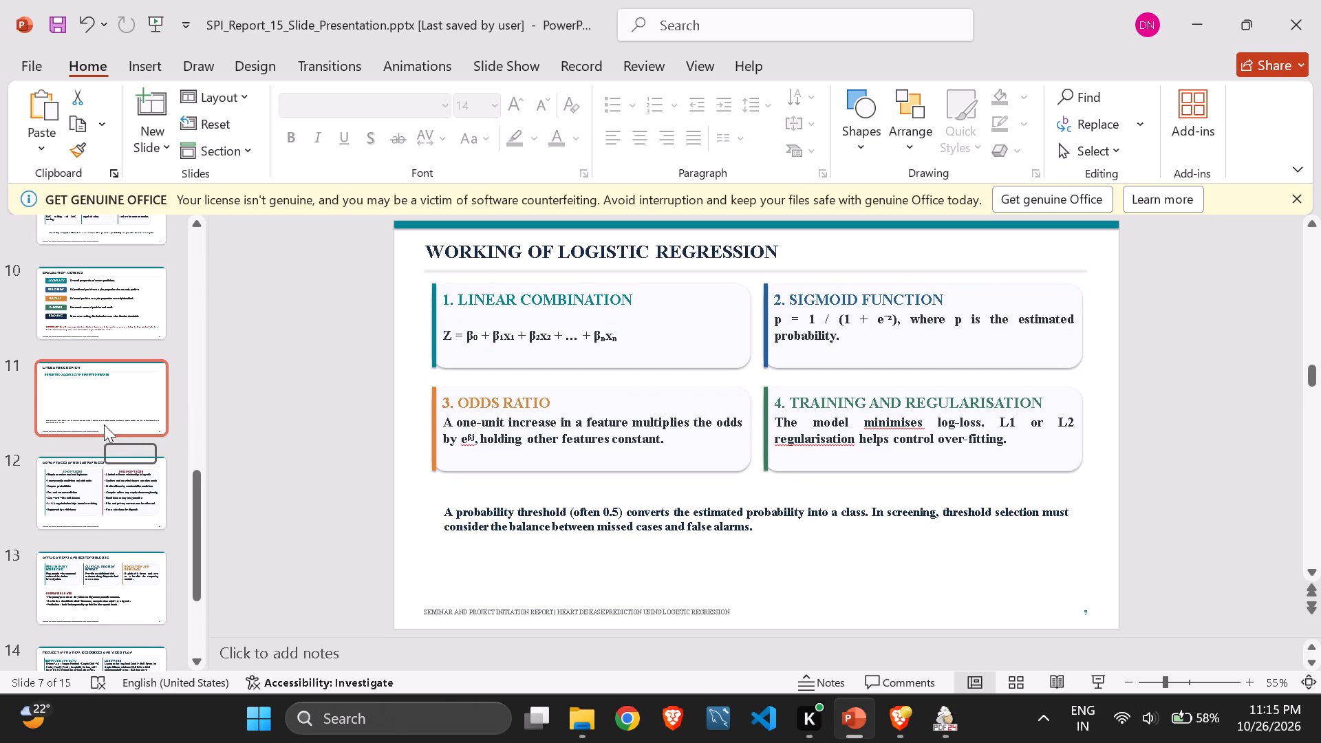
Close the SPI_Report_15_Slide_Presentation file, saving its changes.
click(1311, 11)
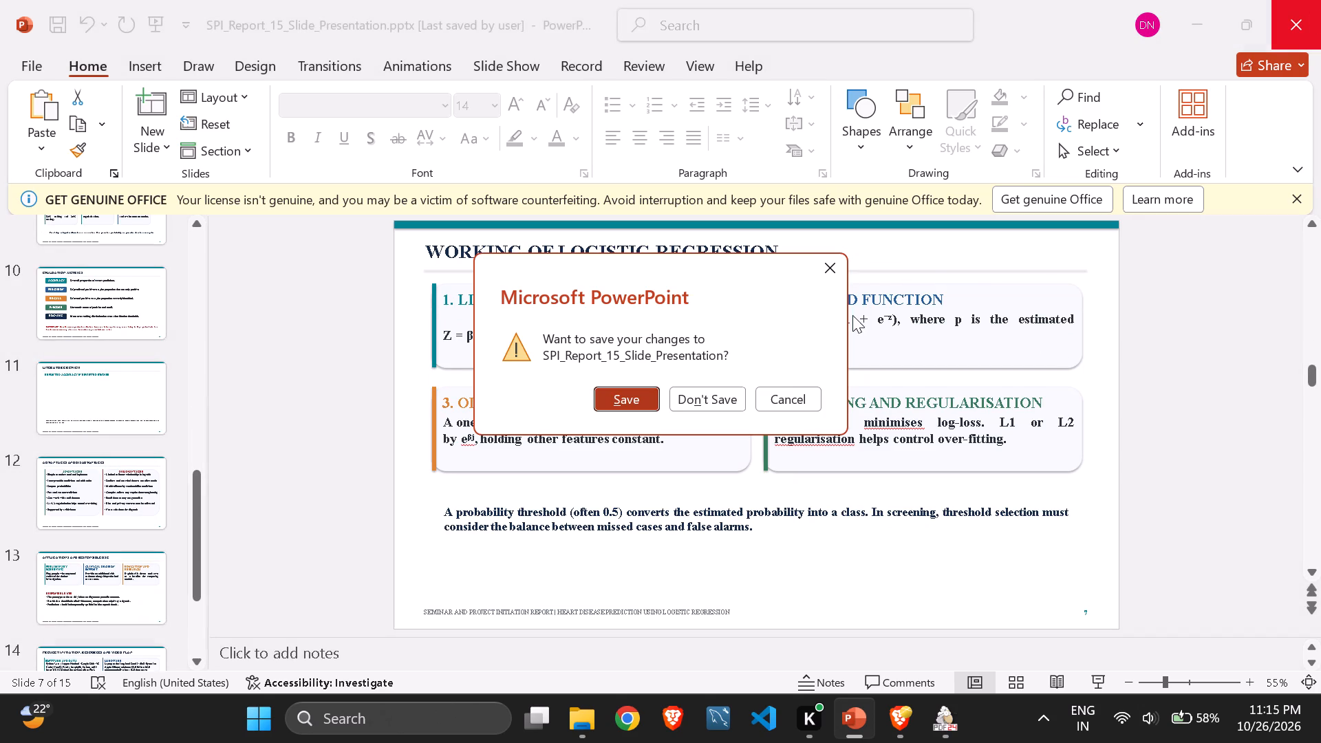
click(623, 402)
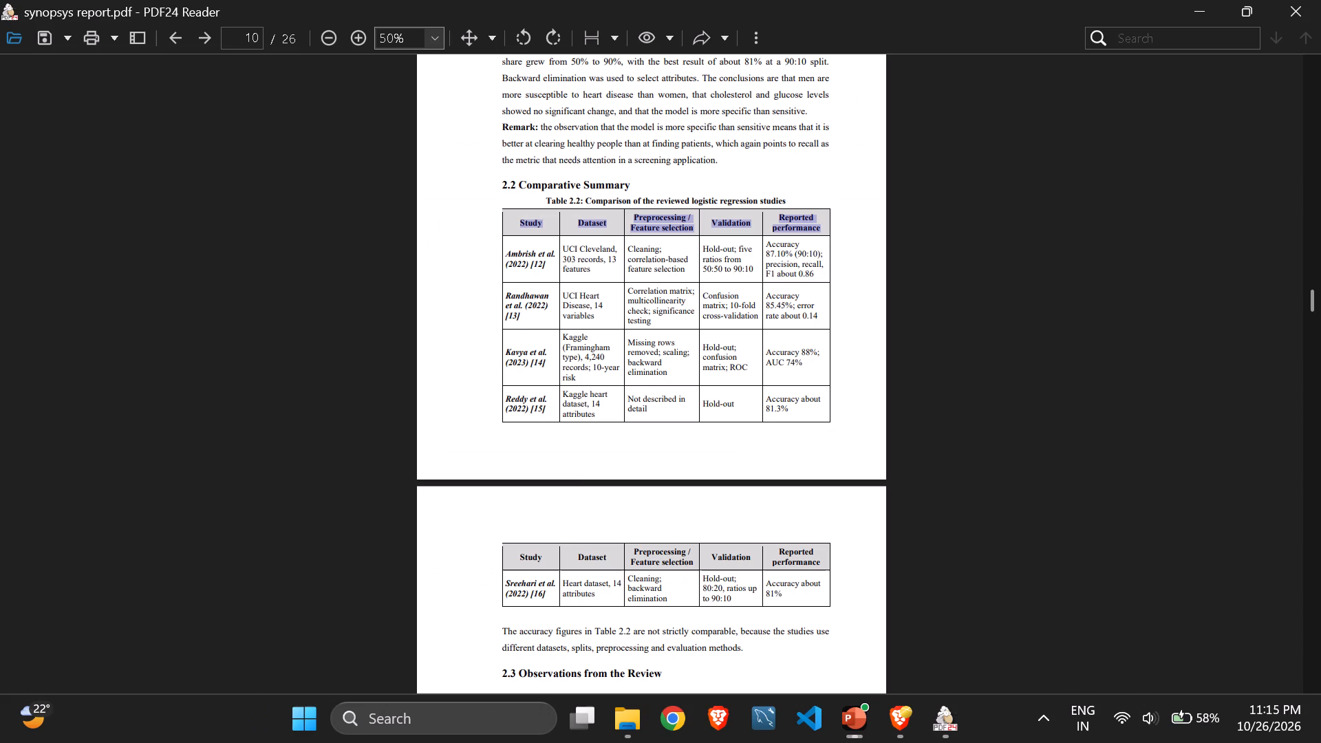
Close the synopsys report PDF in PDF24 Reader.
click(1320, 0)
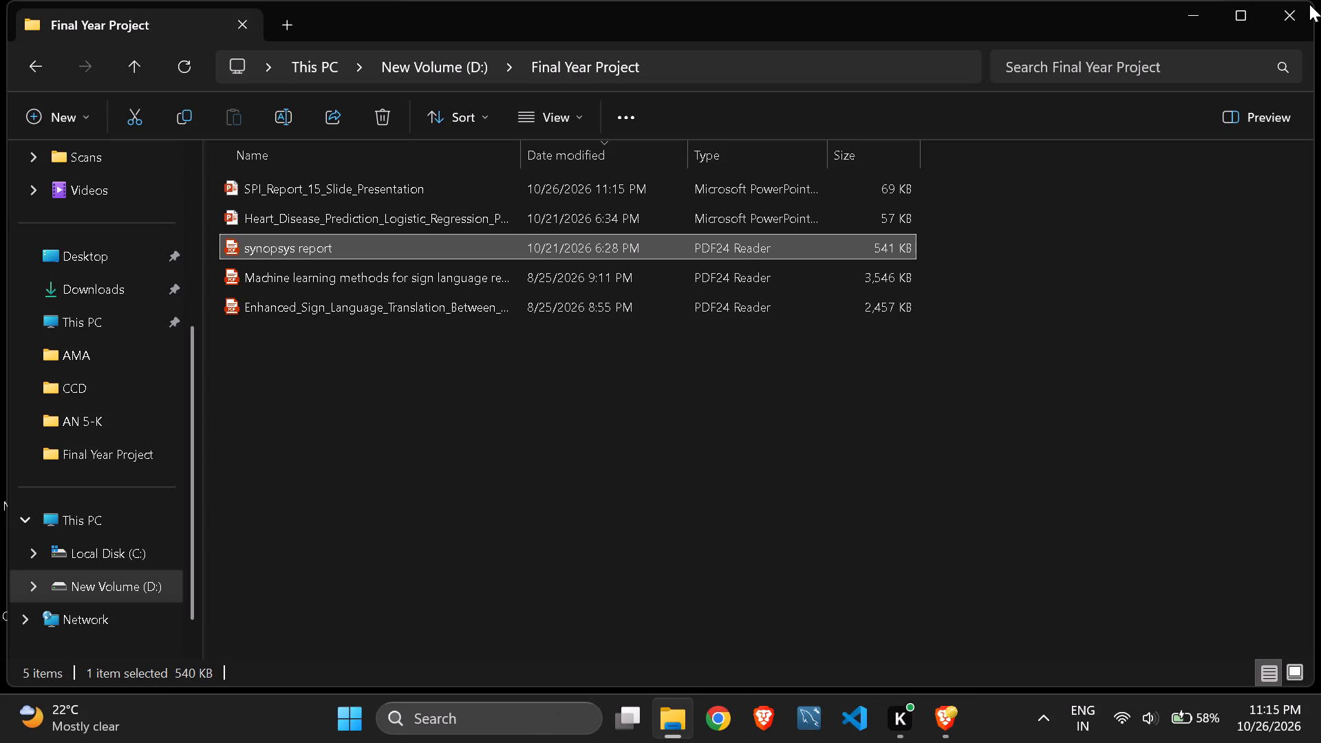